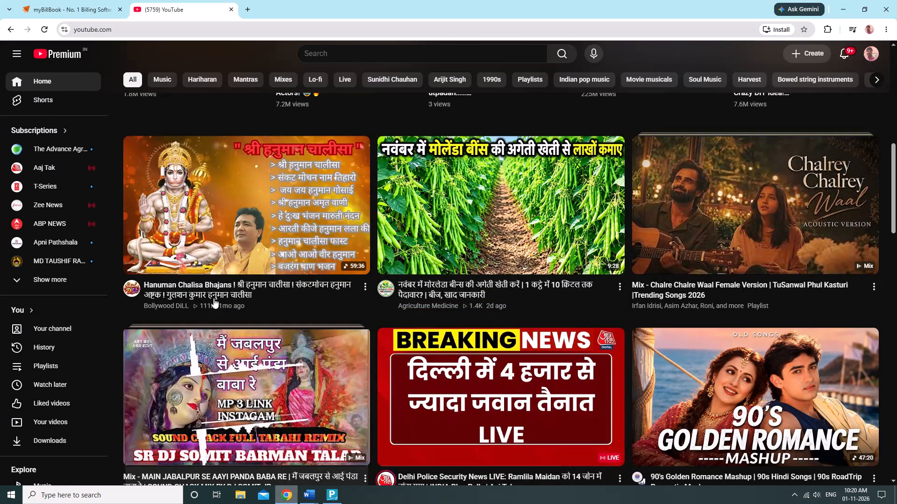
Switch to myBillBook and search the inventory items for "lalsa".
click(50, 7)
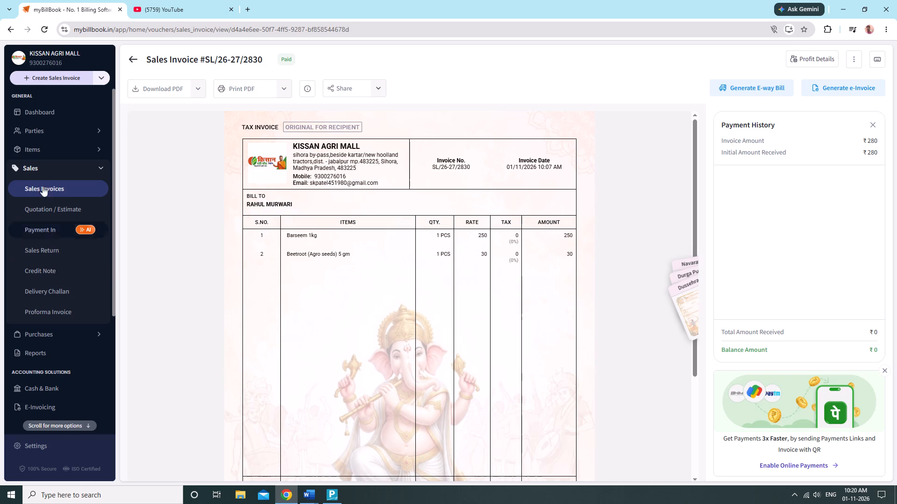
click(45, 168)
click(41, 147)
click(155, 129)
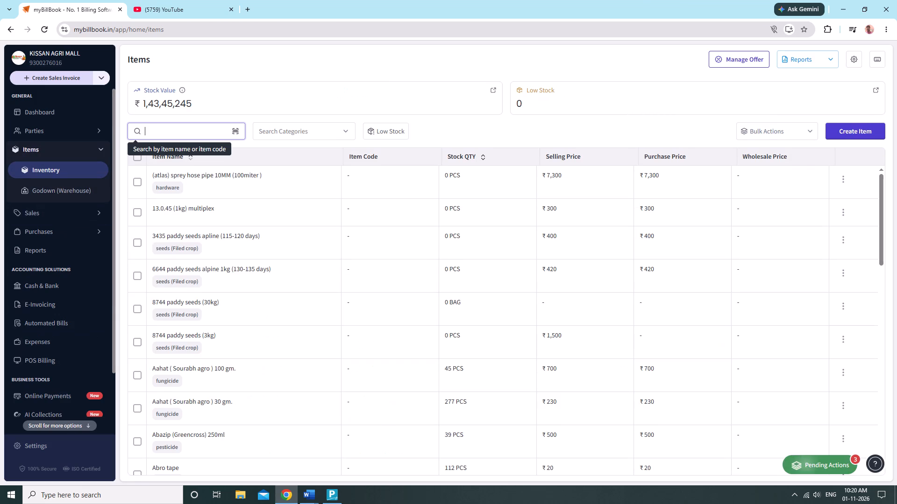
text(lal)
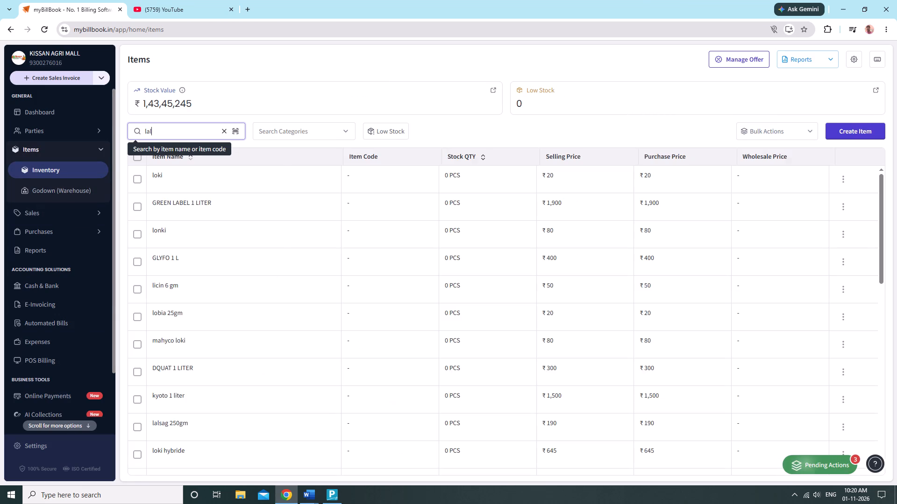
text(sa)
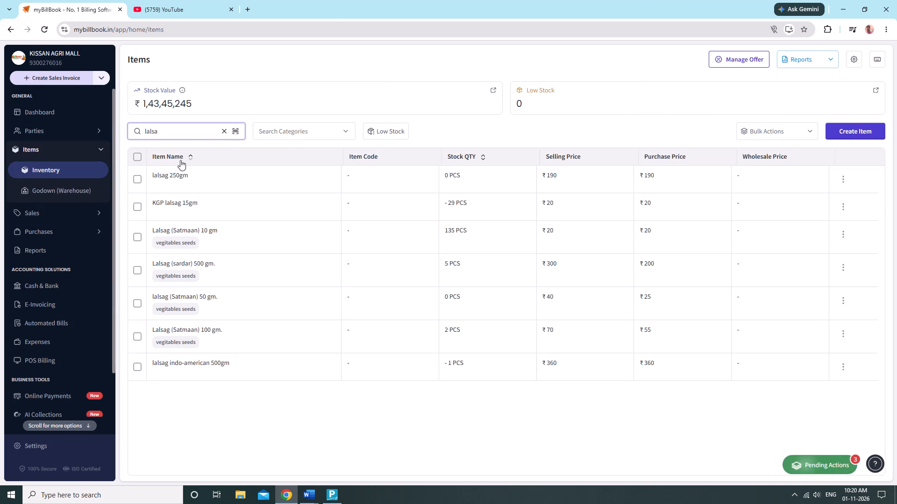
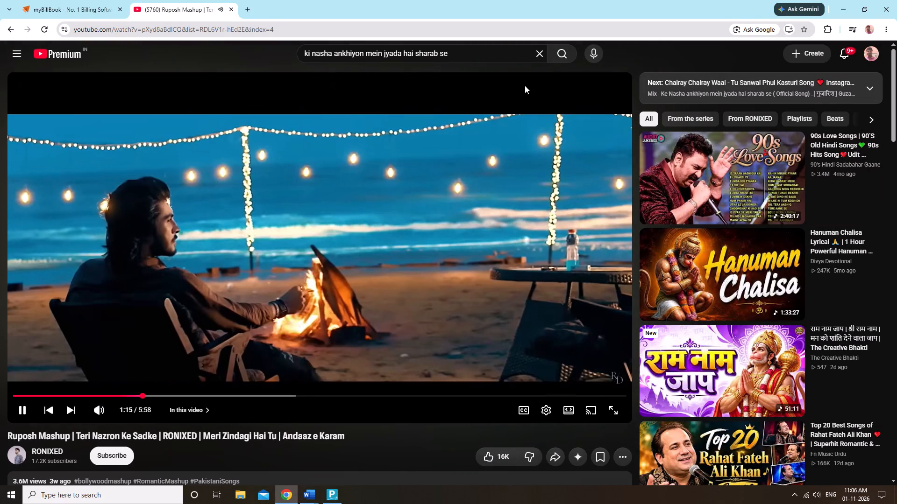
Switch back to myBillBook and search the inventory items for "palak".
click(98, 0)
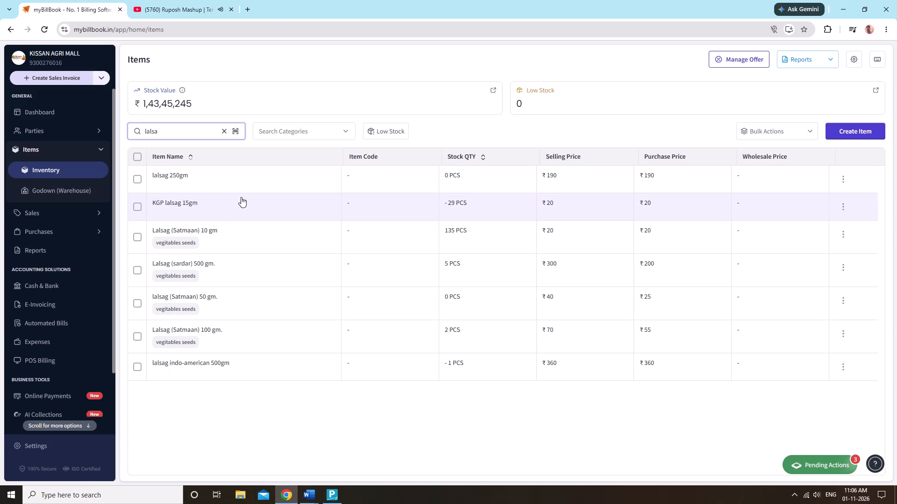
click(222, 131)
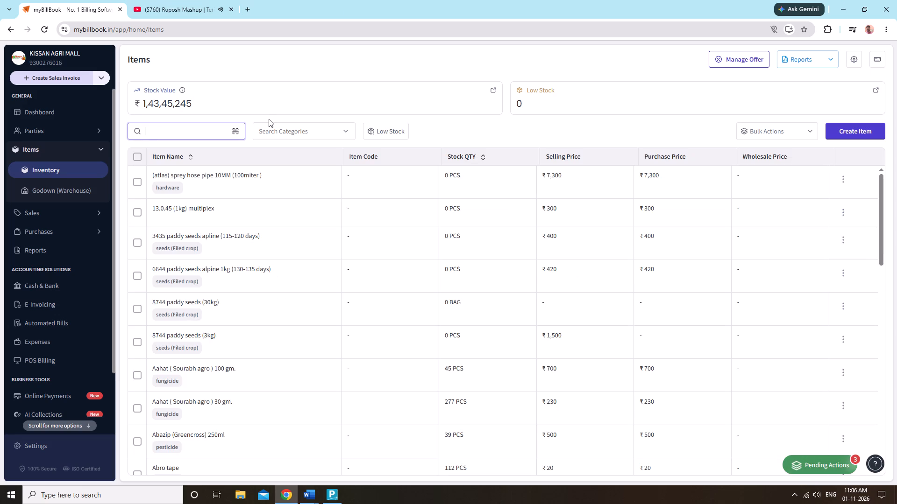
text(palak)
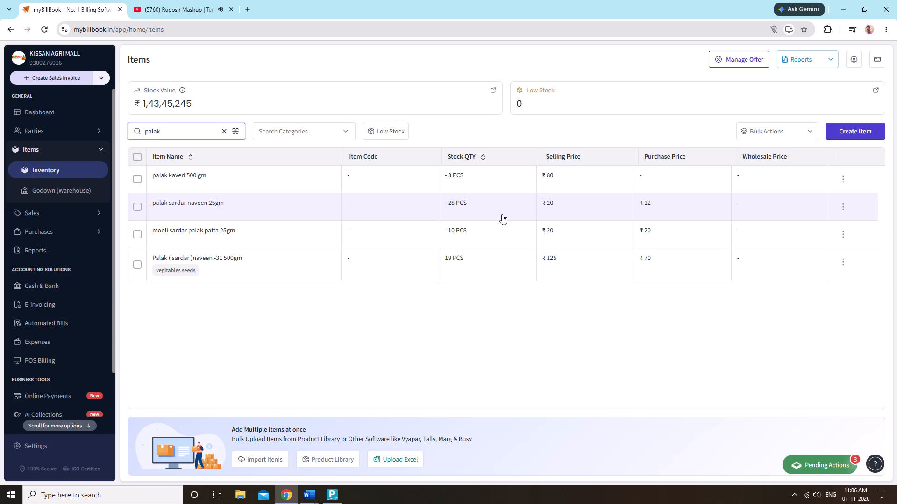
Add 28 PCS to the stock of palak sardar naveen 25gm in the KISSAN AGRI MALL godown and save the adjustment.
click(846, 202)
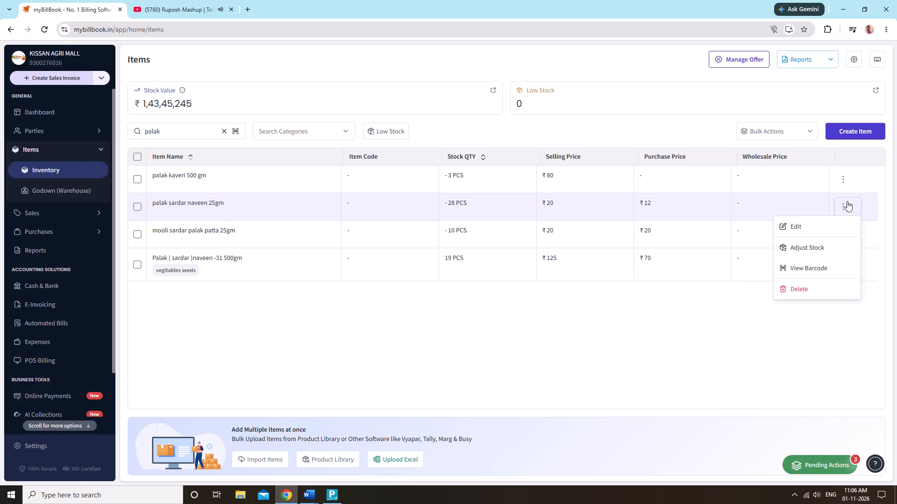
click(811, 258)
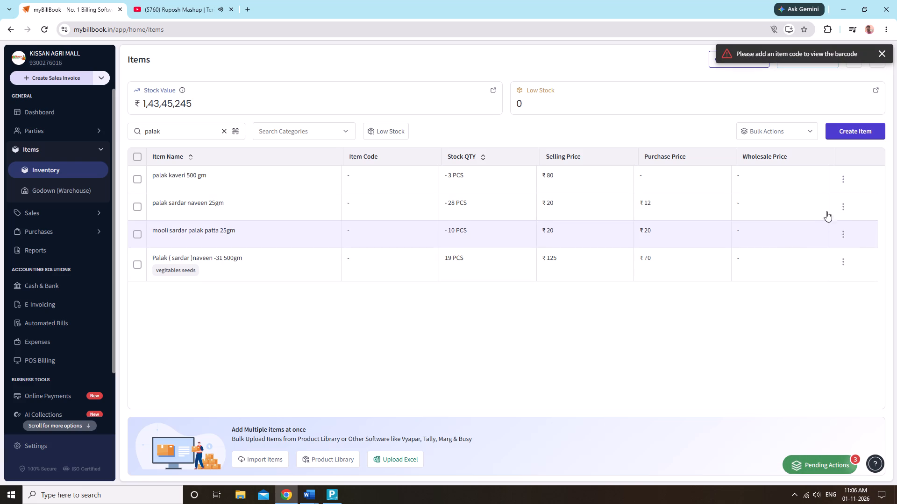
click(841, 211)
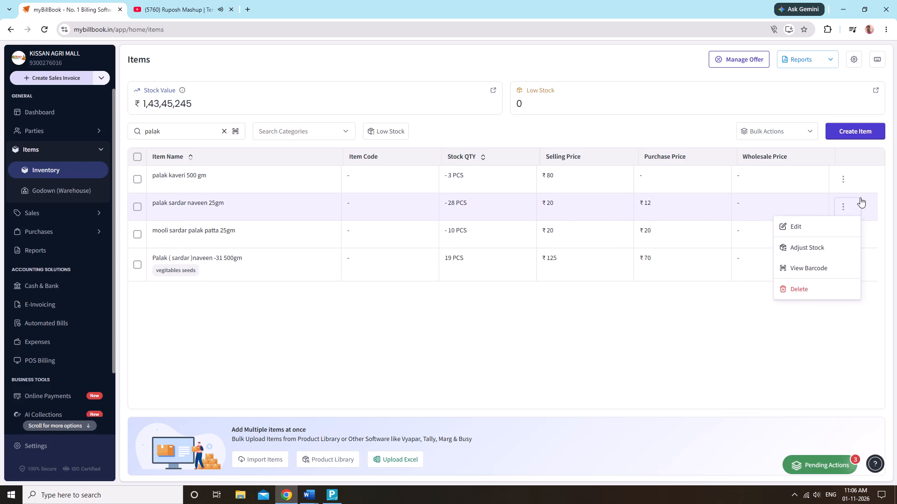
click(840, 198)
click(840, 201)
click(828, 242)
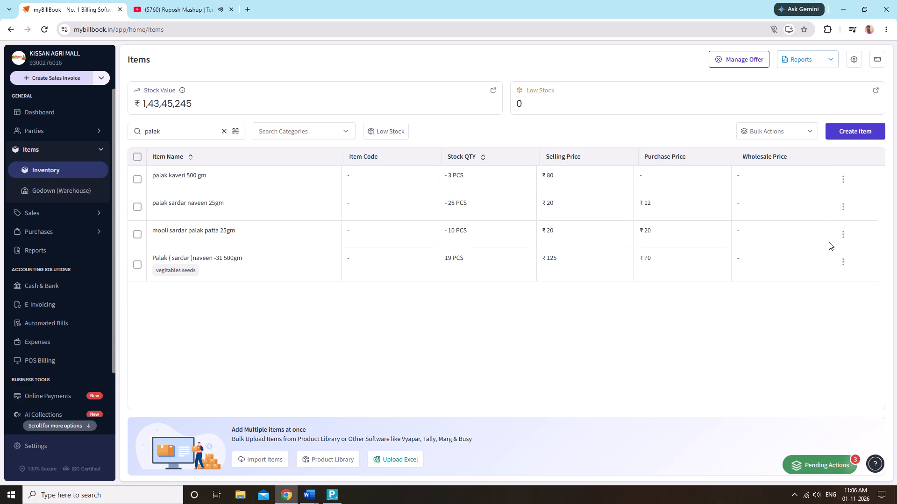
click(313, 245)
click(312, 238)
click(321, 253)
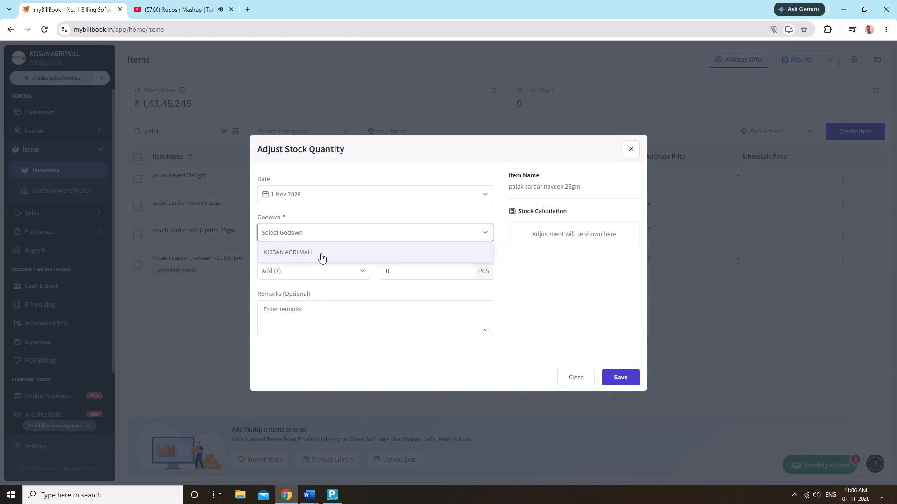
click(409, 271)
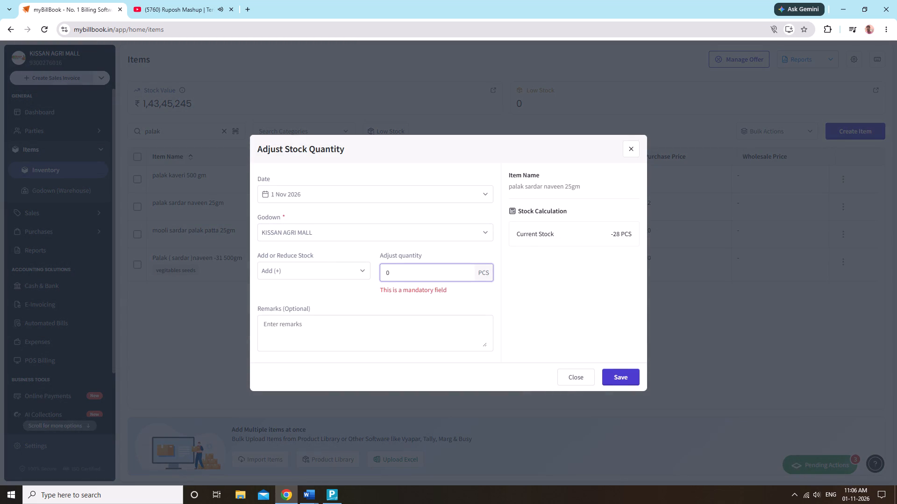
text(28)
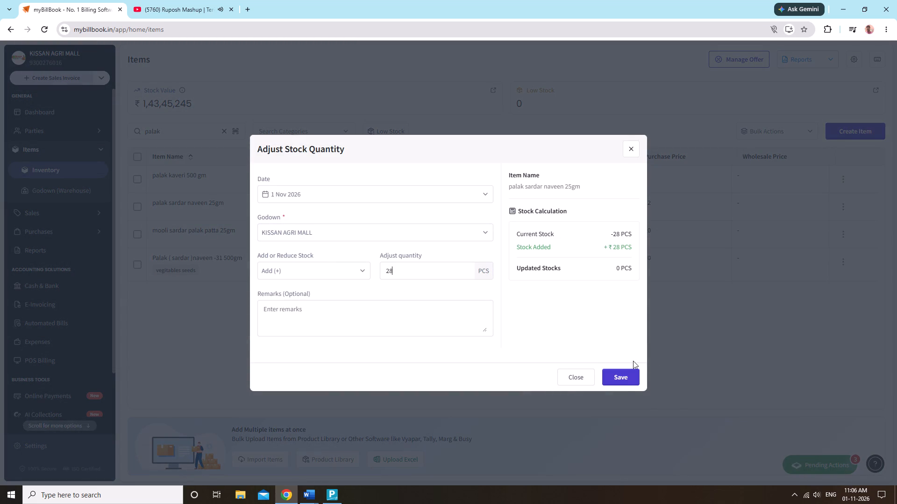
click(623, 378)
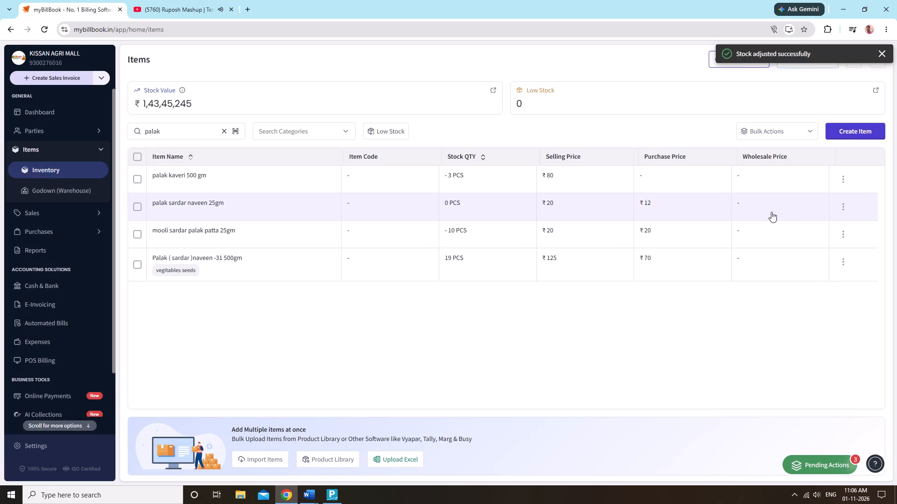
Add another 119 PCS to the stock of palak sardar naveen 25gm in the KISSAN AGRI MALL godown and save.
click(844, 204)
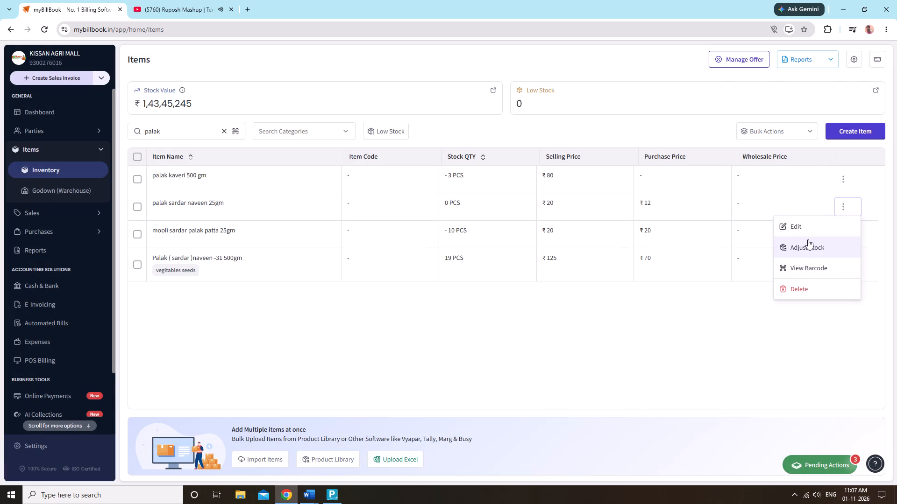
click(805, 243)
click(356, 238)
click(356, 247)
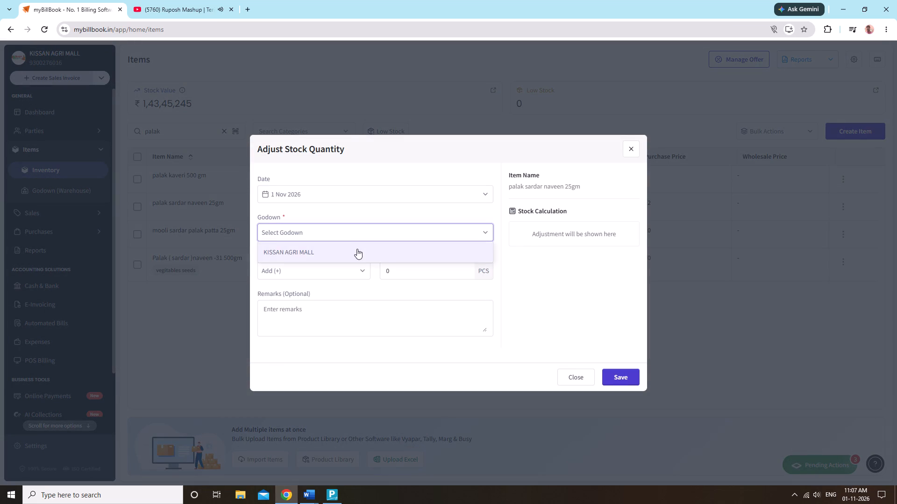
click(347, 267)
click(405, 270)
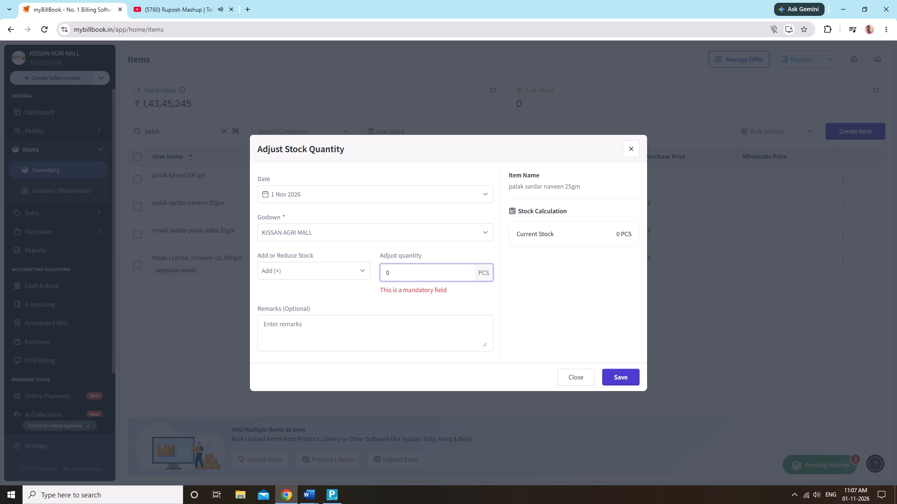
key(1)
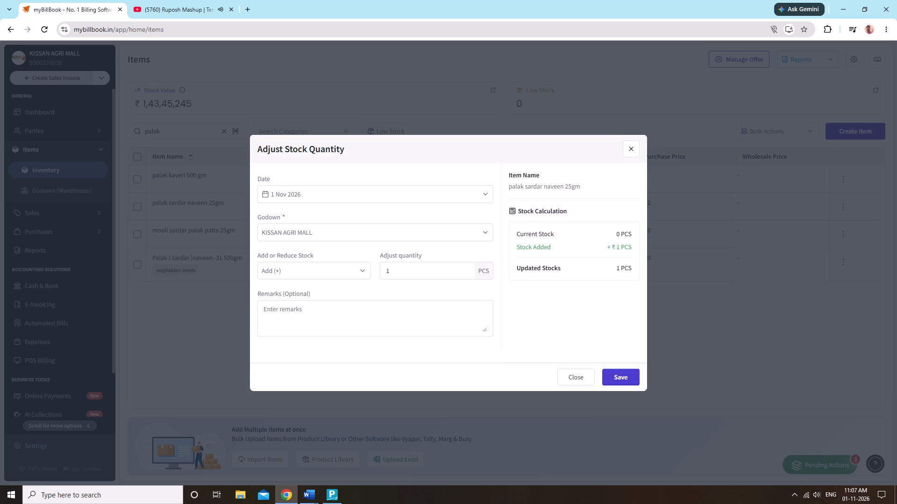
key(1)
key(9)
click(621, 378)
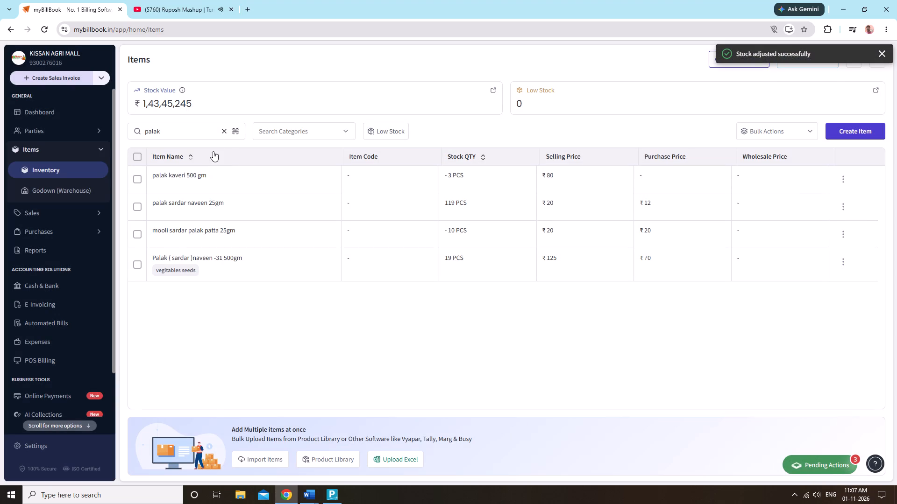
Replace the inventory search with "barvati".
click(224, 131)
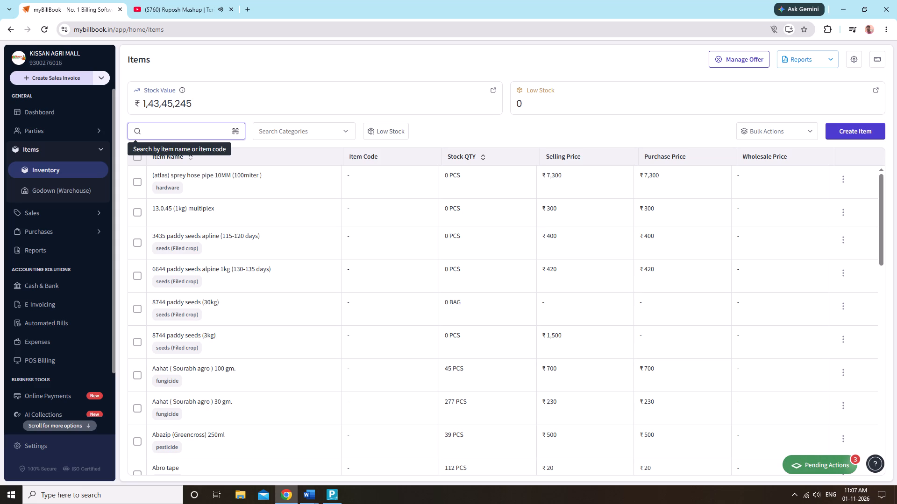
text(barva)
key(t)
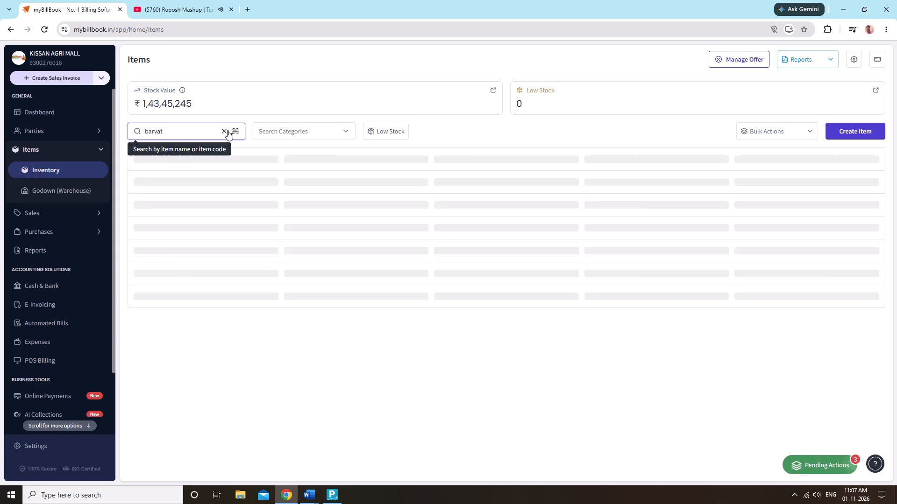
key(i)
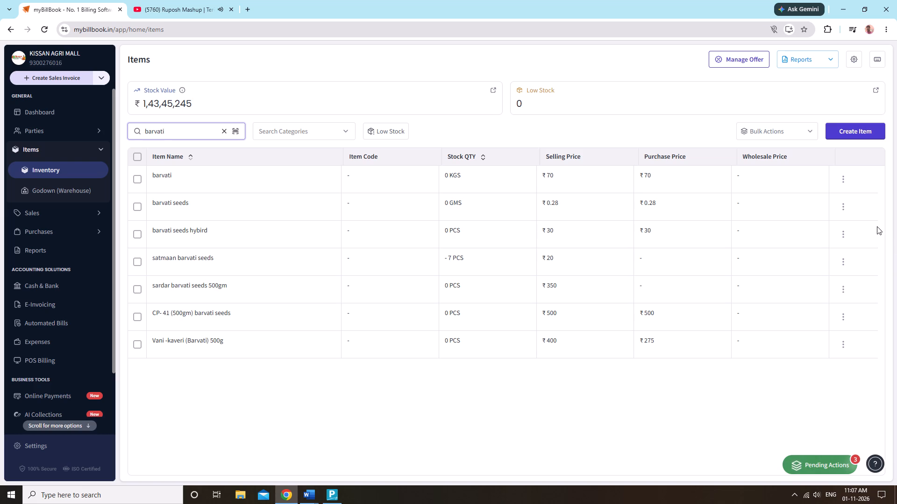
Delete the item "barvati seeds" priced at ₹ 0.28 from the inventory.
click(846, 209)
click(812, 288)
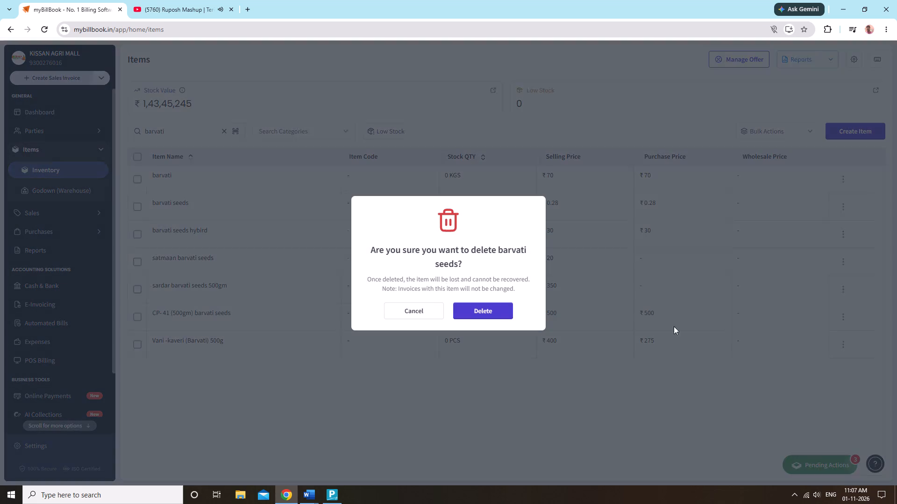
click(506, 312)
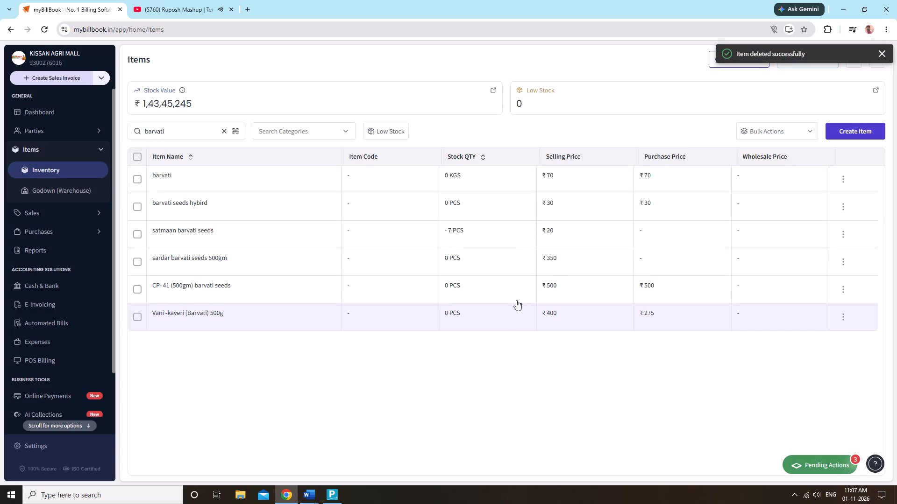
Delete the item named just "barvati", stocked in KGS, from the inventory.
click(842, 176)
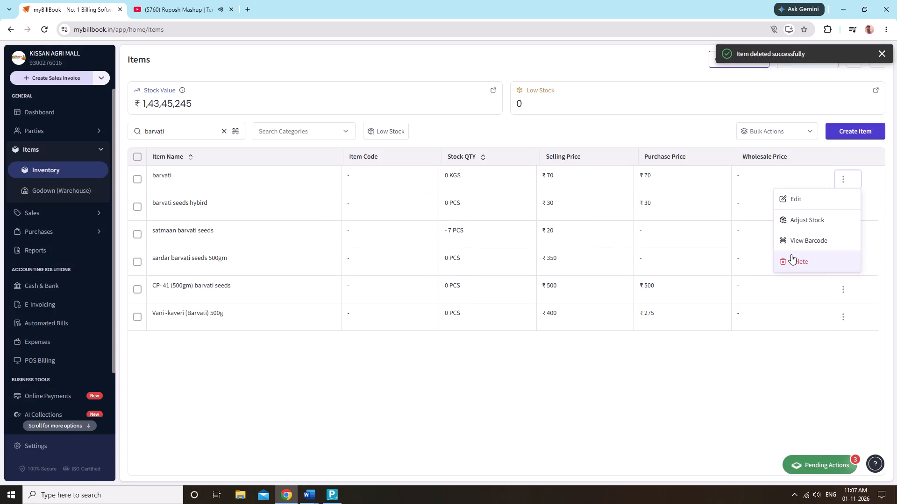
click(791, 254)
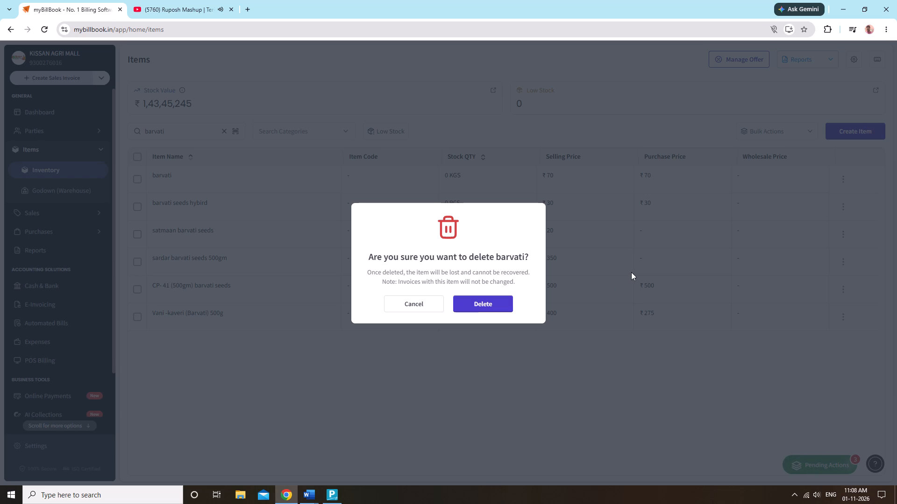
click(473, 300)
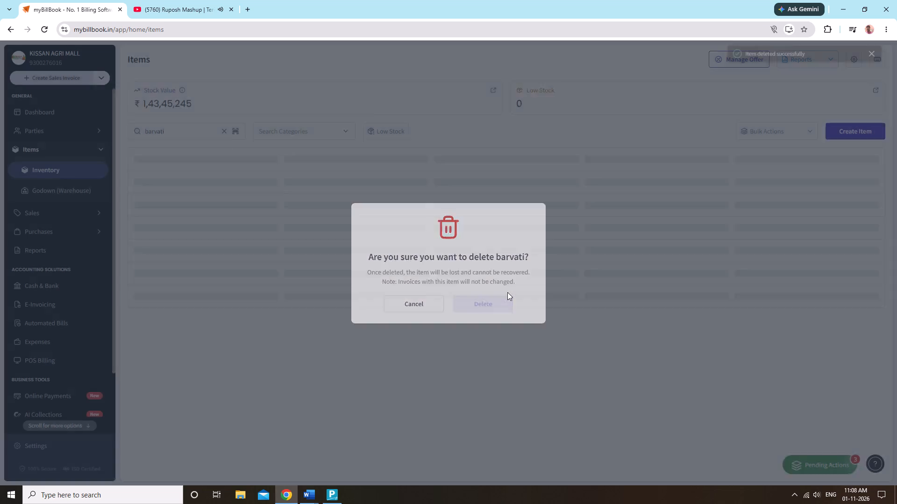
click(459, 371)
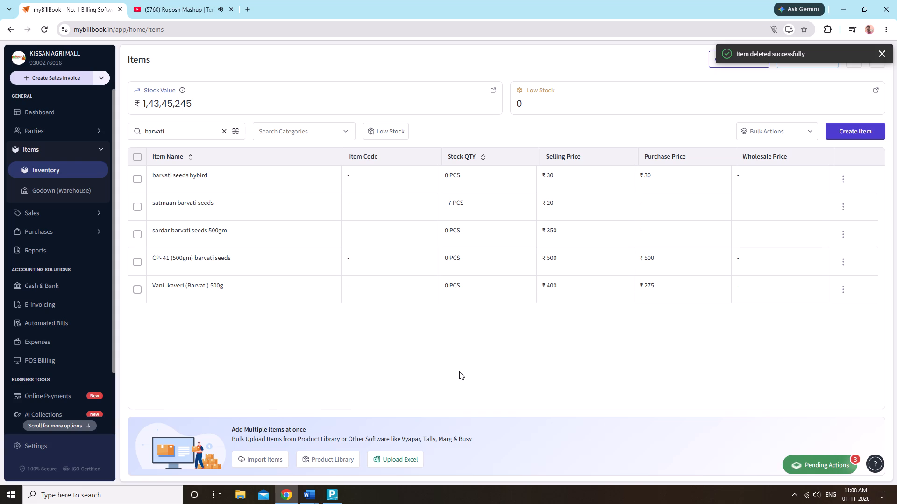
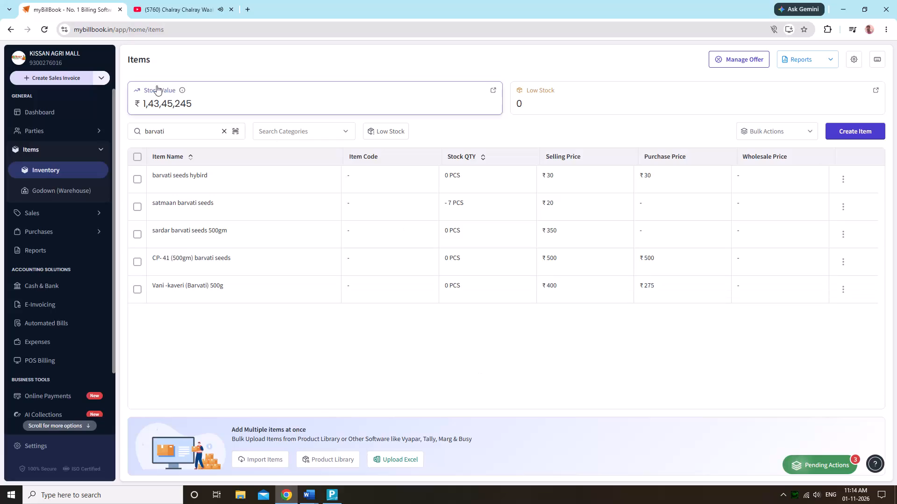
Replace the inventory search with "1650".
click(225, 129)
text(1650)
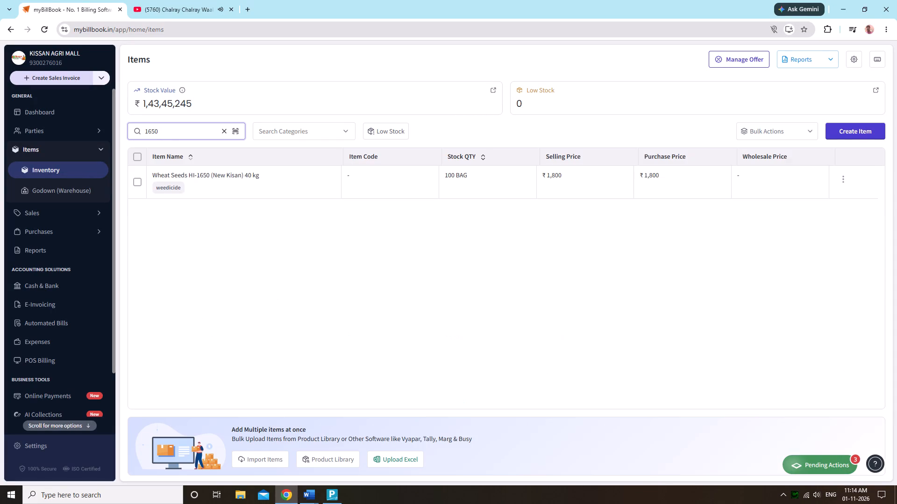
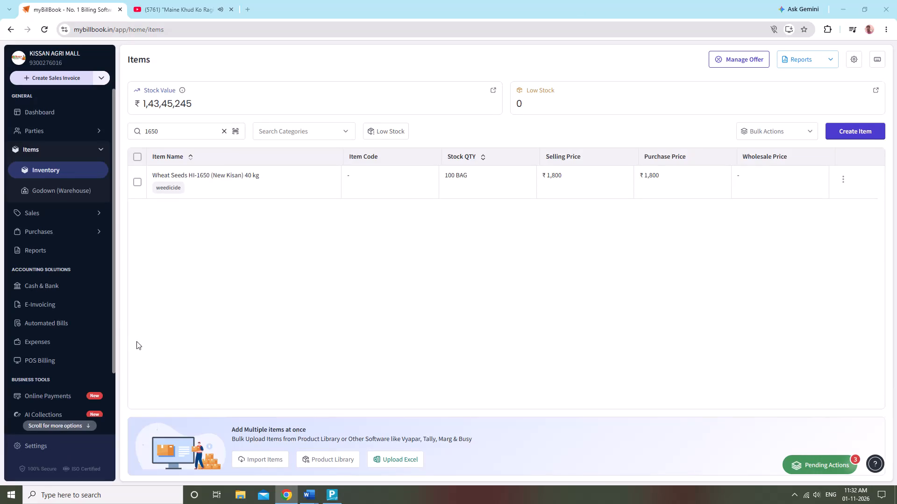
Replace the inventory search with "barvati".
click(222, 129)
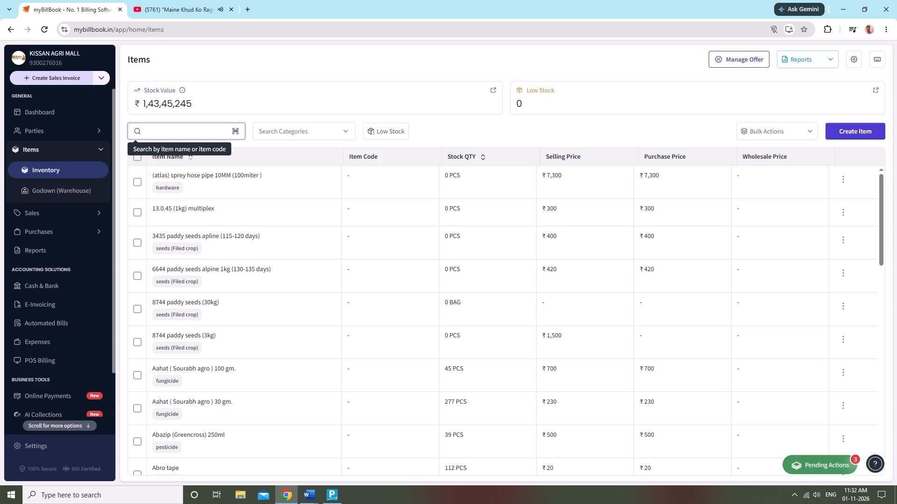
text(barva)
text(ti)
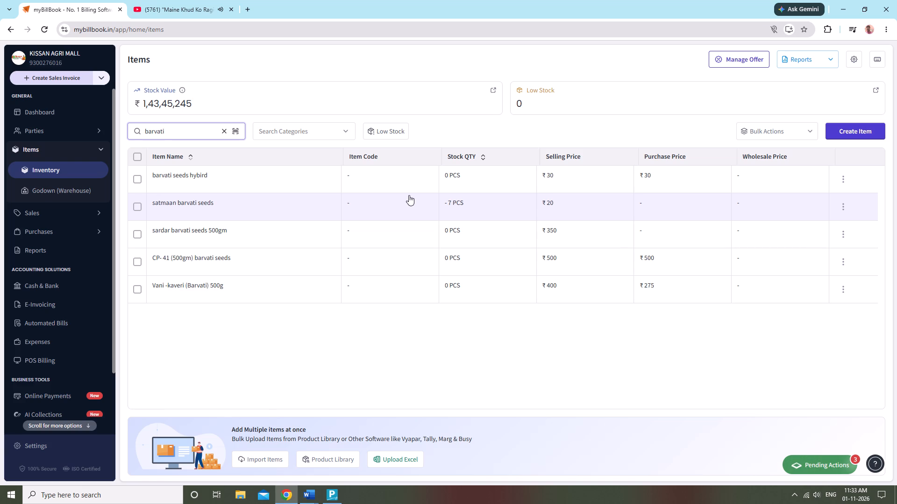
Replace the inventory search with "satmaan p".
double_click(220, 132)
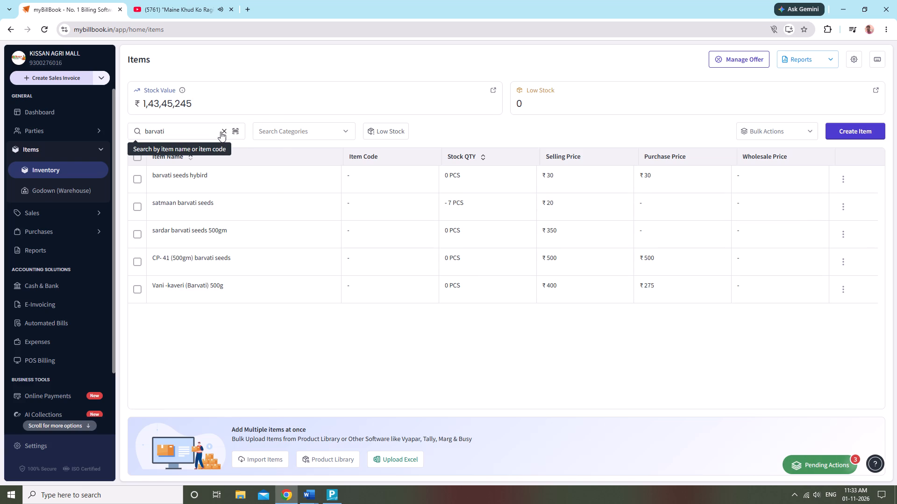
text(satmaan)
key(space)
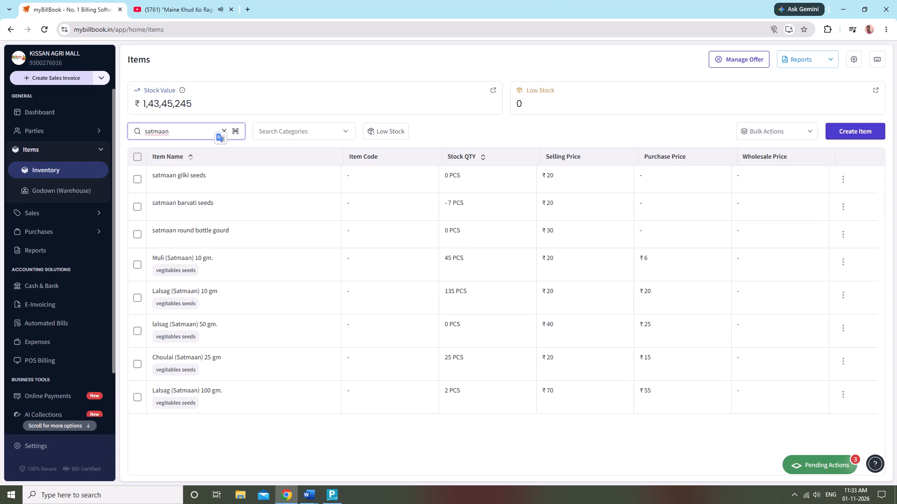
key(p)
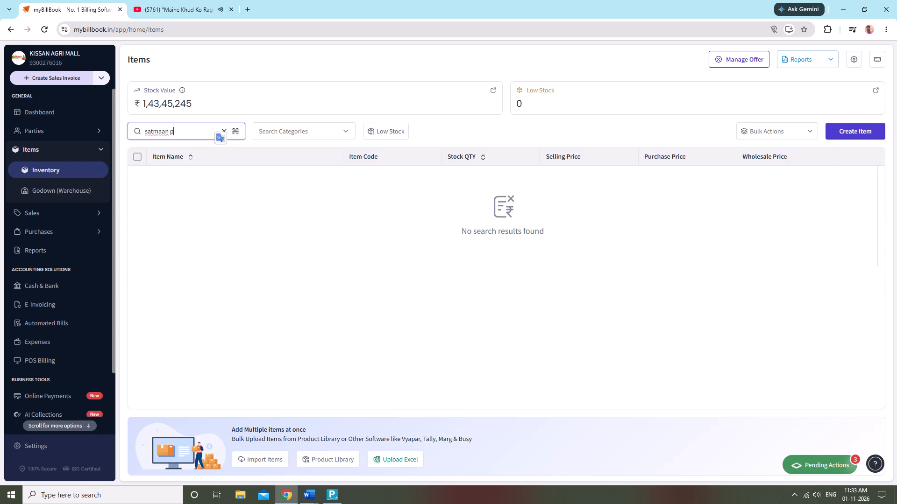
Start a new inventory item and name it "Palak (Satmaan) 25 gm".
click(862, 130)
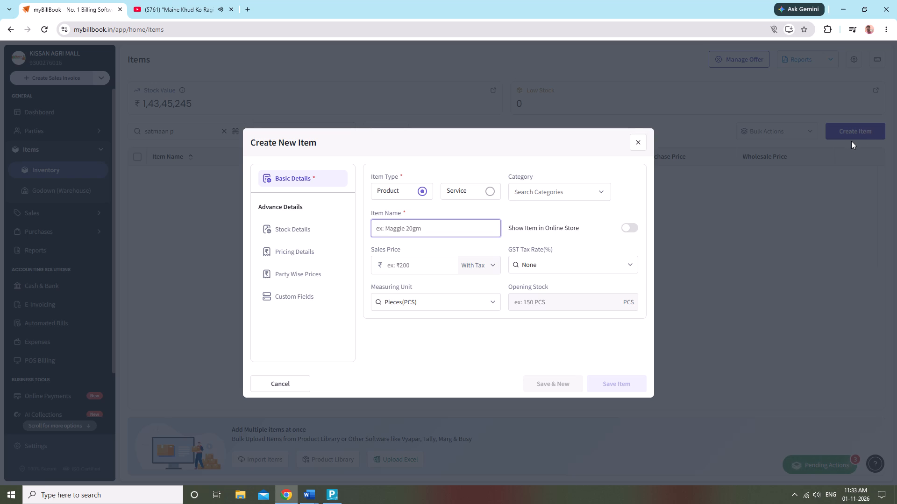
text(pala)
key(BackSpace)
key(BackSpace)
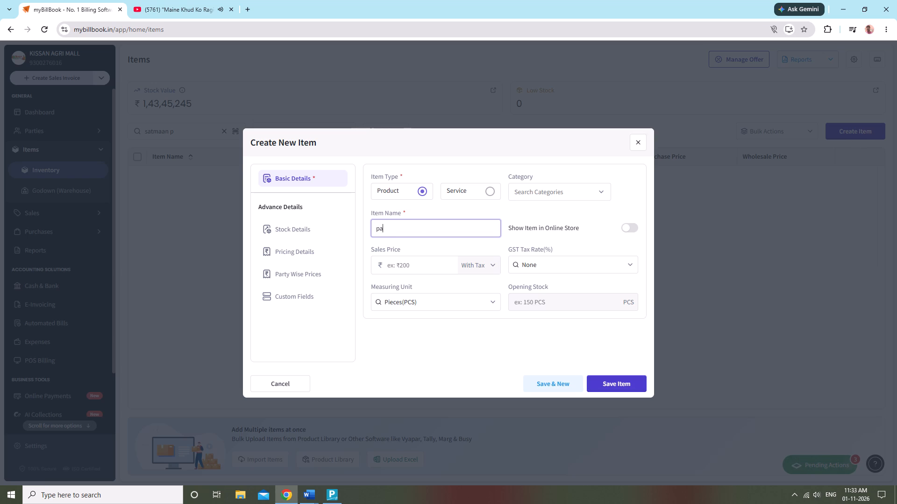
key(BackSpace)
key(BackSpace)
text(Palak)
key(space)
key(shift+parenleft)
key(a)
key(BackSpace)
text(Satmann)
key(BackSpace)
key(BackSpace)
key(a)
text(n))
key(space)
text(25 gm)
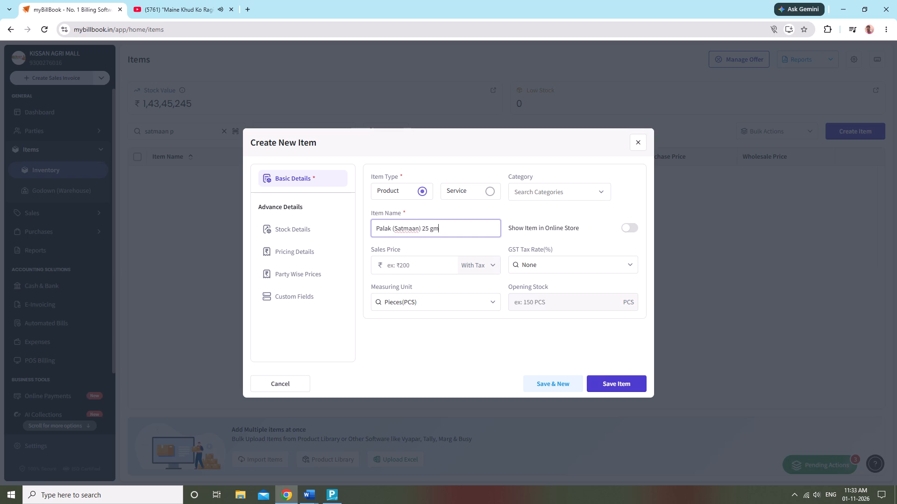
key(space)
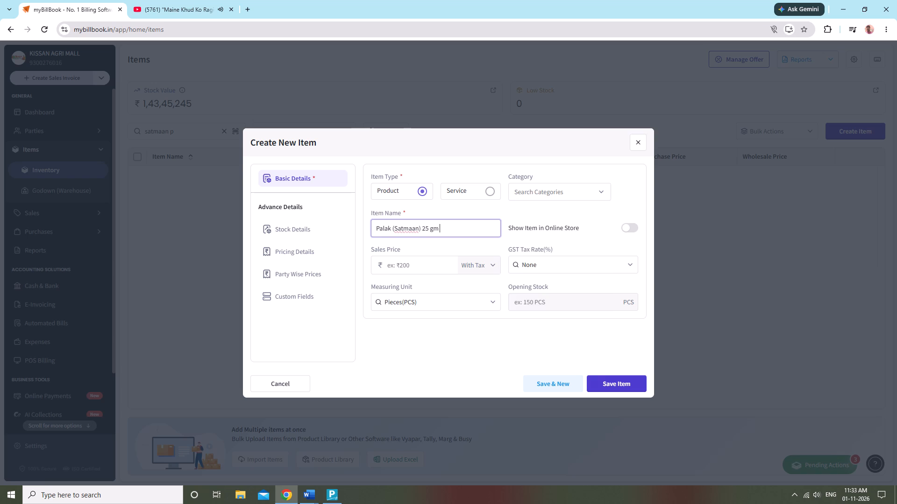
Assign the new item to the "vegitables seeds" category and set its sales price to ₹20.
click(570, 196)
text(ve)
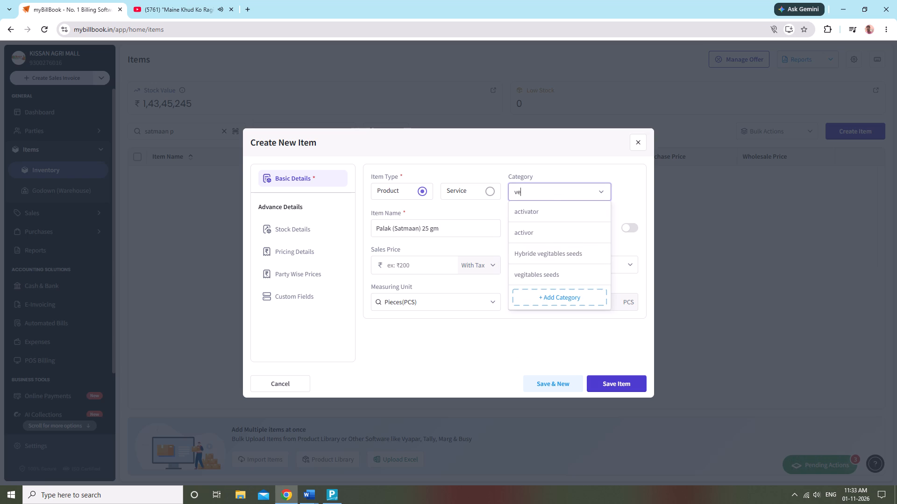
click(534, 236)
click(399, 266)
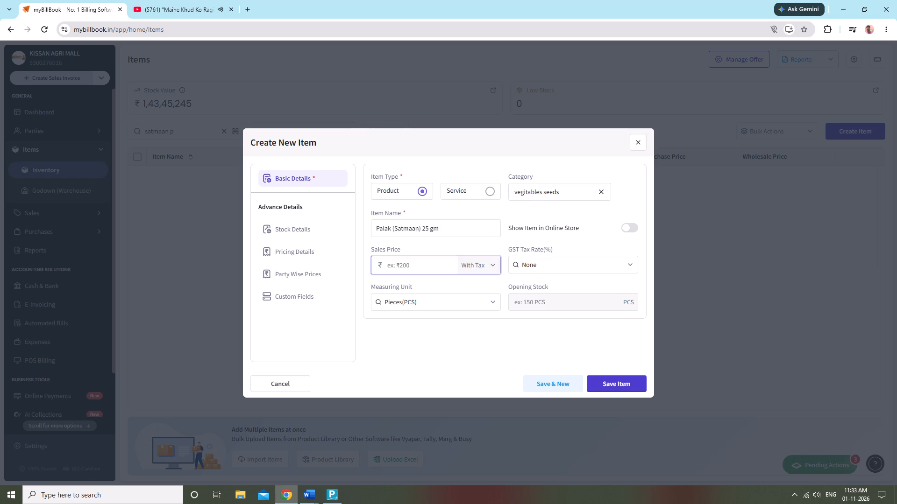
text(20)
Set the new item's opening stock to 120 PCS in the KISSAN AGRI MALL godown.
click(295, 230)
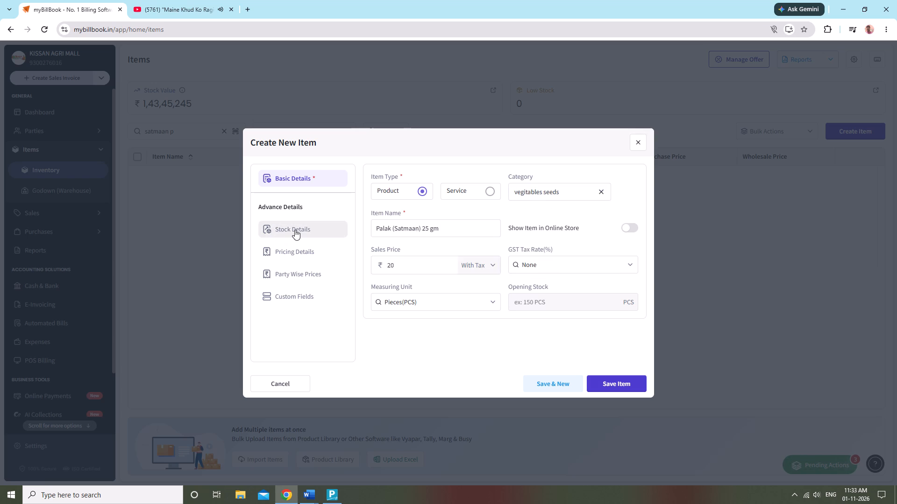
click(433, 309)
click(433, 320)
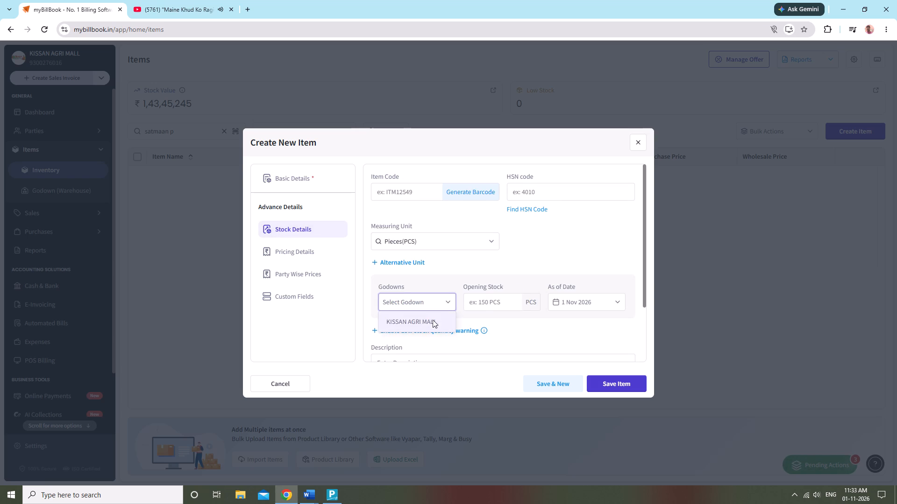
click(502, 303)
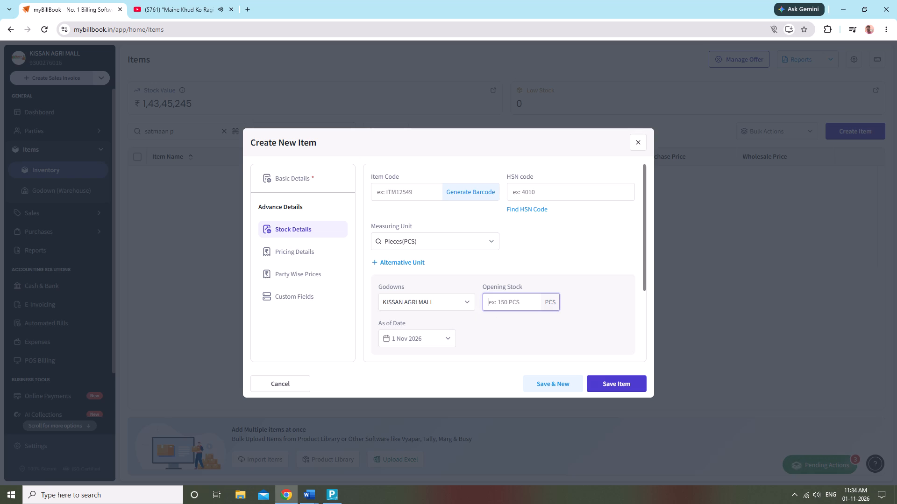
text(120)
Set the new item's purchase price to ₹20 and save the item.
click(300, 250)
click(561, 189)
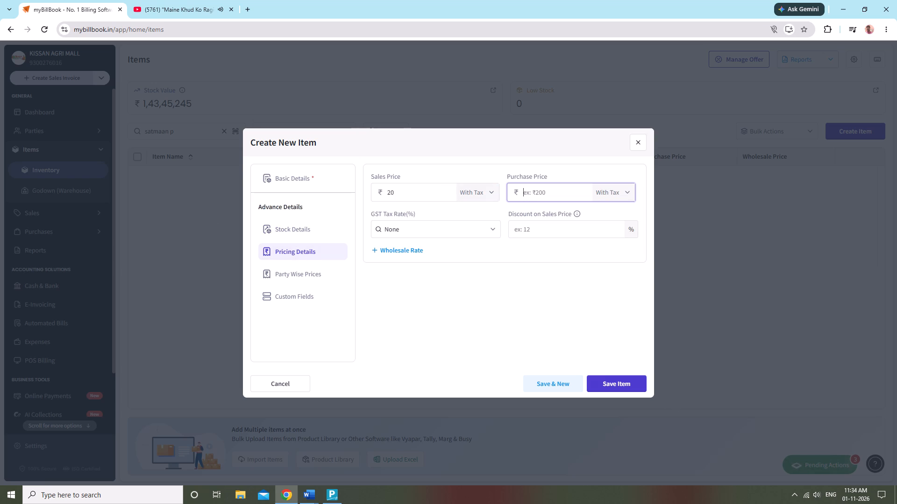
text(20)
click(638, 387)
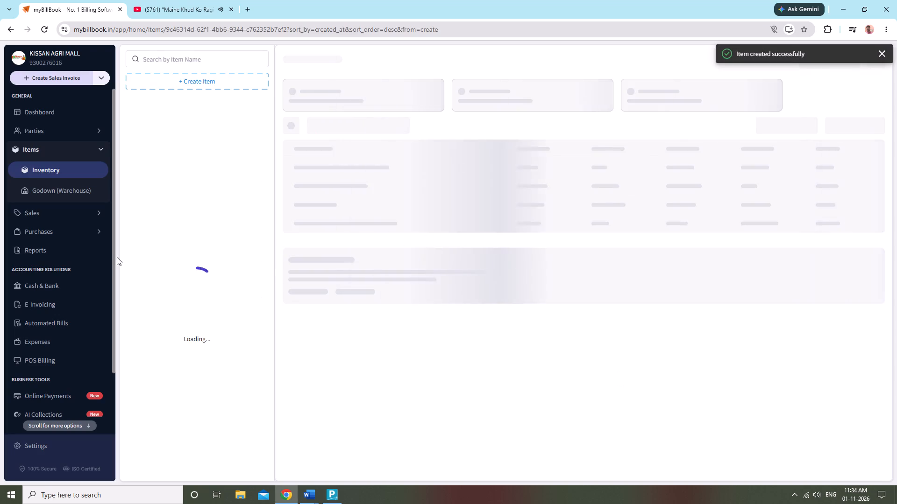
click(468, 231)
click(491, 292)
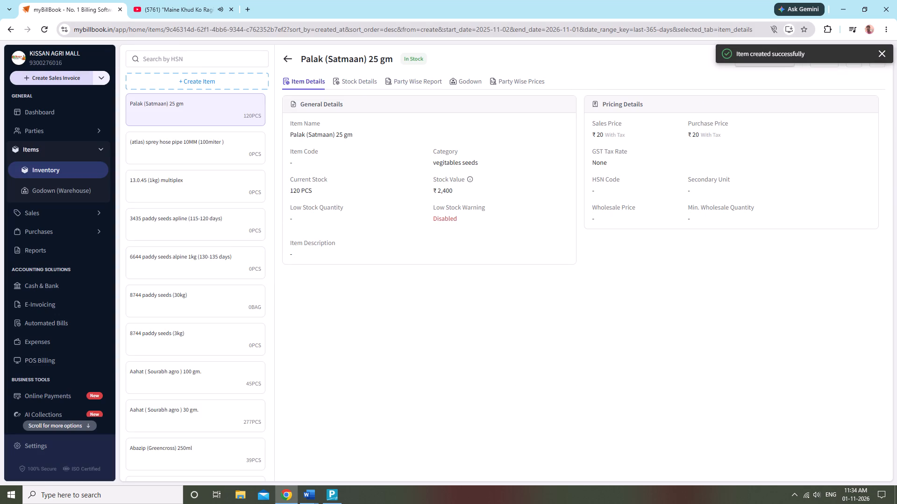
Search the item list for "palak" and open the "palak sardar naveen 25gm" item.
click(221, 58)
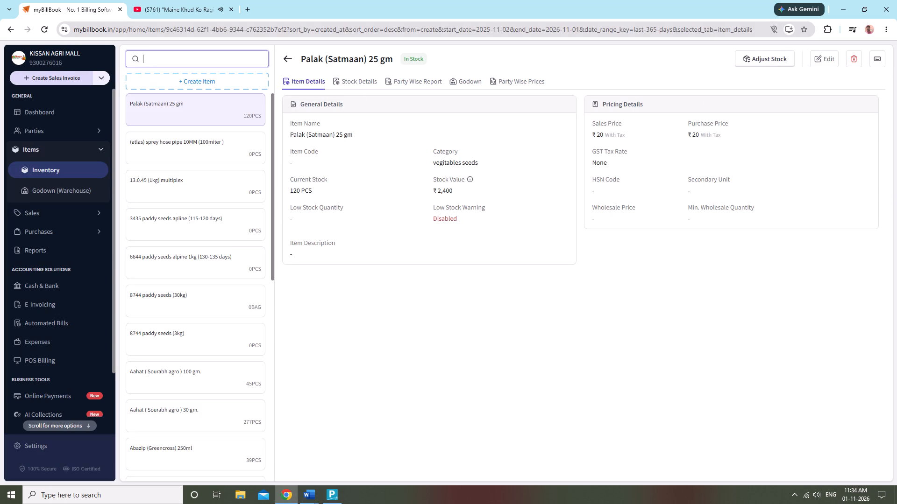
text(palak)
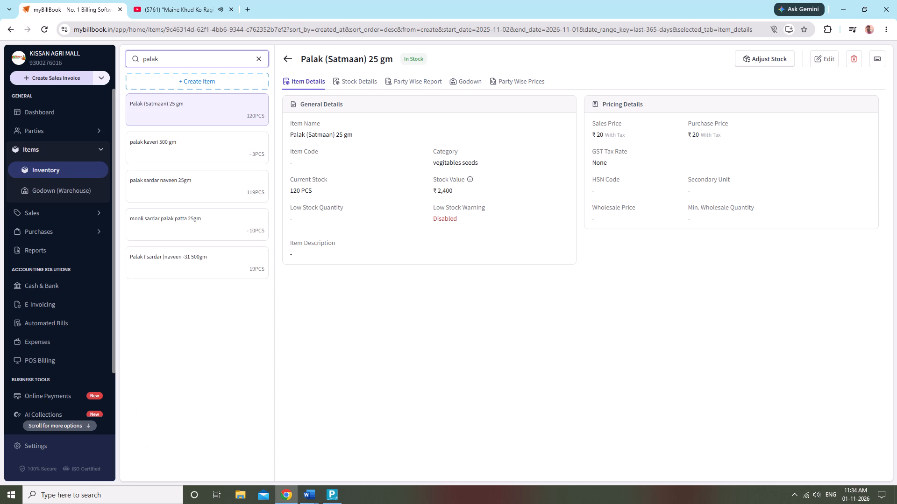
key(space)
drag(244, 168, 242, 174)
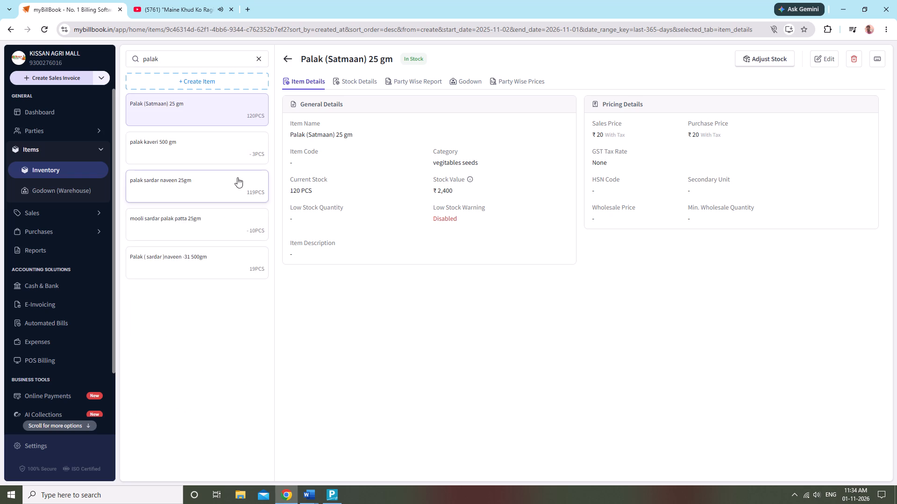
click(233, 184)
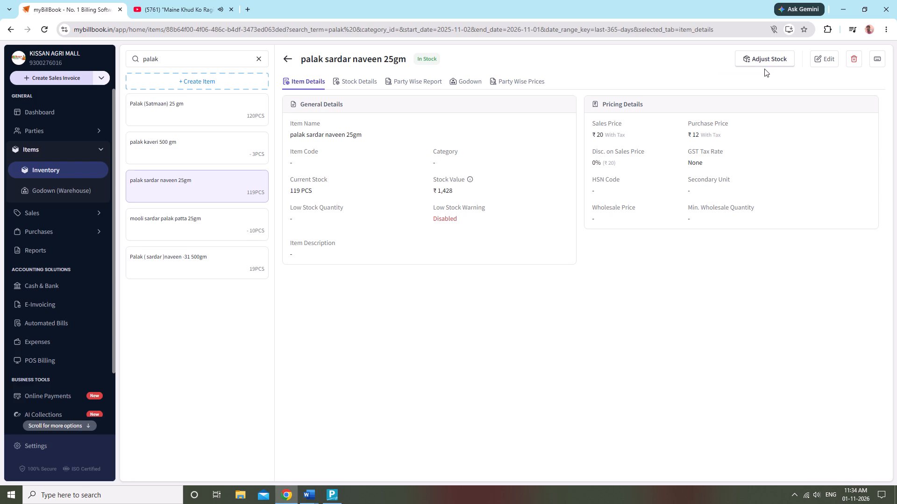
Add 192 PCS to the stock of palak sardar naveen 25gm in the KISSAN AGRI MALL godown and save the adjustment.
click(768, 63)
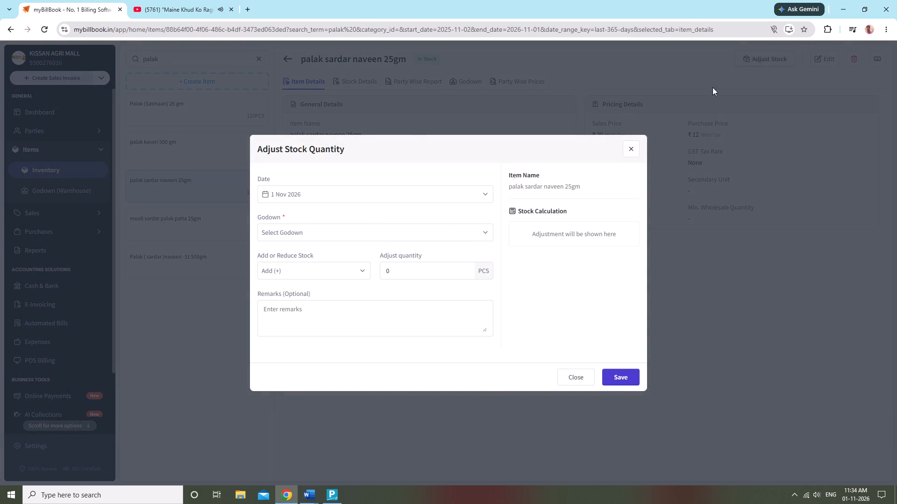
click(256, 225)
click(261, 228)
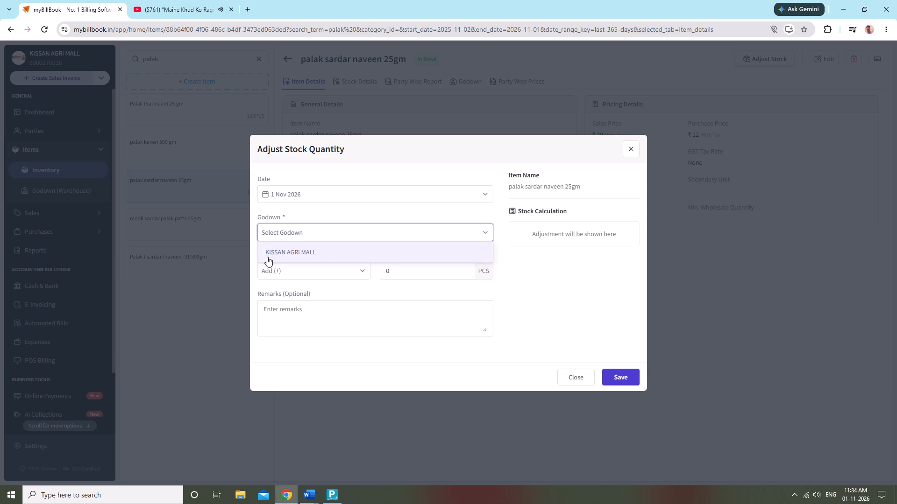
click(267, 257)
click(408, 274)
key(1)
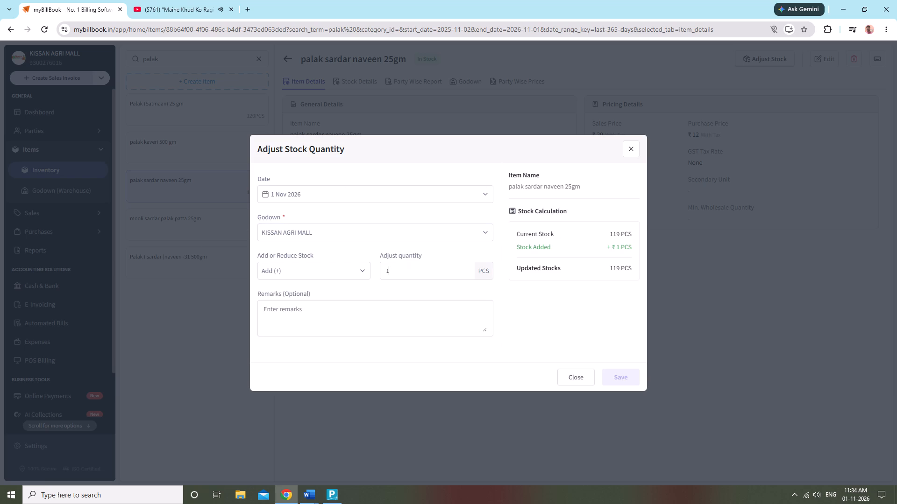
key(9)
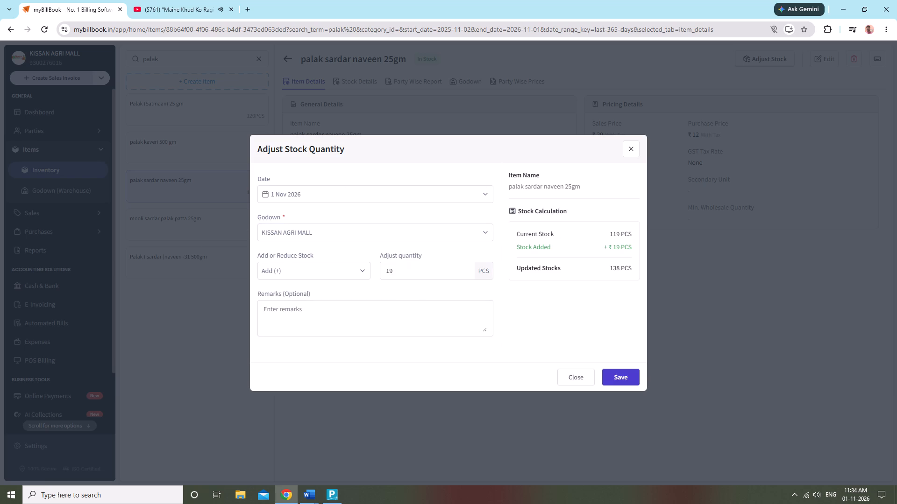
key(2)
click(622, 386)
click(619, 377)
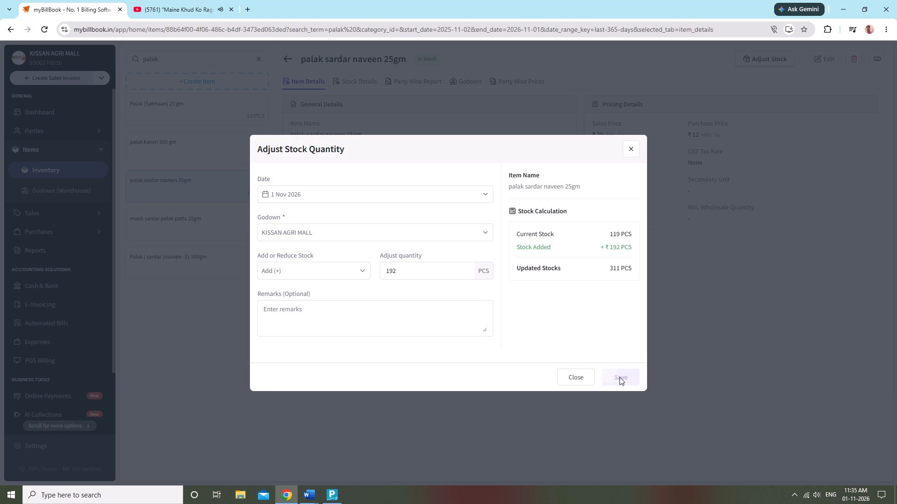
click(605, 376)
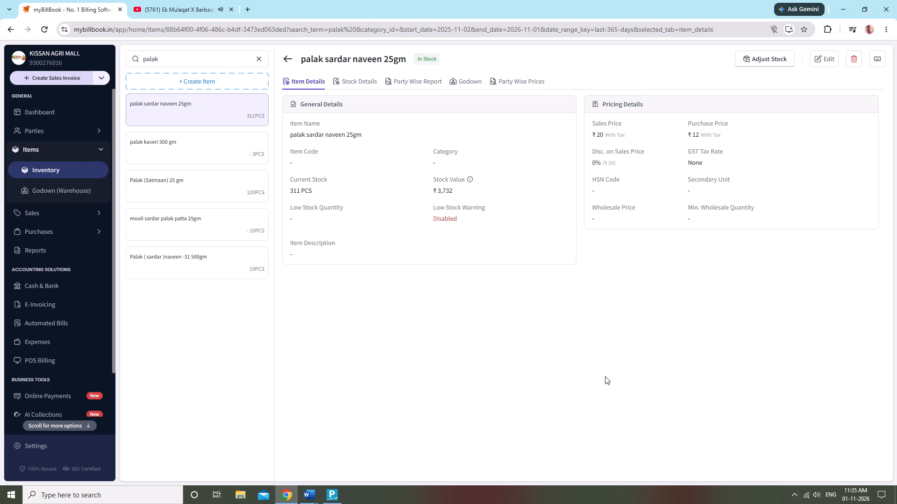
click(427, 314)
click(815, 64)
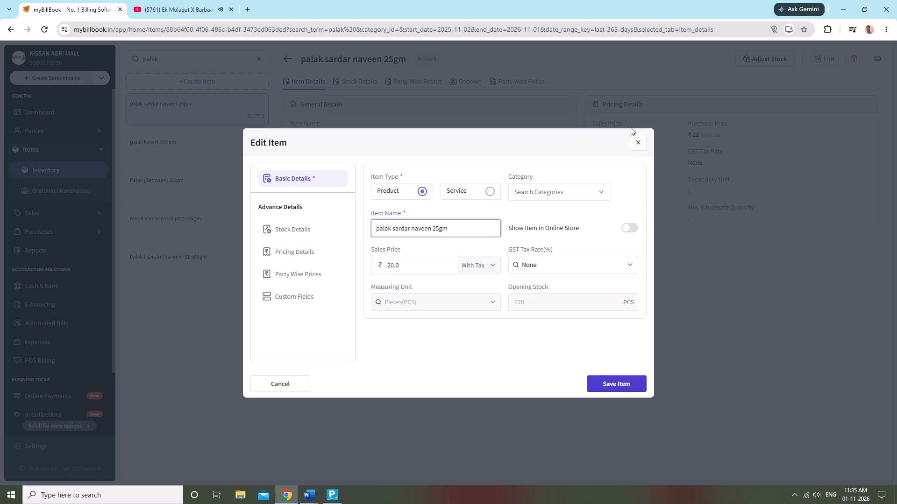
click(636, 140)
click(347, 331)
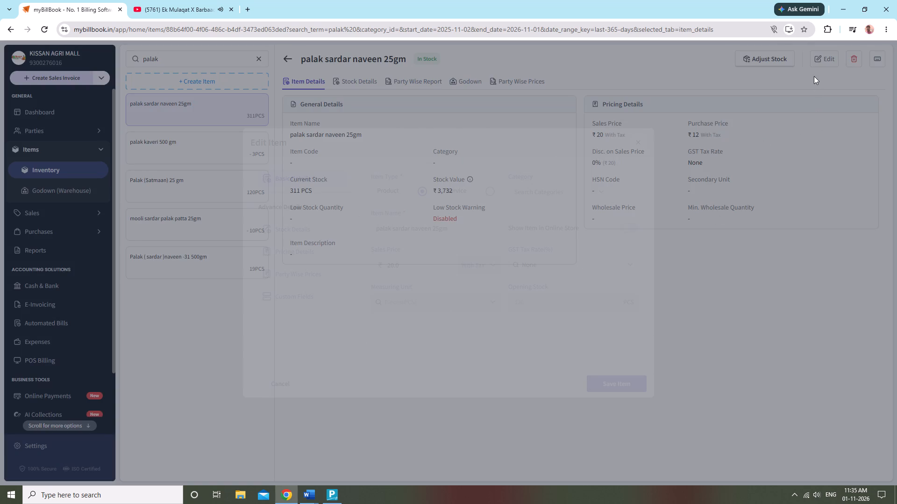
Assign the palak sardar naveen 25gm item to the "vegitables seeds" category and save it.
click(819, 61)
click(553, 187)
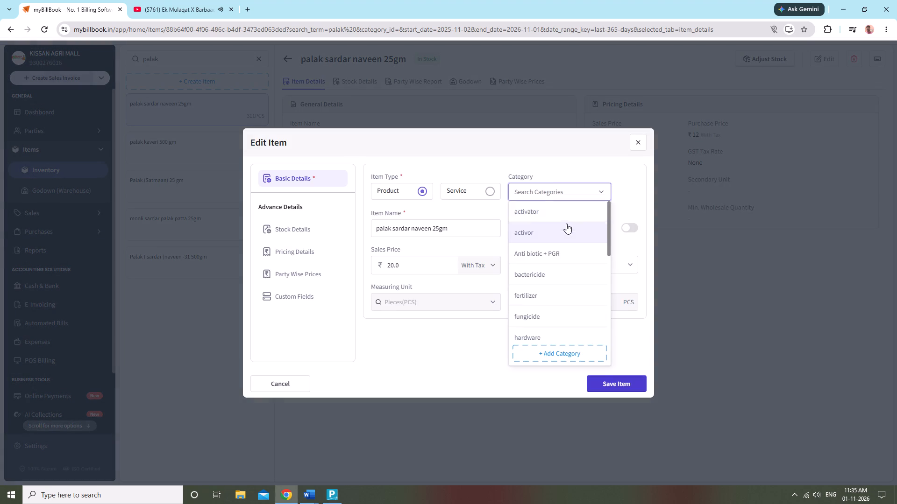
text(ve)
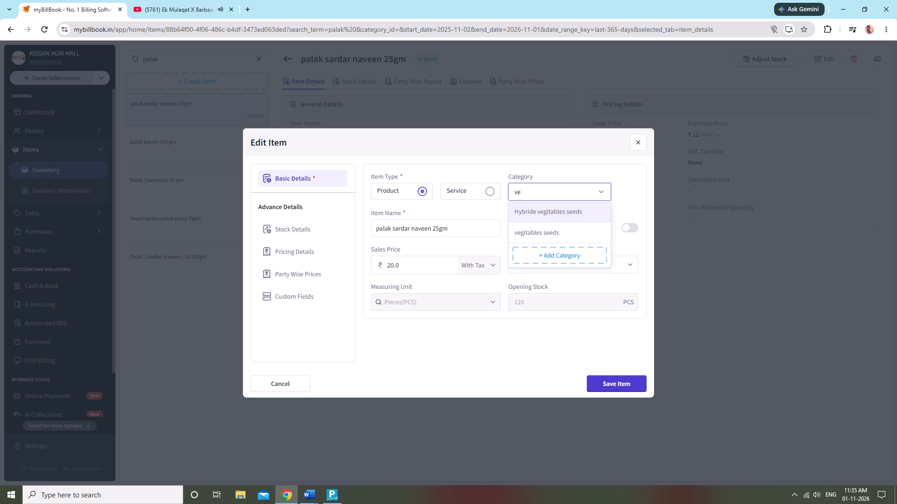
click(586, 230)
click(613, 383)
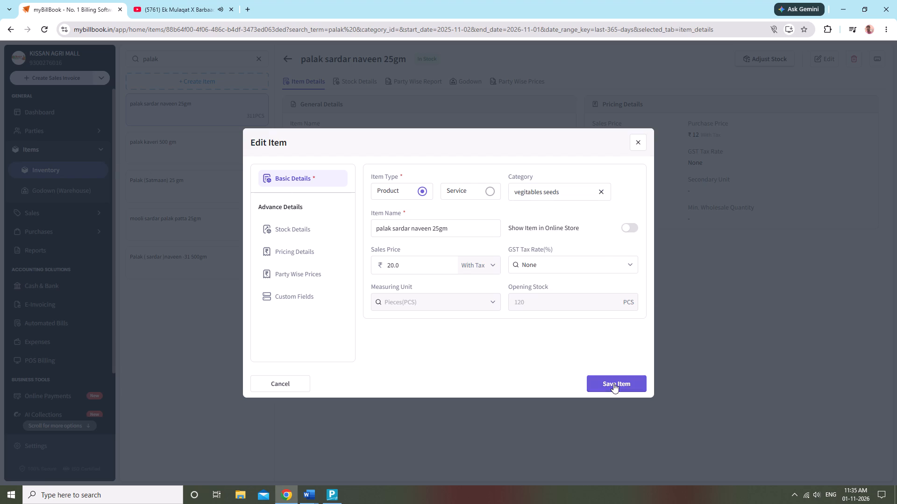
Start a new item and name it "Barvati (Sardar) 10 gm".
click(173, 82)
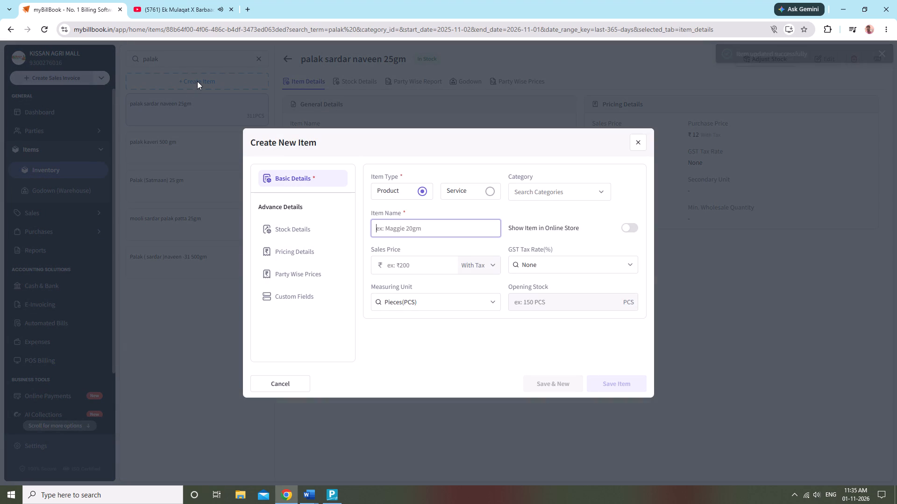
key(BackSpace)
text(bA)
key(BackSpace)
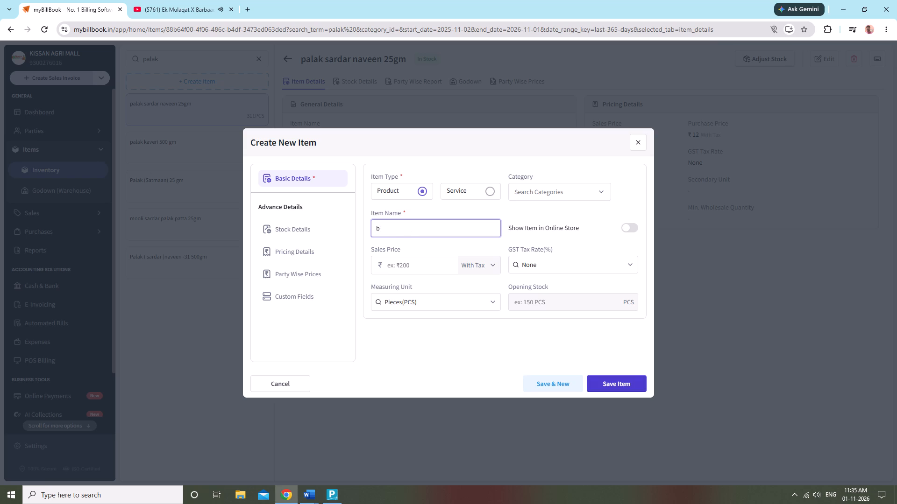
key(BackSpace)
key(b)
text(arvat)
text(i)
key(space)
key(shift+parenleft)
text(Sat)
key(BackSpace)
text(rdar)
key(shift+parenright)
key(space)
text(10 gm)
Set the new Barvati item's category to "vegitables seeds" and its sales price to ₹20.
click(514, 194)
text(vve)
key(BackSpace)
key(BackSpace)
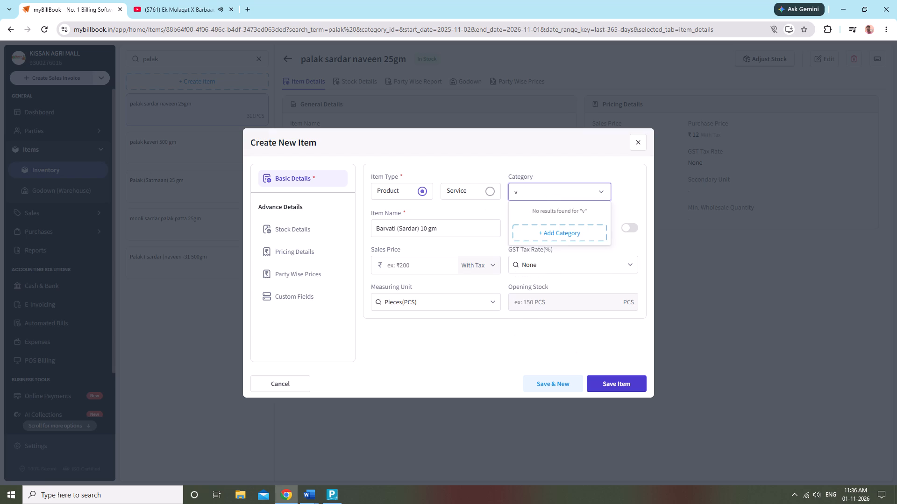
key(e)
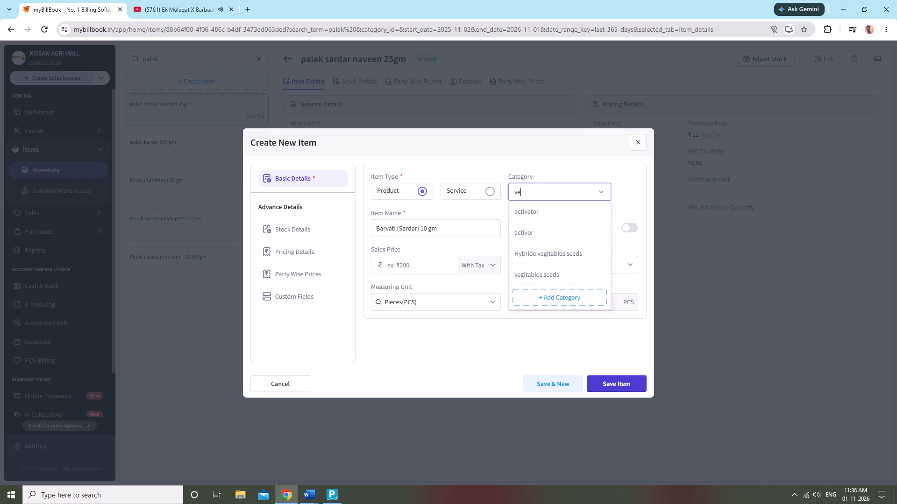
key(g)
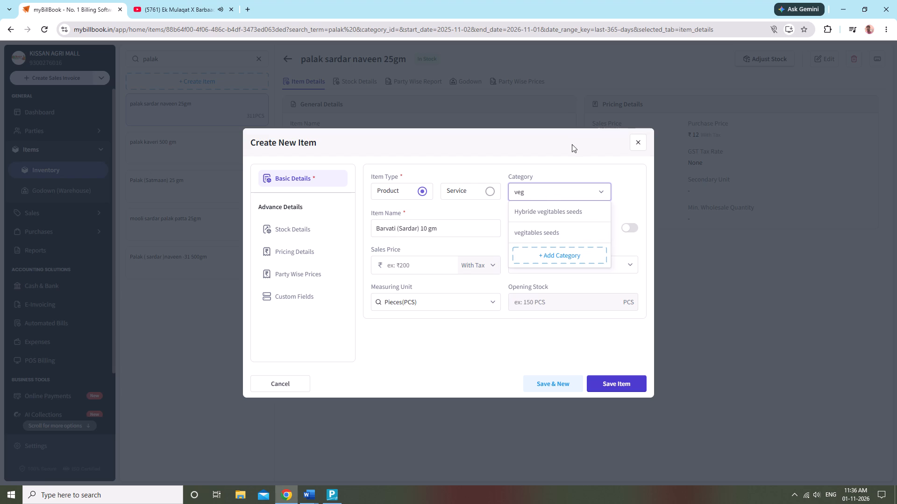
click(584, 236)
click(423, 269)
text(20)
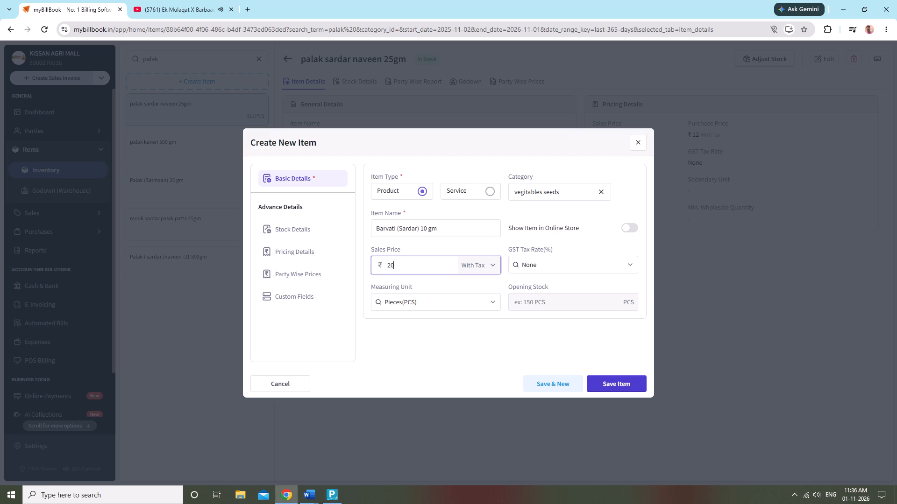
Set the new item's opening stock to 100 PCS in the KISSAN AGRI MALL godown.
click(306, 228)
click(418, 304)
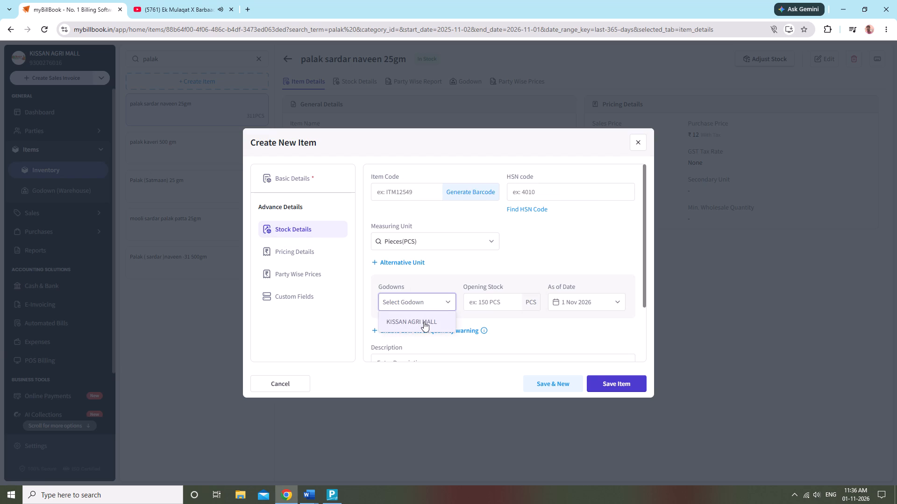
click(424, 322)
click(501, 305)
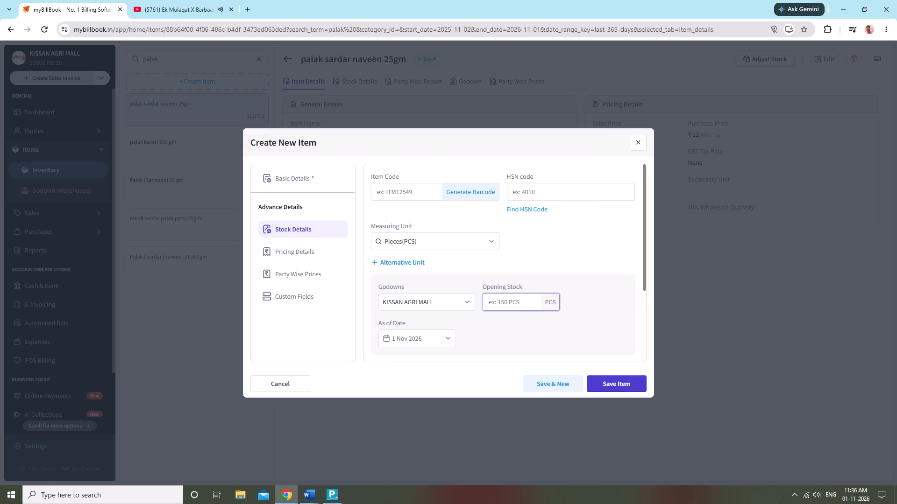
text(100)
Set the new item's purchase price to ₹20 and save the item.
click(302, 255)
click(302, 271)
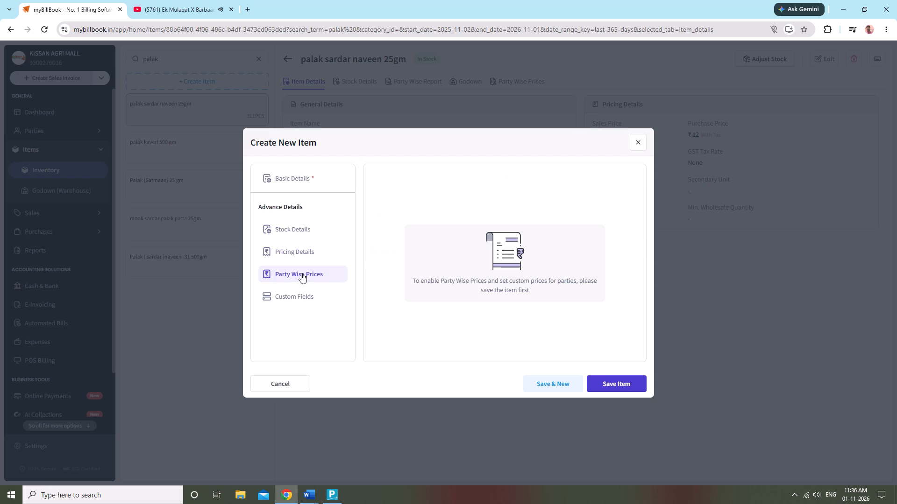
click(281, 251)
click(529, 191)
text(20)
click(612, 387)
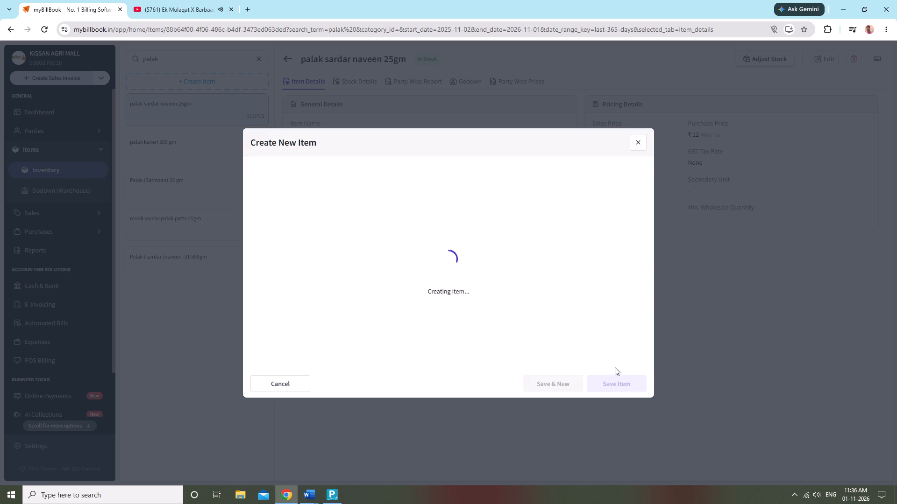
click(337, 382)
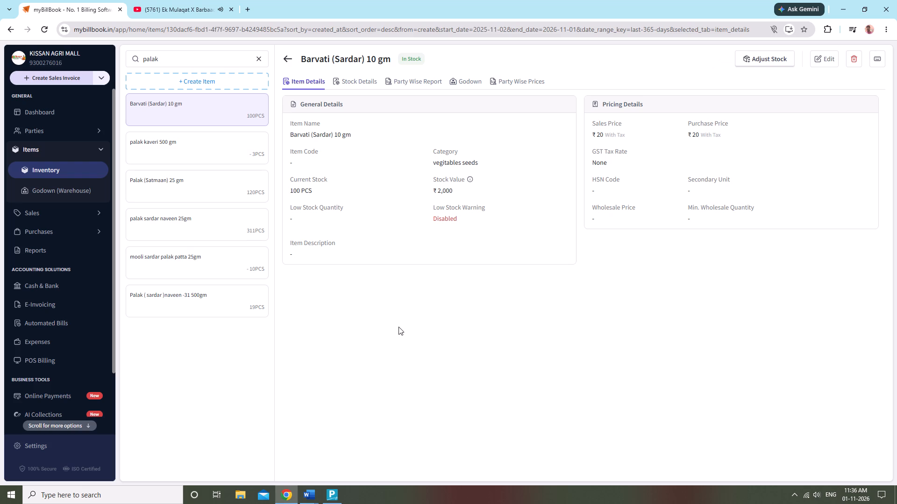
Check the item list for existing seed items by searching for "kakri" and for "kheera".
click(258, 62)
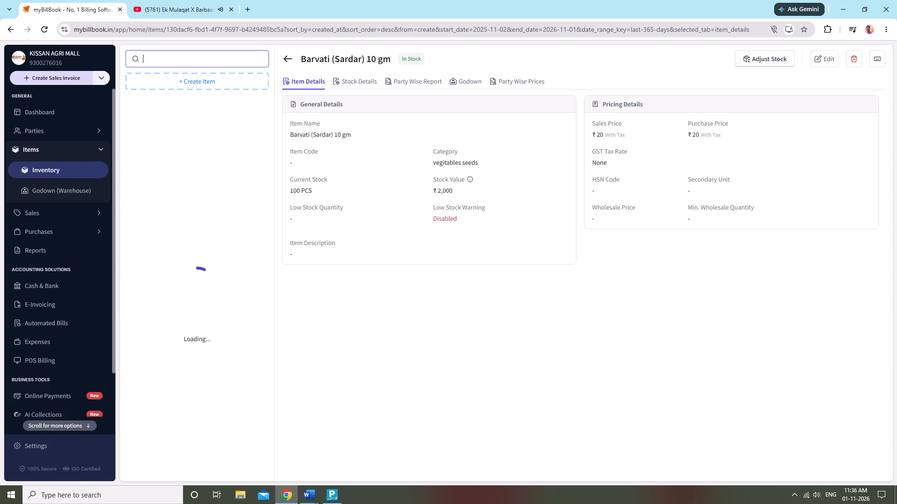
key(k)
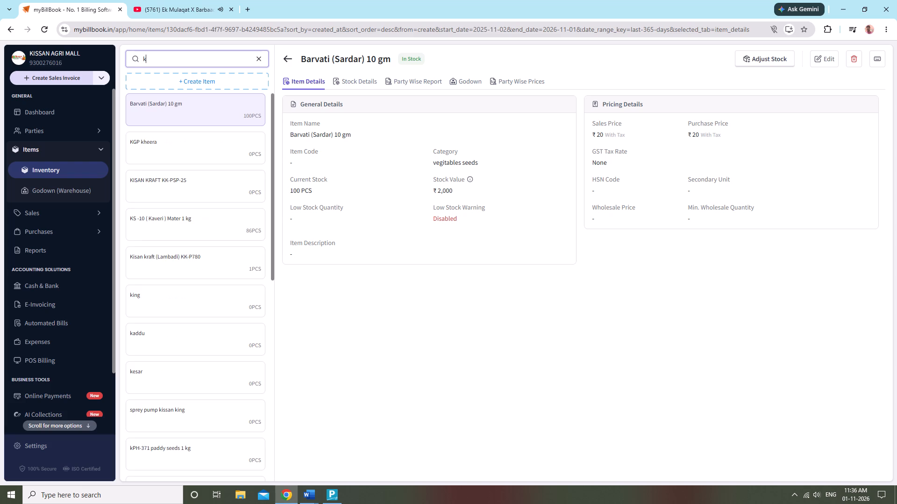
text(akr)
key(i)
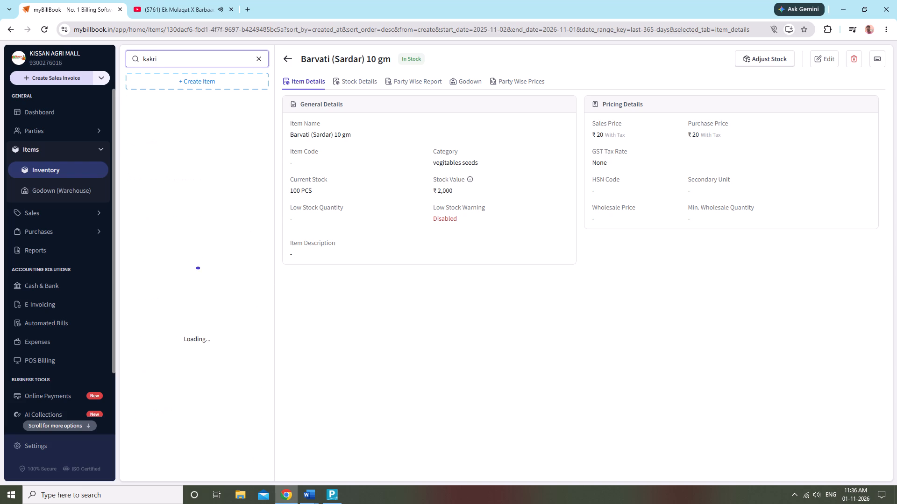
key(BackSpace)
key(BackSpace)
key(BackSpace)
key(BackSpace)
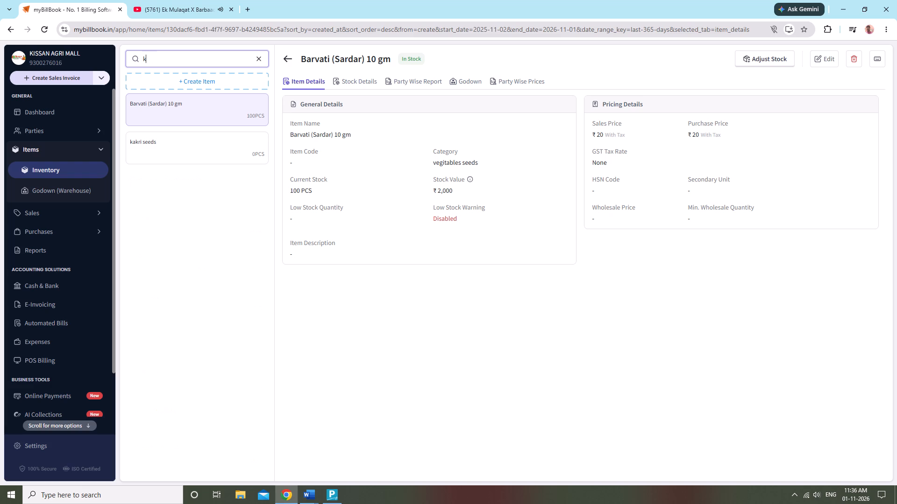
text(heera)
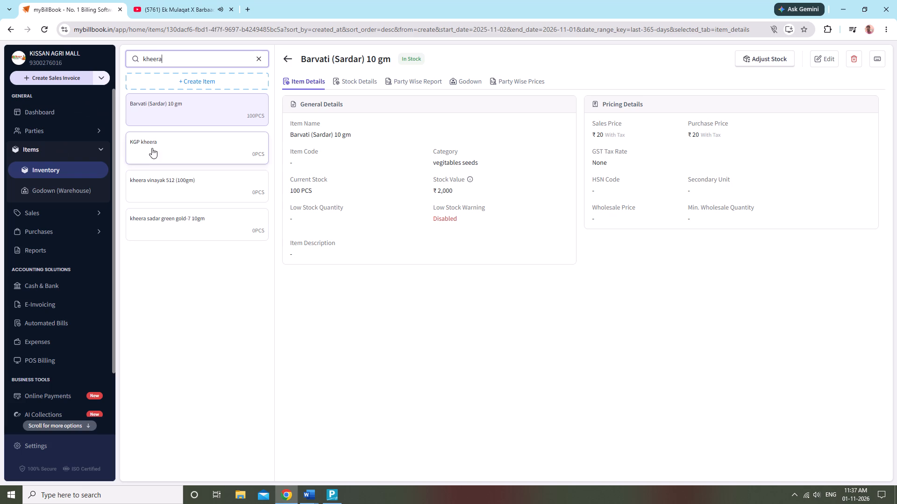
Start a new product item and name it "Kheera (Green india) 5 gm".
click(201, 74)
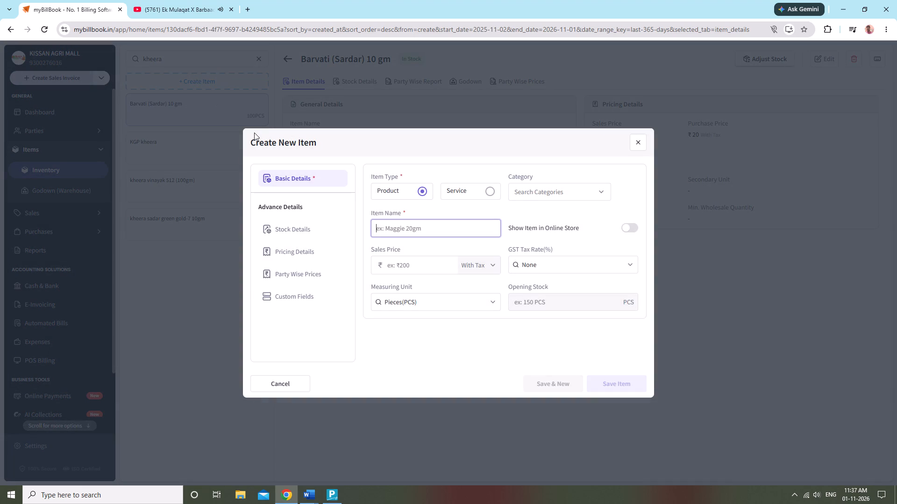
text(kh)
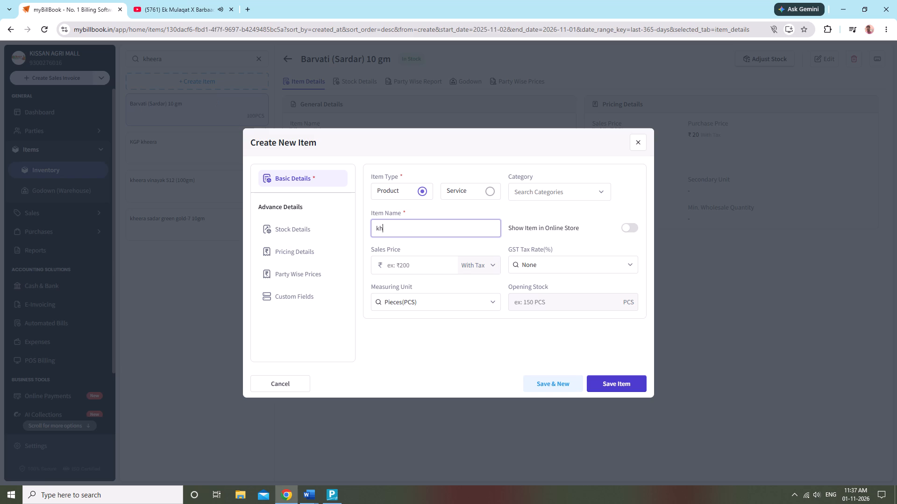
key(BackSpace)
key(BackSpace)
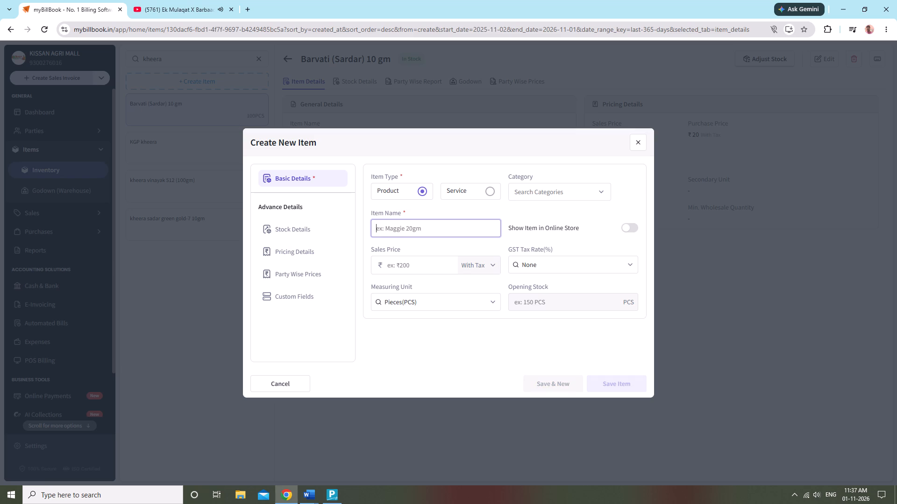
text(Kheera)
key(space)
key(shift+parenleft)
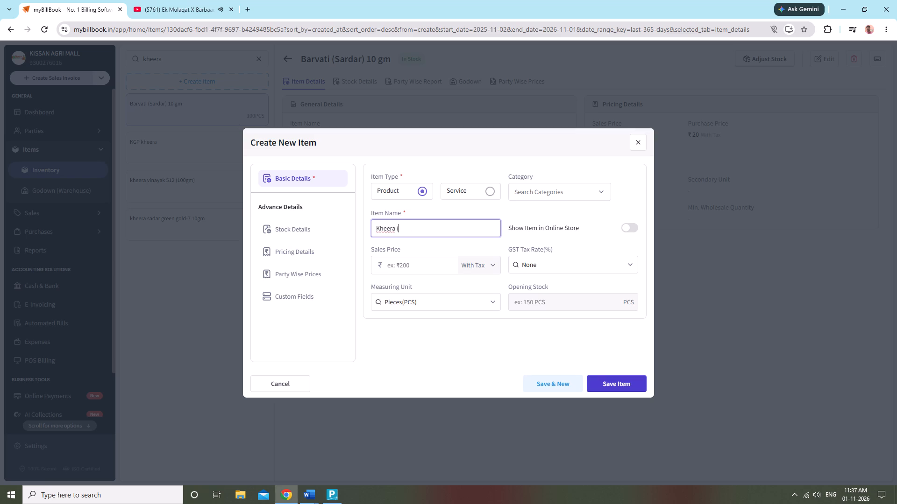
text(Gre)
key(e)
key(n)
text(in)
key(BackSpace)
key(BackSpace)
key(space)
text(india)
key(shift+parenright)
key(space)
text(5)
key(space)
text(gm)
Set the new Kheera item's category to "vegitables seeds" and its sales price to ₹20.
click(533, 189)
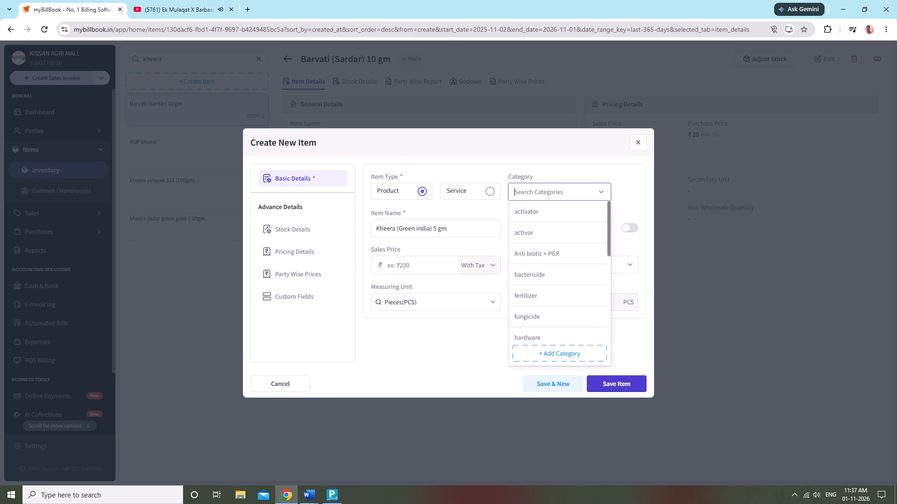
text(ve)
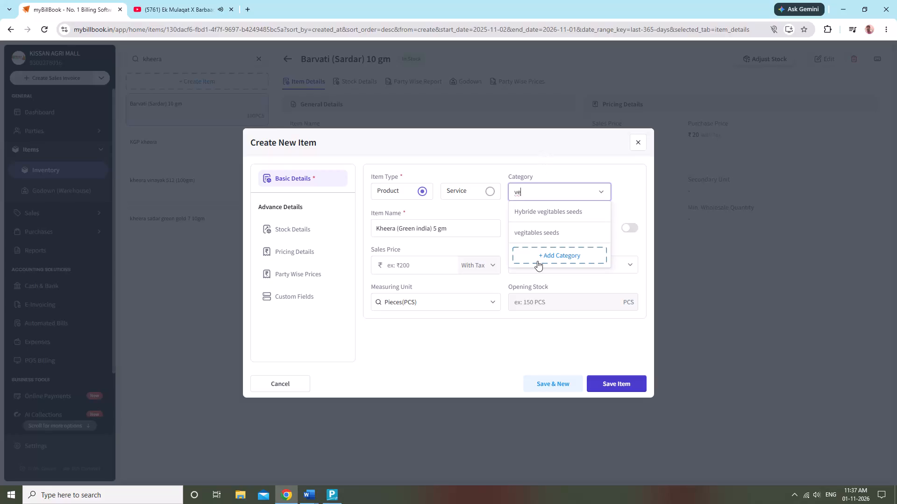
click(543, 220)
click(547, 192)
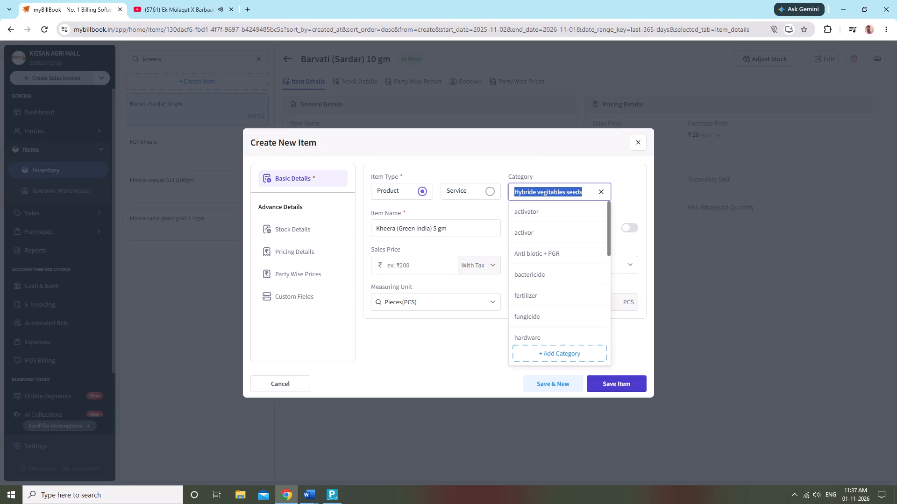
text(ve)
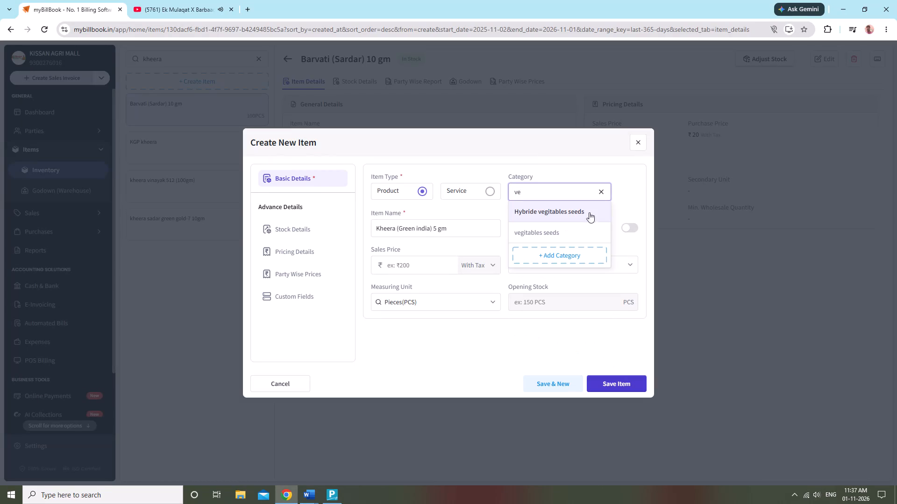
click(596, 233)
click(383, 264)
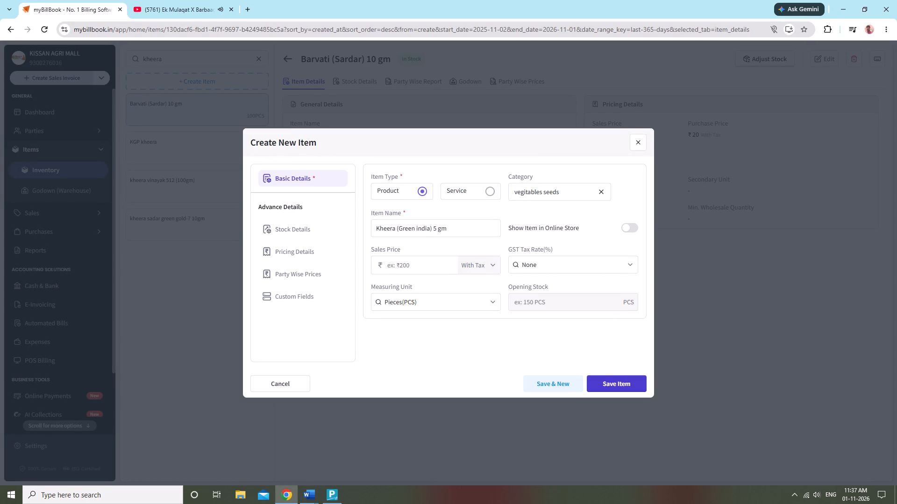
click(393, 263)
text(20)
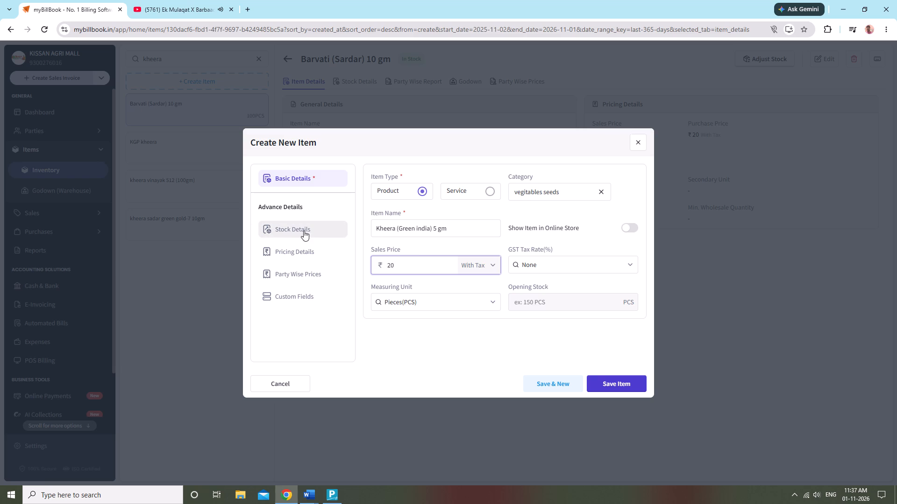
Set the new item's opening stock to 60 PCS in the KISSAN AGRI MALL godown.
click(302, 231)
click(426, 304)
click(420, 327)
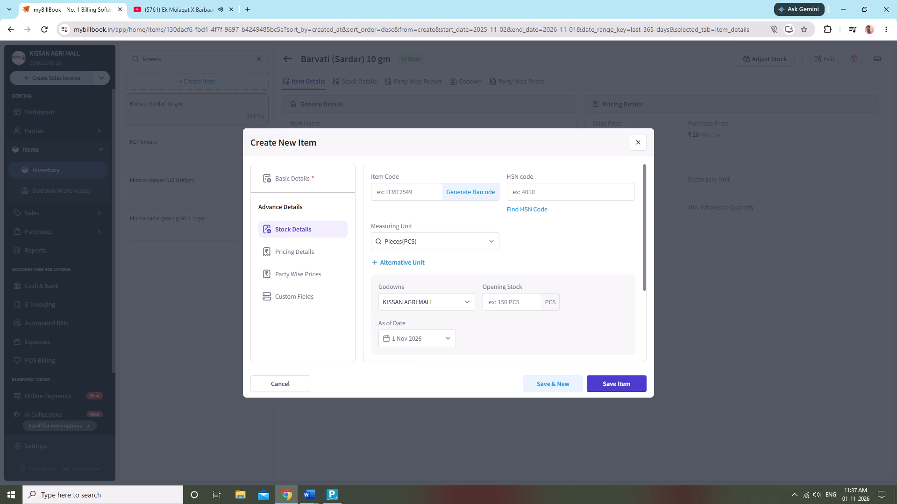
click(509, 299)
text(60)
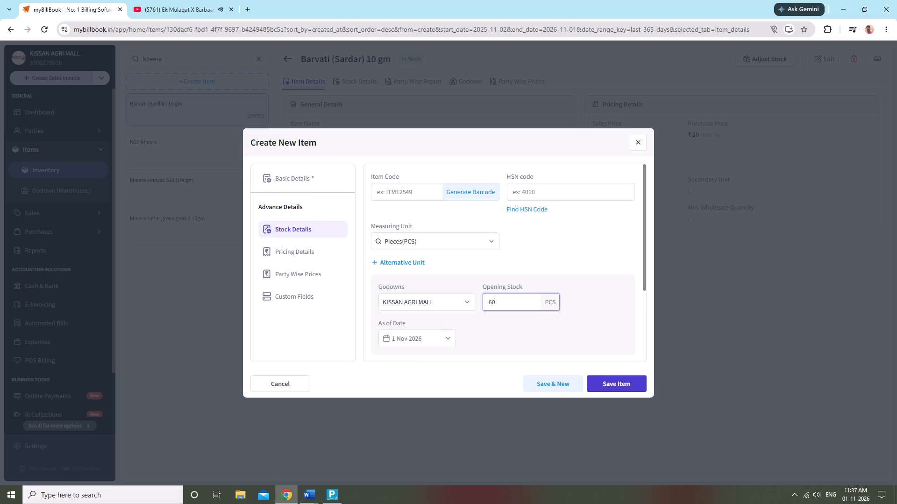
Set the new item's purchase price to ₹20 and save the item.
click(302, 250)
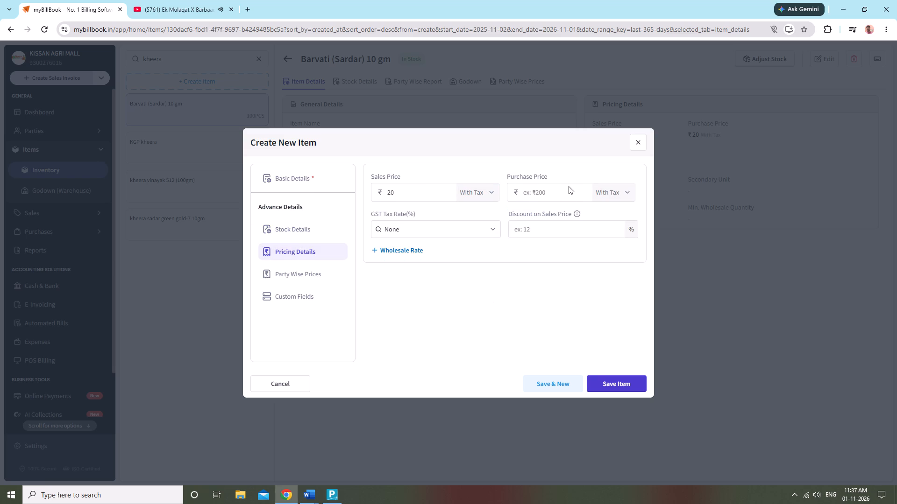
click(565, 187)
click(567, 187)
click(555, 192)
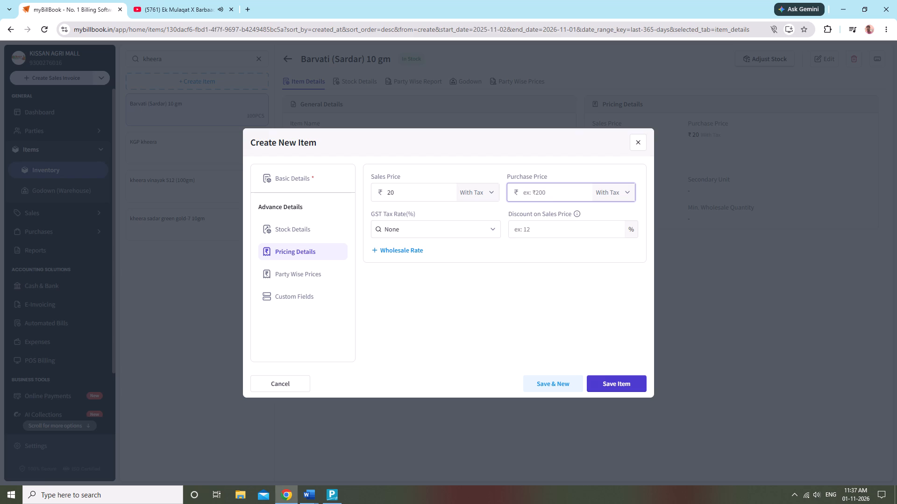
text(20)
click(612, 381)
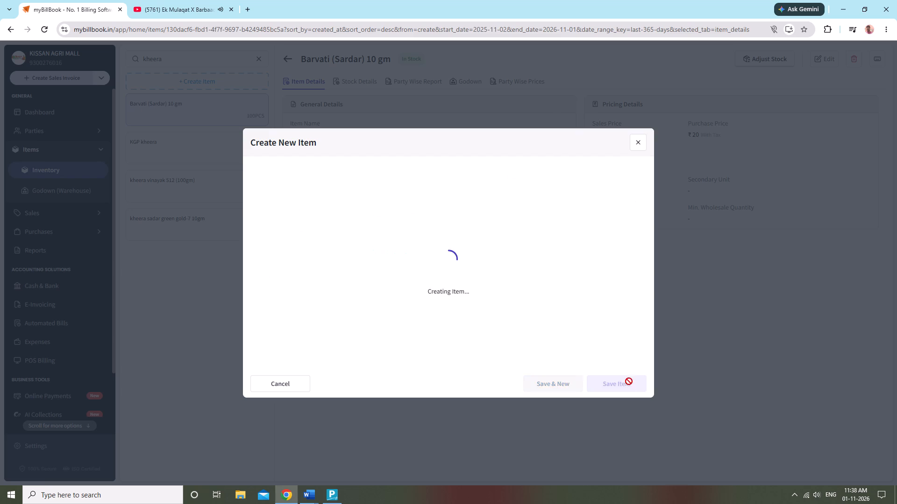
click(629, 377)
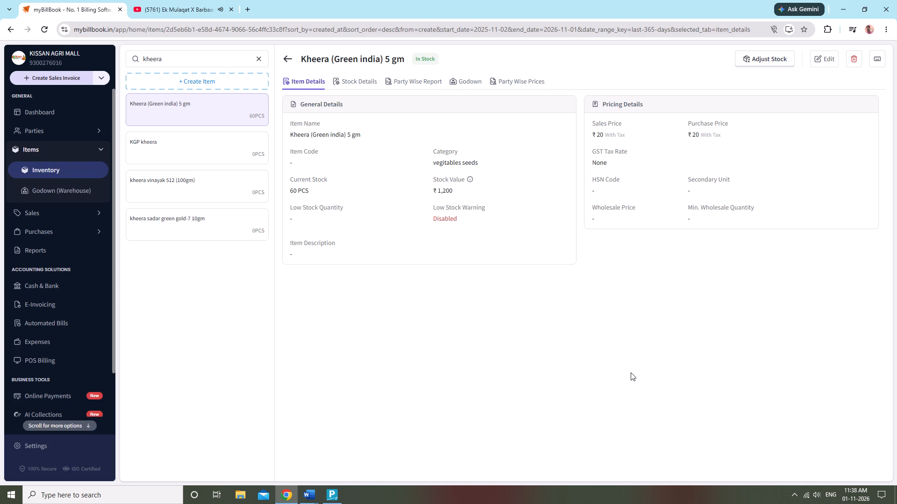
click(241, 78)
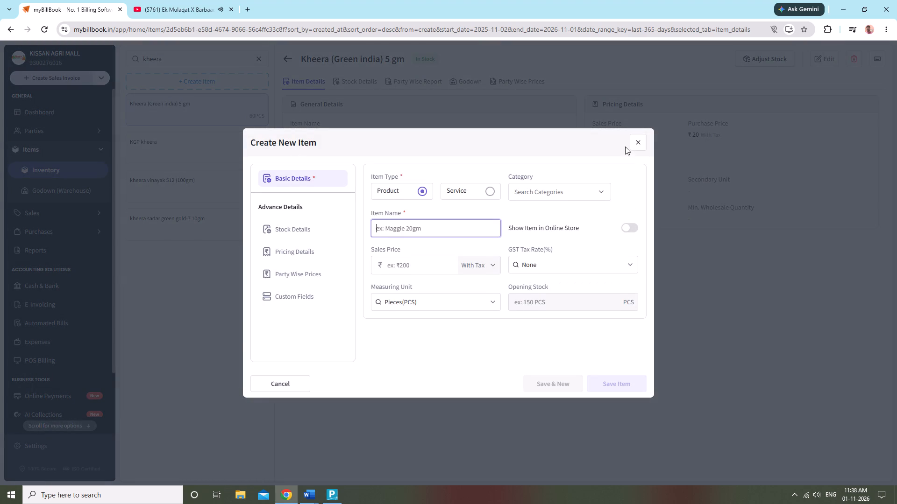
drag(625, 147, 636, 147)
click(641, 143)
Search the inventory for "tomato" and open the "tomato seeds" item.
click(254, 59)
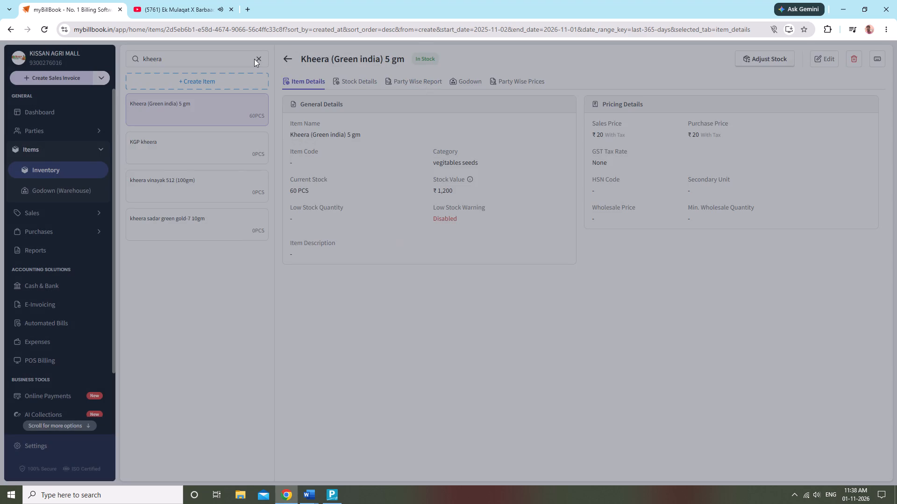
click(258, 59)
text(toma)
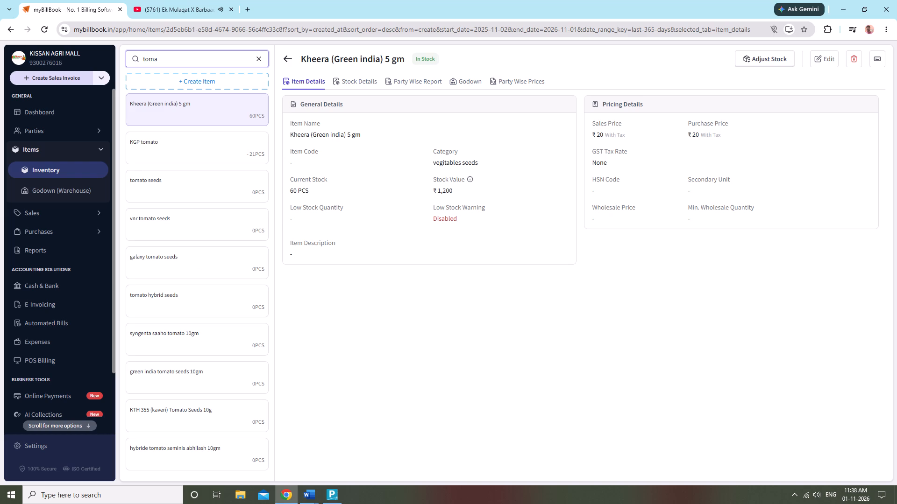
key(t)
key(o)
key(space)
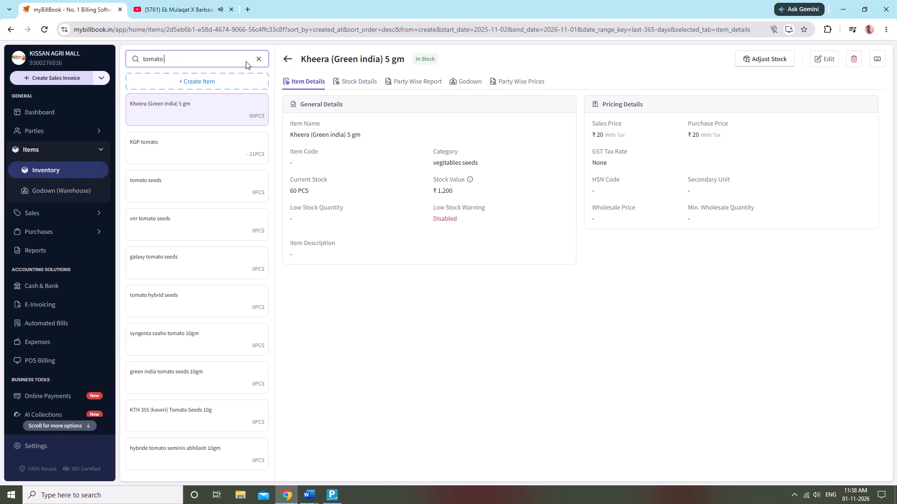
click(205, 175)
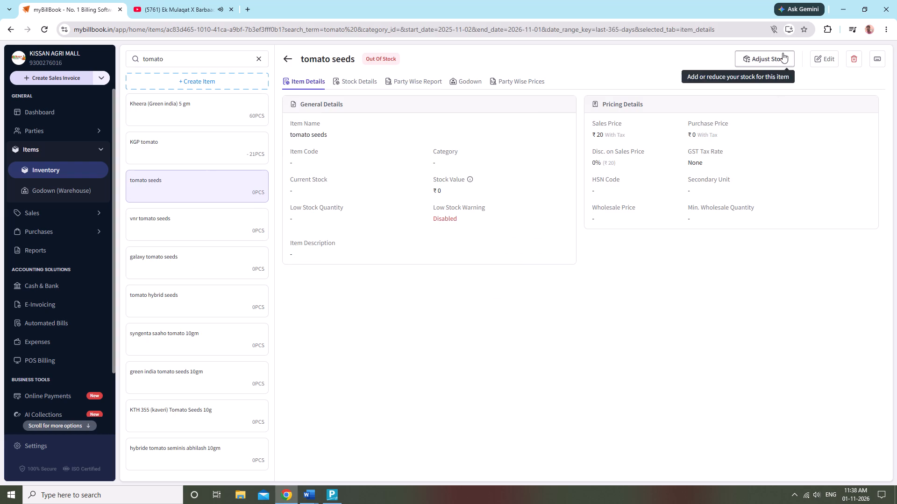
Edit the tomato seeds item and rename it "Tomato (Green india) 5 gm".
click(814, 61)
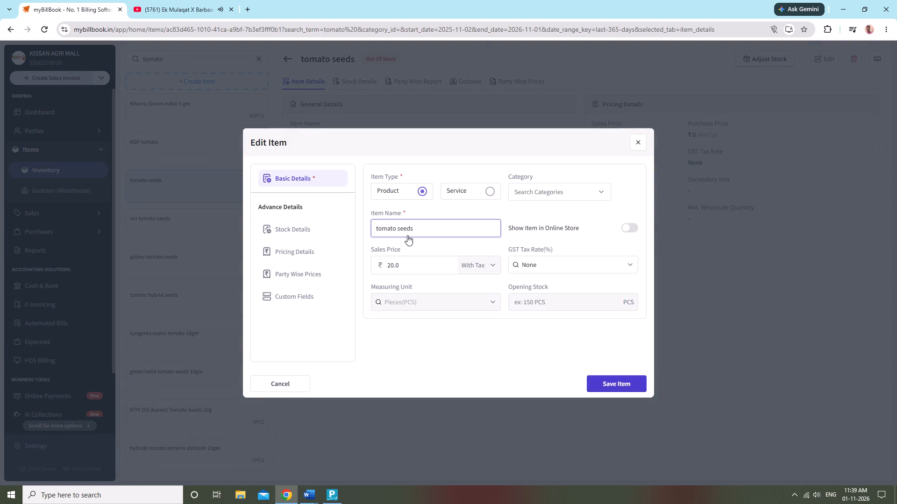
click(382, 229)
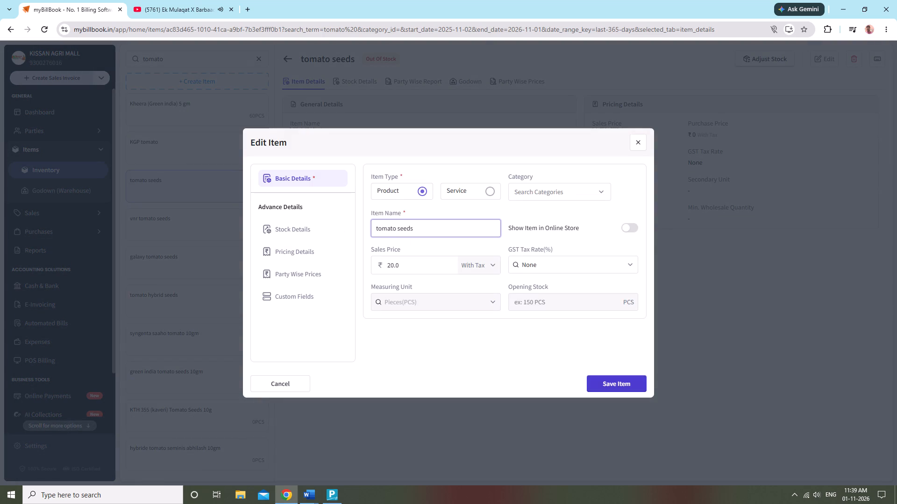
click(378, 228)
key(BackSpace)
key(shift+t)
click(442, 228)
key(BackSpace)
key(BackSpace)
key(BackSpace)
key(BackSpace)
key(BackSpace)
key(BackSpace)
key(shift+parenleft)
text(Green india)
key(shift+parenright)
key(space)
text(5 g)
text(m)
key(space)
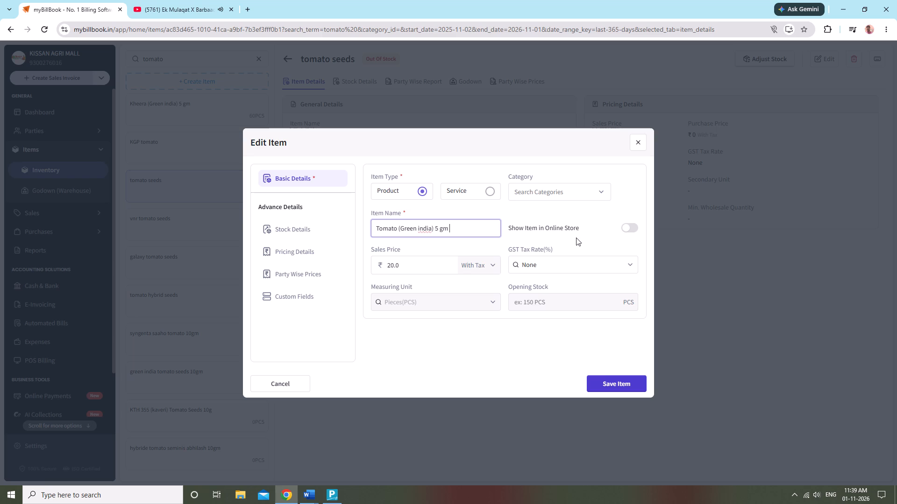
Set the tomato item's category to "vegitables seeds".
click(576, 202)
click(572, 199)
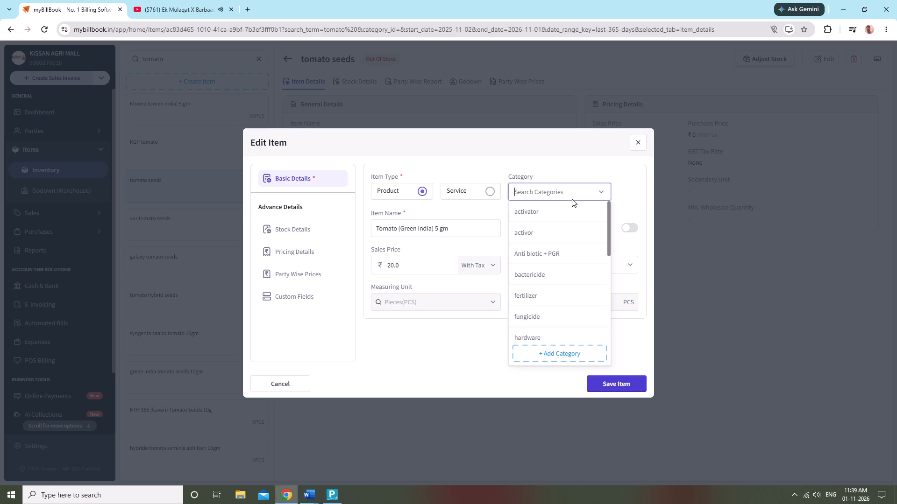
text(ve)
click(566, 230)
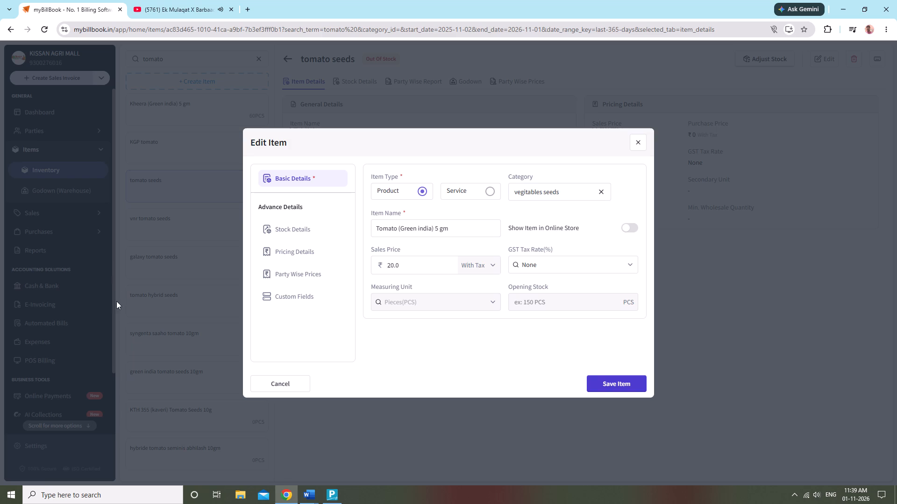
Set the tomato item's purchase price to ₹20 and save the item.
click(299, 238)
click(304, 231)
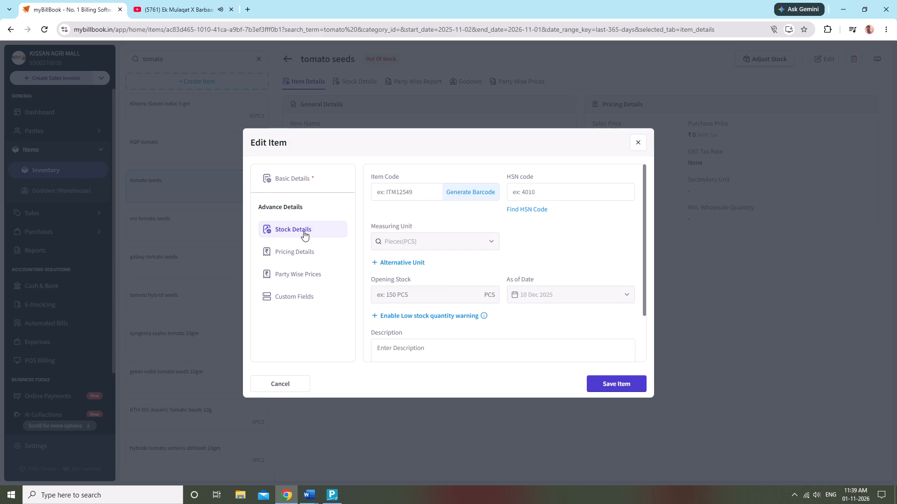
click(299, 250)
click(530, 191)
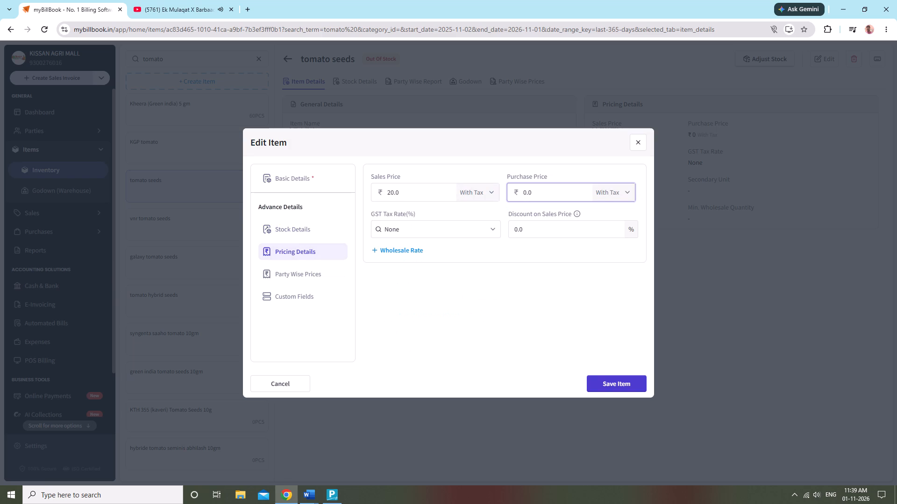
key(BackSpace)
key(BackSpace)
key(BackSpace)
text(20)
click(628, 381)
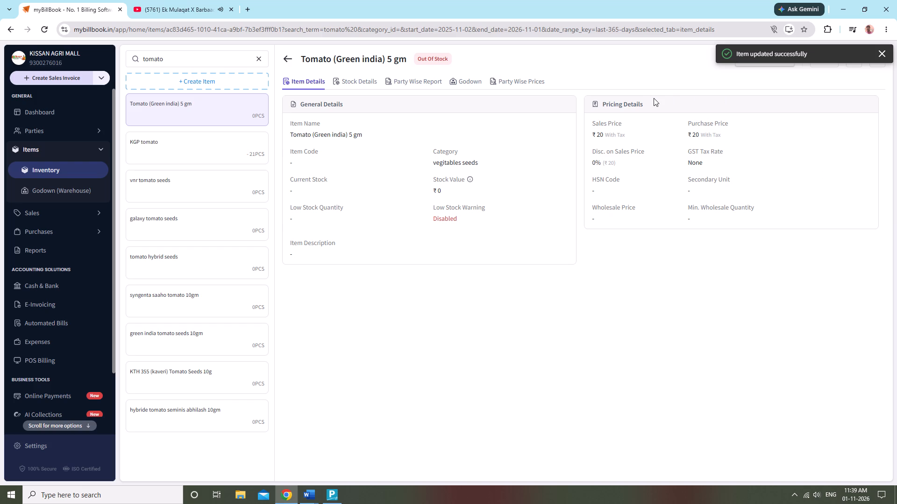
Add 200 PCS to the Tomato (Green india) 5 gm stock in the KISSAN AGRI MALL godown and save the adjustment.
click(654, 98)
click(651, 75)
click(753, 60)
click(330, 228)
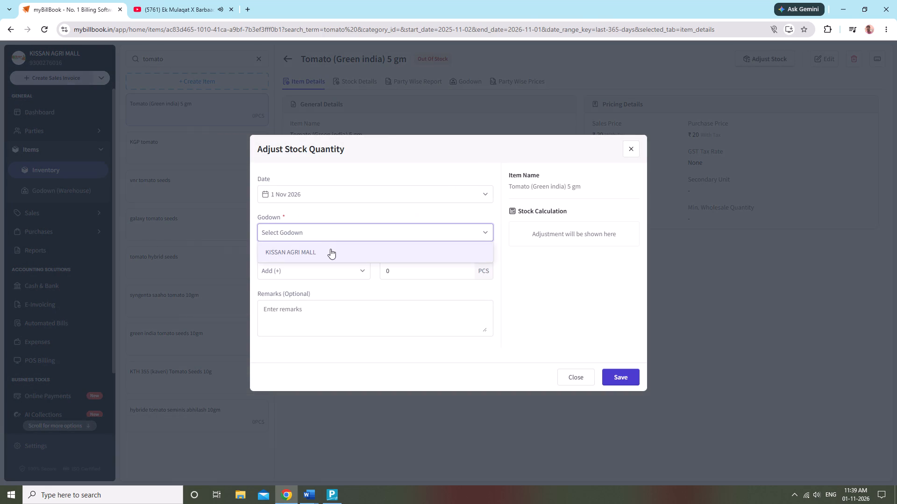
click(330, 250)
click(413, 270)
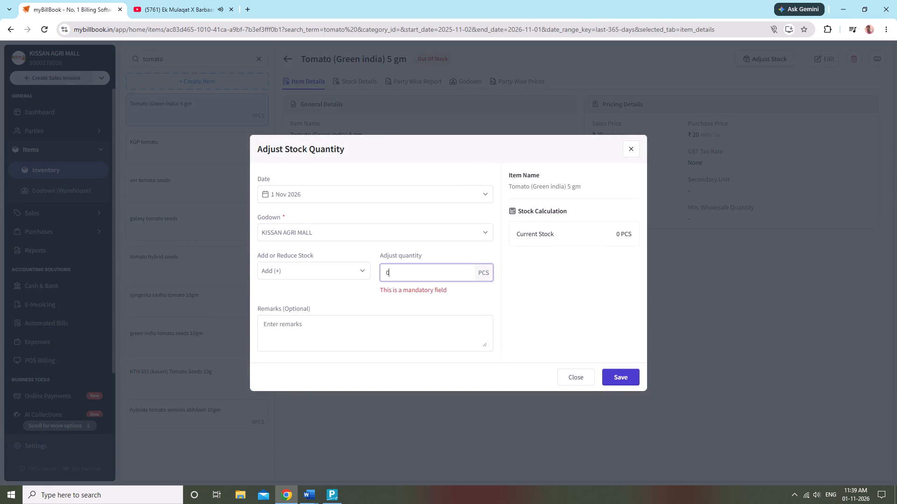
text(200)
click(636, 380)
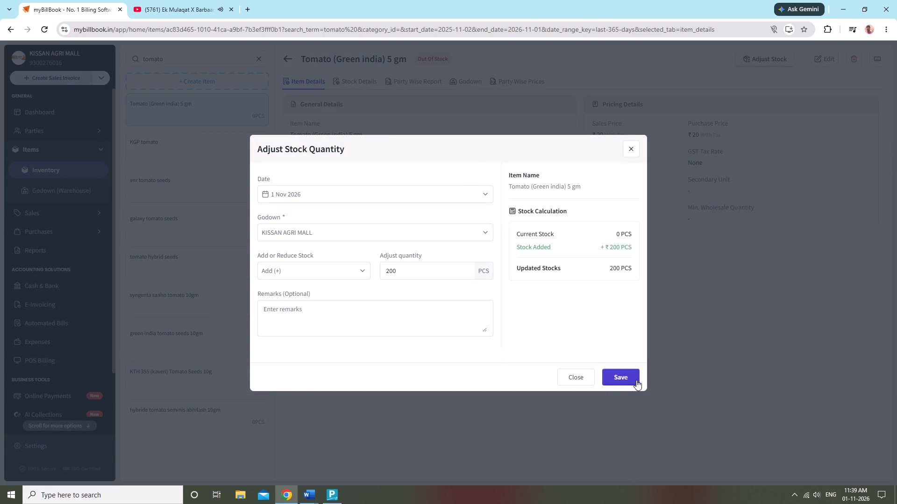
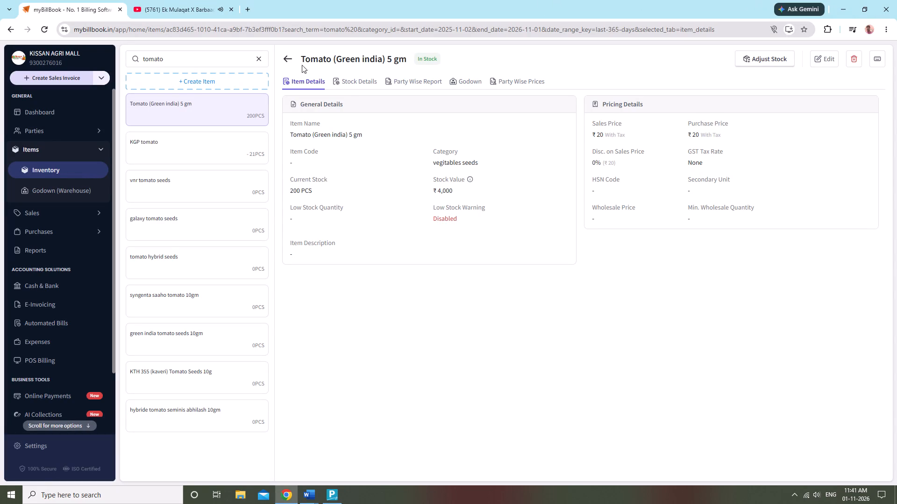
Search the inventory items for "satmaan bh" in place of the tomato search.
click(255, 58)
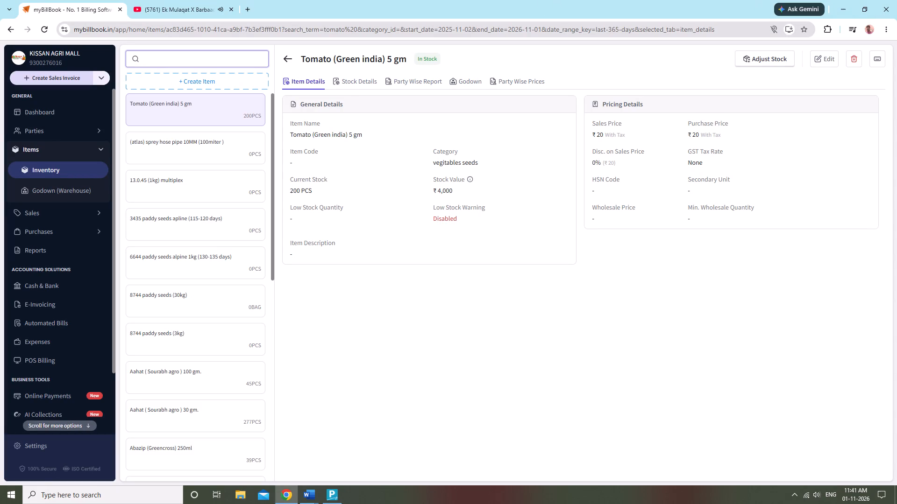
text(sa)
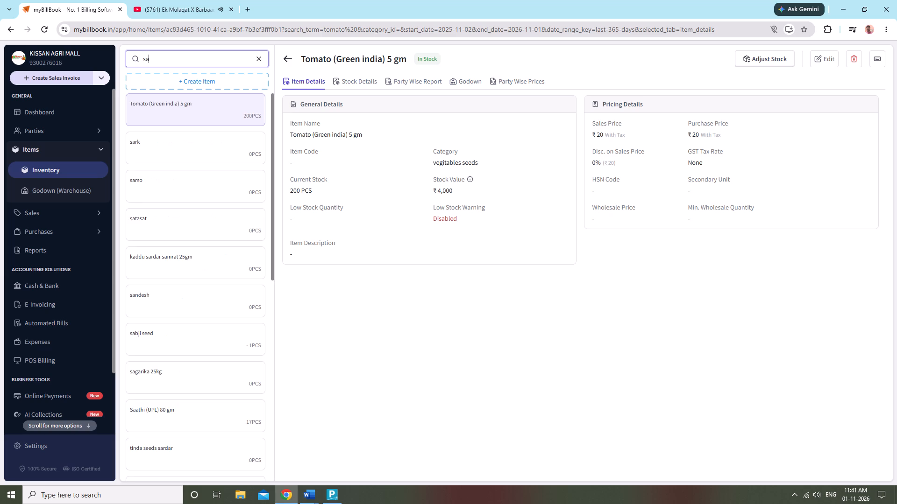
key(y)
key(BackSpace)
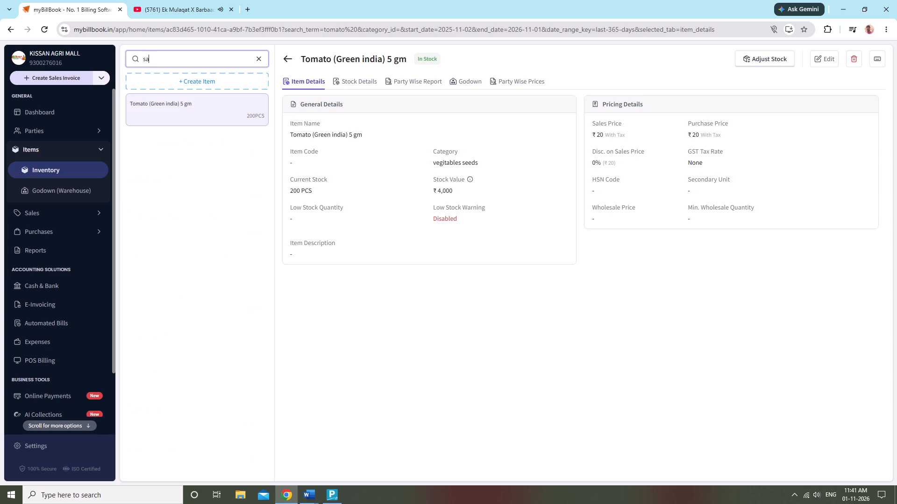
text(tmaan)
key(space)
key(b)
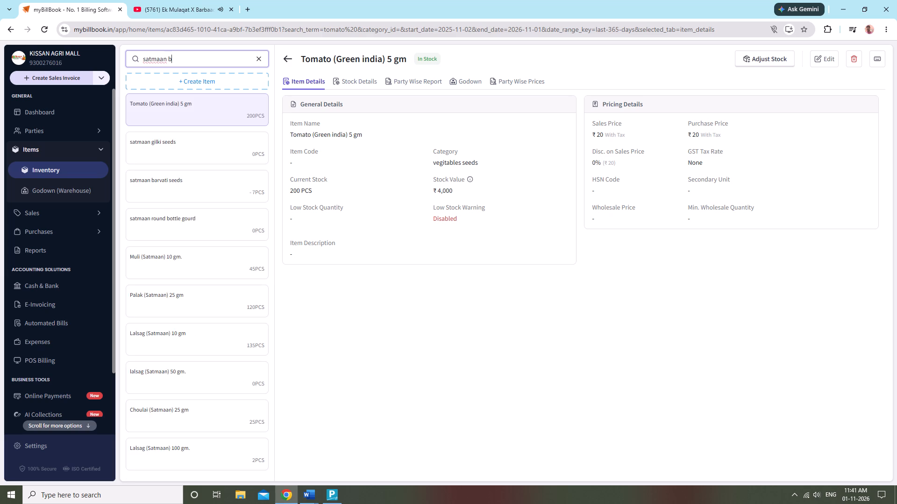
key(h)
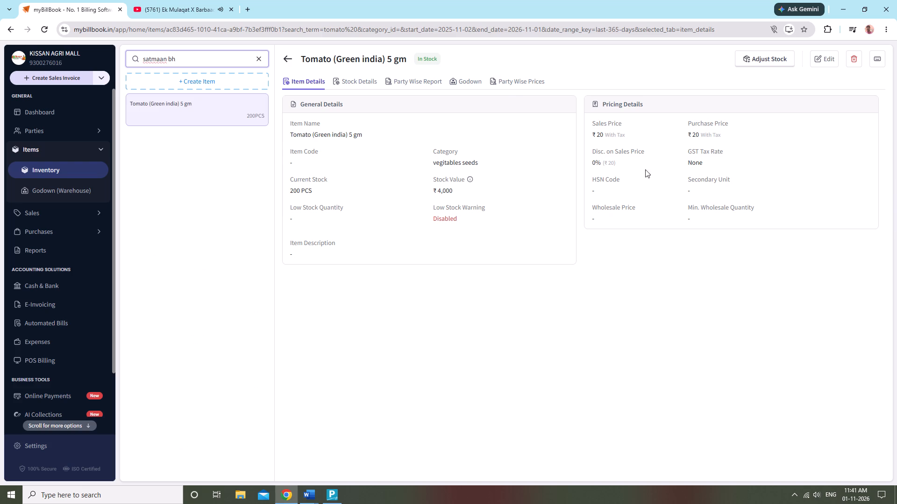
Replace the item search with "bhindi".
key(BackSpace)
key(BackSpace)
key(BackSpace)
key(BackSpace)
key(BackSpace)
key(BackSpace)
key(BackSpace)
key(BackSpace)
key(BackSpace)
key(BackSpace)
key(BackSpace)
key(BackSpace)
text(bhin)
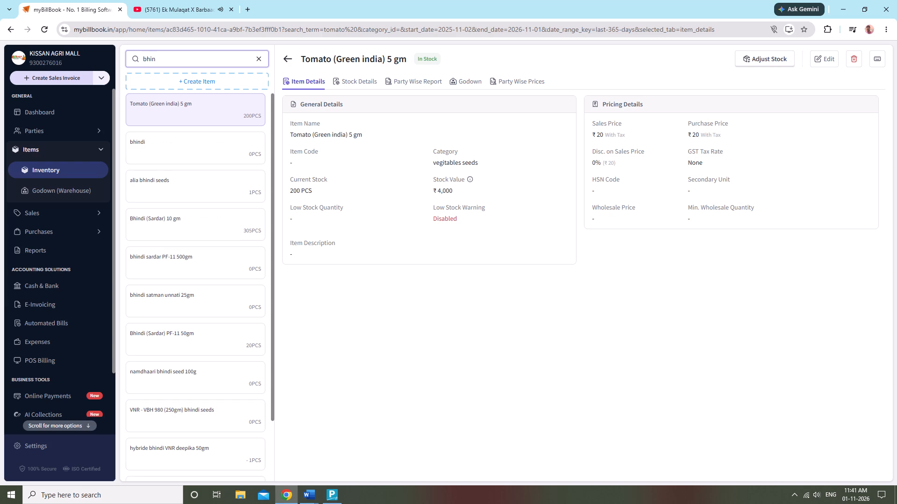
key(n)
key(BackSpace)
text(di)
key(space)
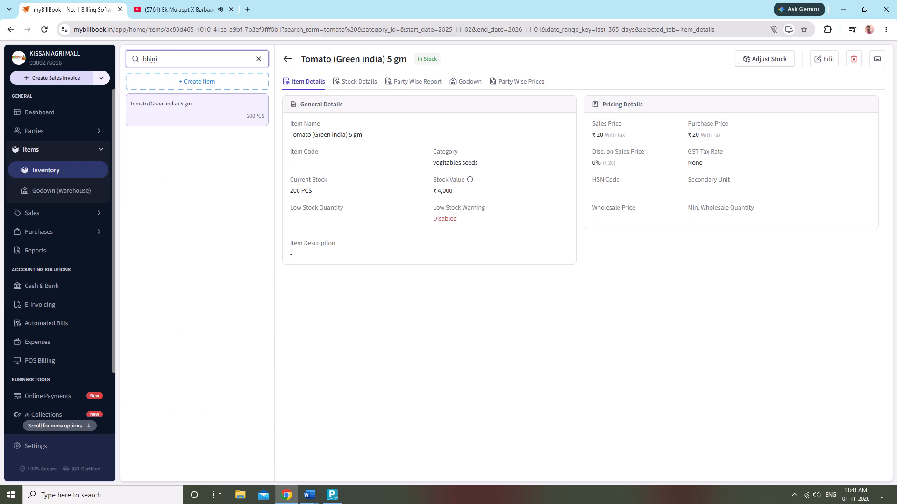
key(BackSpace)
key(BackSpace)
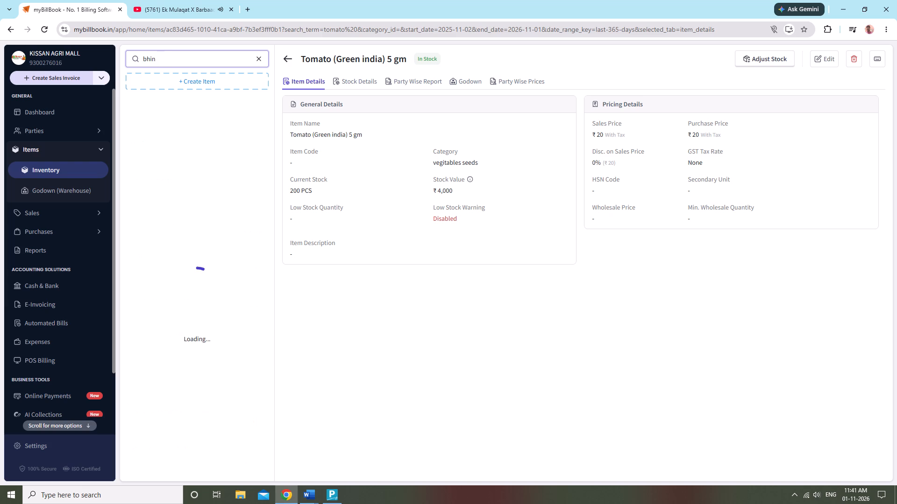
key(d)
key(i)
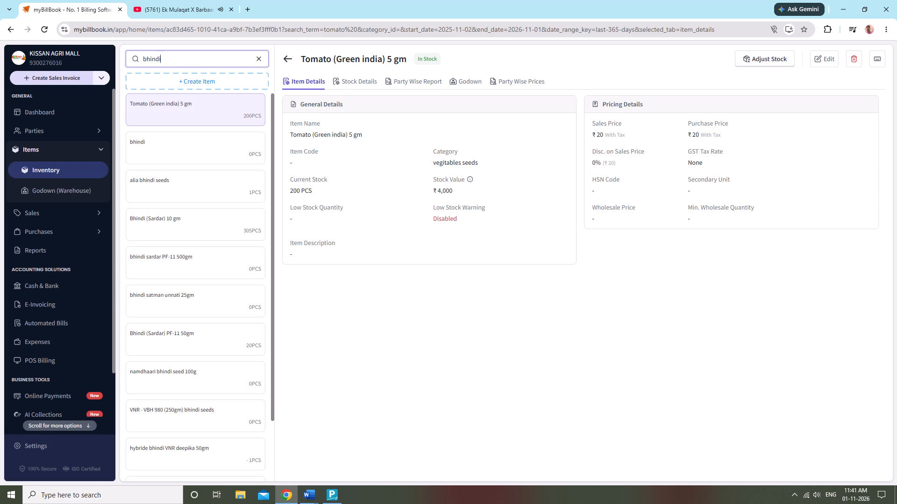
Edit the bhindi satman unnati 25gm item and set its category to "vegitables seeds".
click(185, 312)
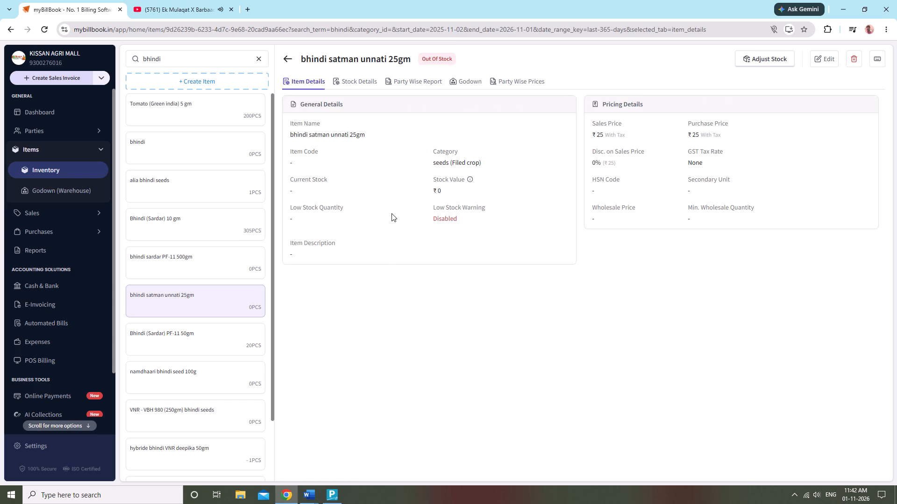
click(826, 60)
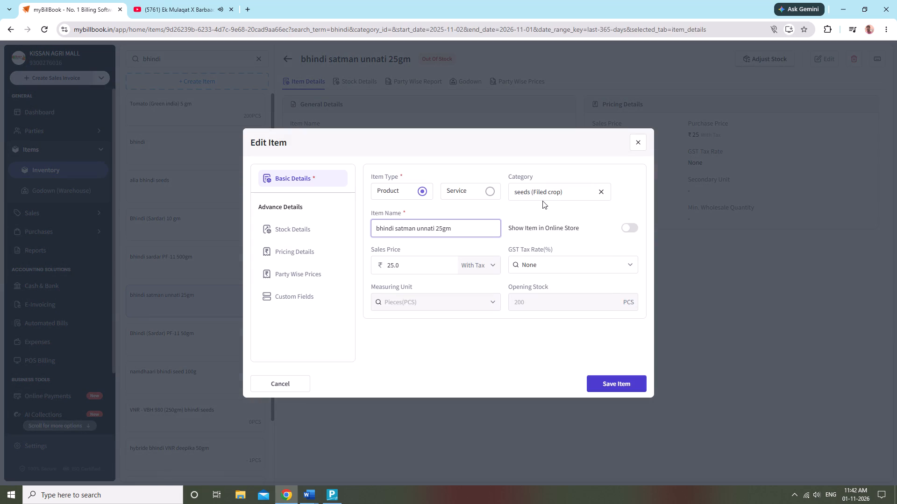
click(554, 191)
text(ve)
click(567, 224)
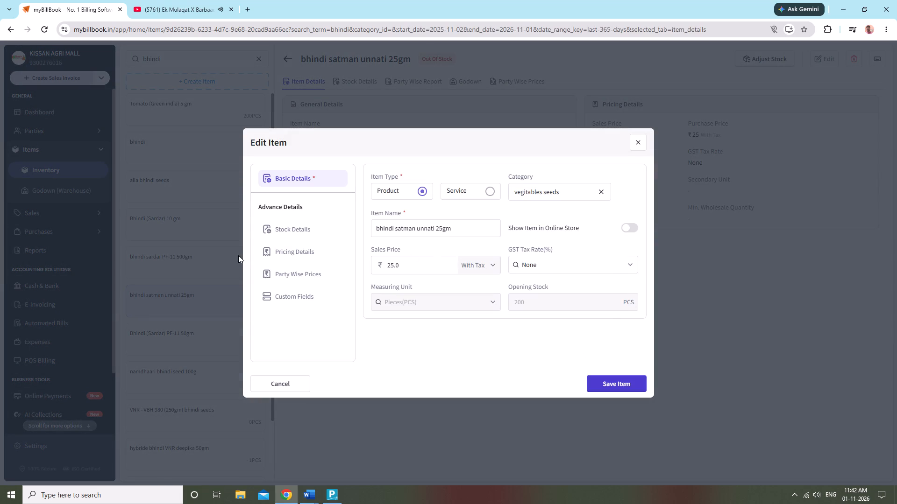
Set the bhindi satman unnati 25gm item's sales price to ₹30 and save the item.
click(318, 227)
click(311, 252)
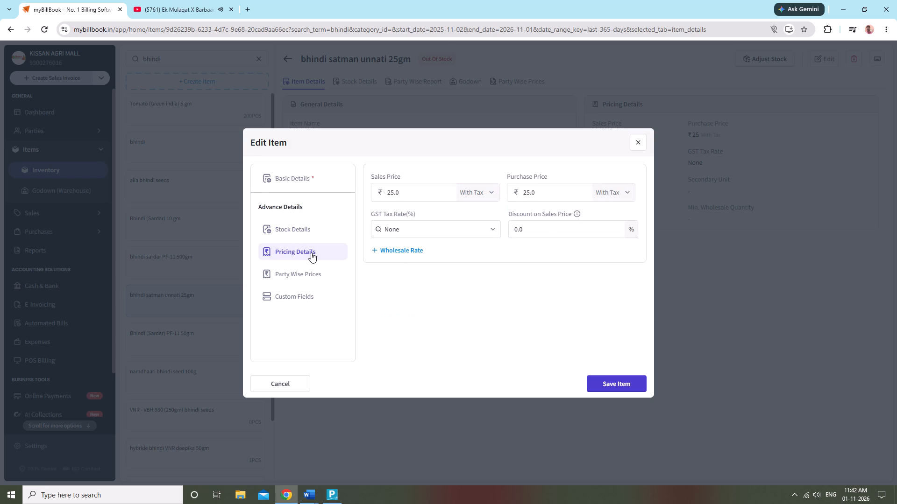
click(392, 189)
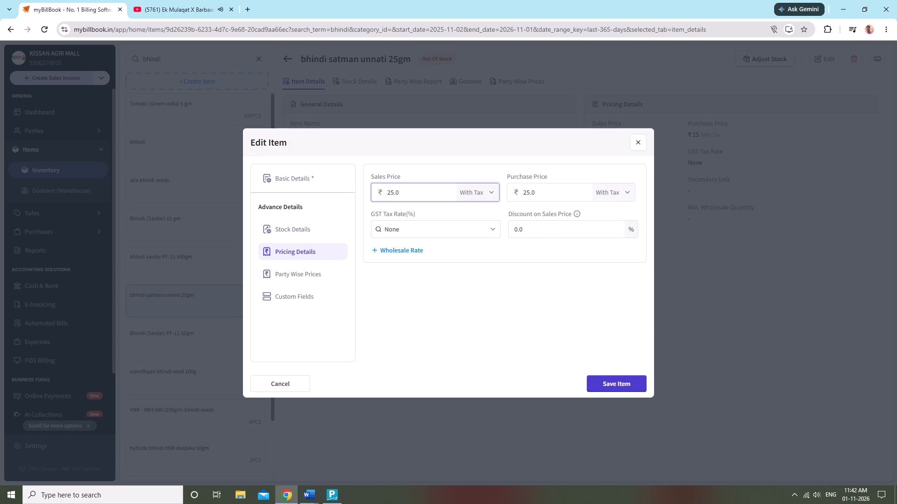
key(BackSpace)
key(BackSpace)
text(30)
click(632, 377)
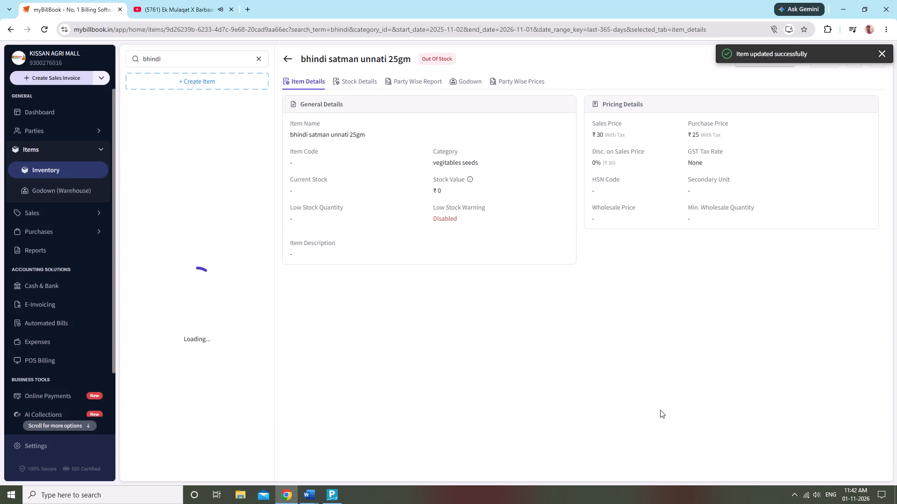
click(665, 413)
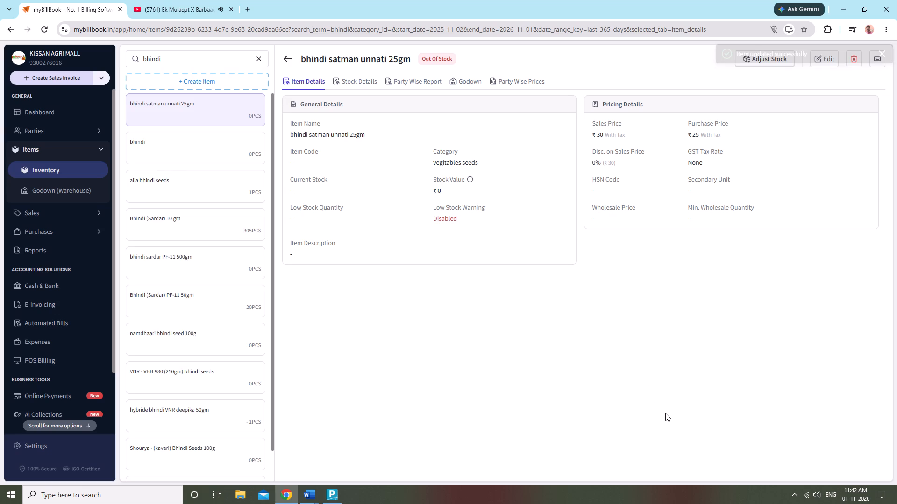
click(527, 312)
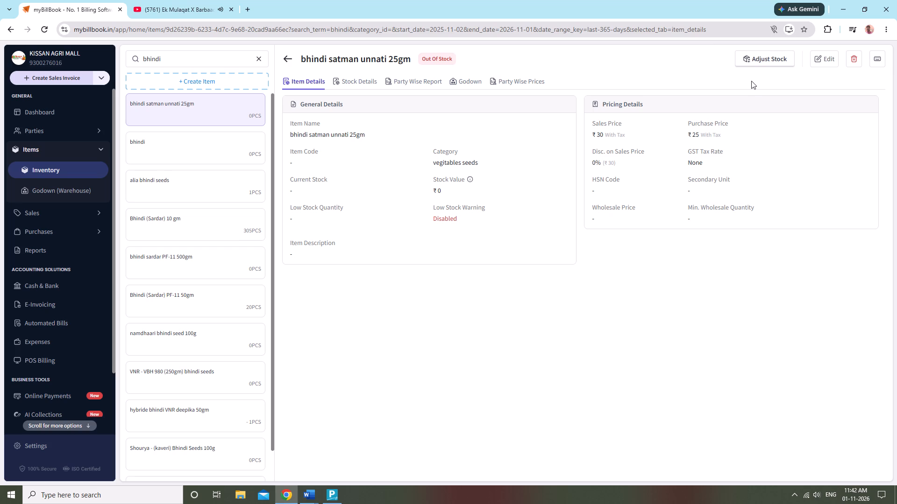
Add 70 PCS to the bhindi satman unnati 25gm stock in the KISSAN AGRI MALL godown and save the adjustment.
click(789, 54)
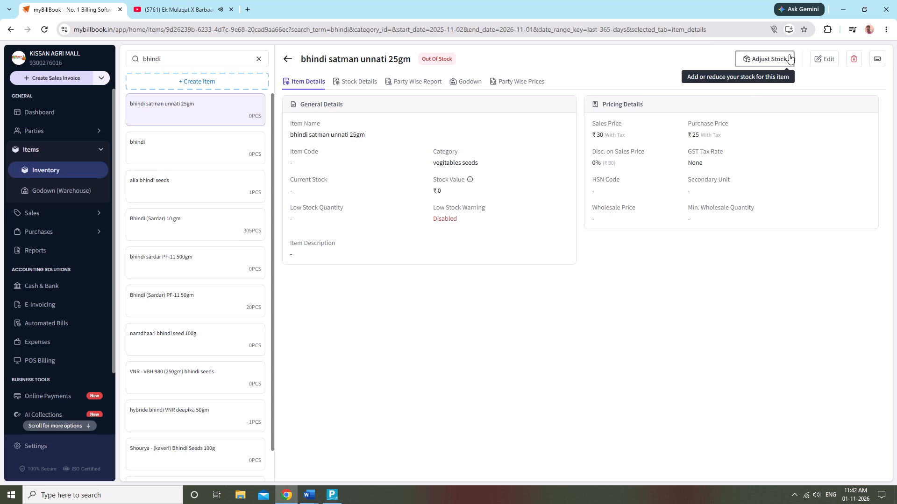
click(319, 238)
click(322, 248)
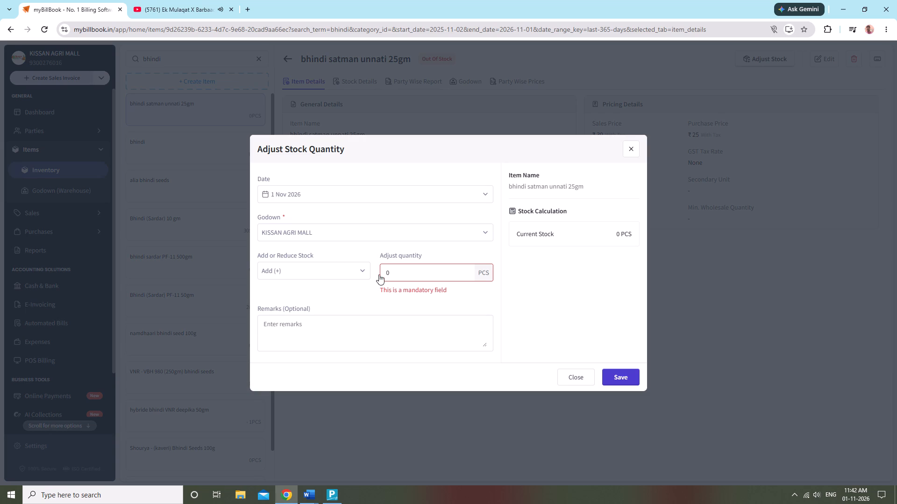
click(414, 274)
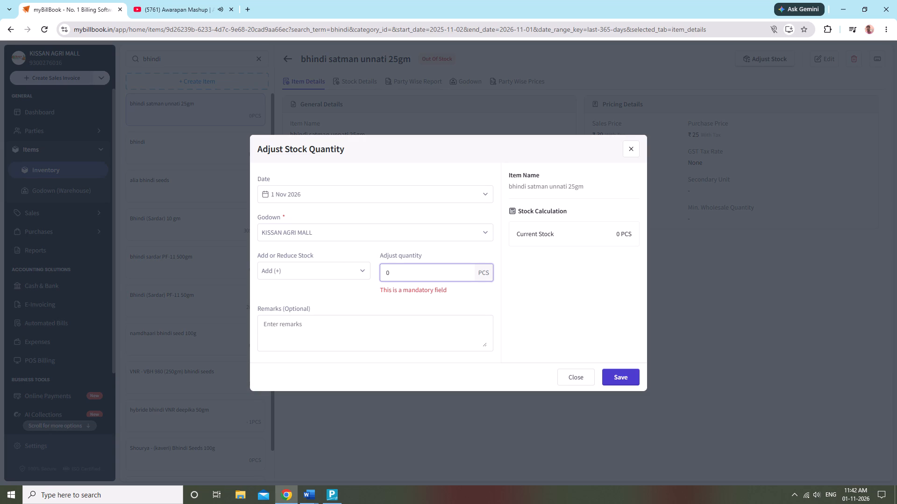
text(70)
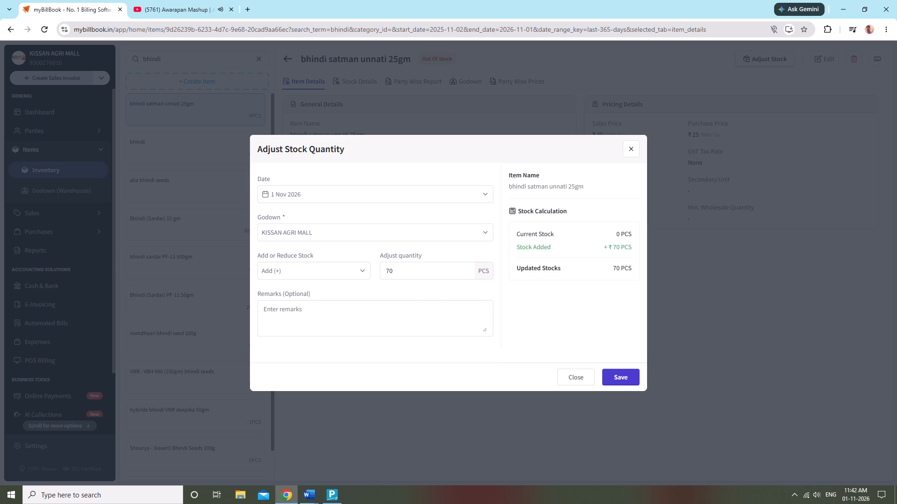
click(608, 379)
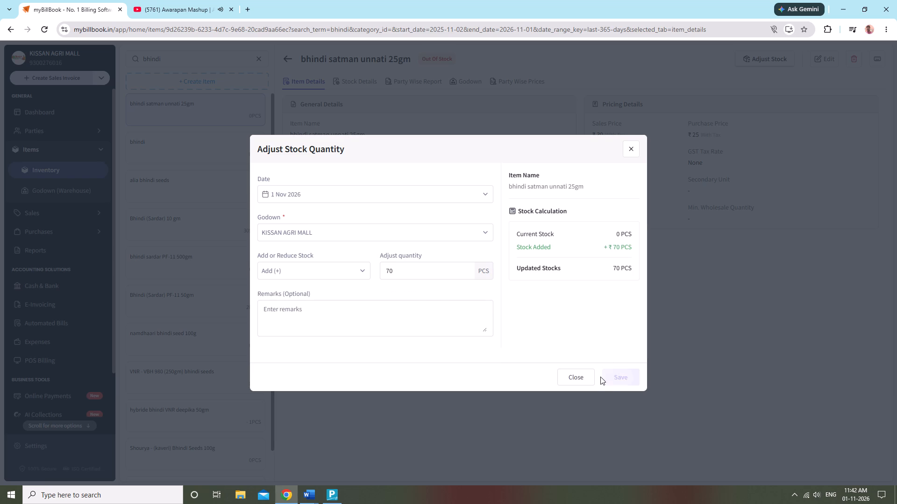
click(604, 375)
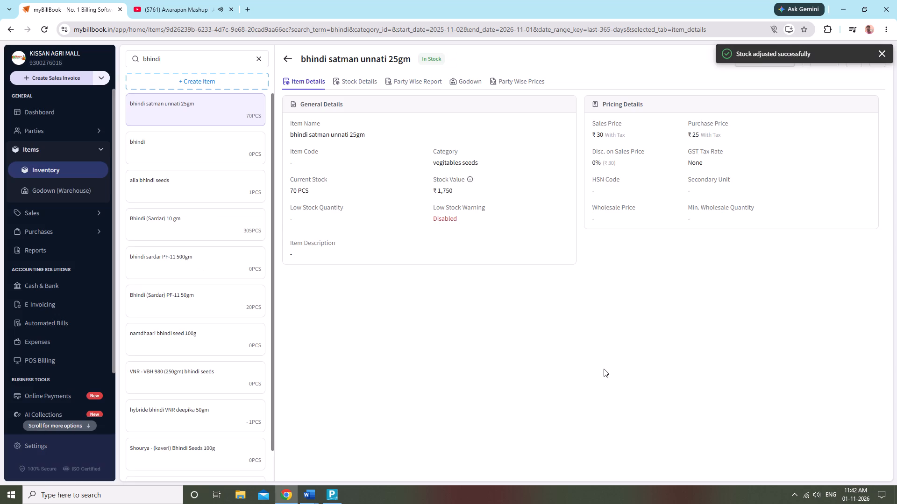
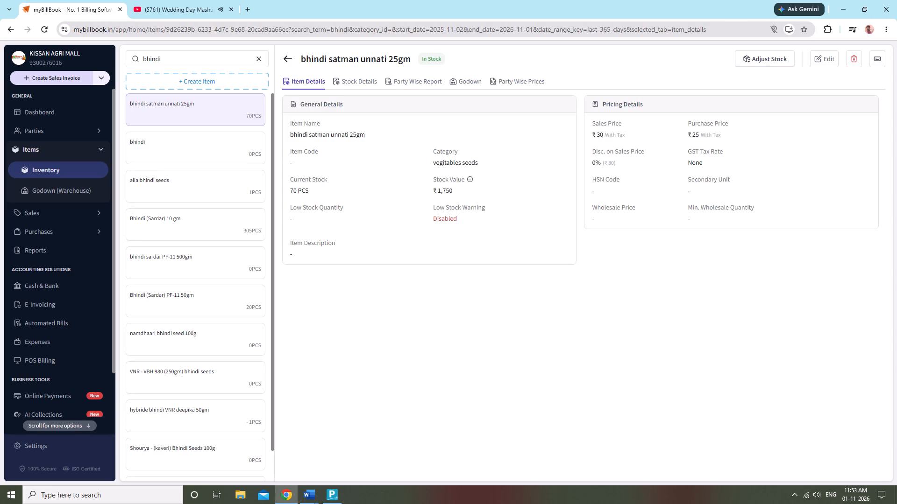
Replace the item search with "lalsag".
click(264, 60)
click(259, 60)
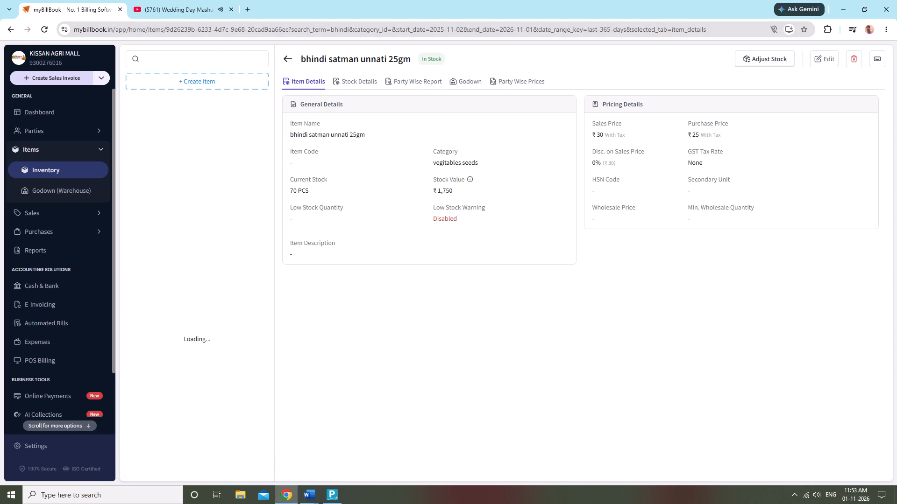
text(lal)
key(space)
key(BackSpace)
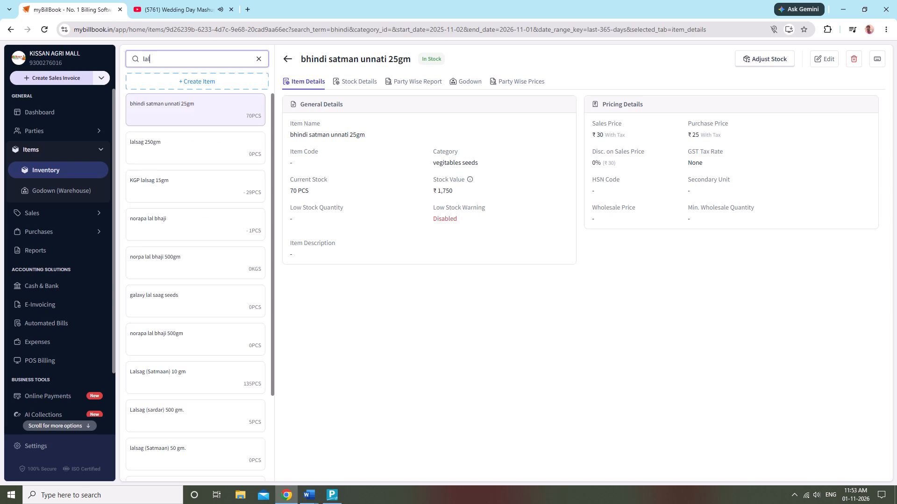
text(sag)
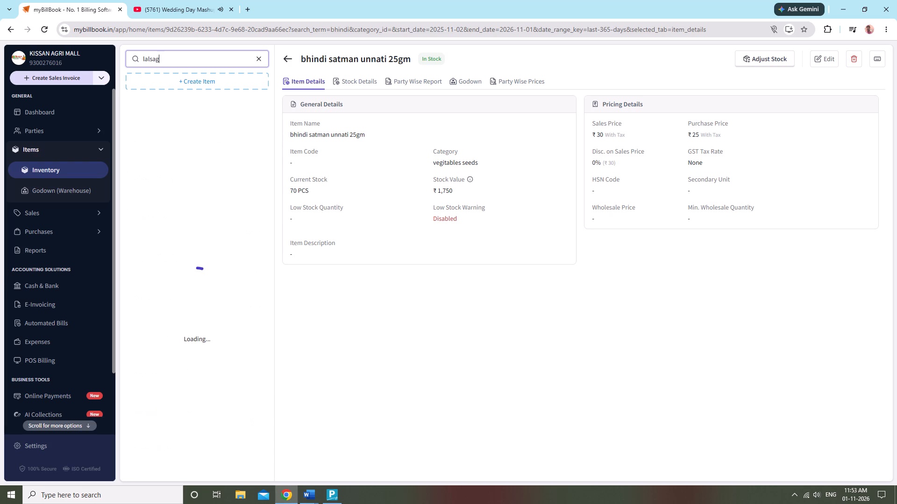
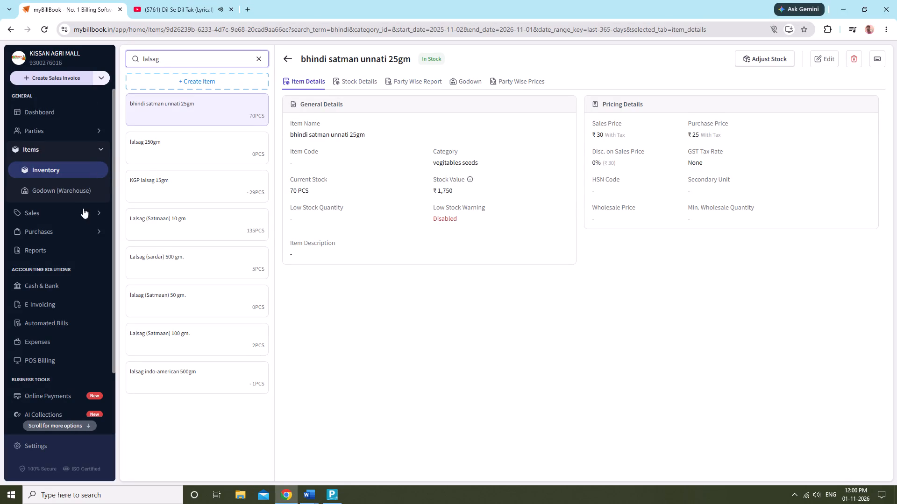
Start a new sales invoice.
click(33, 79)
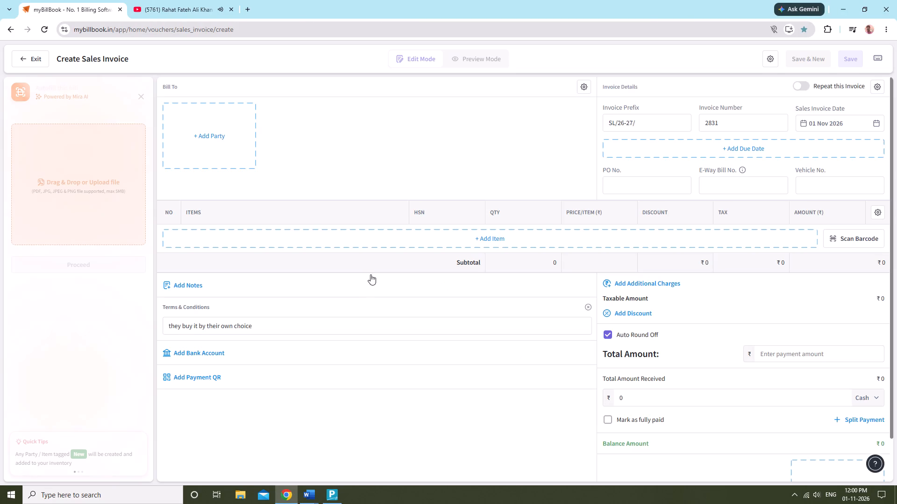
Add one Cropgen (Sourabh agro) 30 ml. to the invoice, finding it with the item search "cropg".
click(386, 231)
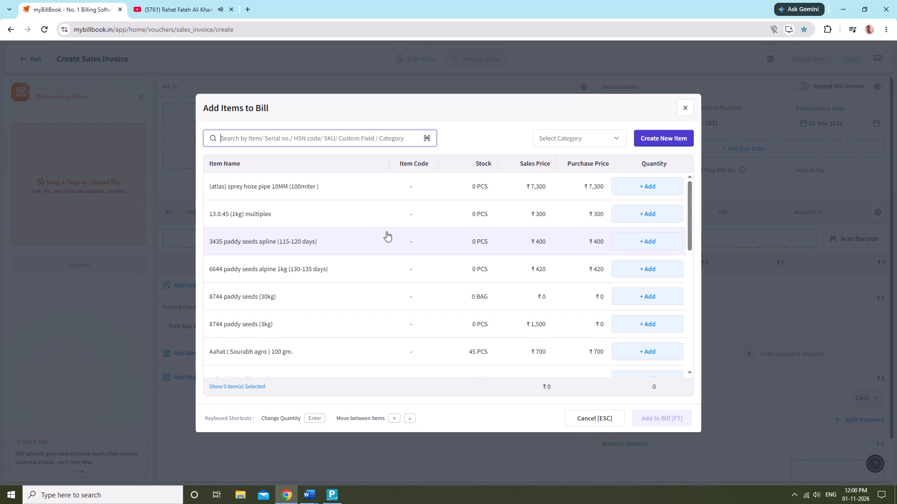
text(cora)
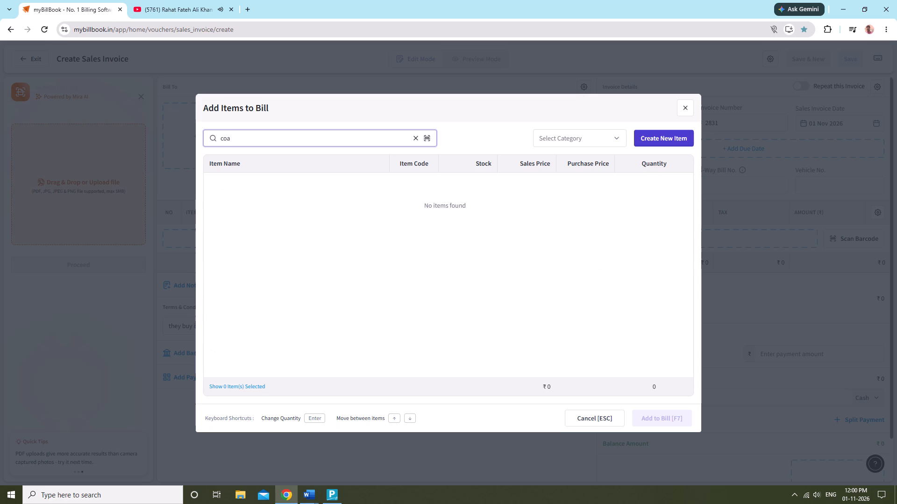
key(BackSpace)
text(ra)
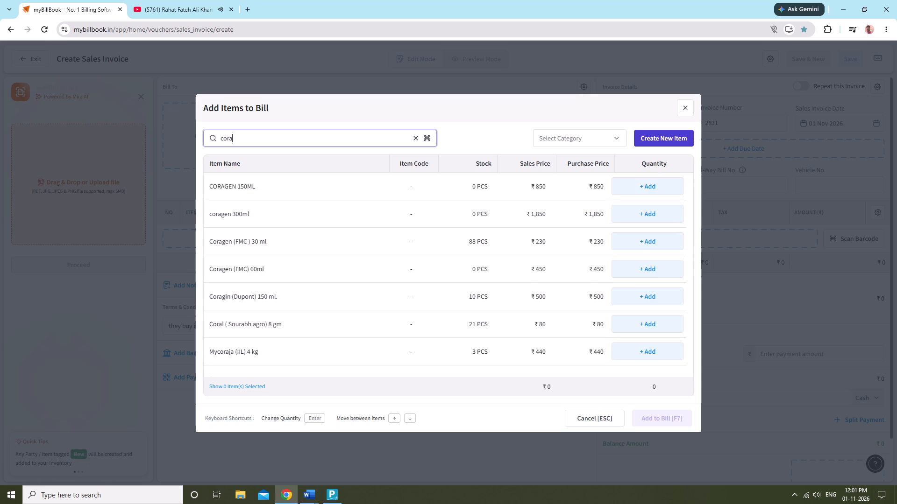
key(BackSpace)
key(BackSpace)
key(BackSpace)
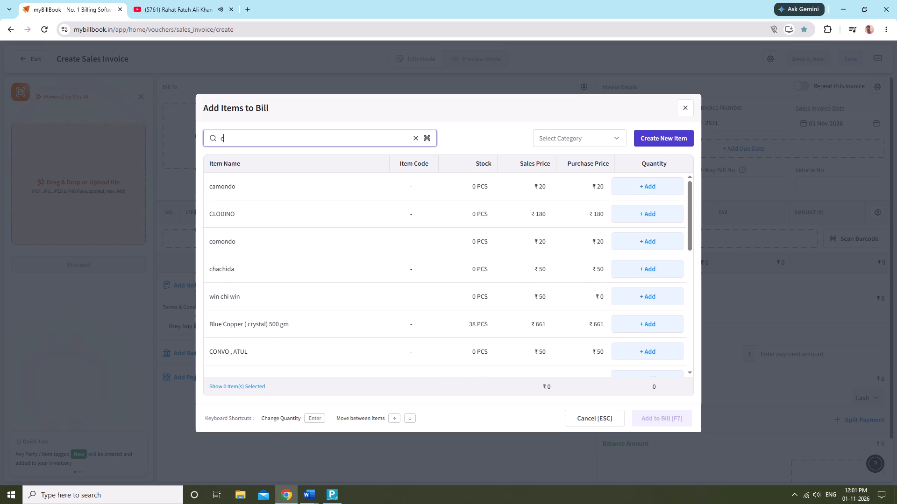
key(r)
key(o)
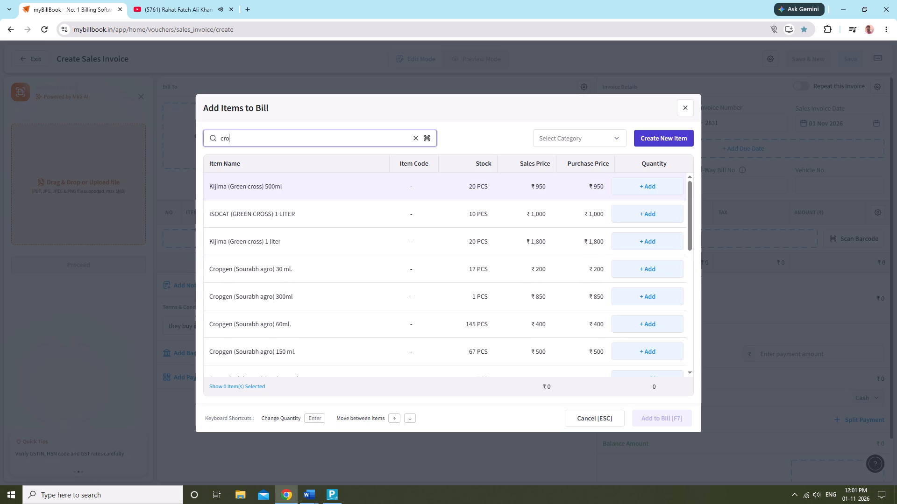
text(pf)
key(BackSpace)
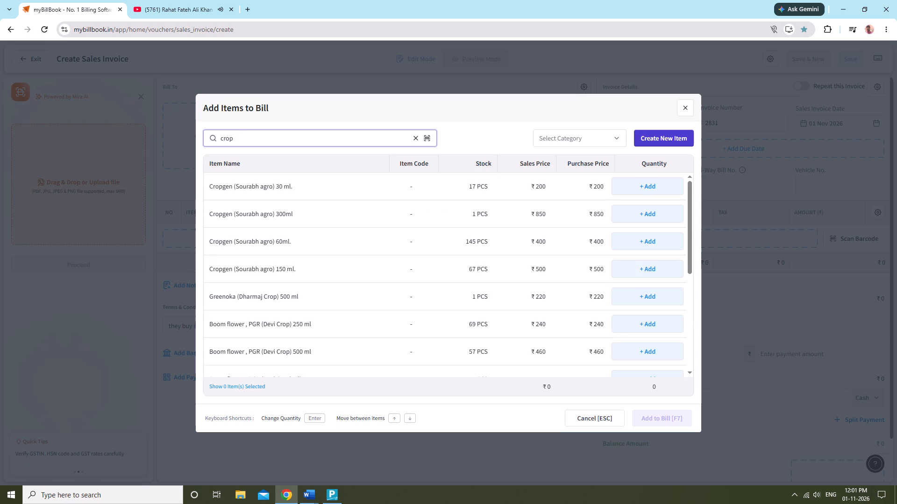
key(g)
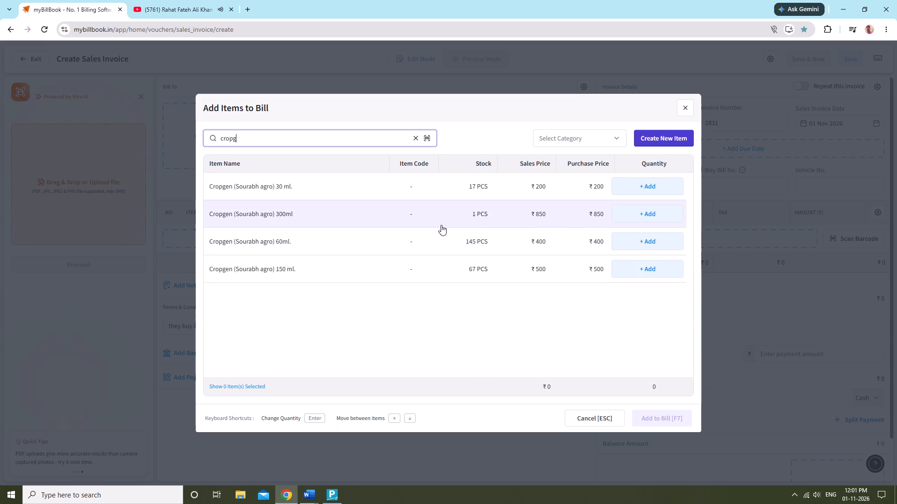
click(640, 198)
click(647, 188)
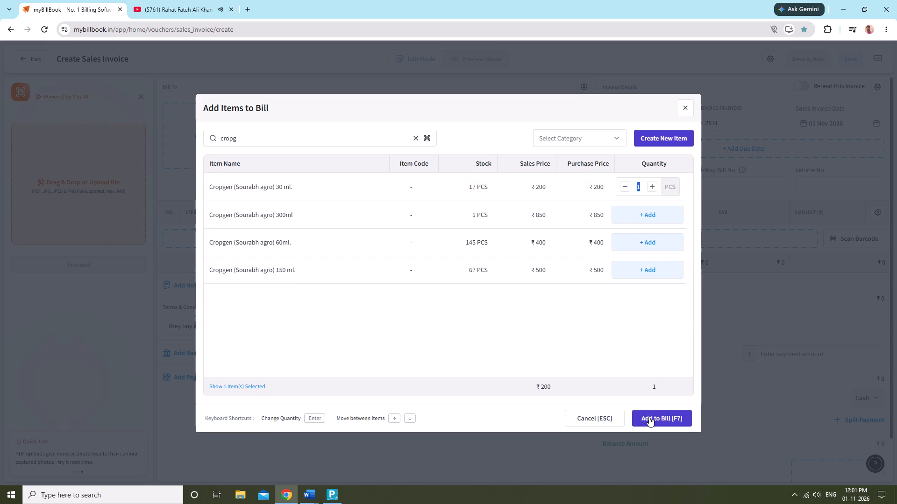
click(649, 417)
Add one Teton (Greencross) 100ml to the invoice, finding it with the item search "teton".
click(260, 285)
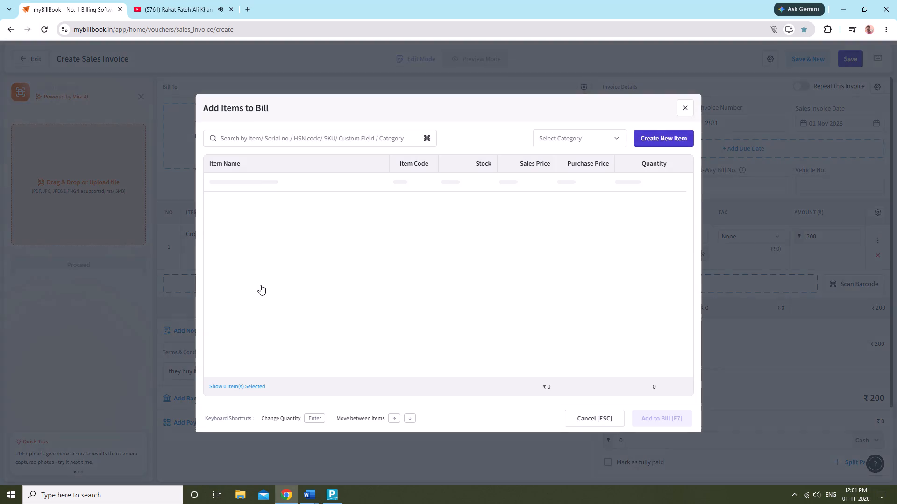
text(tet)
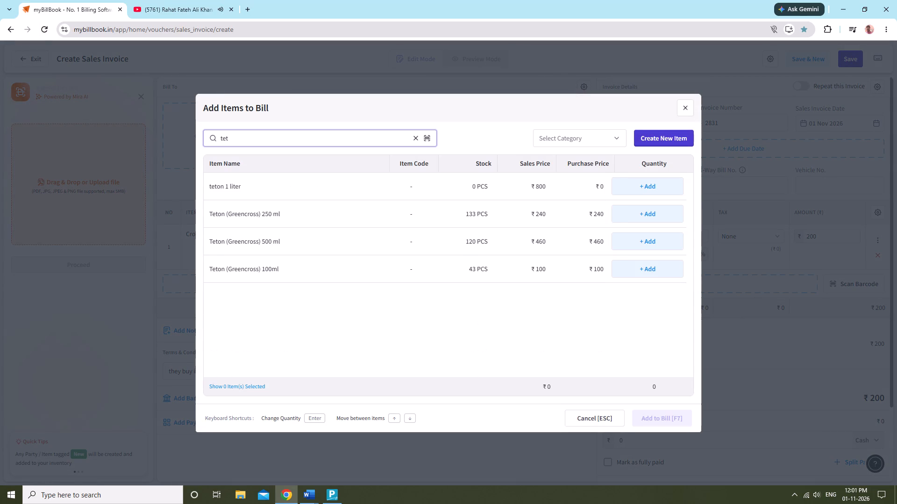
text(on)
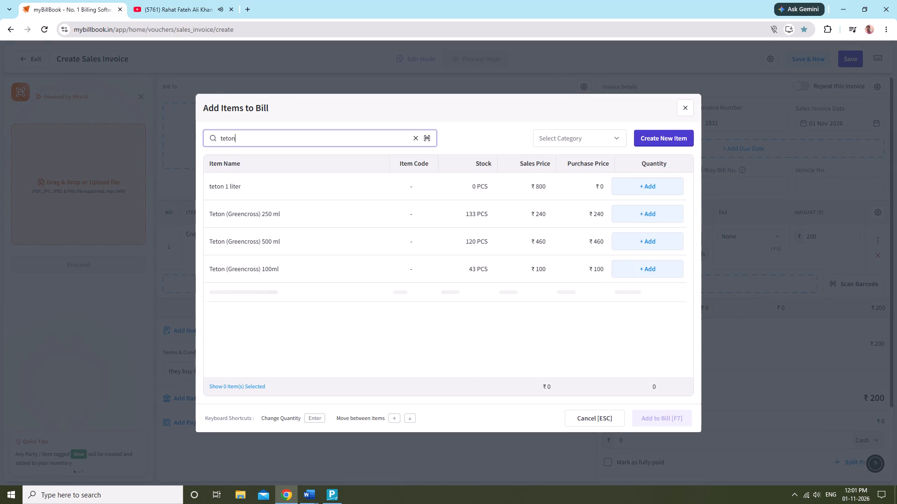
click(669, 270)
click(669, 403)
click(667, 418)
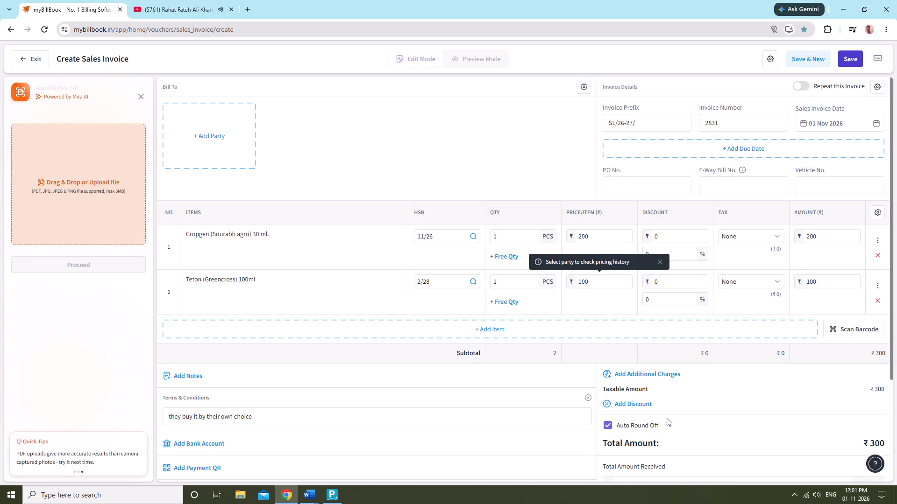
click(483, 172)
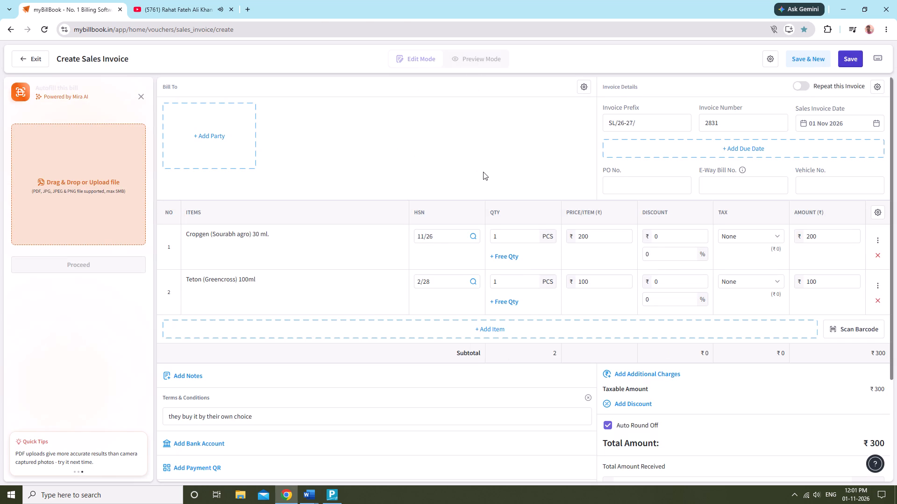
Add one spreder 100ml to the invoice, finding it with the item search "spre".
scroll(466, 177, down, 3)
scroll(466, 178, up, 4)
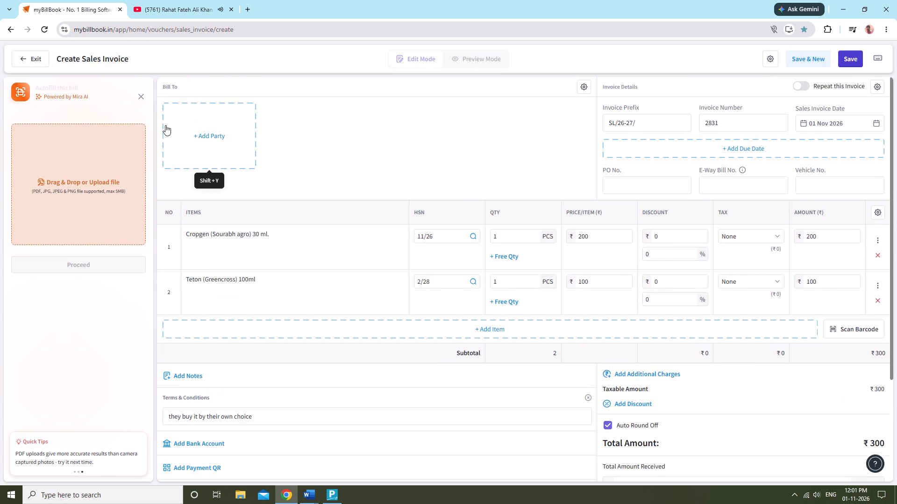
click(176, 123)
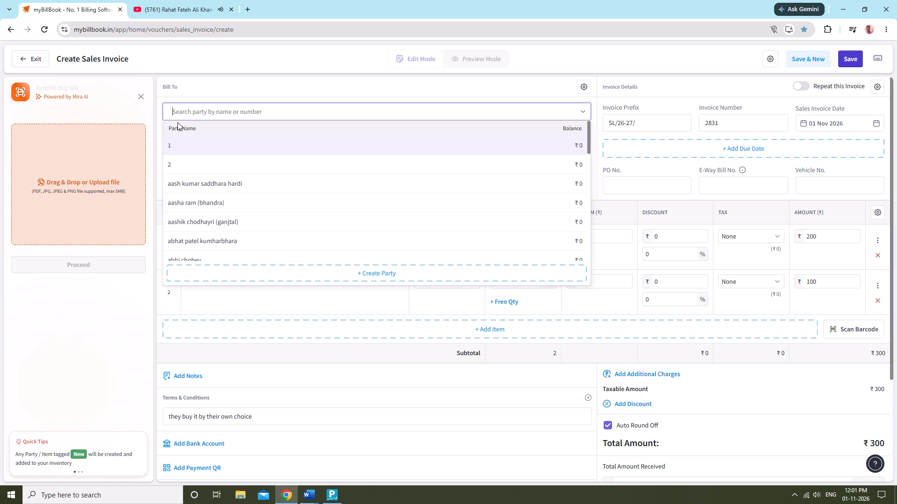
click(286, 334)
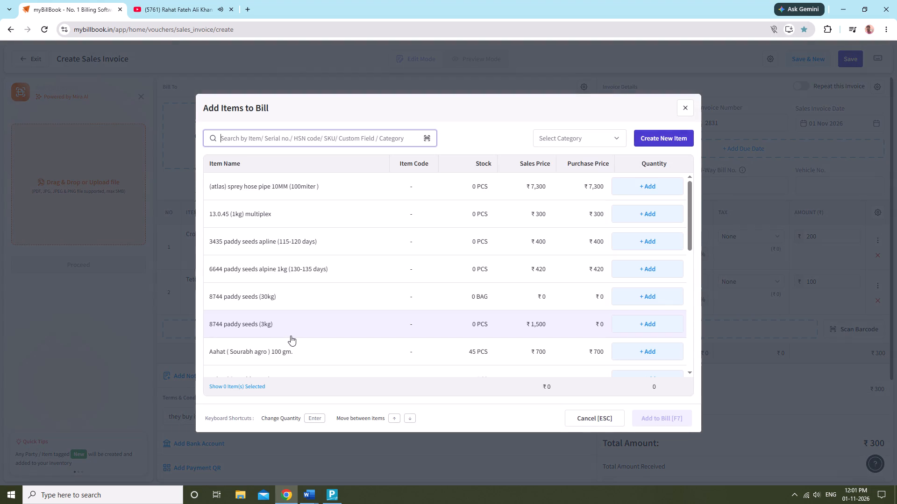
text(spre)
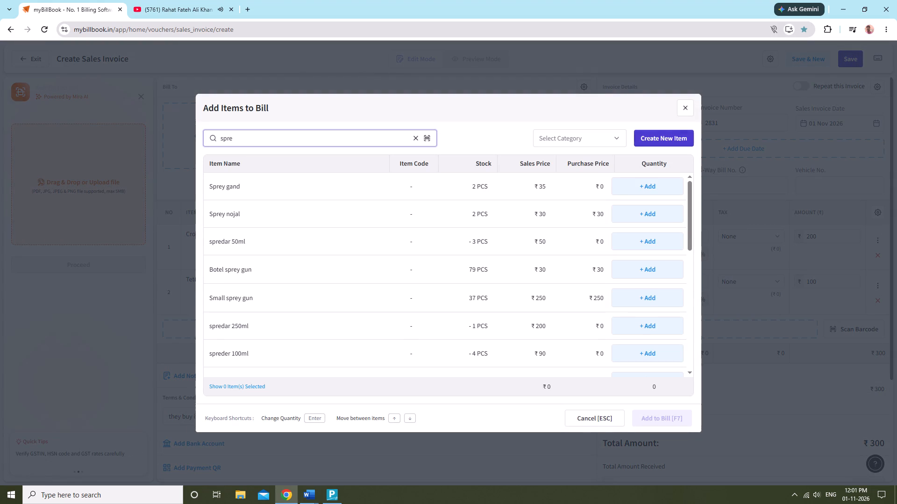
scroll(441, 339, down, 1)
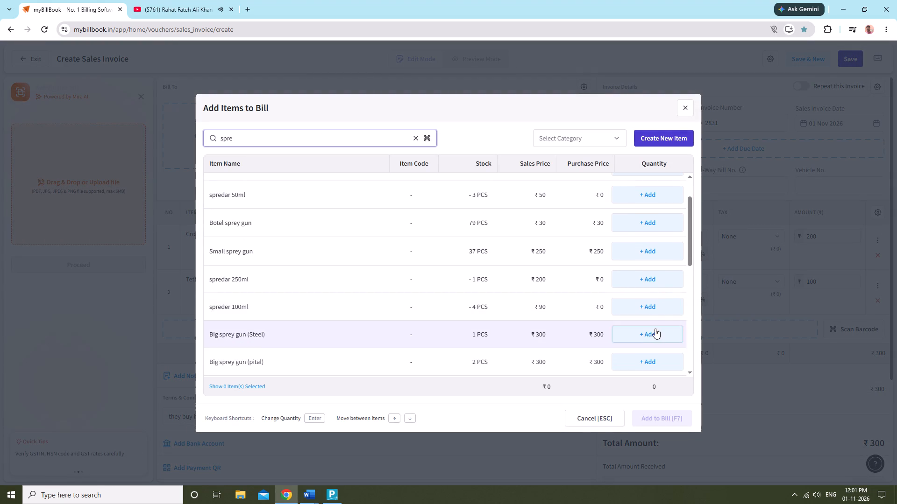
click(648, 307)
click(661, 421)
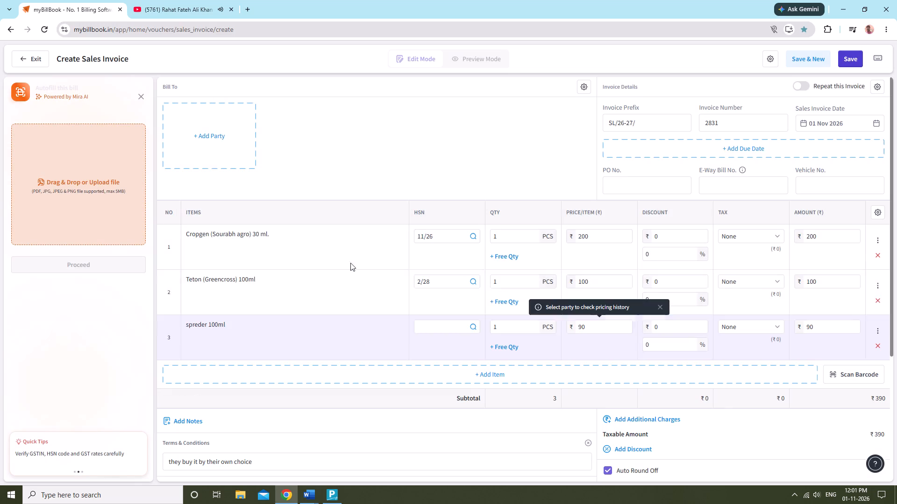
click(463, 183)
Create a new customer party under the buyer's name followed by "marha" and bill the invoice to it.
click(253, 124)
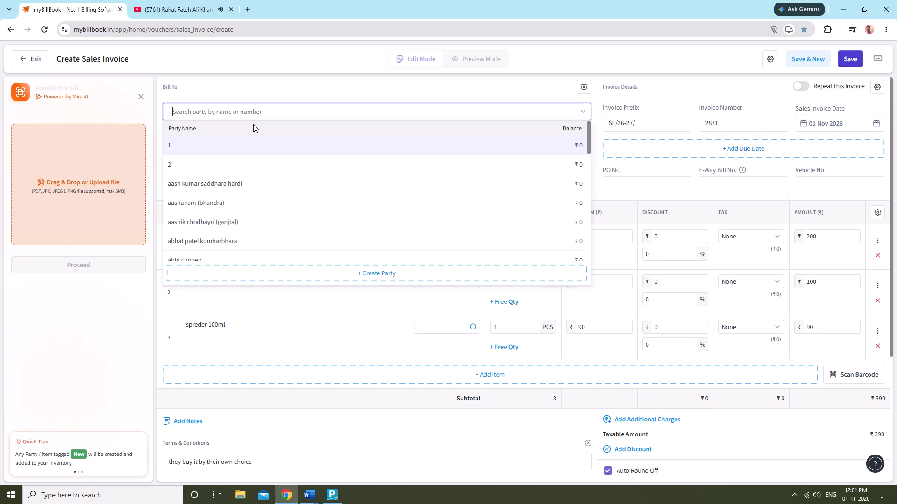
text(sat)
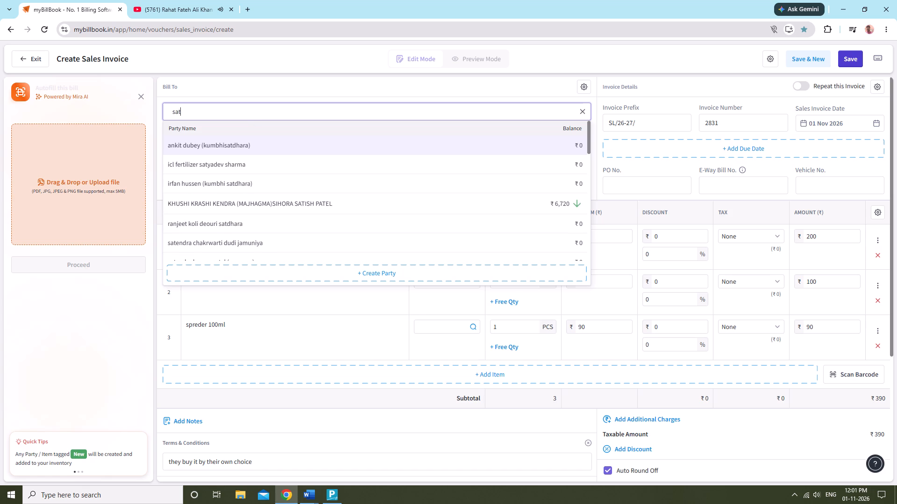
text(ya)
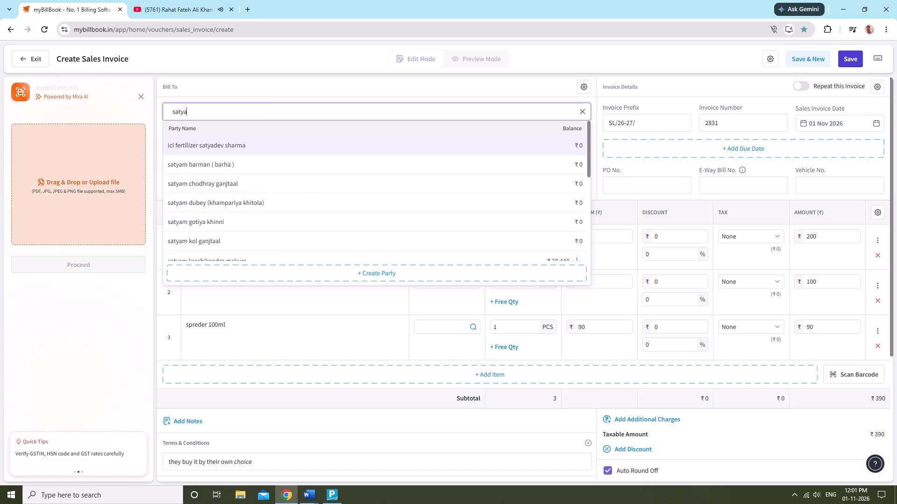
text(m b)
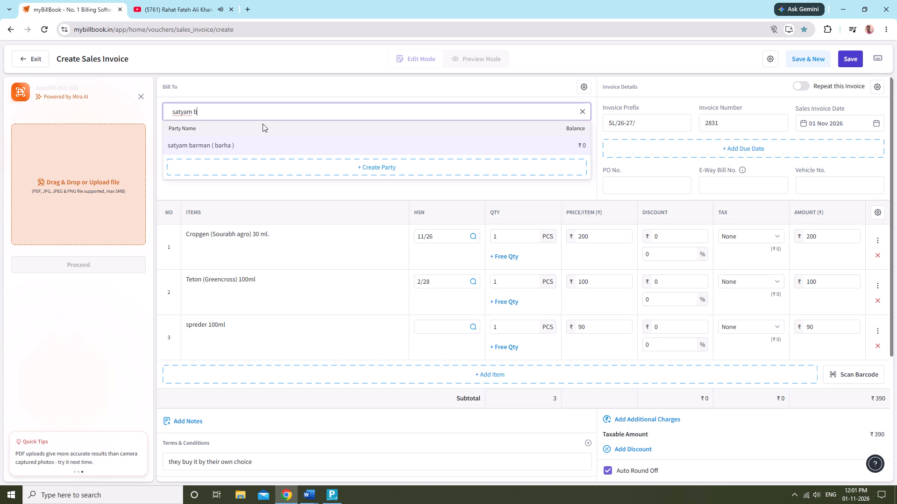
click(276, 170)
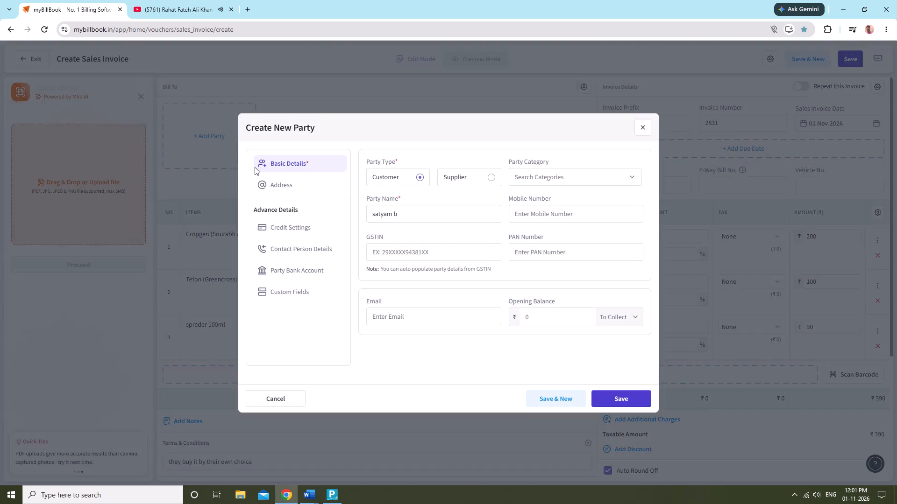
click(423, 217)
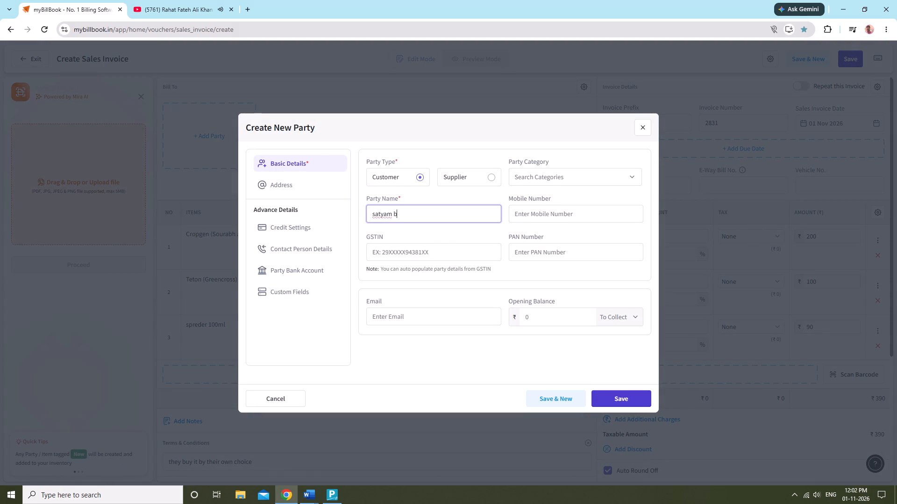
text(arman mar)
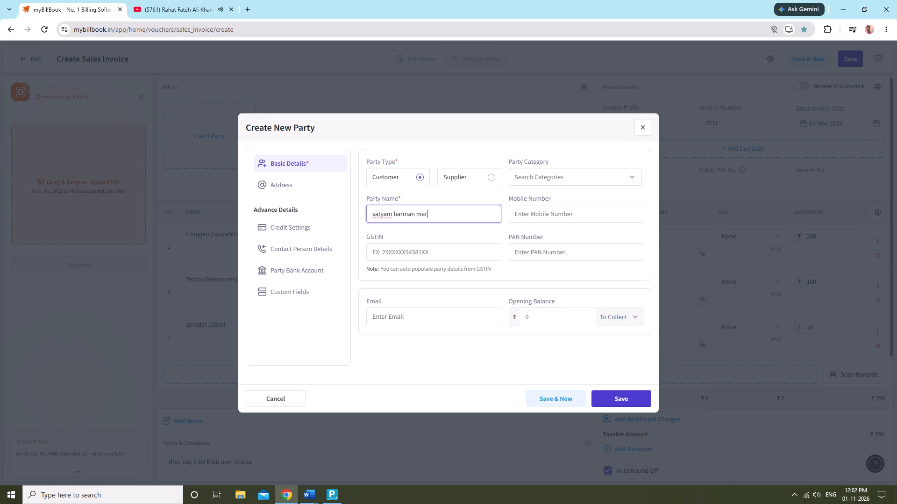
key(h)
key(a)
click(612, 399)
Mark the invoice as fully paid in cash.
scroll(622, 392, down, 3)
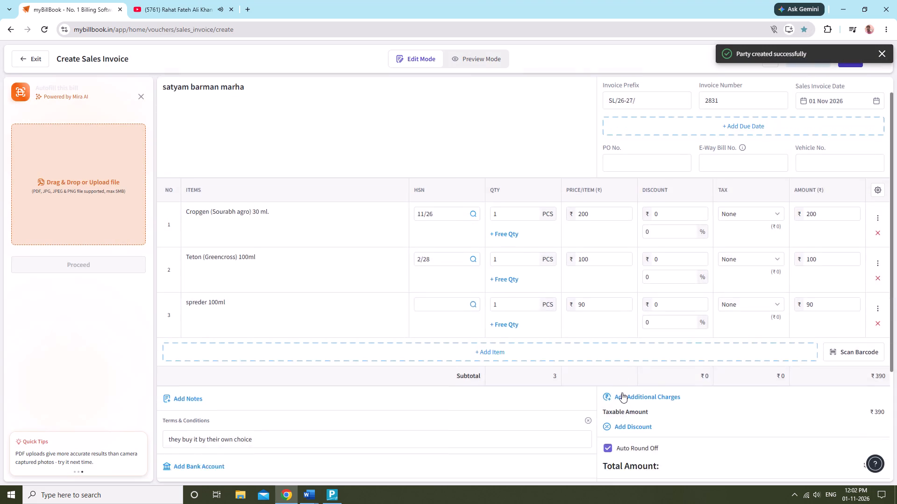
click(606, 406)
click(610, 412)
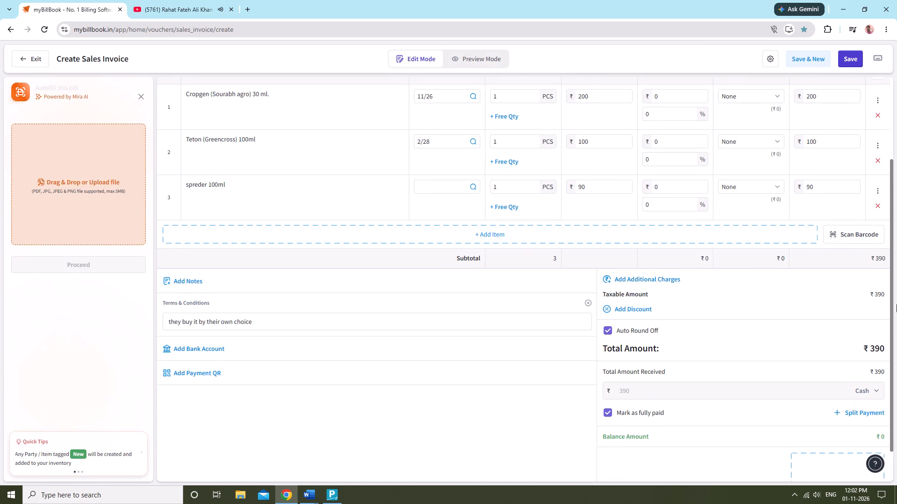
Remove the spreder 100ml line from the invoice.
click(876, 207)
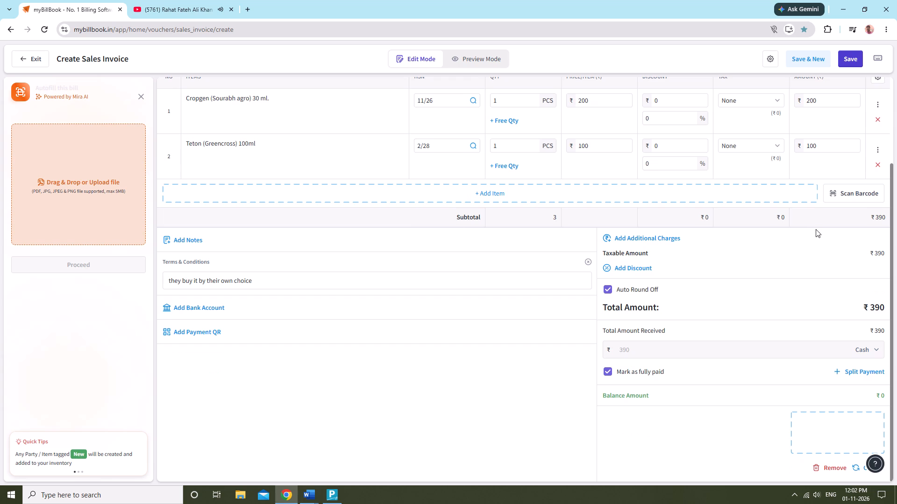
Add one spredar 50ml to the invoice, finding it with the item search "spre".
click(392, 197)
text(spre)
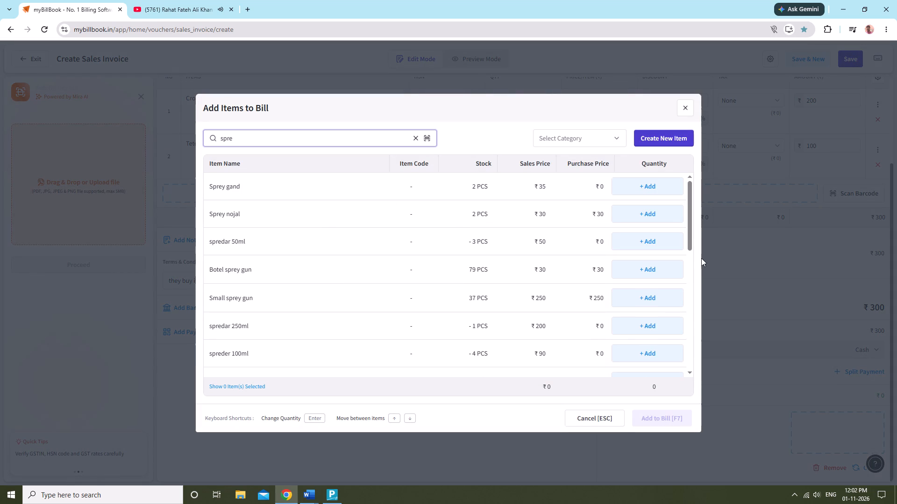
click(647, 241)
click(676, 415)
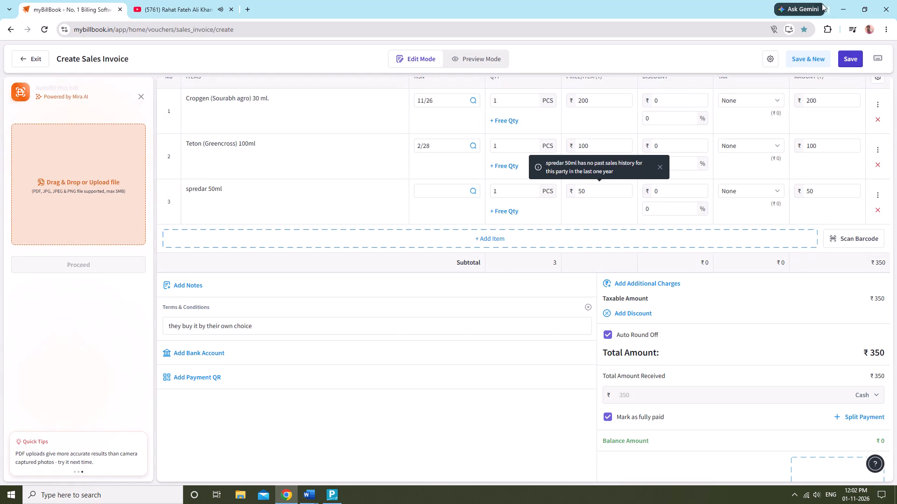
Save the sales invoice.
click(853, 51)
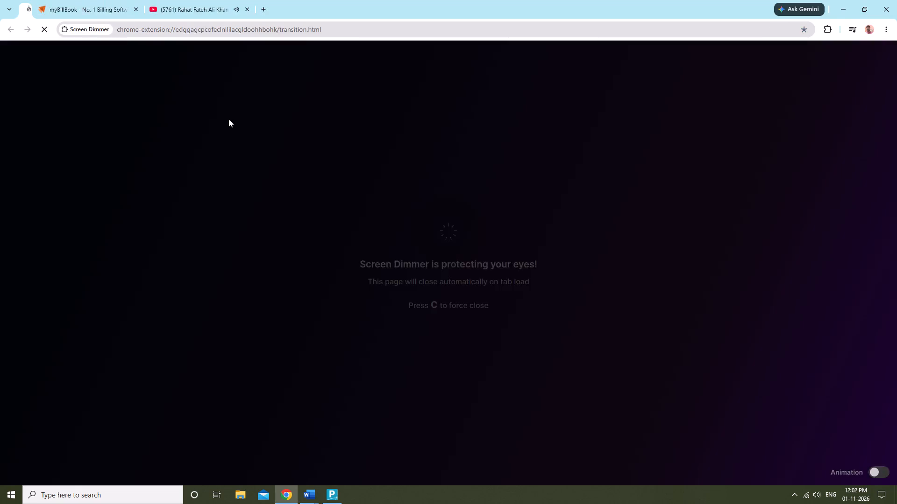
Print one copy of the newly saved sales invoice in black and white.
click(234, 90)
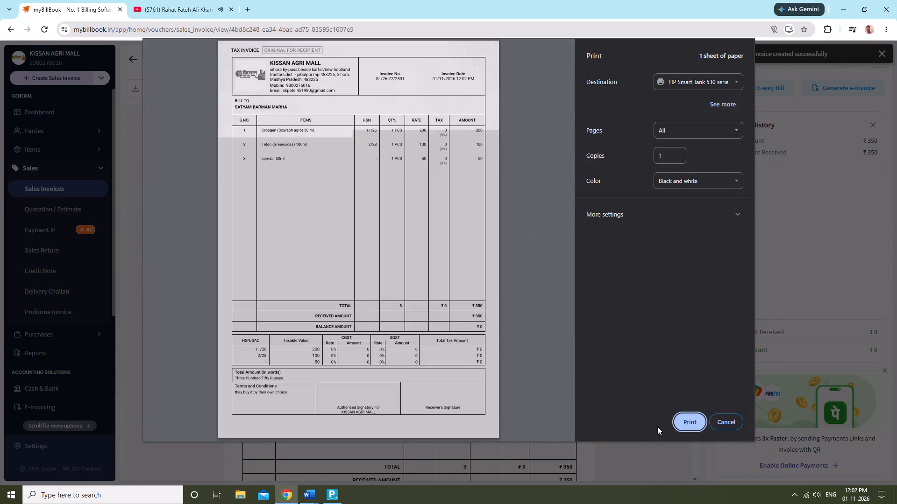
click(703, 416)
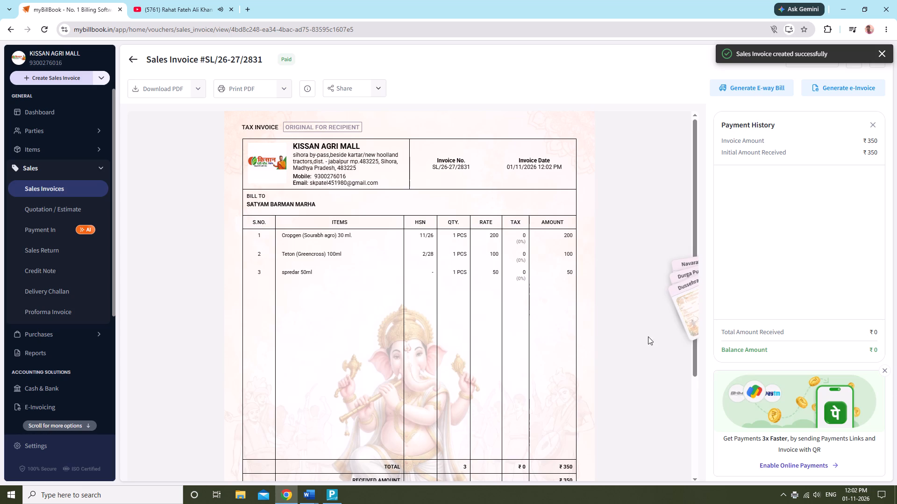
click(655, 327)
Return to the sales invoices list and filter it to Today.
click(54, 169)
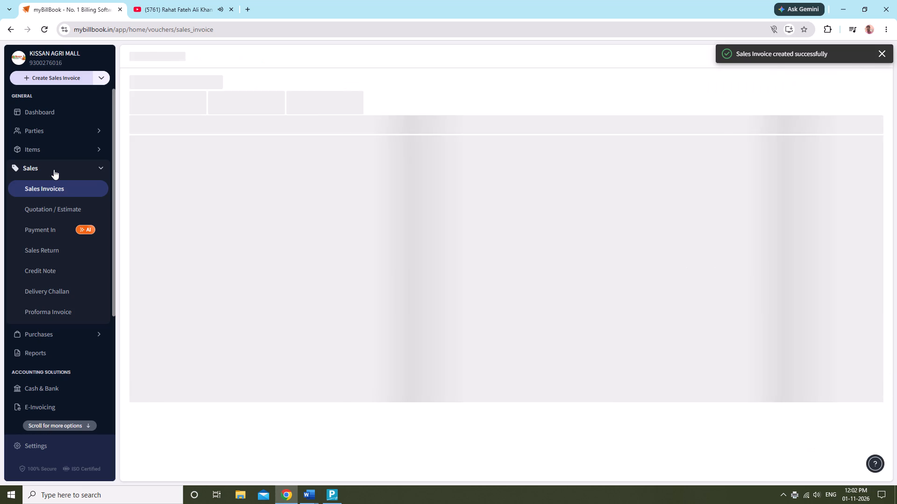
click(191, 124)
click(194, 142)
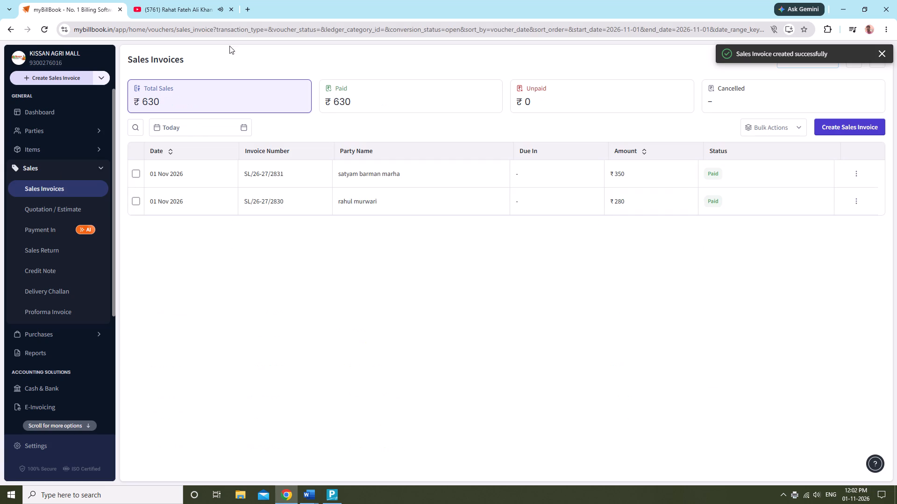
Reopen the billbook shortcut in a new browser tab and close the old myBillBook tab.
click(250, 11)
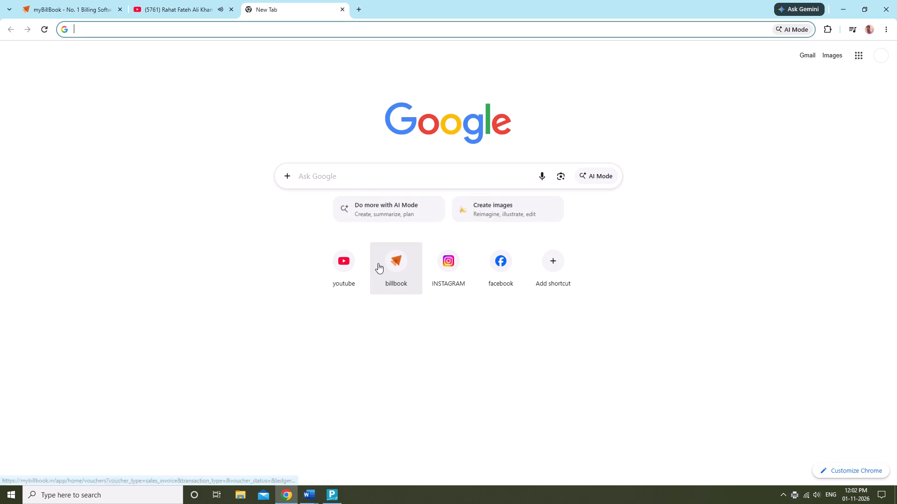
double_click(378, 263)
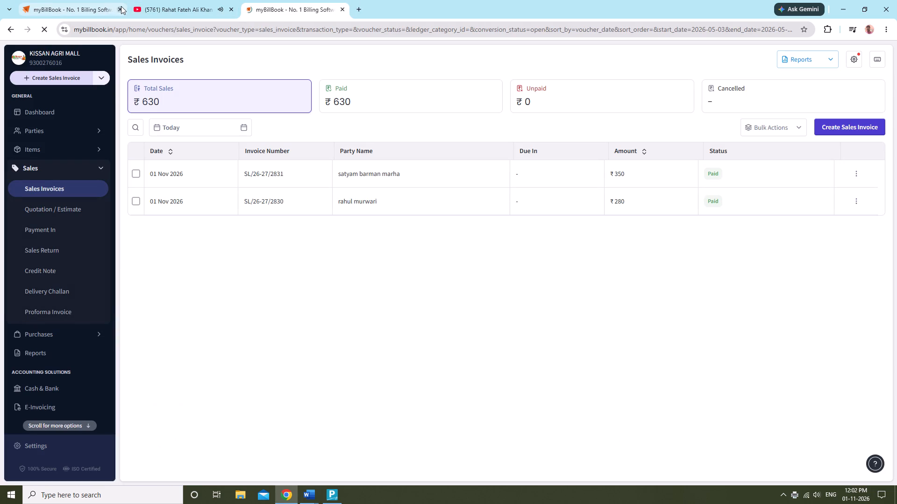
click(121, 6)
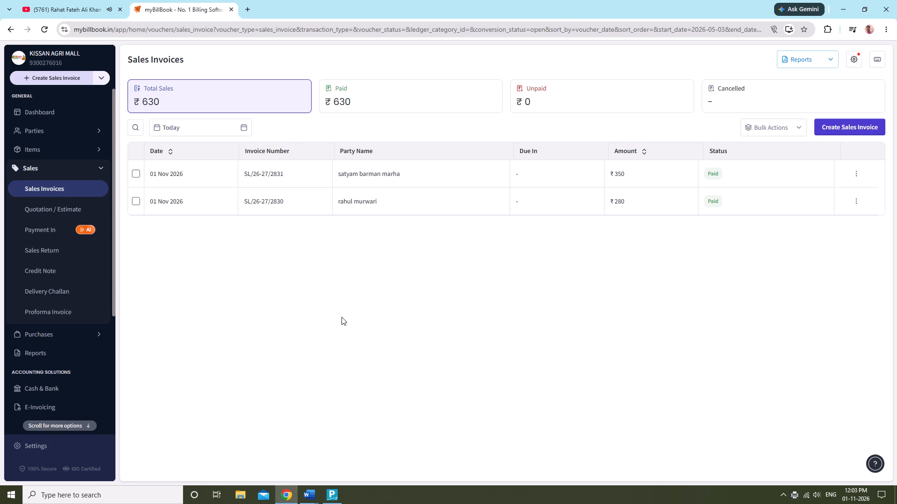
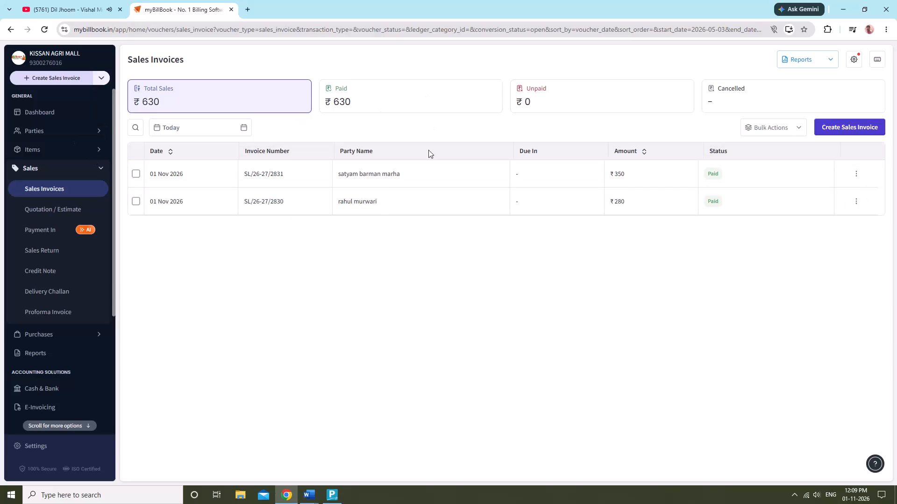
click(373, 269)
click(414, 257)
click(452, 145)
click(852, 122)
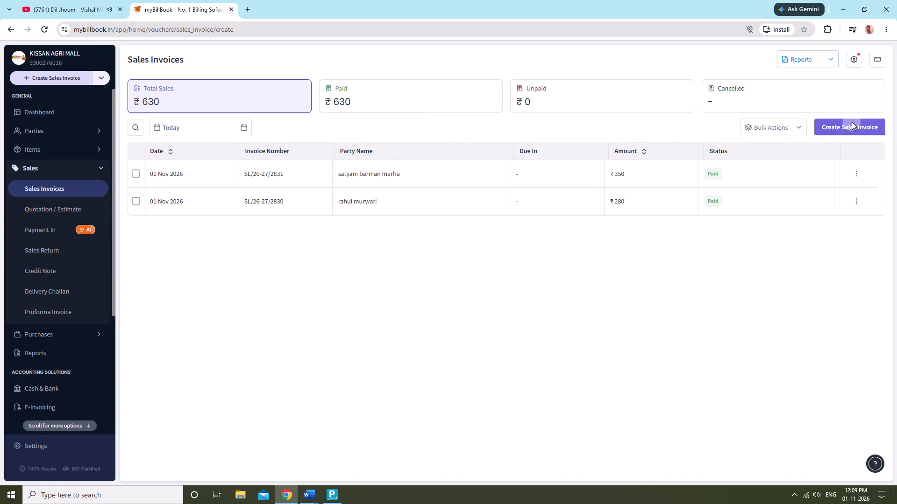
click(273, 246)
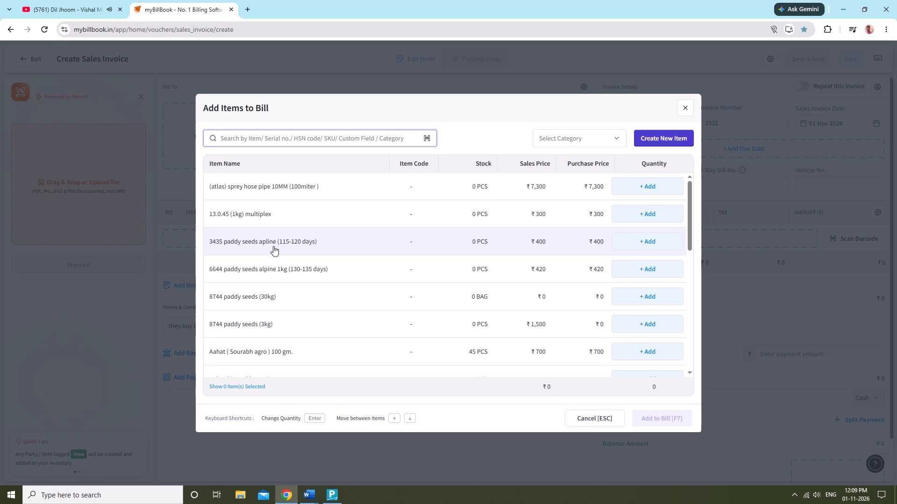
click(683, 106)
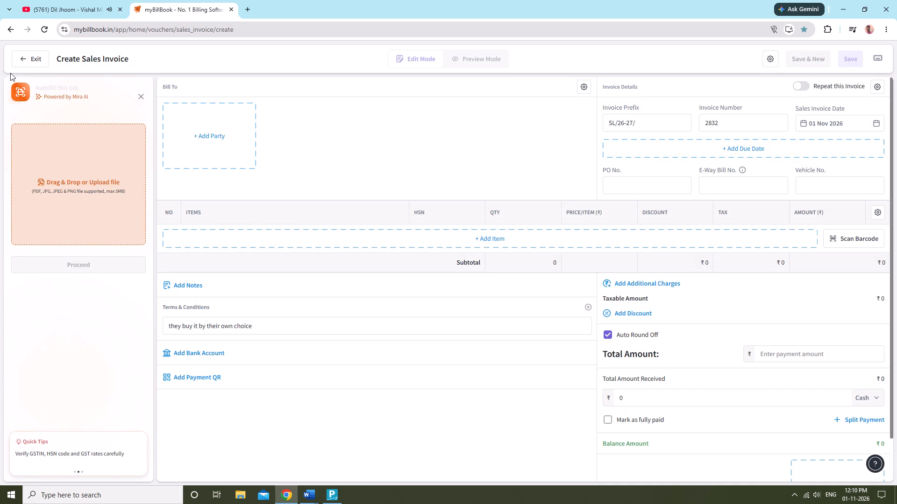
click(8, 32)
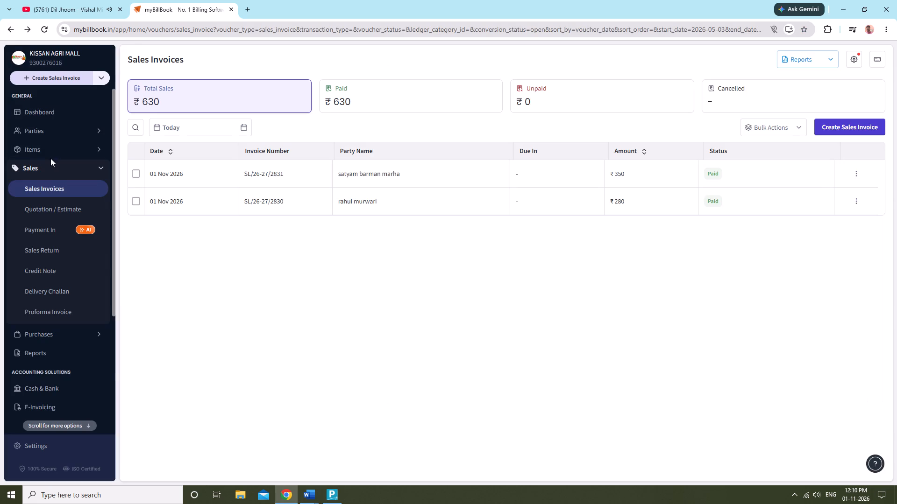
Search the inventory items for "satmaan l" and open the lalsag (Satmaan) 50 gm. item.
click(64, 141)
click(167, 121)
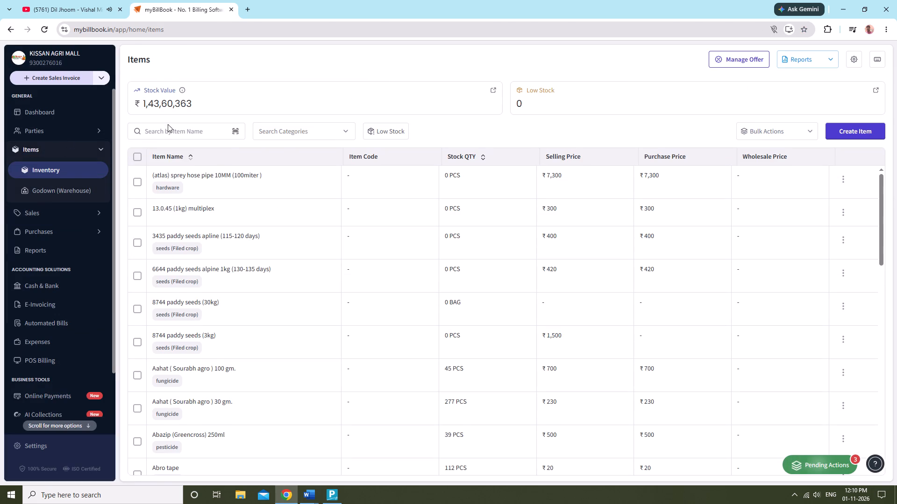
click(169, 126)
click(172, 128)
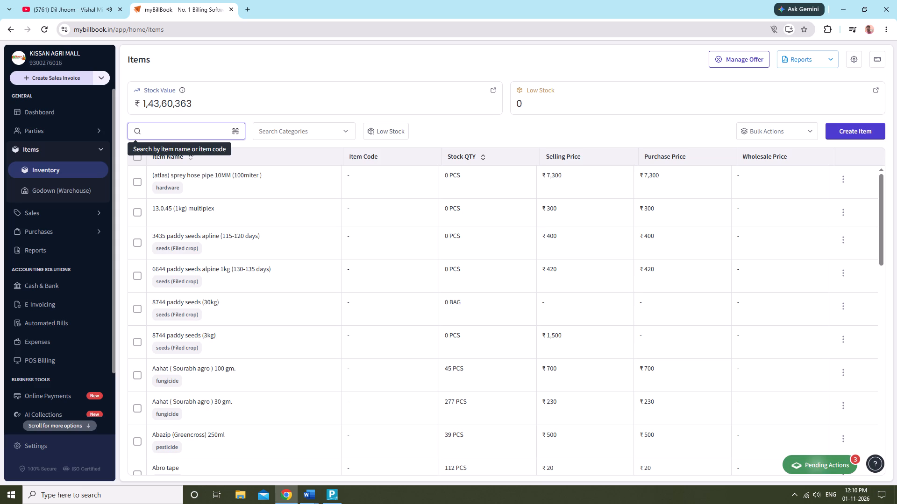
text(satm)
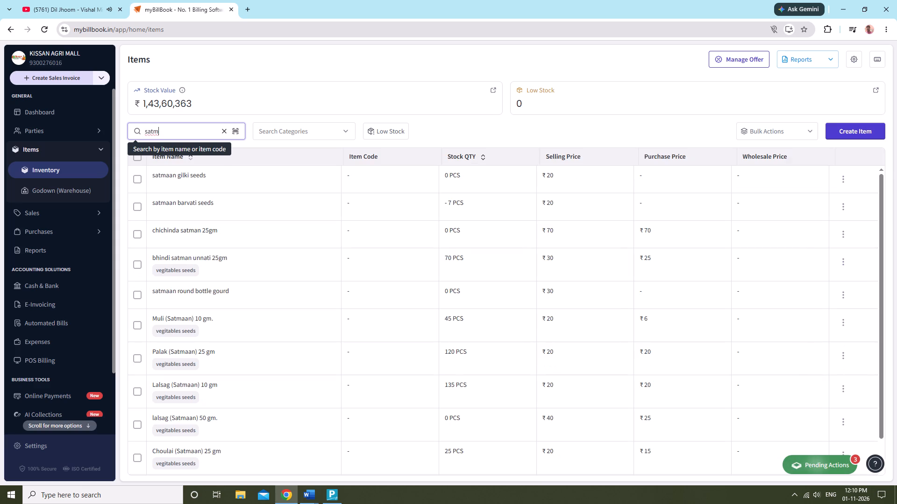
text(aa)
text(n)
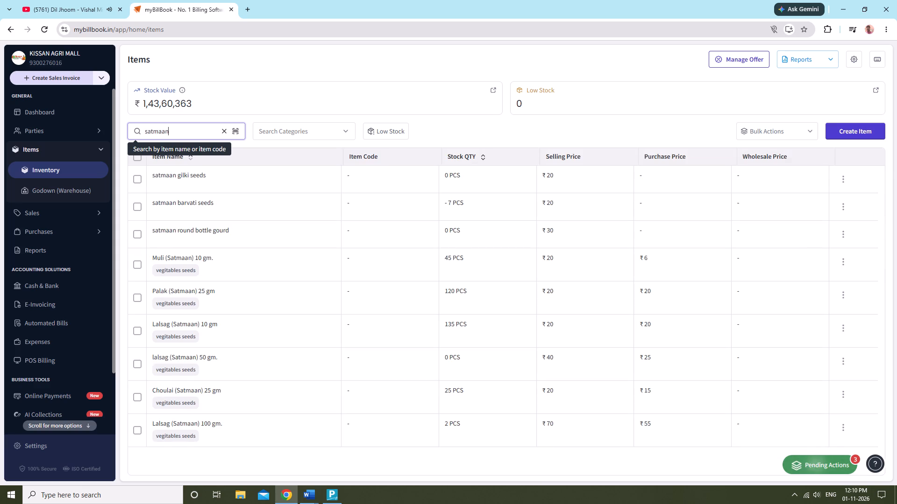
key(space)
key(space)
text(l)
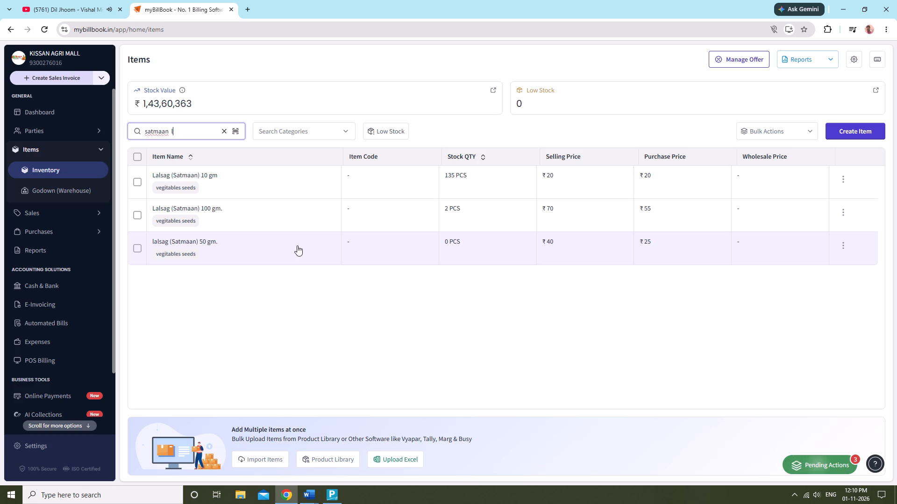
click(788, 252)
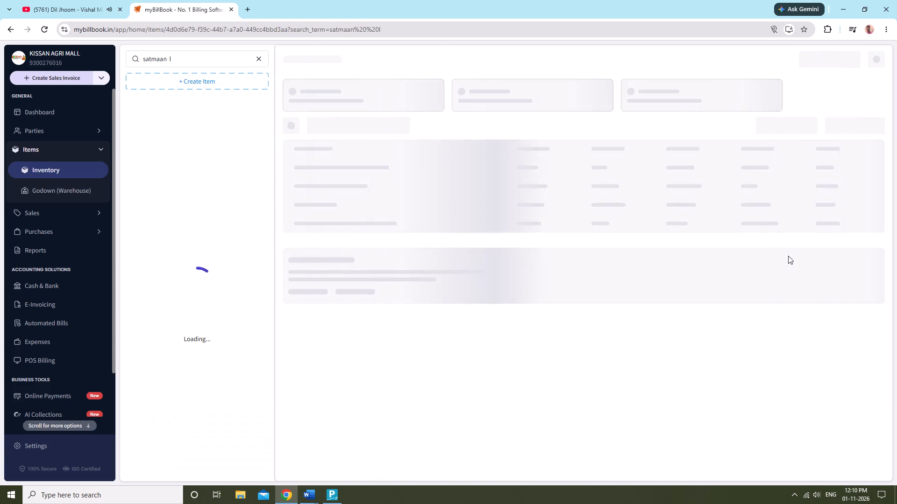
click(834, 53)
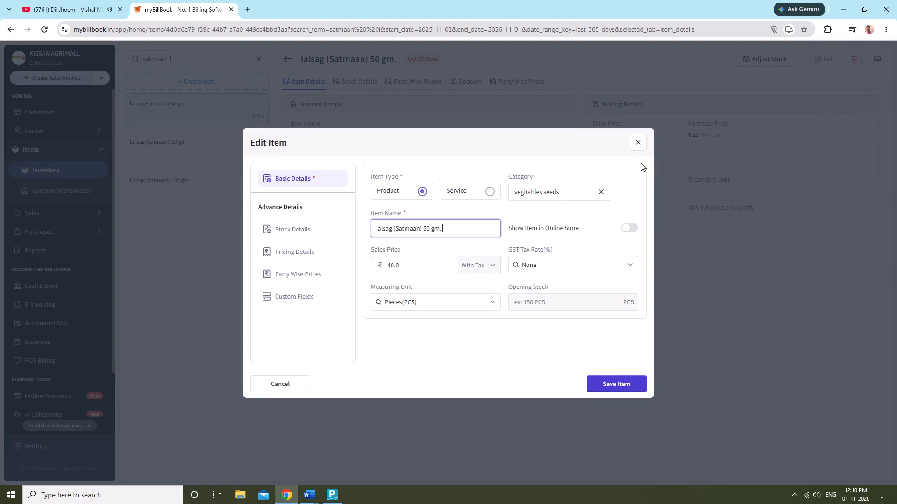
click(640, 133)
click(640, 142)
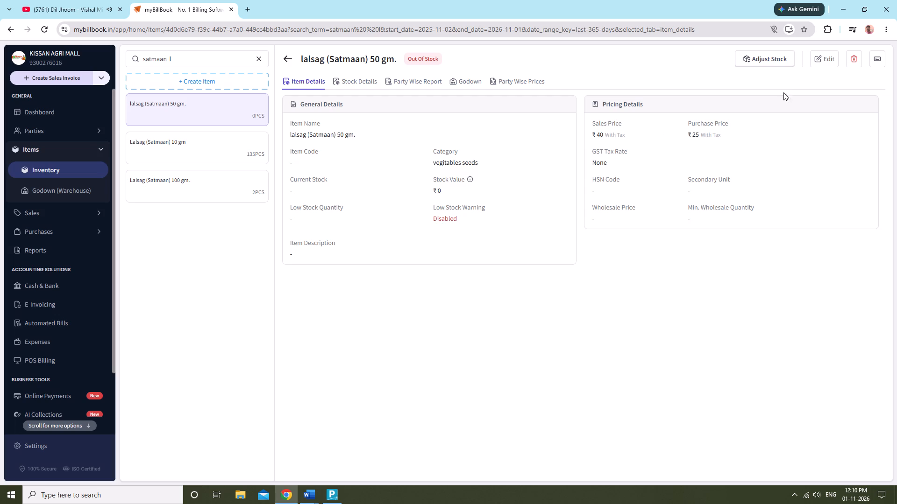
Add 40 PCS to the stock of lalsag (Satmaan) 50 gm. in the KISSAN AGRI MALL godown and save the adjustment.
click(772, 57)
click(370, 242)
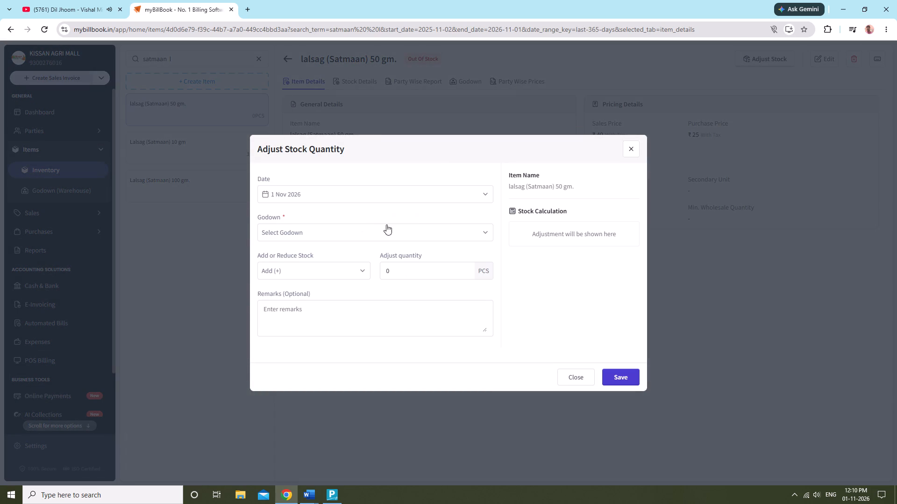
click(388, 224)
click(384, 245)
click(415, 266)
click(418, 272)
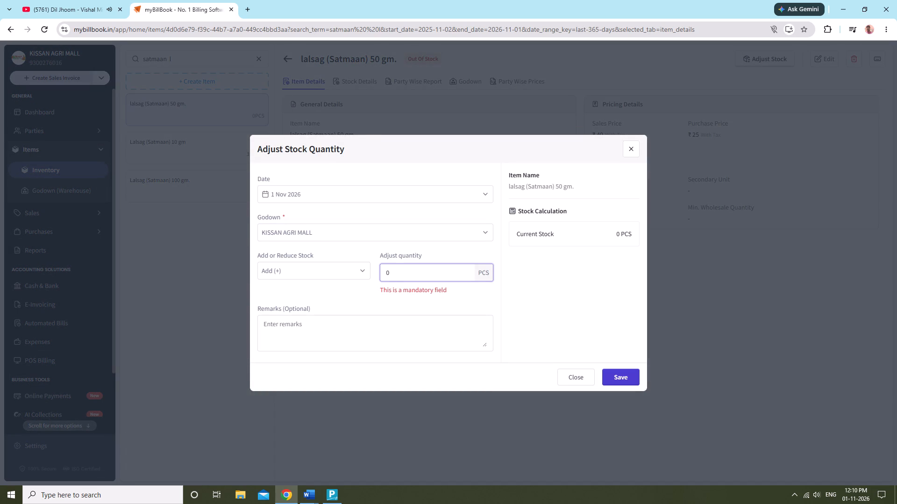
text(40)
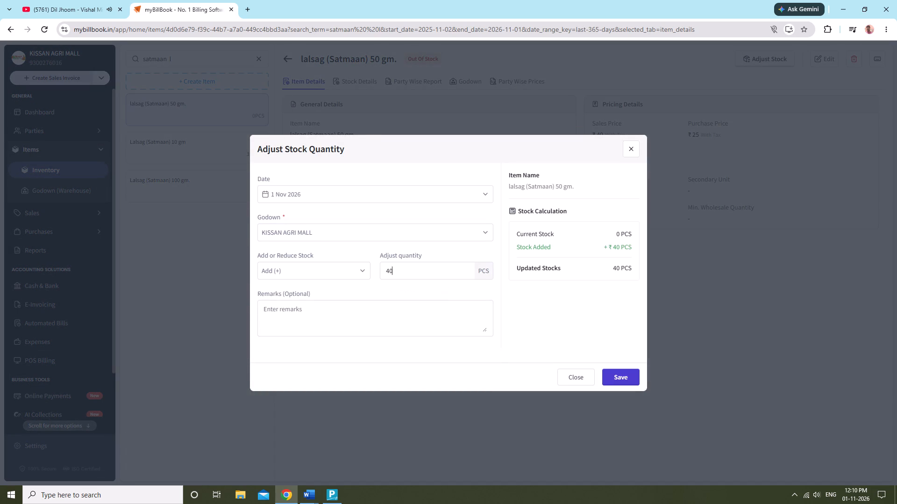
click(622, 381)
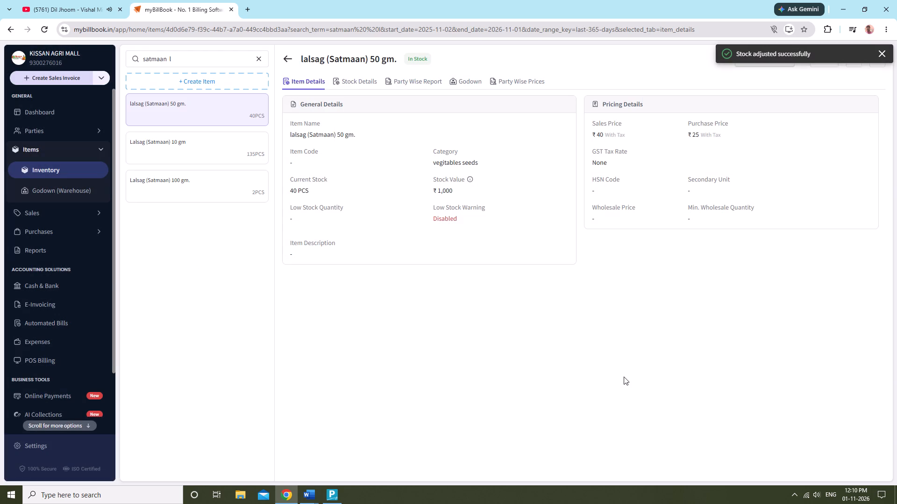
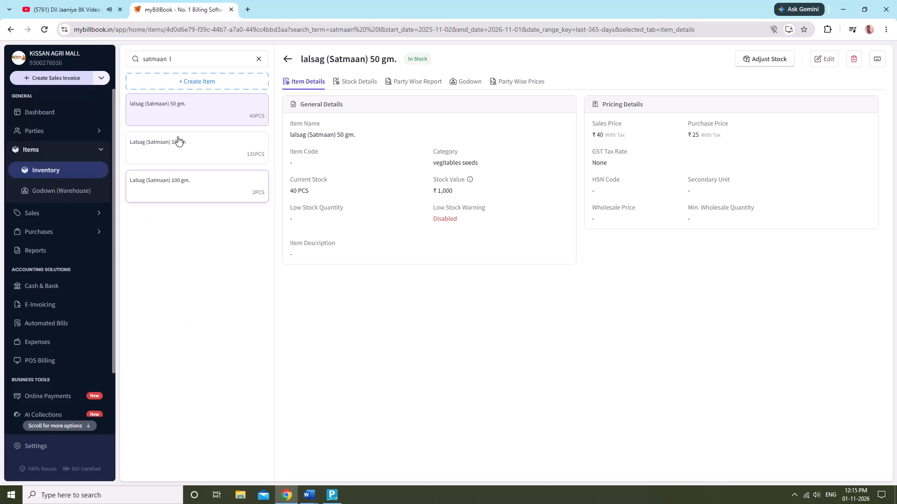
Clear the "satmaan l" search so the full inventory item list is available for another search.
click(263, 52)
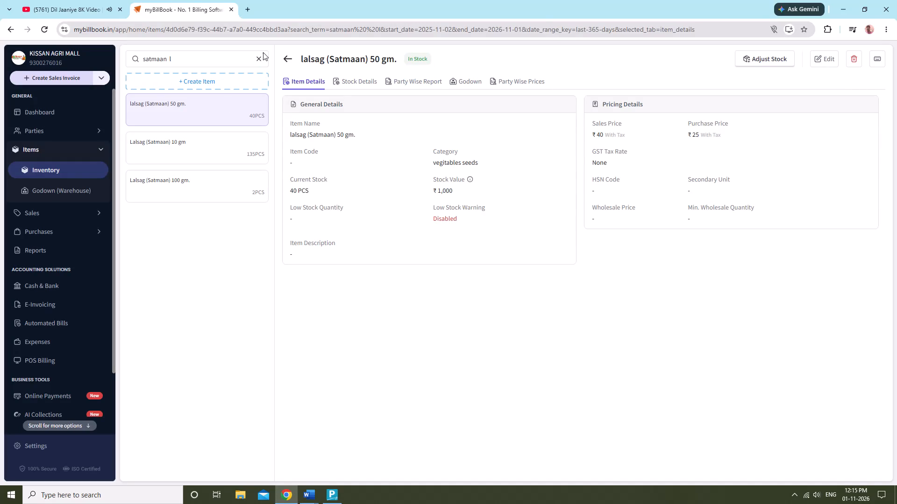
click(257, 62)
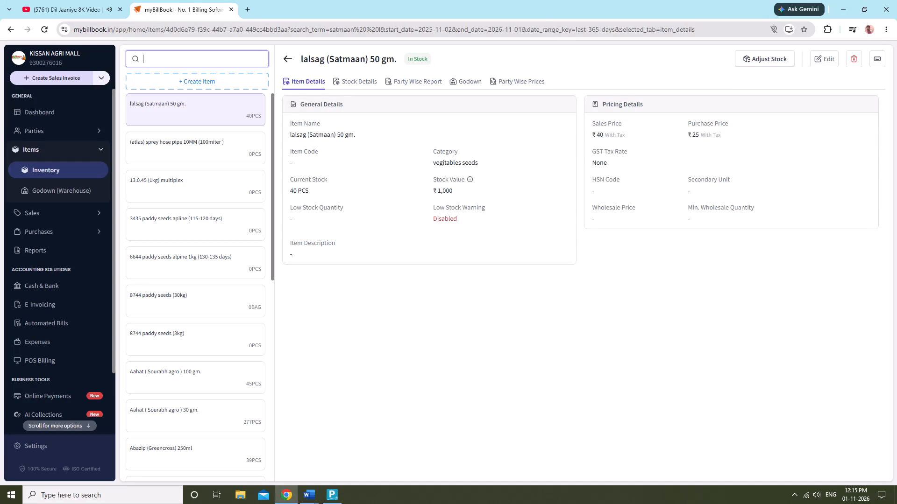
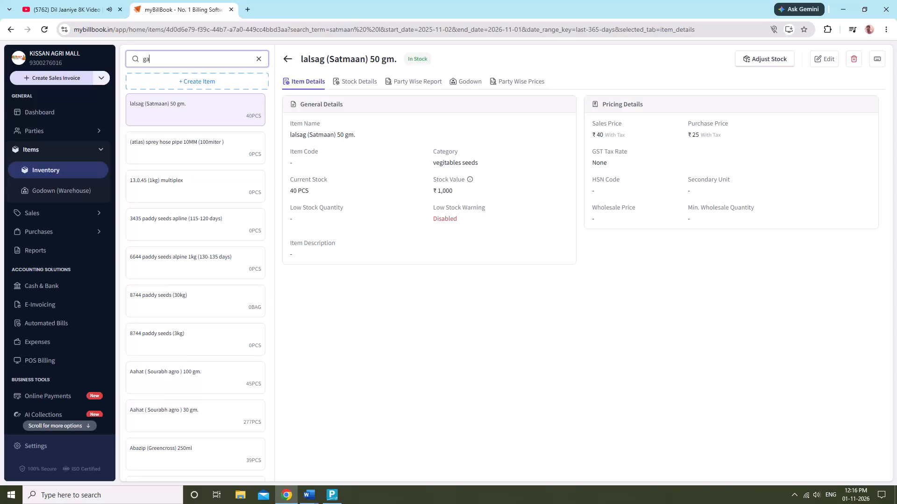
Search the inventory items for "galaxy".
key(a)
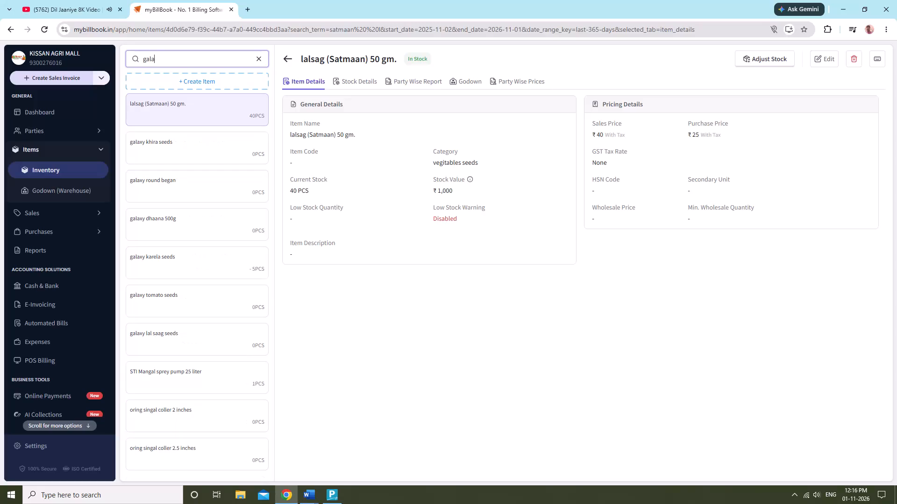
text(xy)
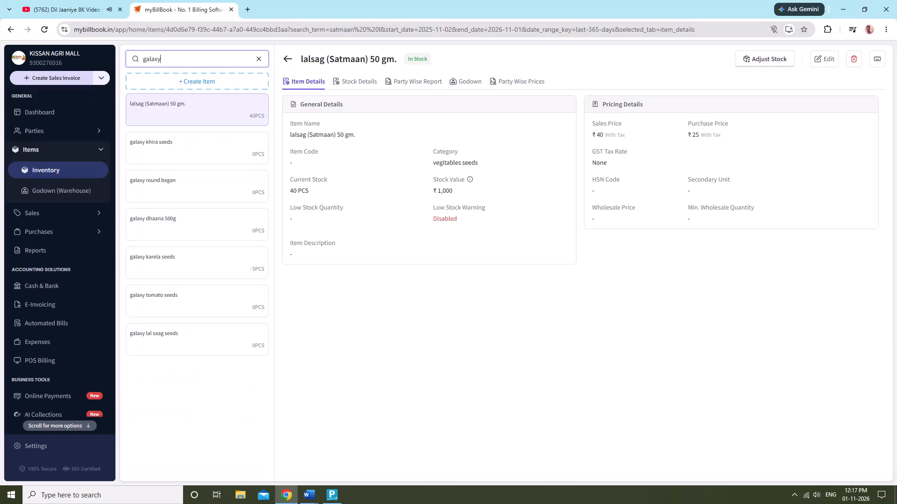
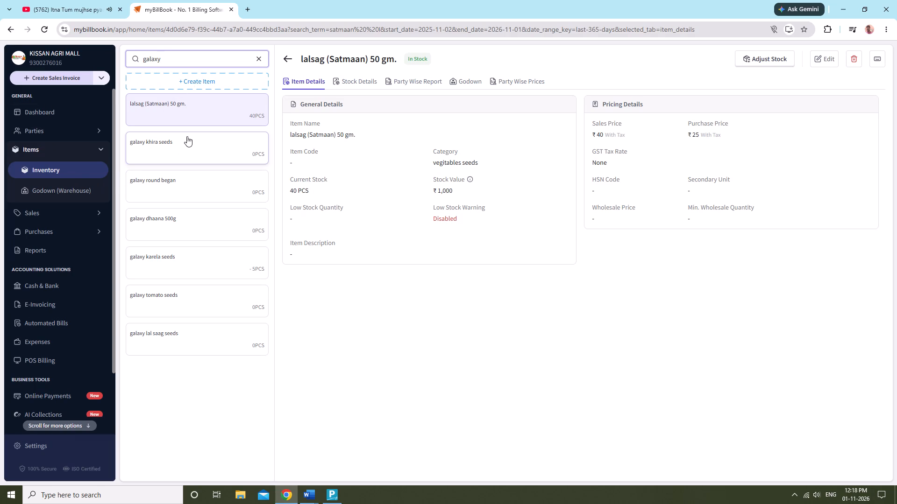
Rename the galaxy tomato seeds item as "Tomato (Galaxy) 5 gm.".
click(169, 306)
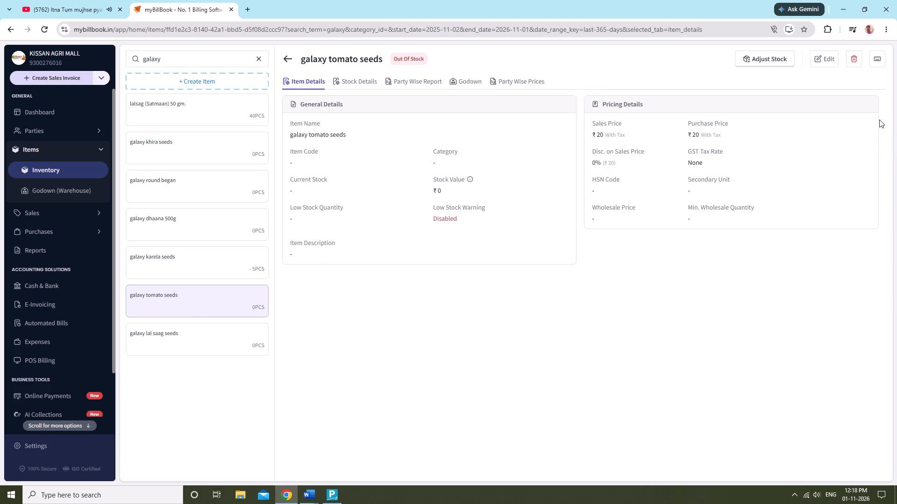
click(819, 58)
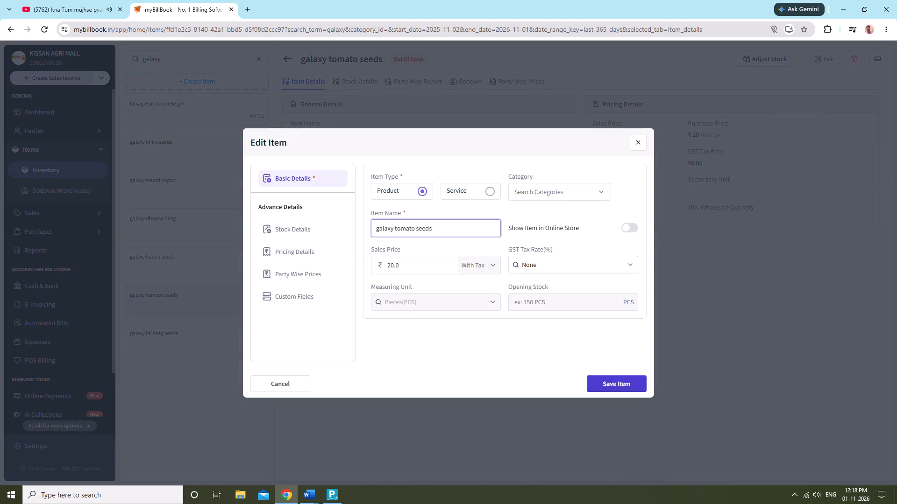
key(BackSpace)
key(BackSpace)
key(BackSpace)
key(BackSpace)
key(BackSpace)
key(BackSpace)
key(BackSpace)
key(BackSpace)
key(BackSpace)
key(BackSpace)
key(BackSpace)
key(BackSpace)
key(BackSpace)
key(BackSpace)
key(BackSpace)
key(BackSpace)
key(BackSpace)
key(BackSpace)
key(BackSpace)
key(BackSpace)
key(BackSpace)
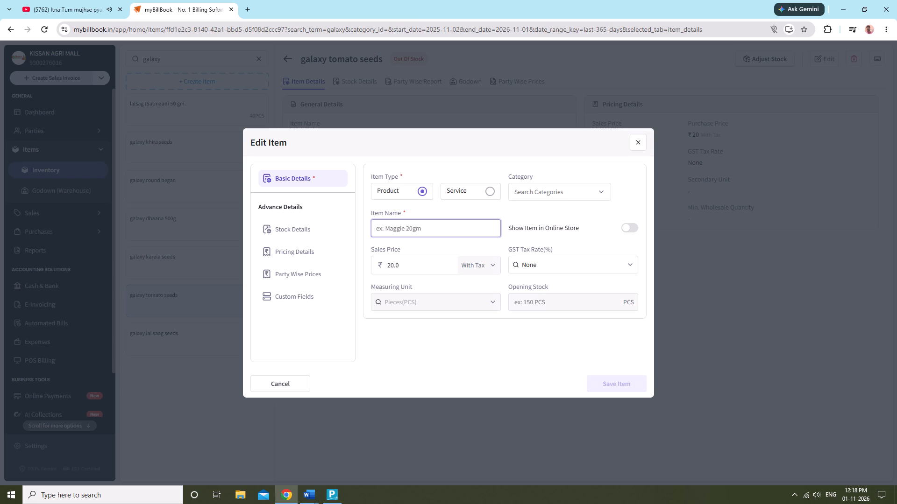
key(shift+t)
key(o)
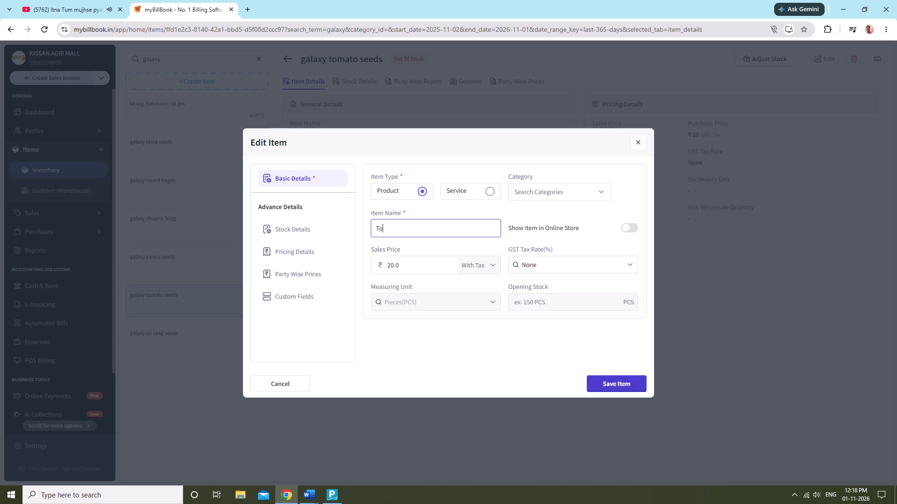
key(m)
text(ato)
key(space)
key(shift+parenleft)
text(galaxy)
key(space)
key(shift+parenright)
key(BackSpace)
key(BackSpace)
key(BackSpace)
key(BackSpace)
key(BackSpace)
key(BackSpace)
key(BackSpace)
key(BackSpace)
text(Galaxy)
key(shift+parenright)
key(space)
key(5)
key(space)
text(g,)
key(BackSpace)
key(m)
key(period)
Assign the tomato item to the "vegitables seeds" category, check its stock and pricing details, and save the item.
click(565, 192)
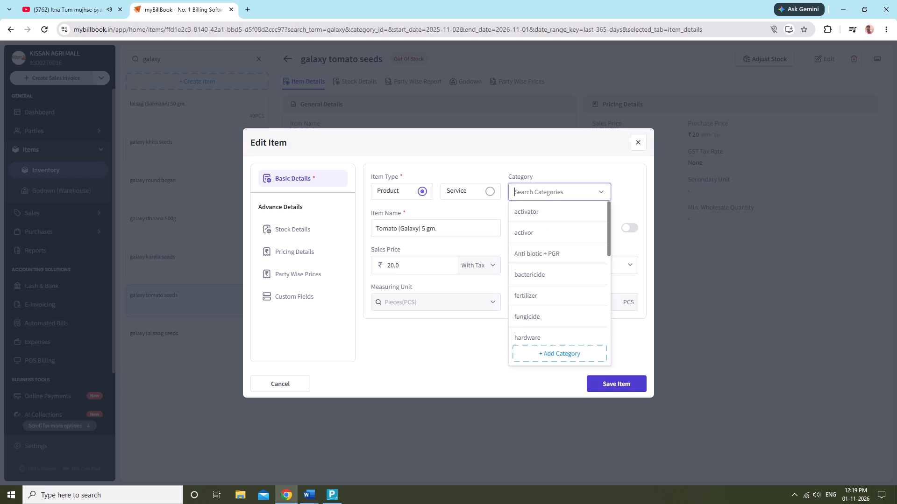
text(ve)
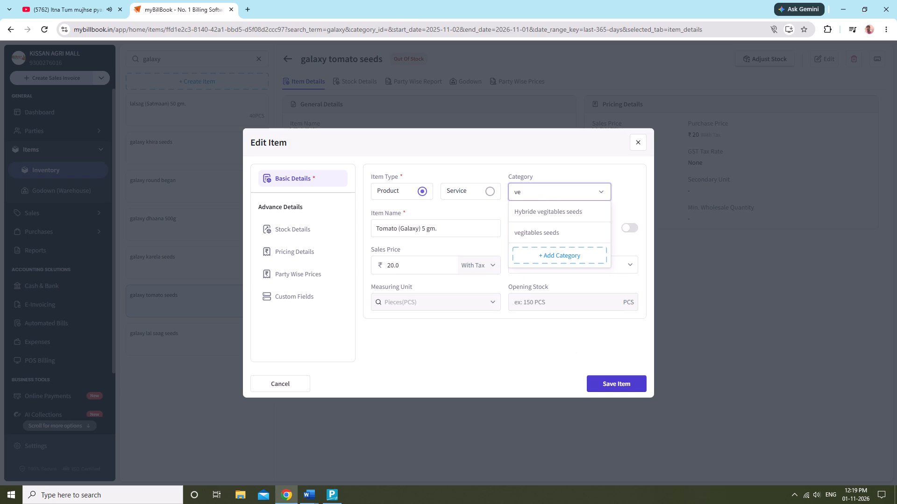
click(546, 233)
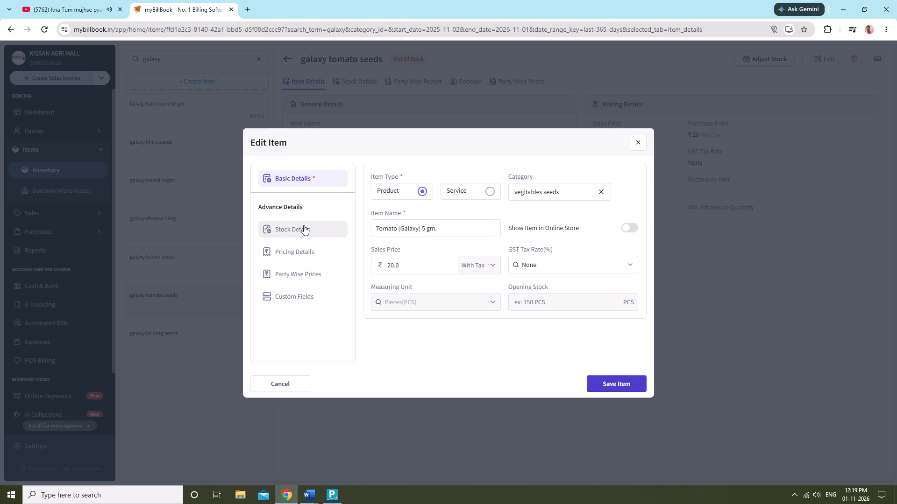
click(304, 225)
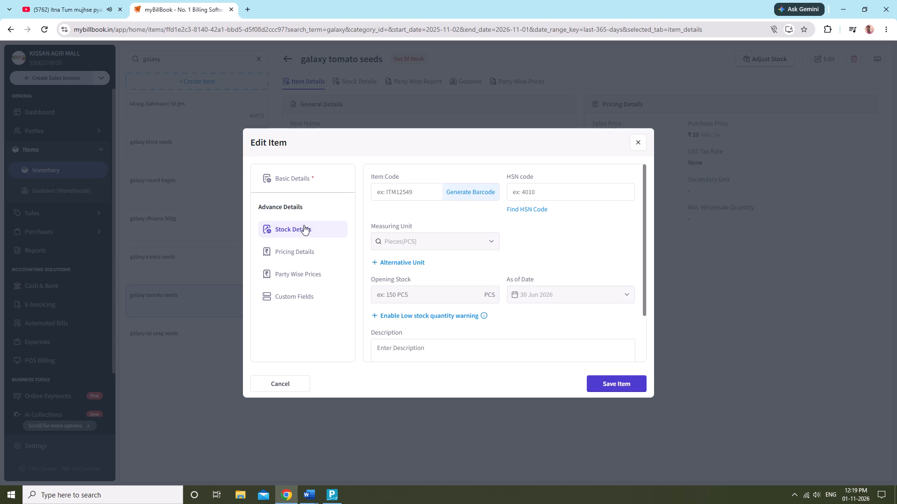
click(292, 255)
click(627, 383)
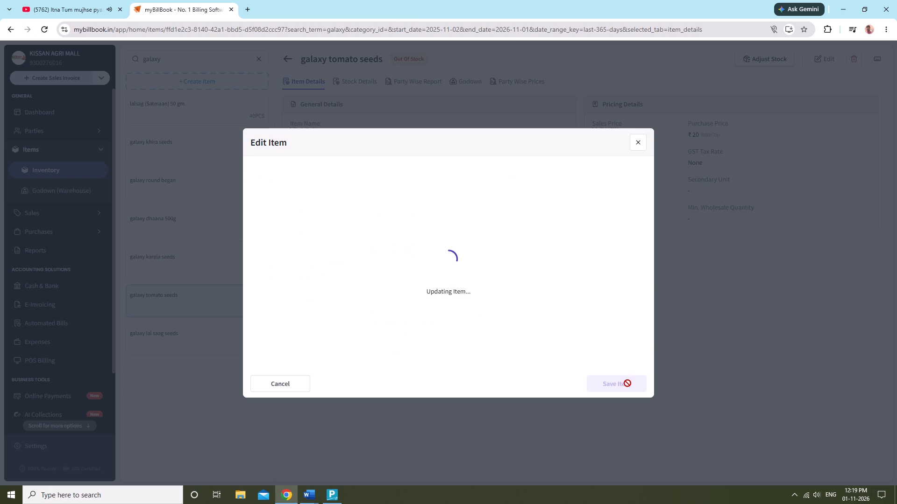
click(552, 417)
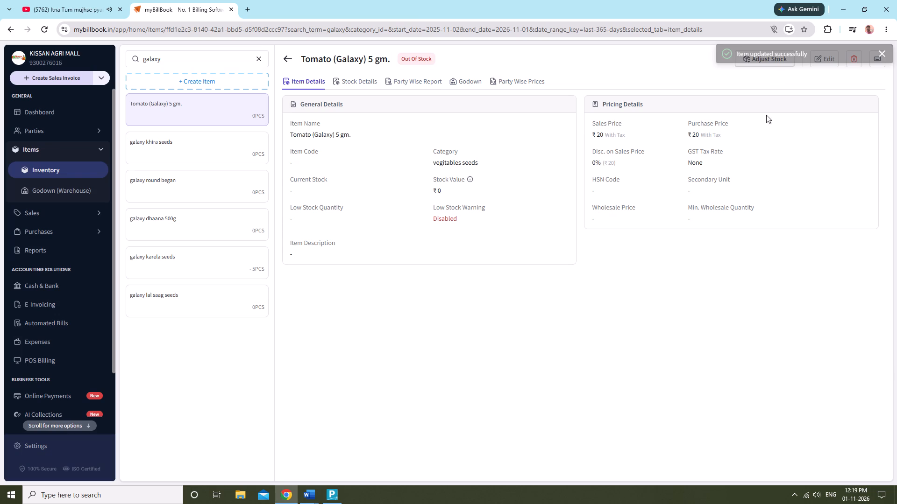
Add 100 PCS to the Tomato (Galaxy) 5 gm. stock in the KISSAN AGRI MALL godown and save the adjustment.
click(770, 64)
click(347, 232)
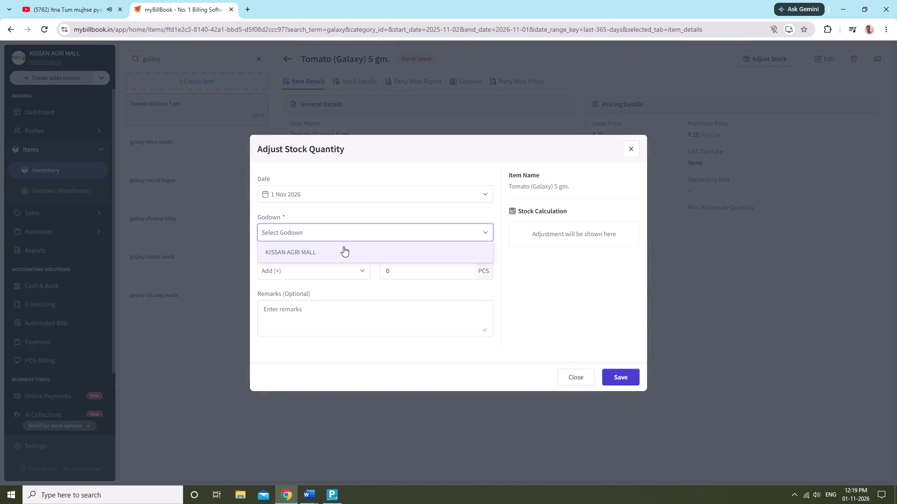
click(343, 246)
click(417, 267)
click(417, 267)
click(421, 273)
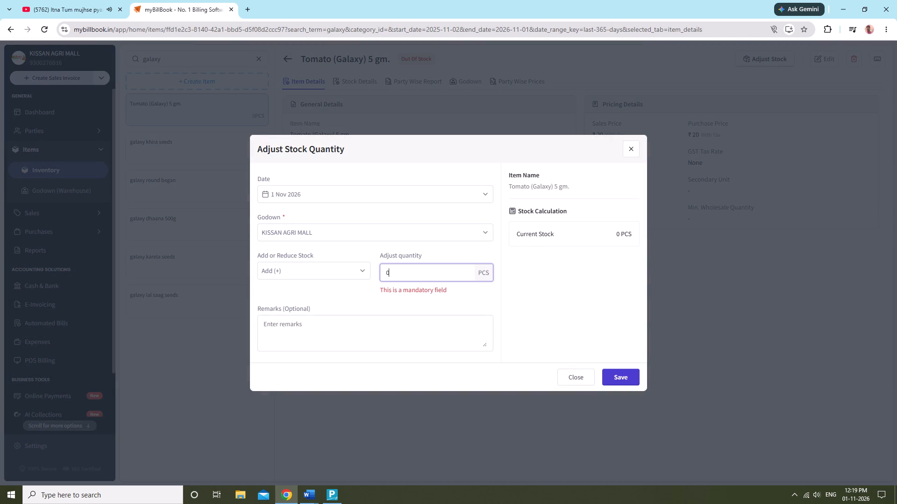
text(100)
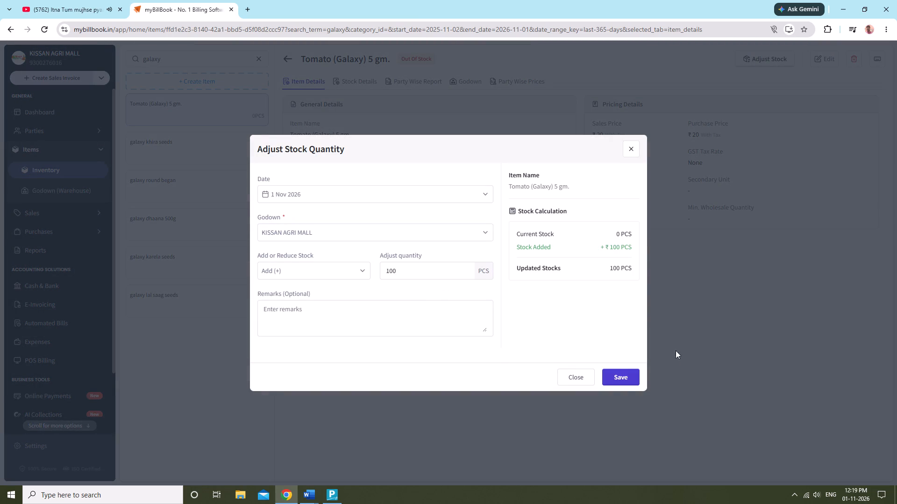
click(619, 379)
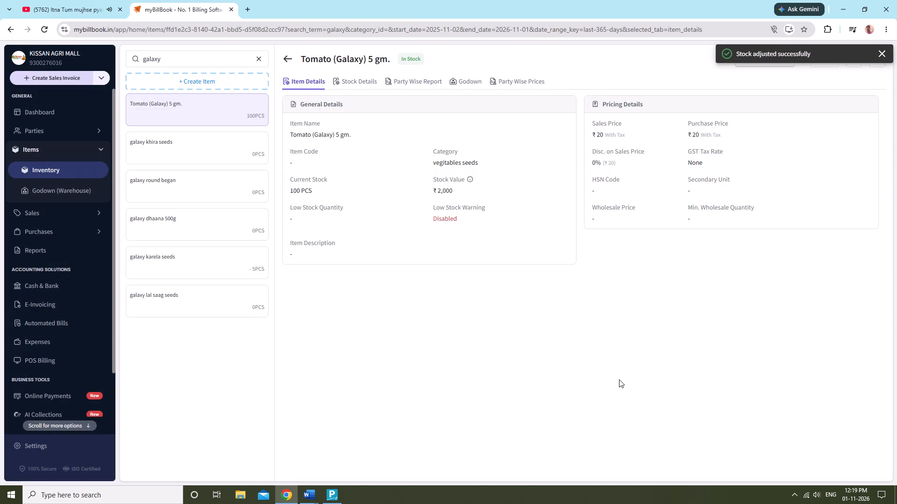
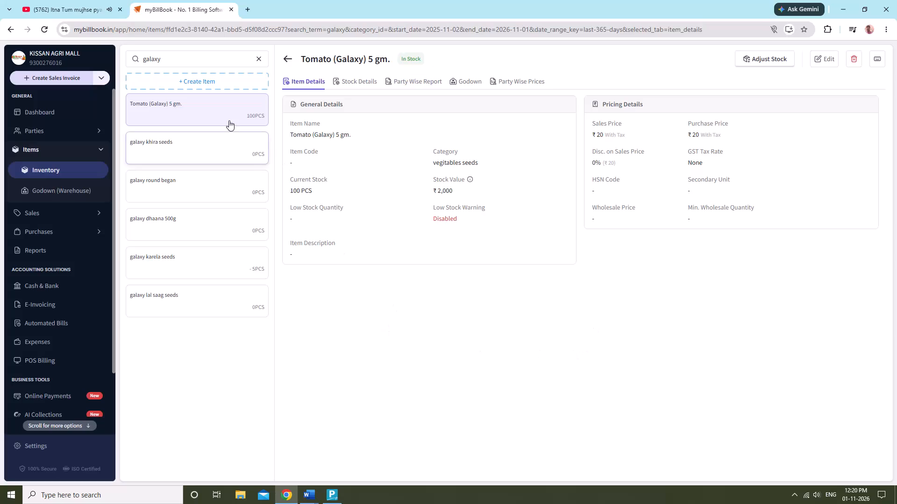
Search the inventory items for "eco" and clear the search.
click(262, 53)
click(259, 56)
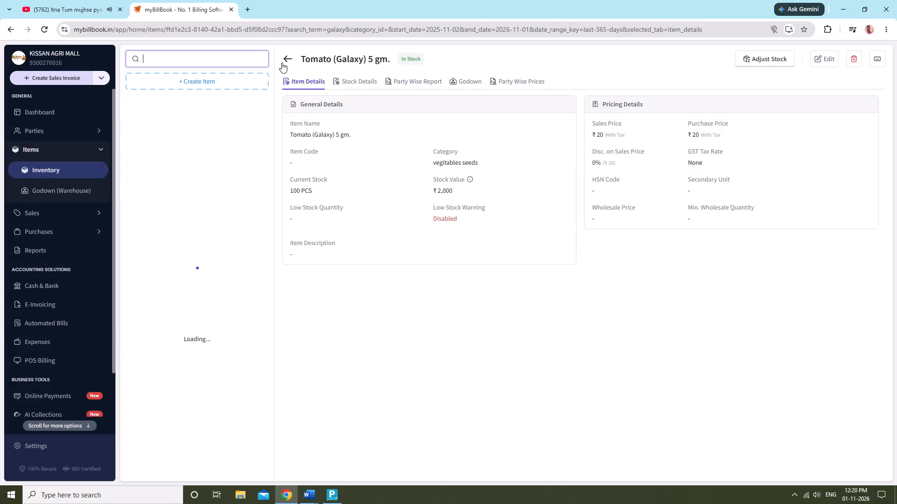
text(eco)
key(space)
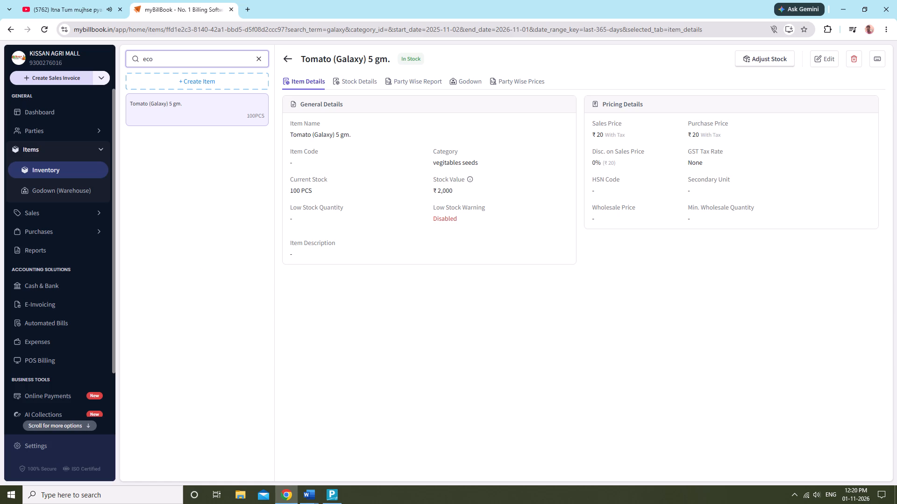
text(\\)
key(BackSpace)
key(BackSpace)
key(BackSpace)
key(BackSpace)
key(BackSpace)
key(BackSpace)
key(BackSpace)
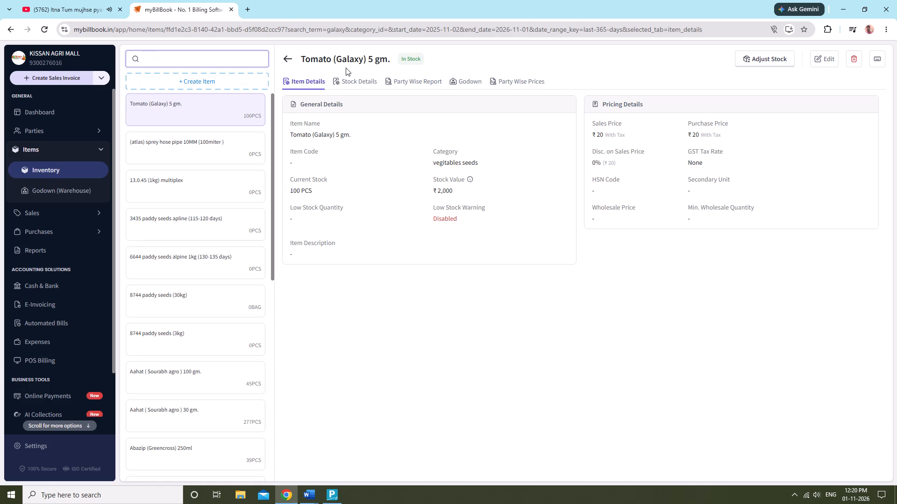
Find the KGP lalsag 15gm item, add 29 PCS to its stock in the KISSAN AGRI MALL godown and save the adjustment.
key(l)
text(al)
key(space)
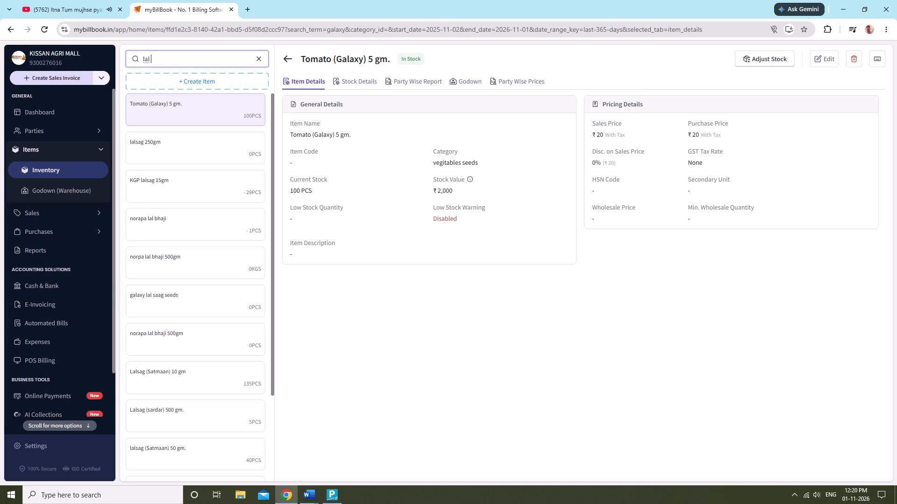
key(BackSpace)
key(s)
key(a)
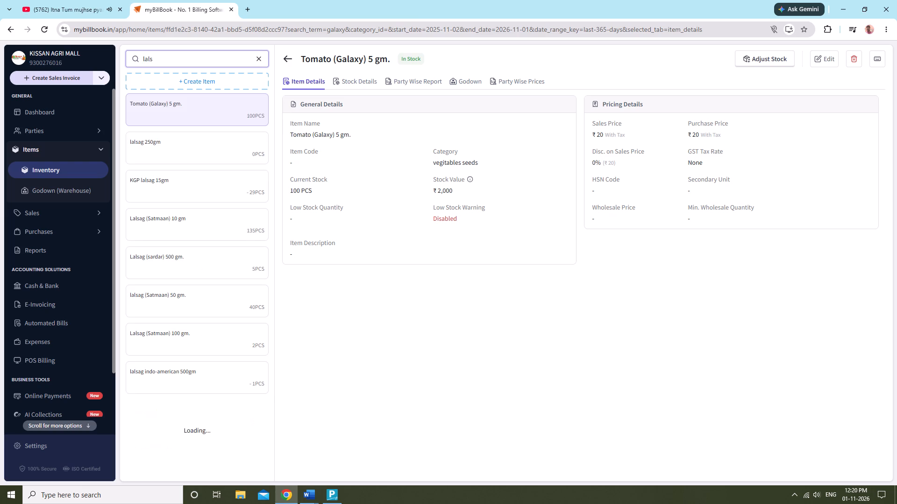
key(g)
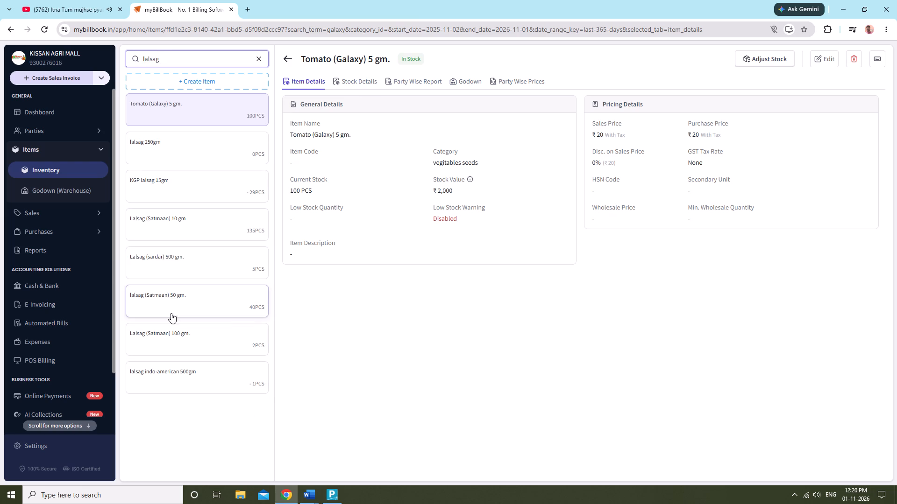
click(167, 183)
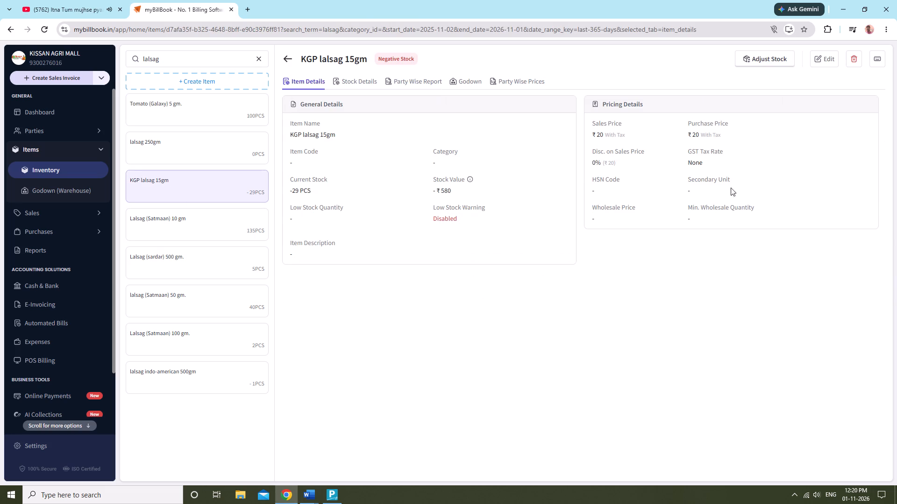
click(776, 59)
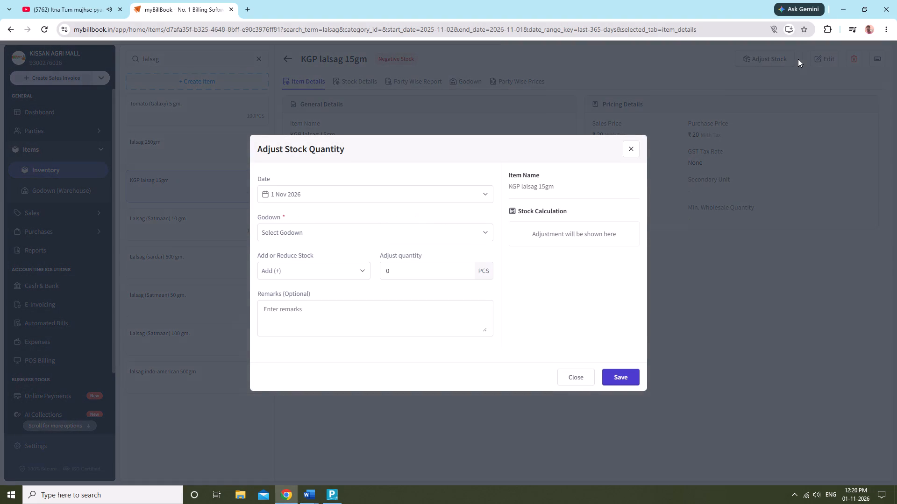
click(459, 232)
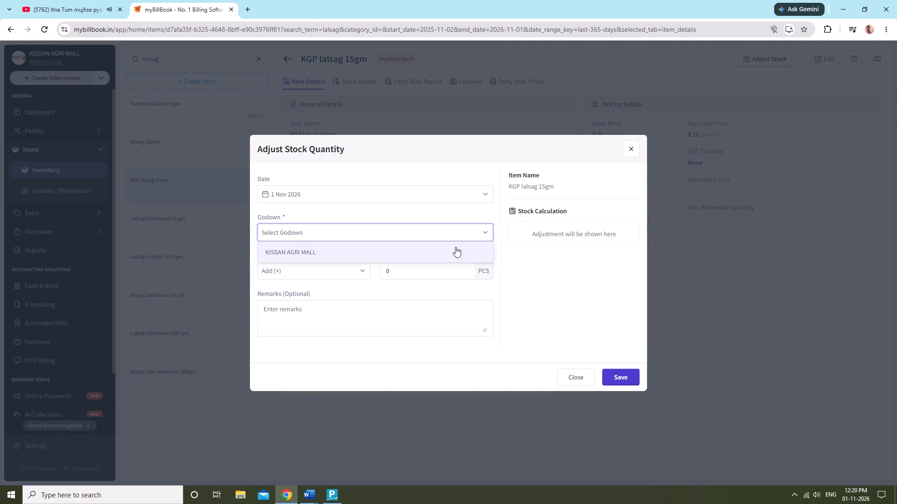
click(456, 247)
click(449, 272)
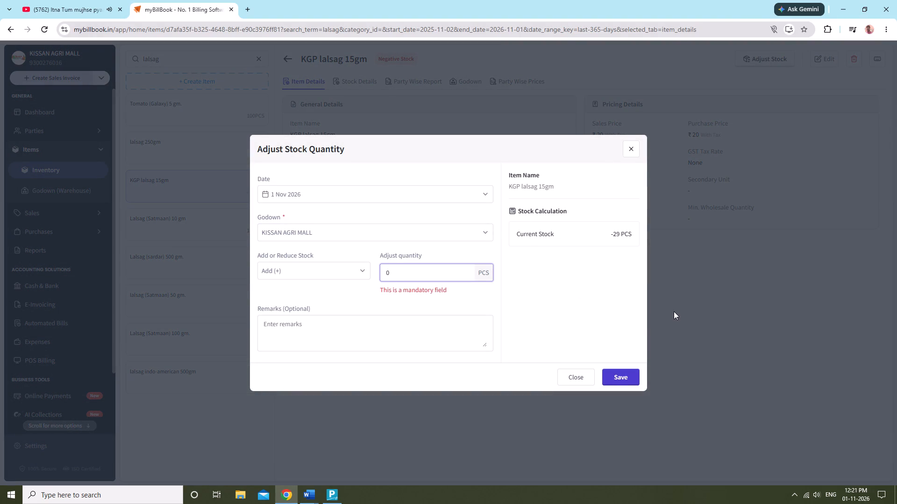
text(29)
click(628, 374)
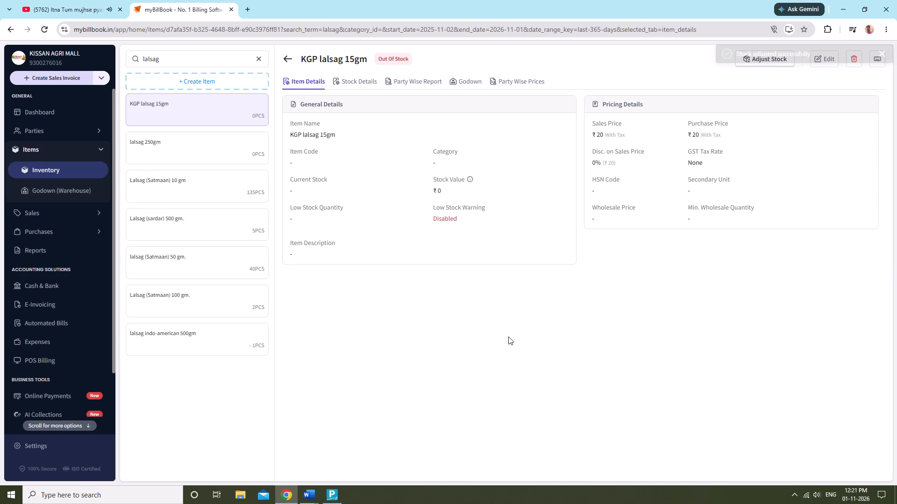
click(460, 321)
Rename the KGP lalsag 15gm item as "Lalsag (Eco Green) 5gm".
click(822, 58)
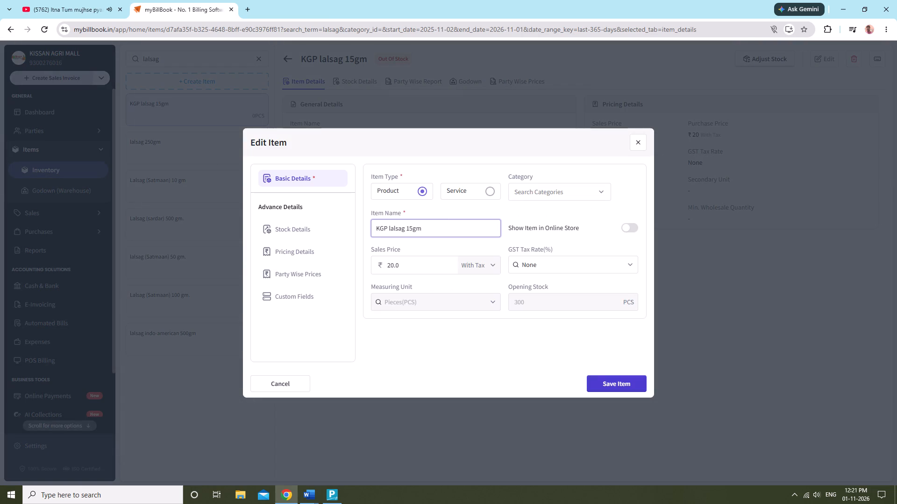
key(BackSpace)
key(BackSpace)
key(BackSpace)
key(BackSpace)
key(BackSpace)
key(BackSpace)
key(BackSpace)
key(BackSpace)
key(BackSpace)
key(BackSpace)
key(BackSpace)
key(BackSpace)
key(BackSpace)
key(BackSpace)
key(BackSpace)
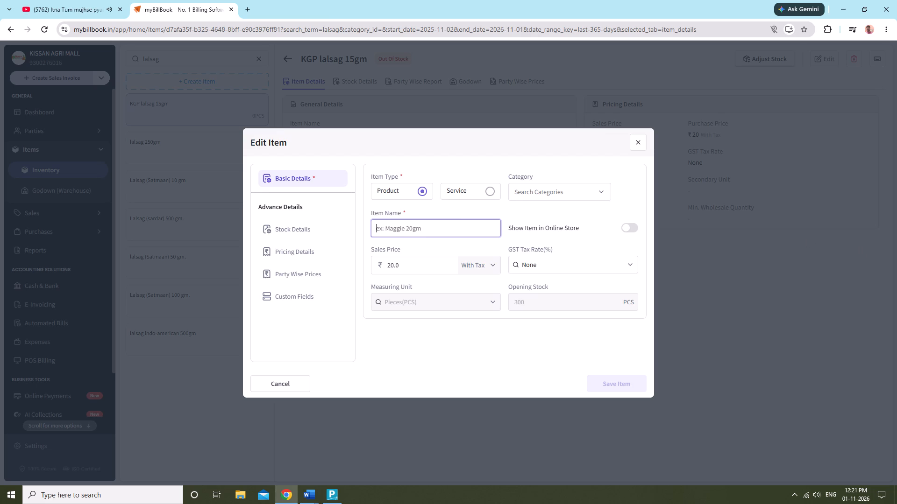
text(eco)
key(BackSpace)
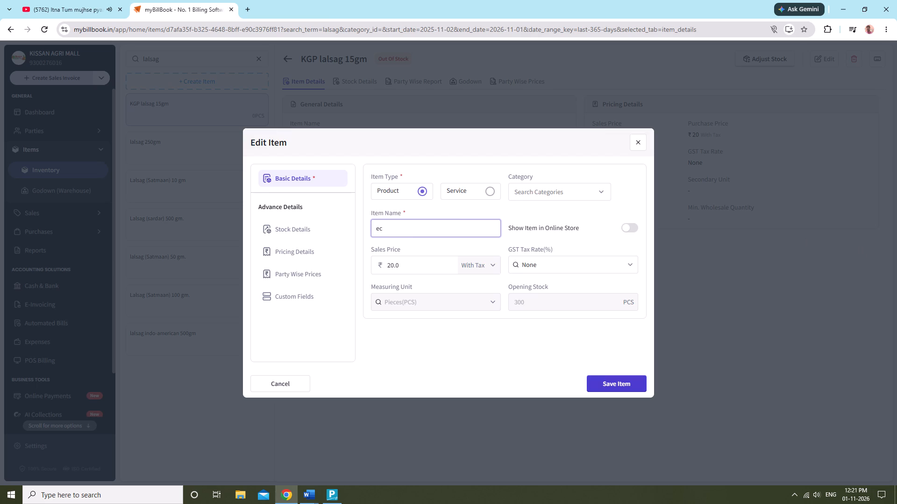
key(BackSpace)
key(BackSpace)
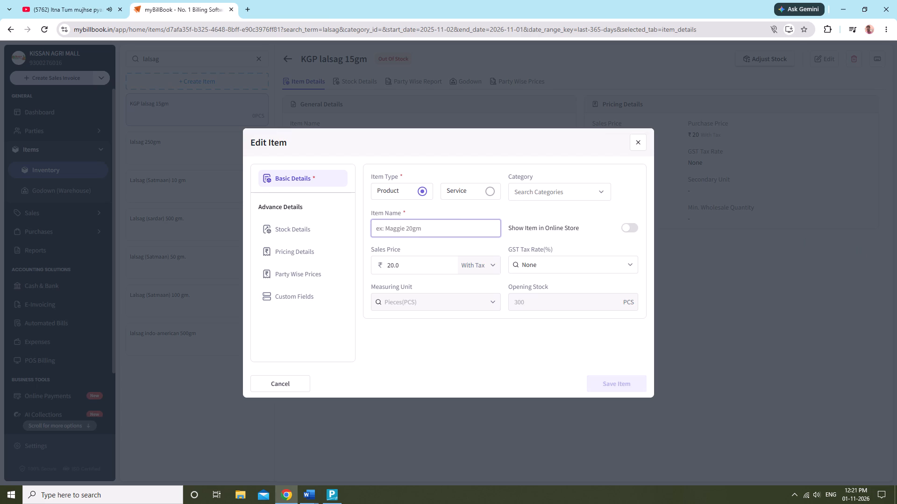
key(shift+l)
text(alsag)
key(space)
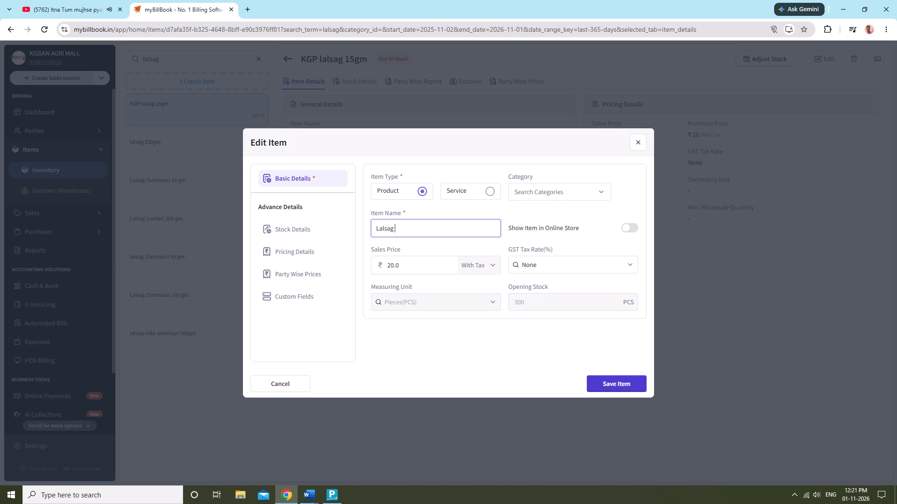
key(shift+parenleft)
text(Eco)
key(space)
text(Gree)
key(n)
key(shift+parenright)
key(space)
key(5)
text(gm)
key(space)
Assign the lalsag item to the "vegitables seeds" category, check its stock and pricing details, and save the item.
click(539, 193)
text(ve)
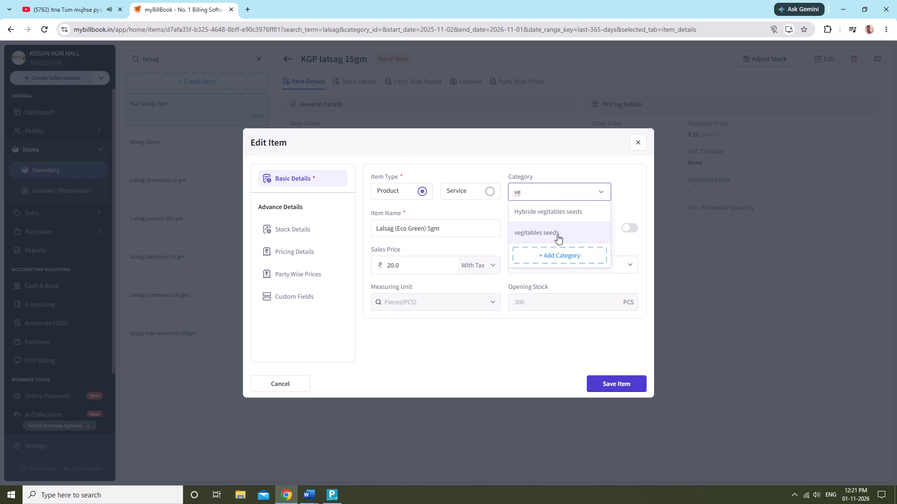
click(557, 234)
click(274, 222)
click(290, 250)
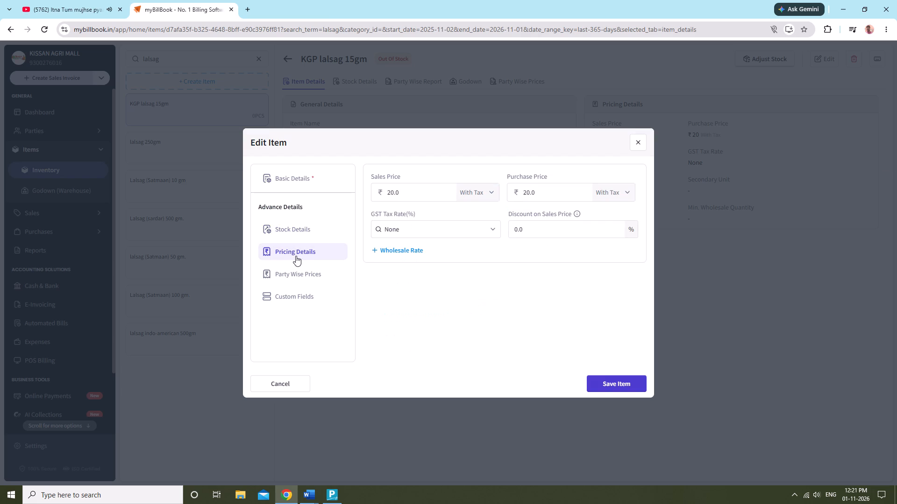
click(642, 383)
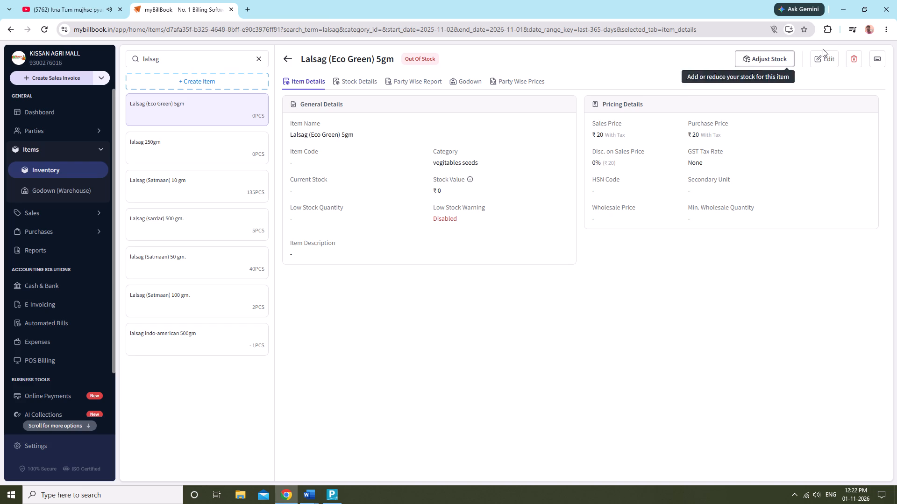
Add 249 PCS to the Lalsag (Eco Green) 5gm stock in the KISSAN AGRI MALL godown and save the adjustment.
click(751, 61)
click(349, 229)
click(335, 252)
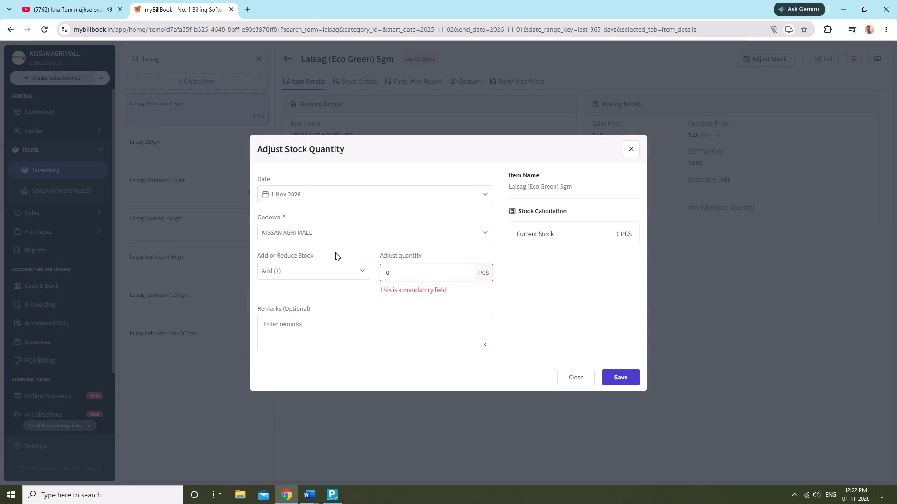
click(415, 272)
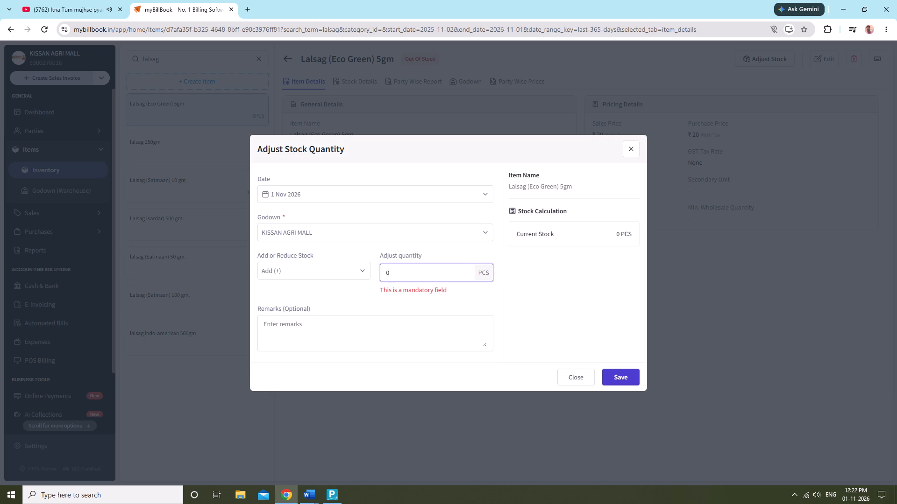
text(249)
click(617, 378)
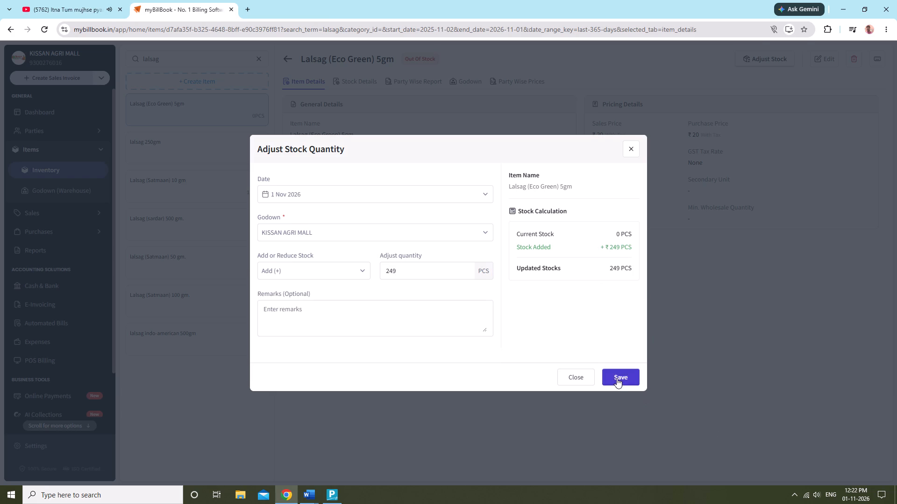
click(540, 349)
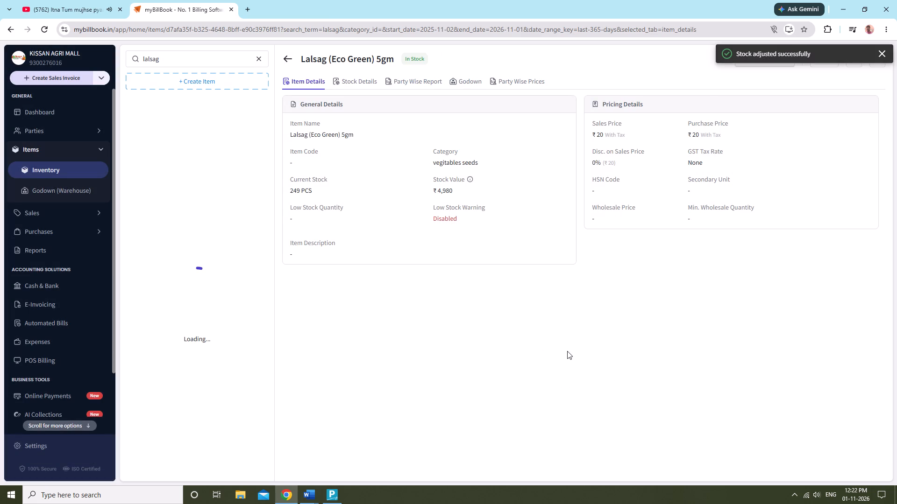
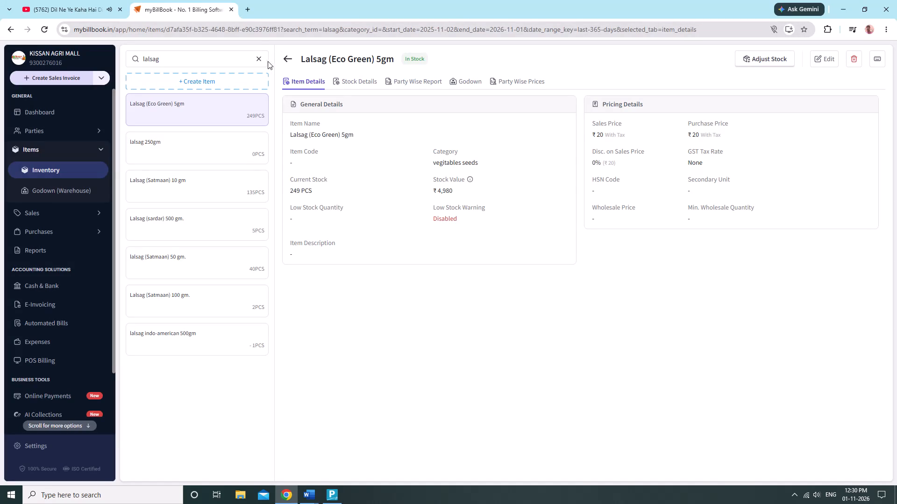
Search the inventory for "earth" and for "barvati", and check the details of the hybrid, Sardar 10 gm and satmaan barvati items.
click(255, 58)
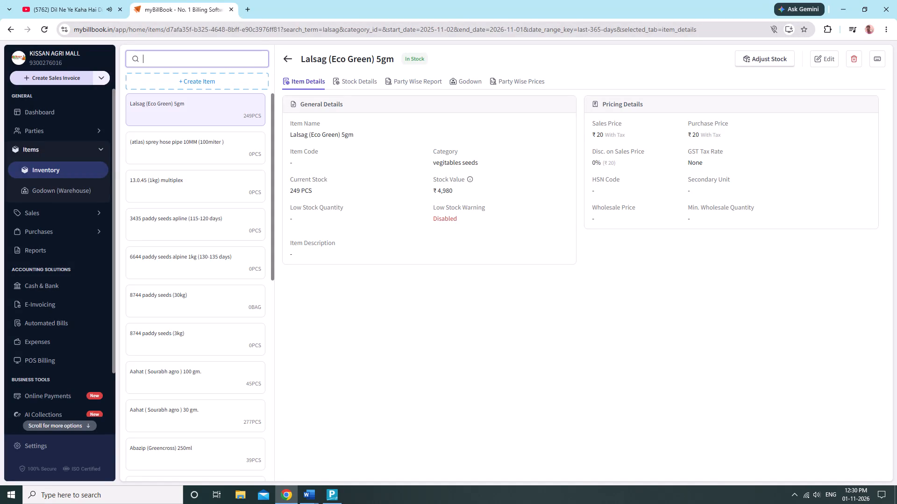
text(earth)
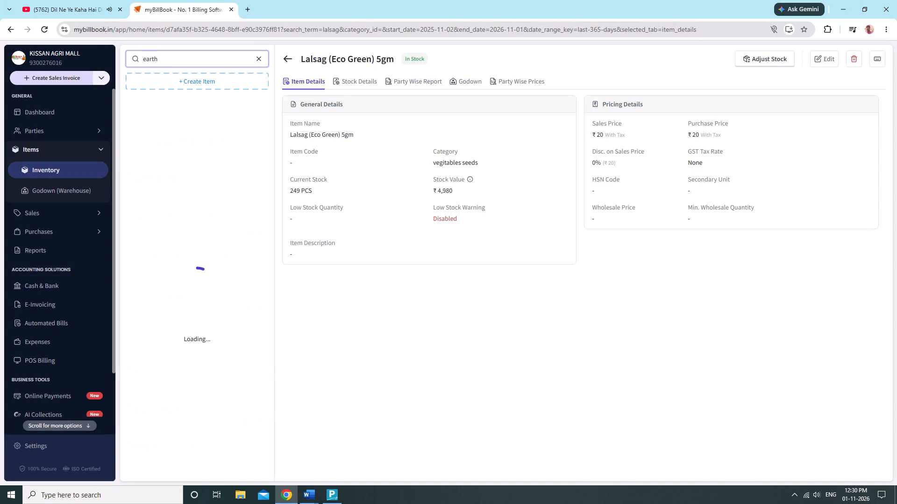
key(space)
key(g)
key(BackSpace)
key(BackSpace)
key(BackSpace)
key(BackSpace)
key(BackSpace)
key(BackSpace)
key(BackSpace)
key(BackSpace)
key(BackSpace)
key(BackSpace)
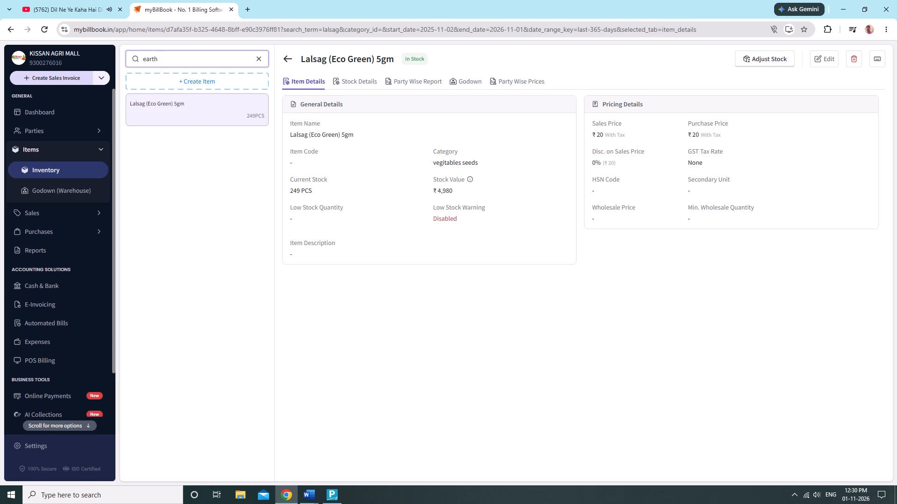
text(barvat)
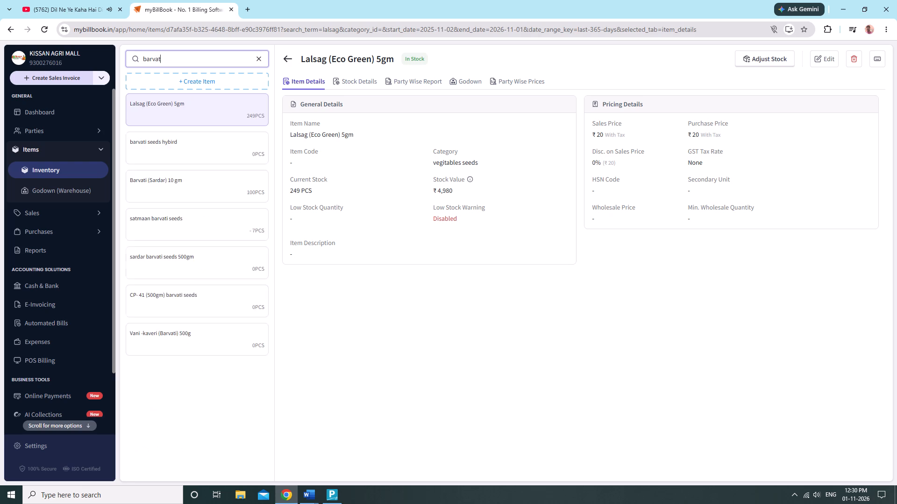
key(i)
click(185, 140)
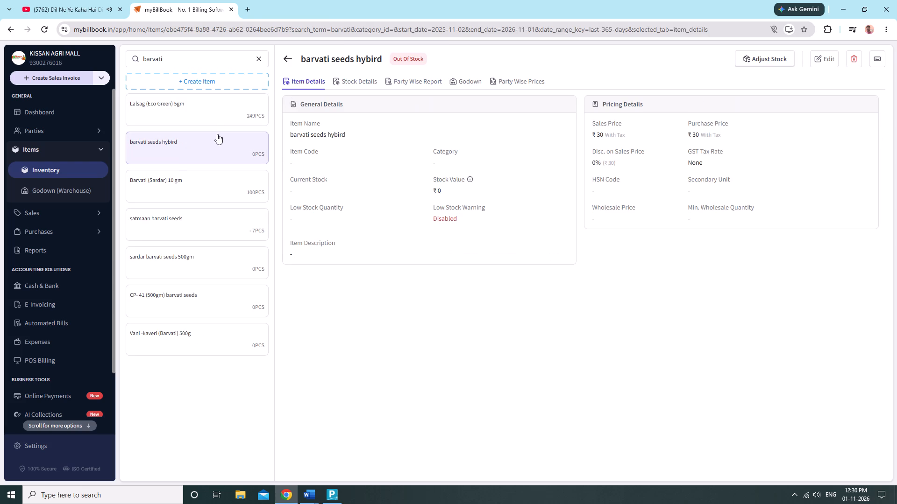
click(252, 182)
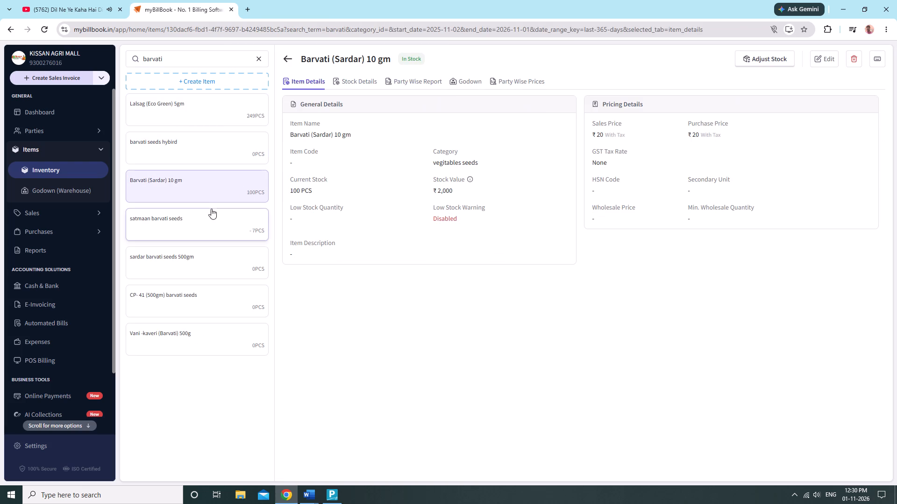
click(195, 231)
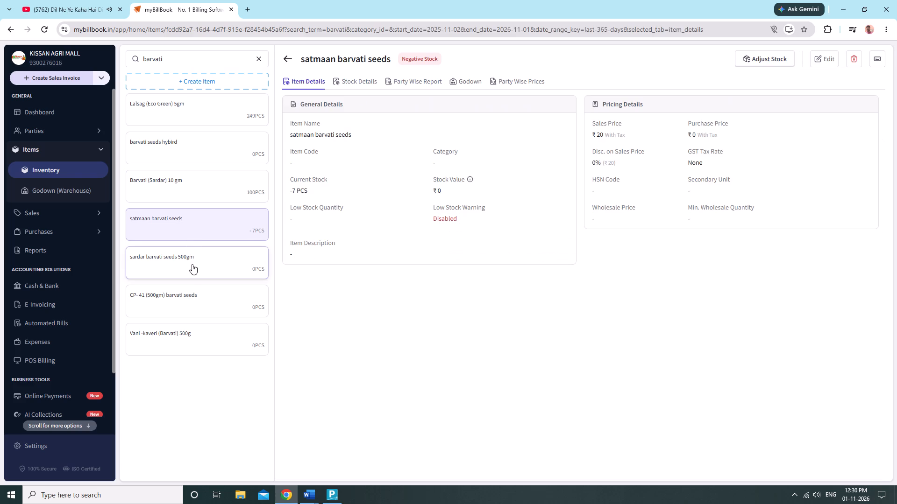
Start a new product item and name it "Barvati (Earth go) 25gm".
click(207, 74)
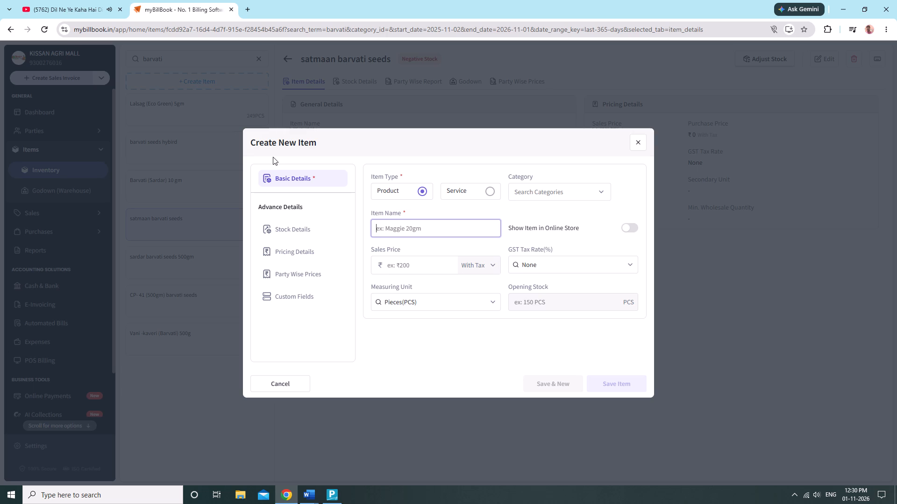
text(Bar)
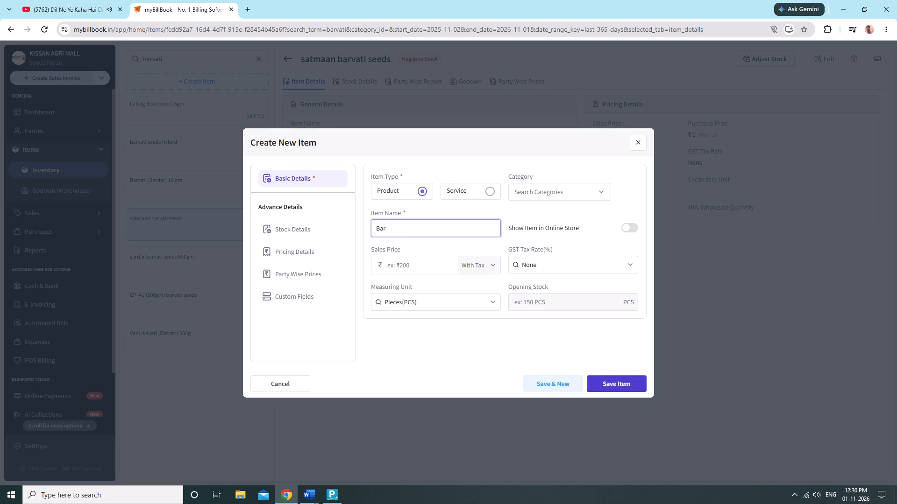
text(vati)
key(space)
key(shift+parenleft)
text(ea)
key(BackSpace)
key(BackSpace)
text(Earth)
key(space)
text(go)
key(space)
text())
key(space)
key(BackSpace)
key(BackSpace)
key(BackSpace)
text())
key(space)
text(25)
text(g)
key(space)
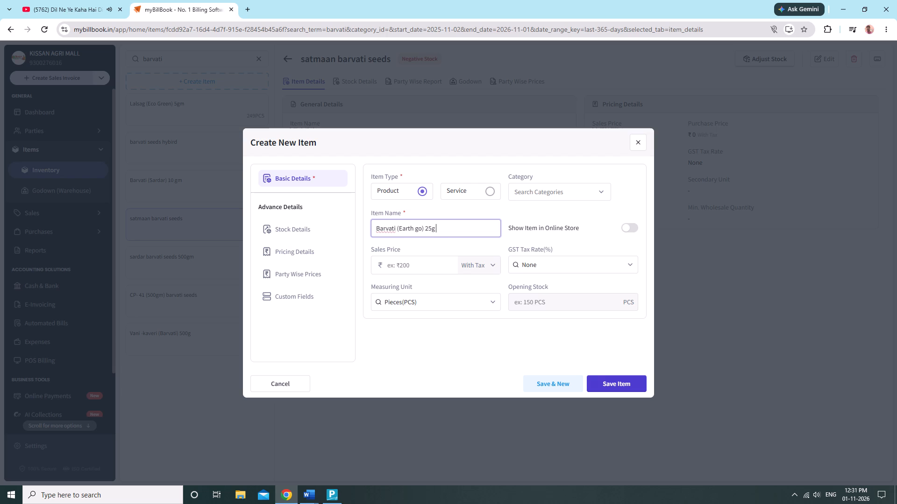
key(BackSpace)
text(m)
key(space)
Assign the new Barvati item to the "vegitables seeds" category and set its sales price to ₹20.
click(520, 190)
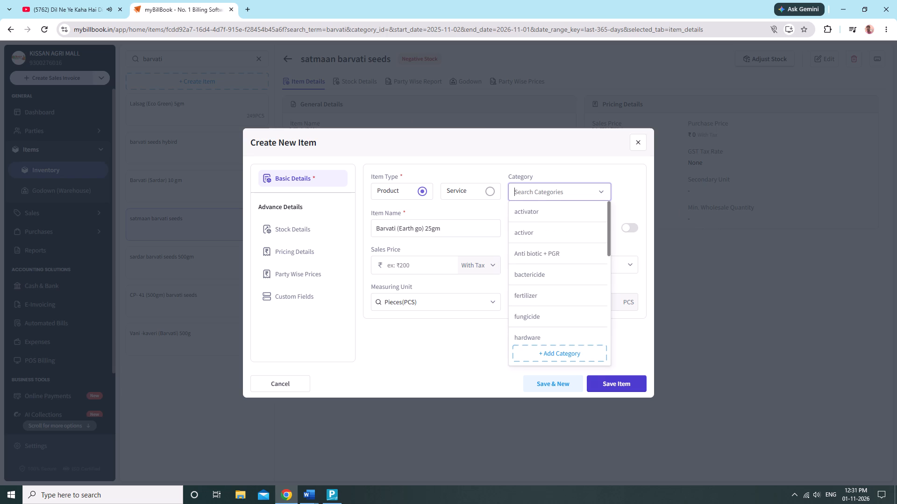
text(ve)
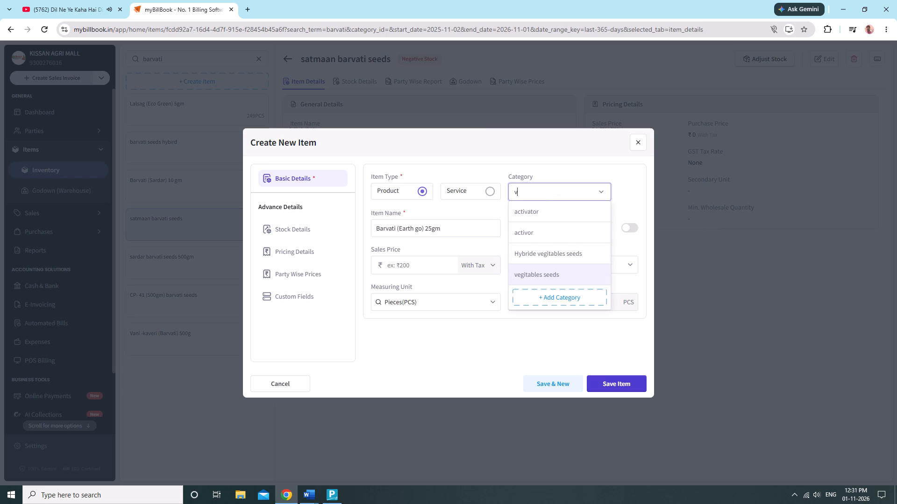
click(560, 232)
click(413, 263)
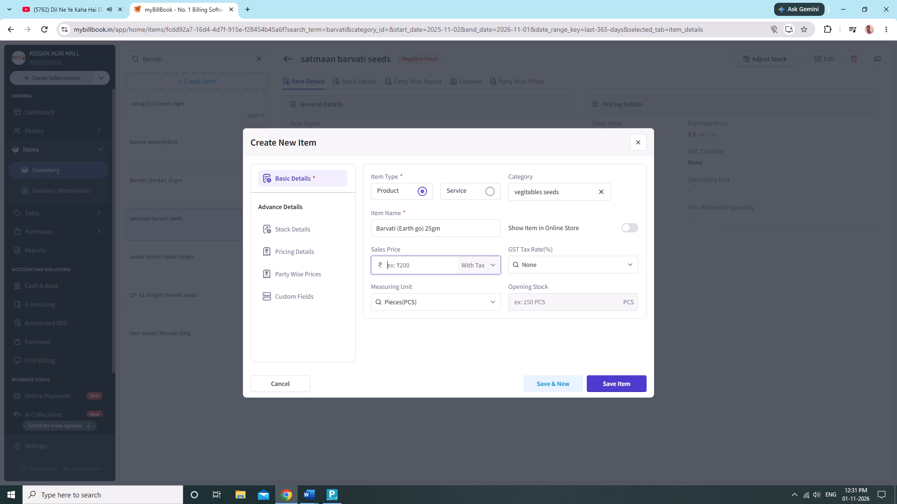
text(20)
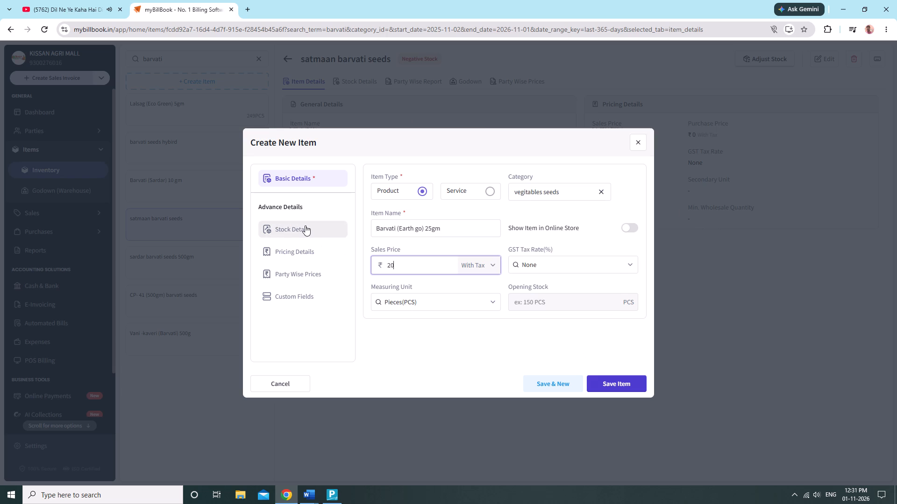
Set the new item's opening stock to 18 PCS in the KISSAN AGRI MALL godown and save the item.
click(305, 225)
click(432, 298)
click(427, 329)
click(520, 301)
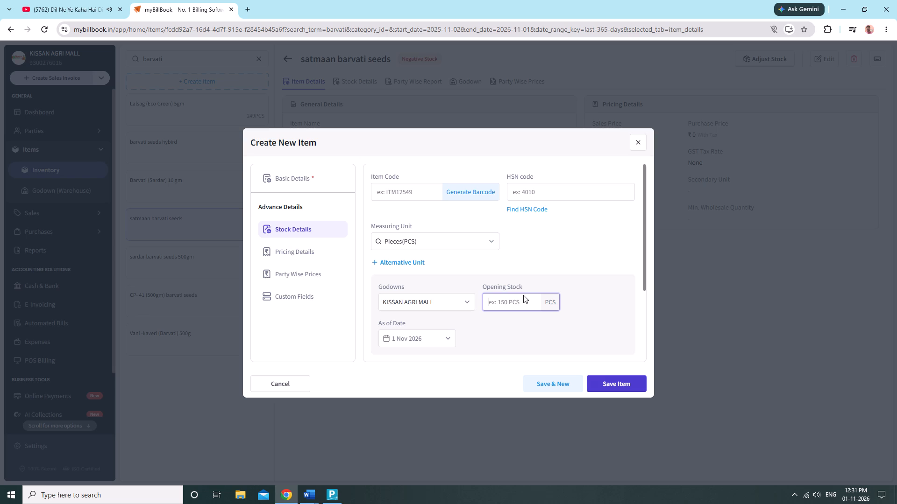
key(1)
key(8)
click(601, 389)
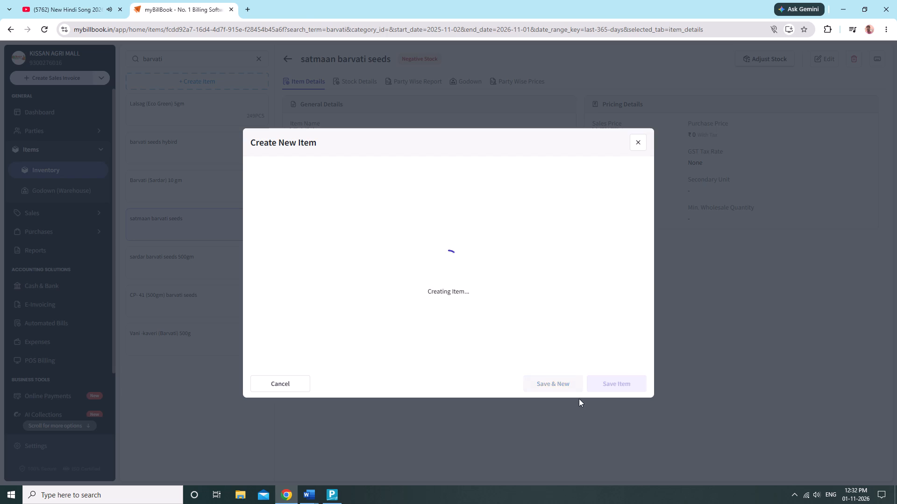
click(579, 409)
double_click(569, 350)
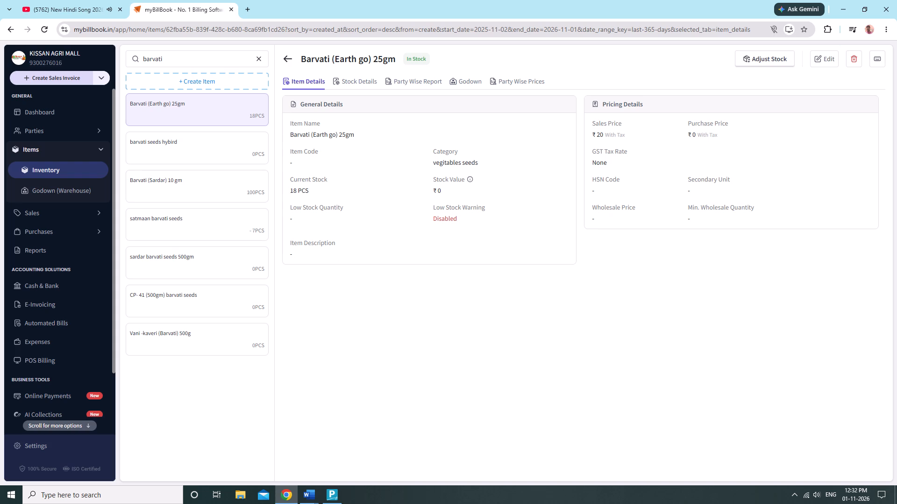
Clear the inventory search and look up "barva" to check the existing barvati items.
click(256, 60)
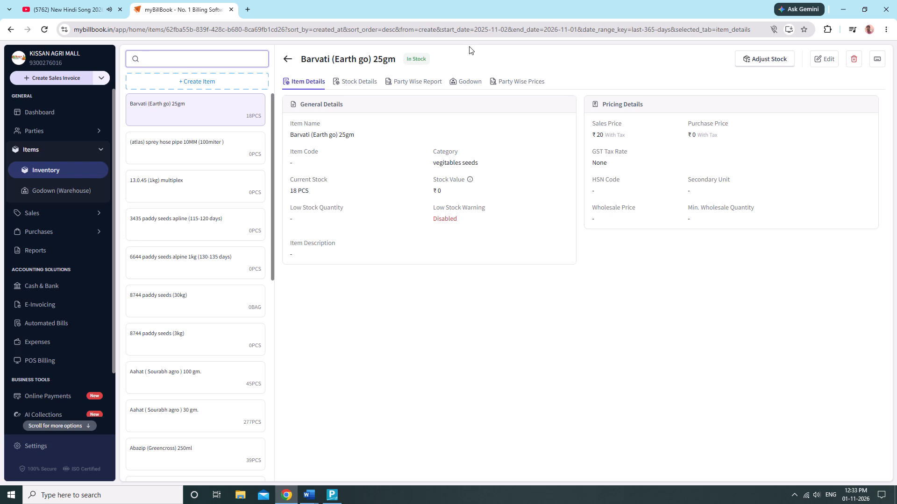
key(b)
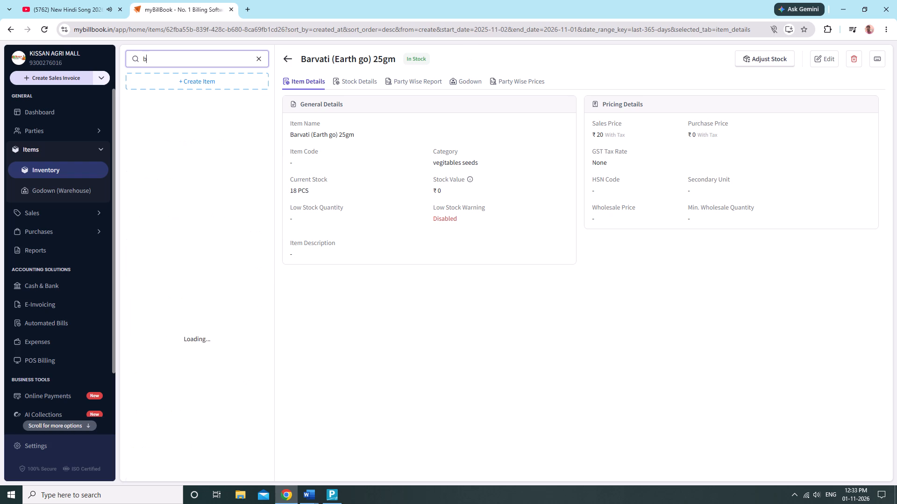
key(a)
text(rv)
key(a)
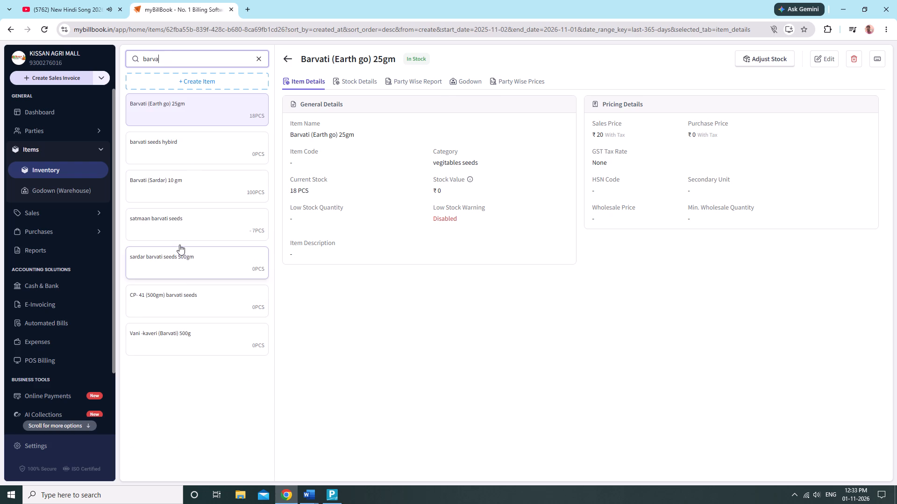
Start a new product item and name it "Barvati (Heera) 25gm".
click(168, 83)
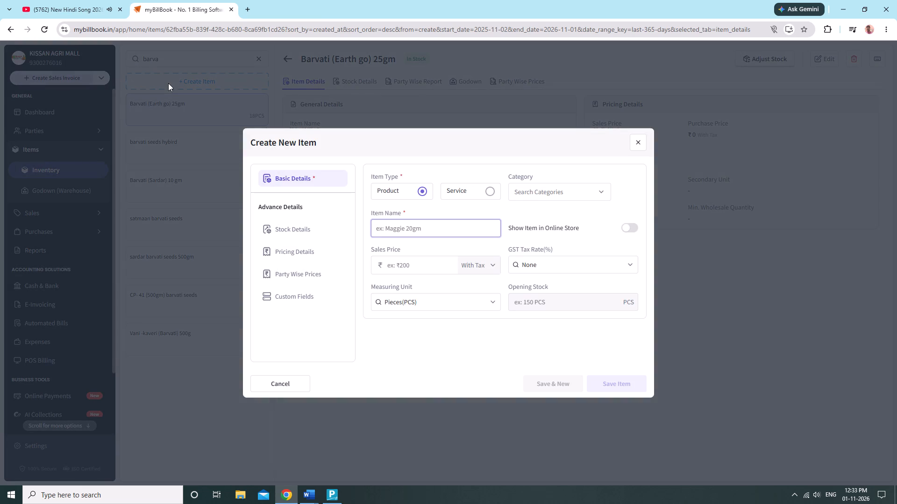
text(ba)
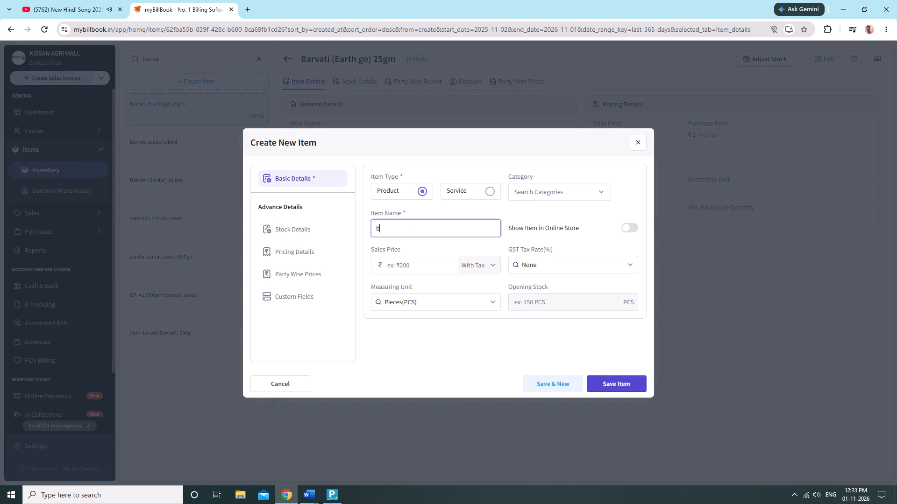
key(r)
key(BackSpace)
key(BackSpace)
key(BackSpace)
text(Bar)
text(vati ()
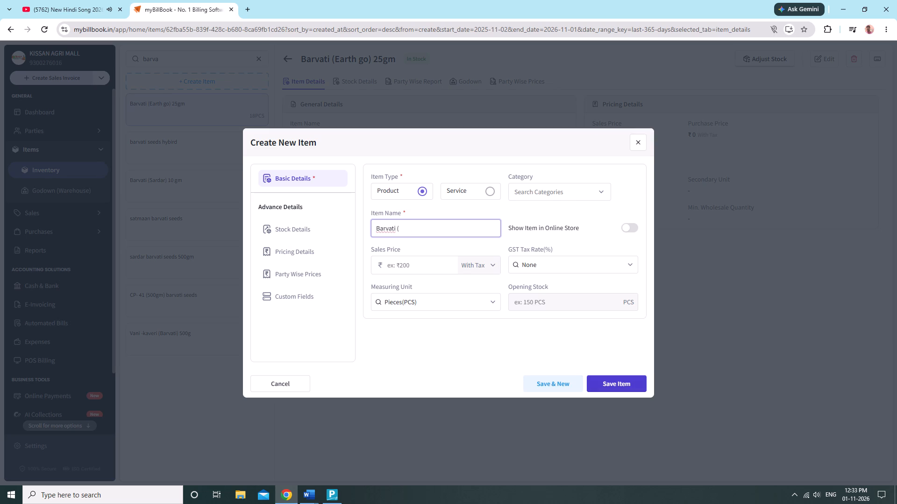
text(Heera)
key(shift+parenright)
key(space)
text(250gm)
key(BackSpace)
key(BackSpace)
key(BackSpace)
text(gm)
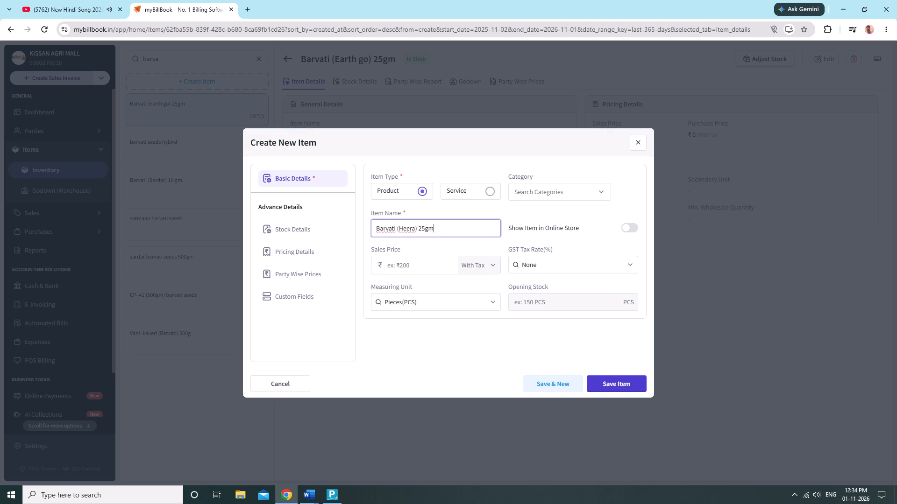
Assign the new Barvati (Heera) item to the "vegitables seeds" category and set its sales price to ₹20.
click(520, 192)
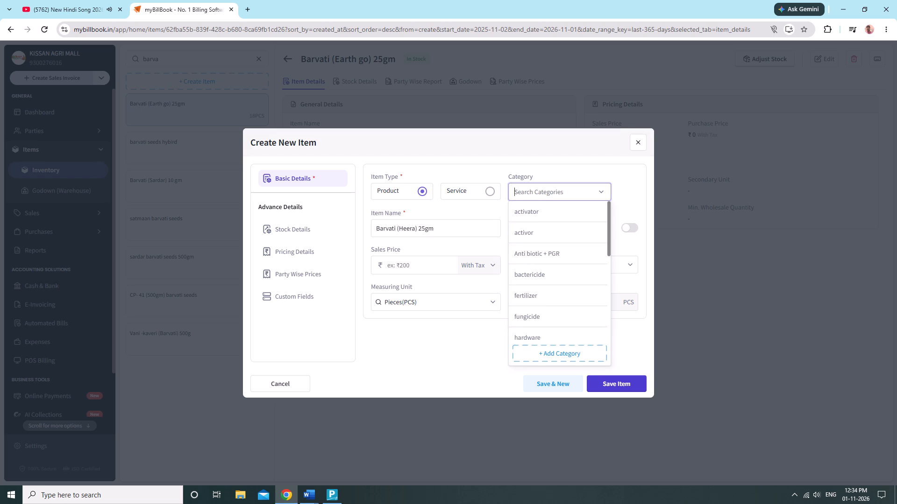
text(ve)
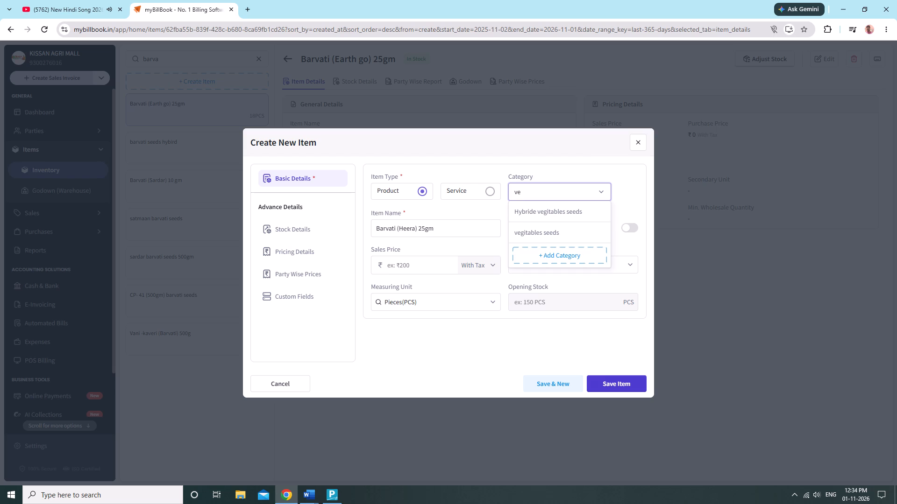
click(564, 235)
click(395, 276)
click(405, 268)
text(20)
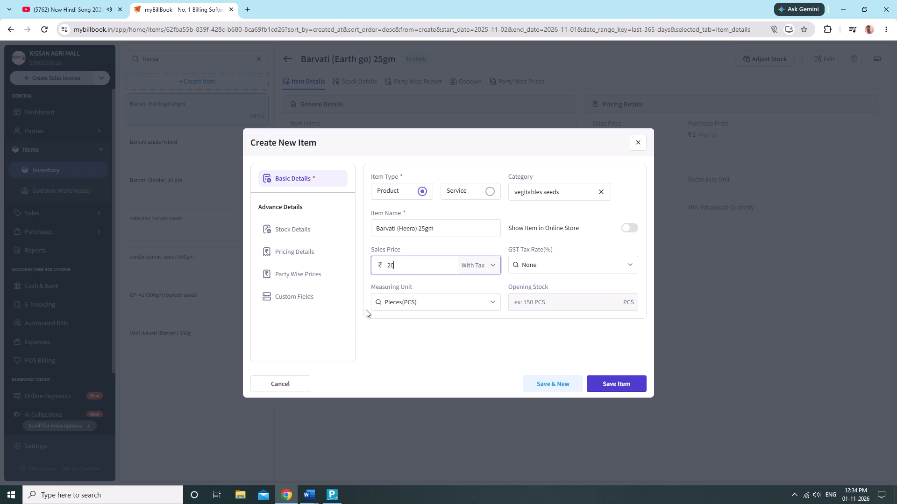
Set the new item's opening stock to 104 PCS in the KISSAN AGRI MALL godown.
click(273, 236)
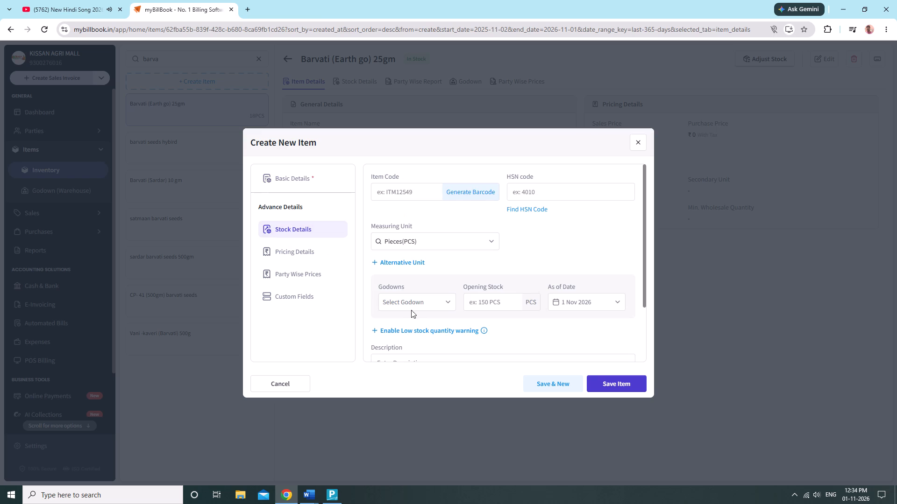
click(413, 300)
click(409, 322)
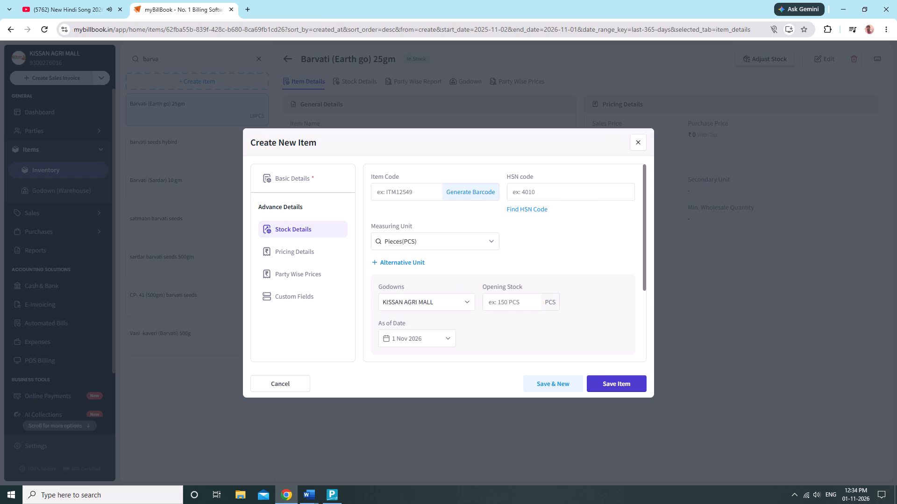
click(520, 299)
text(104)
Set the new item's purchase price to ₹20 and save the item.
click(268, 257)
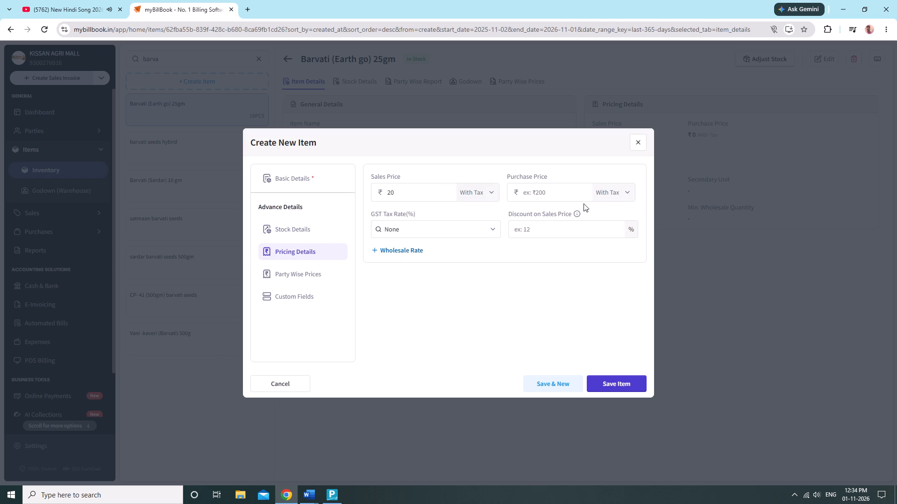
click(543, 192)
key(2)
key(0)
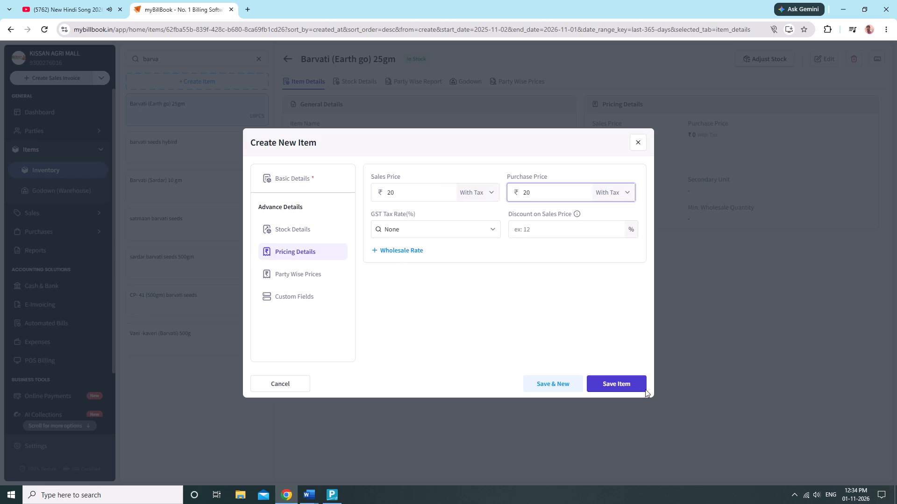
click(628, 381)
click(572, 346)
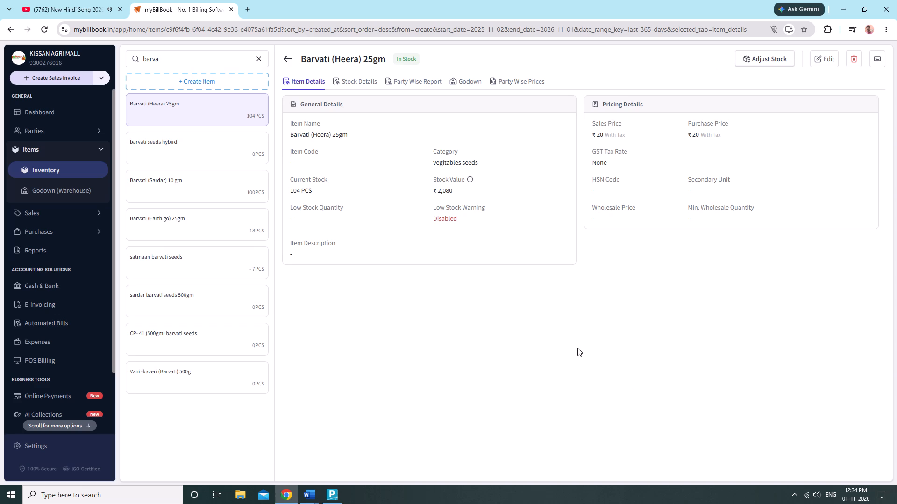
Search the inventory for "began" and check the details and edit form of the galaxy round began item.
click(253, 61)
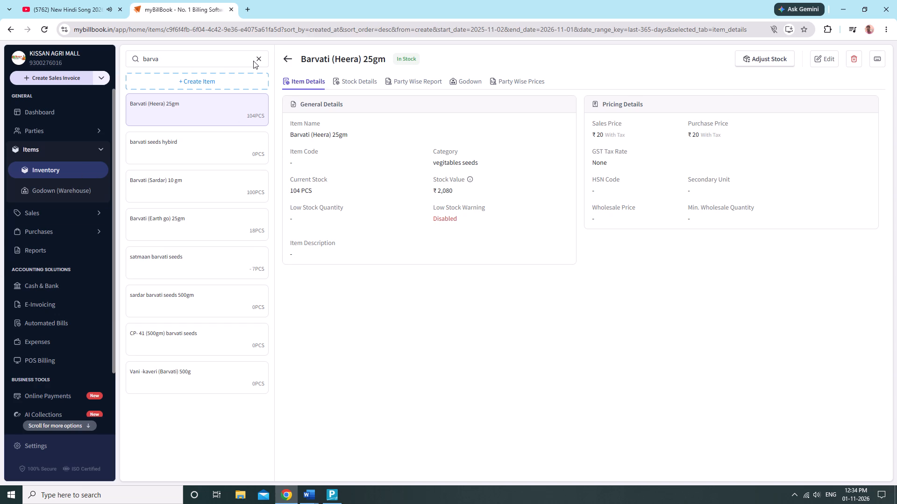
click(259, 59)
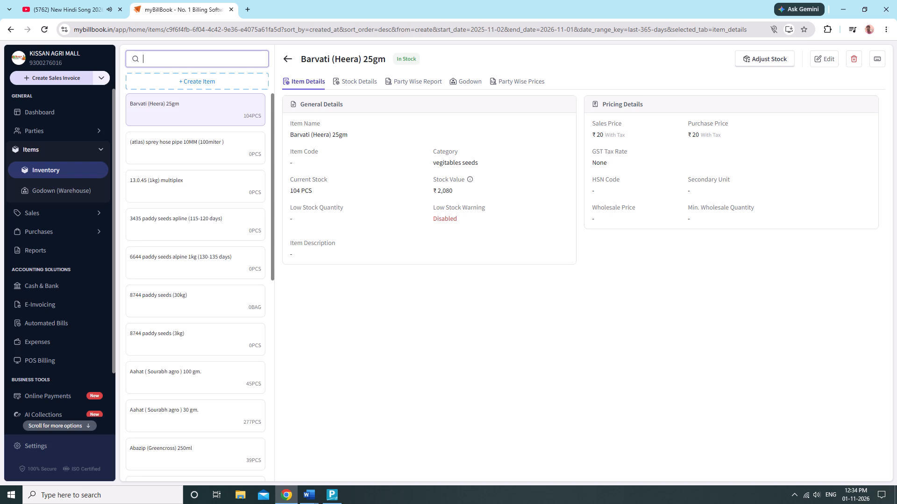
text(bega)
key(n)
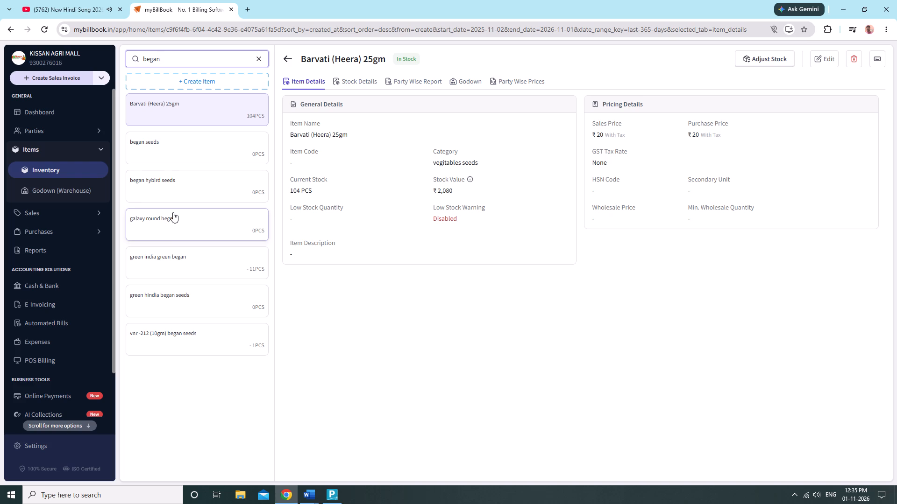
click(174, 224)
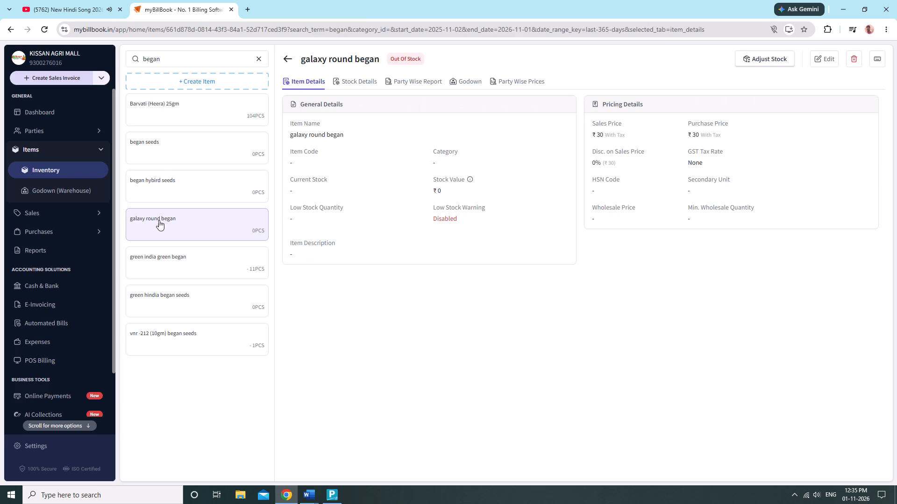
click(821, 59)
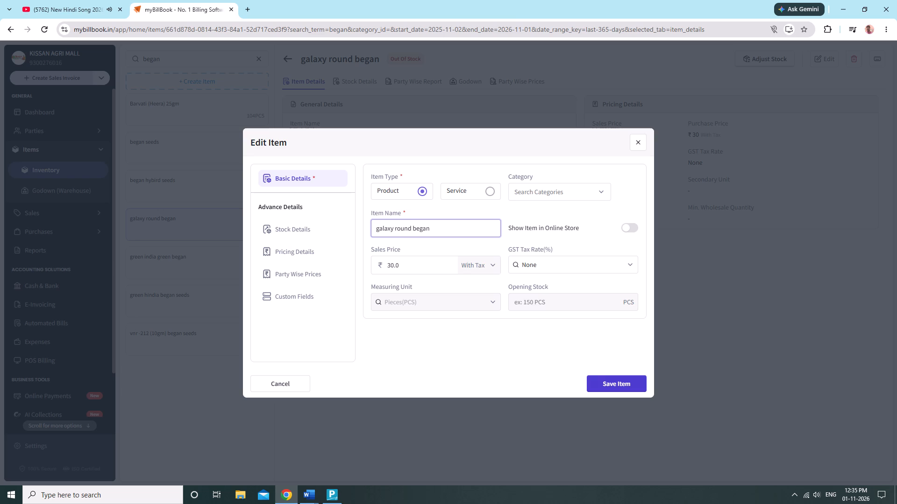
click(636, 142)
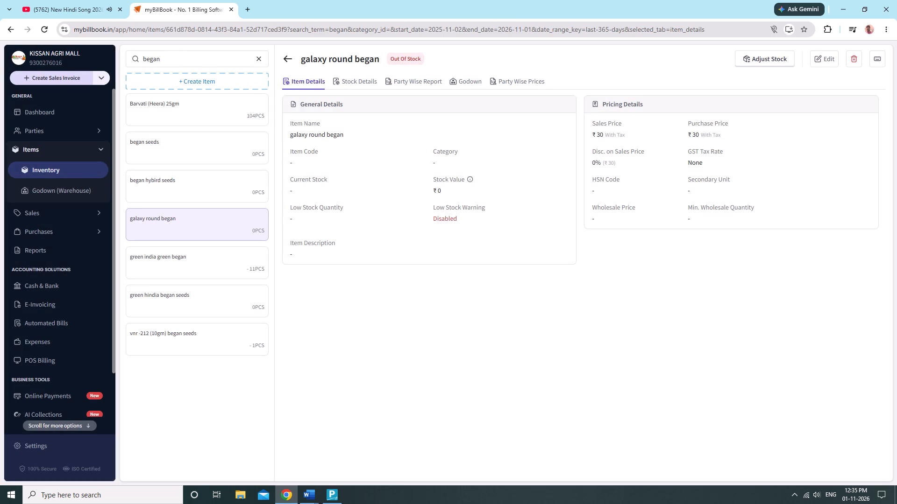
Search the inventory for "baig" and rename the baigan round black item as "baigan (Galaxy) round black".
click(199, 63)
key(BackSpace)
key(BackSpace)
key(BackSpace)
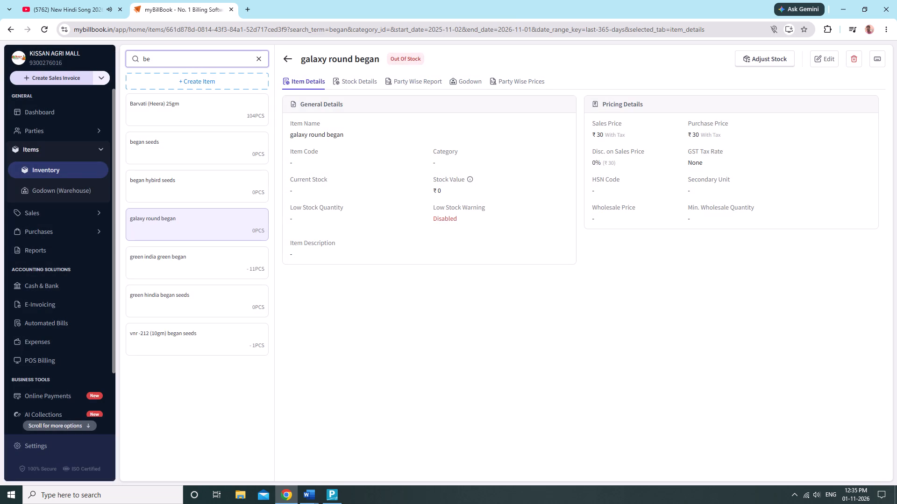
key(BackSpace)
text(aig)
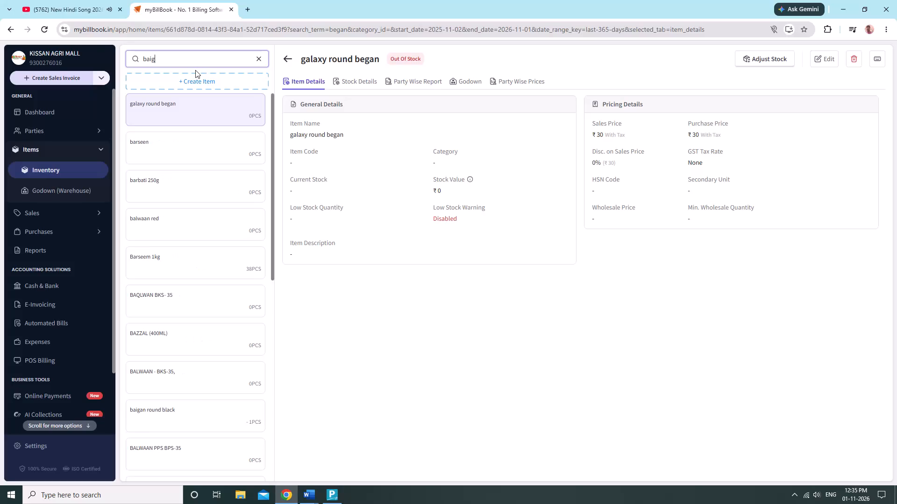
click(179, 143)
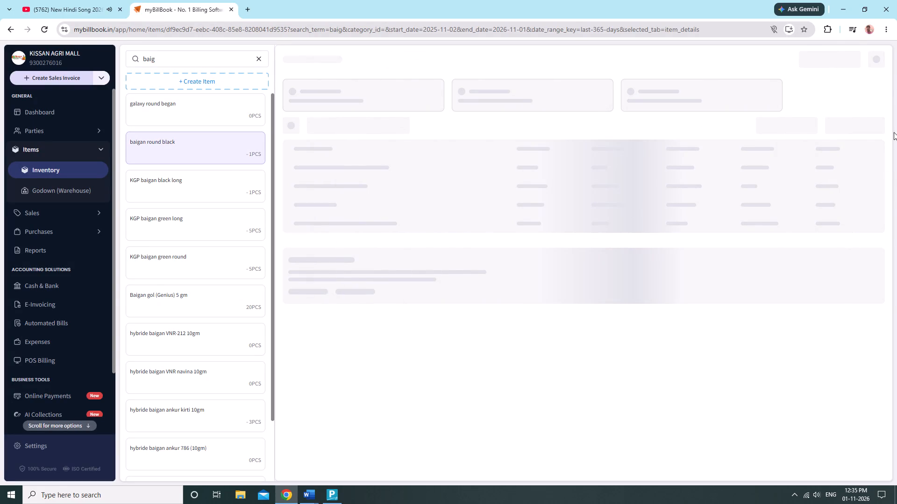
click(830, 63)
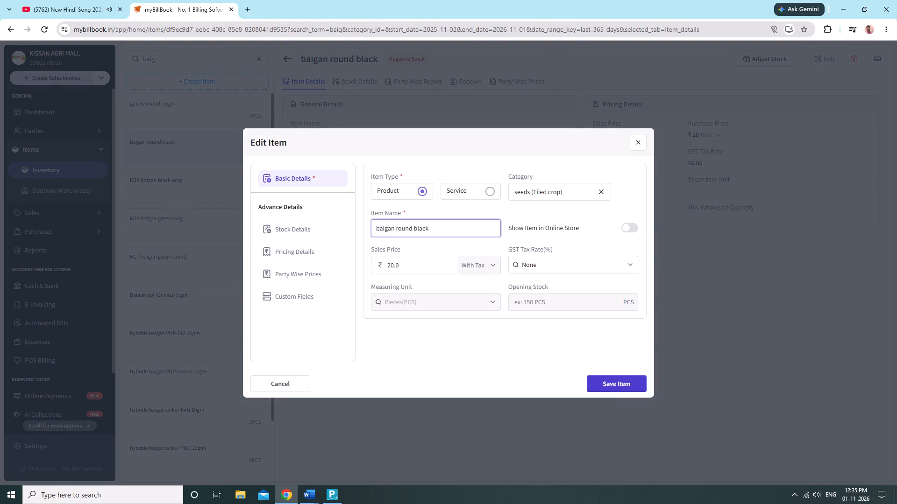
click(377, 229)
click(394, 227)
key(space)
key(shift+parenleft)
key(shift+g)
key(a)
text(laxy)
key(shift+parenright)
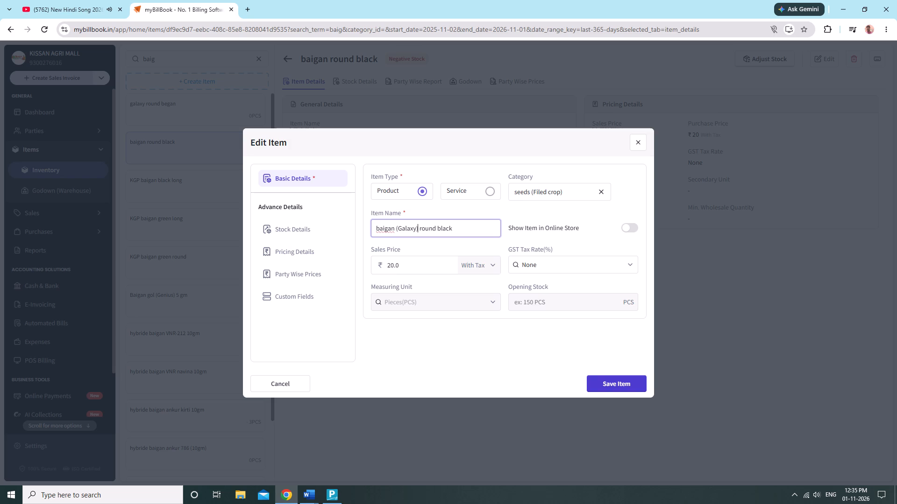
Change the item's category to "vegitables seeds", check its stock and pricing details, and save the item.
click(567, 188)
text(ve)
click(554, 226)
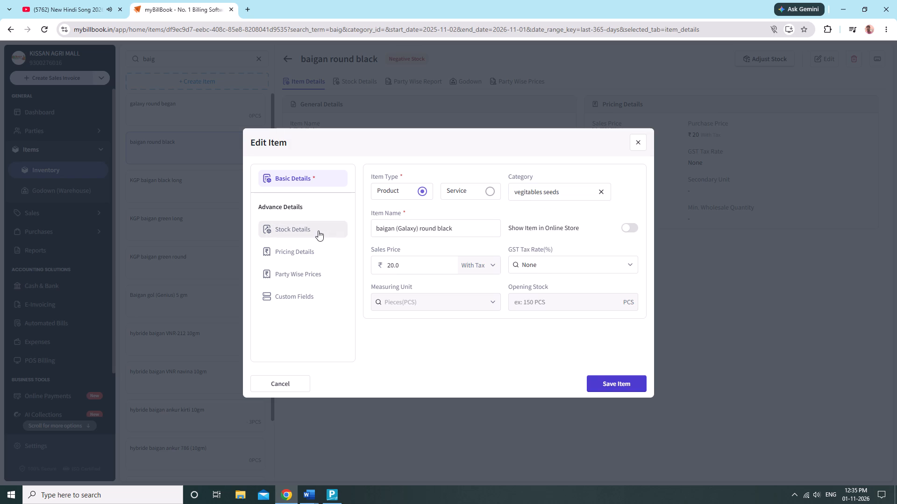
click(318, 231)
click(302, 258)
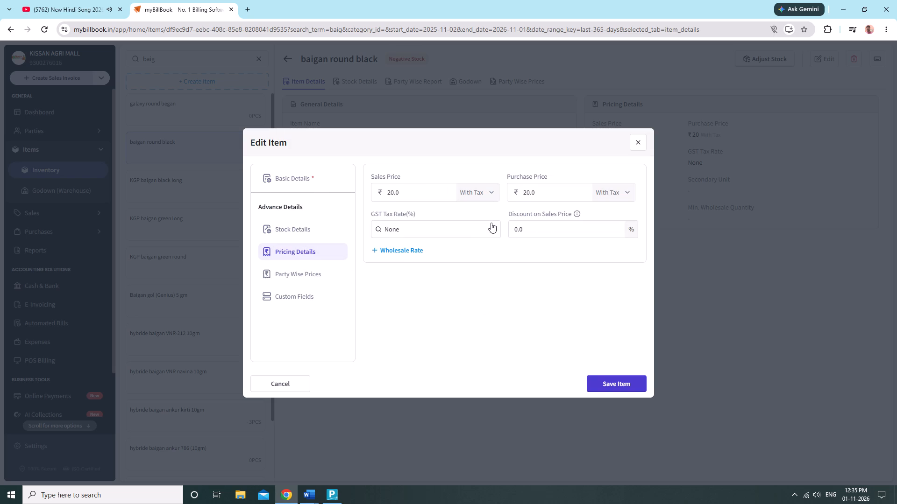
click(624, 384)
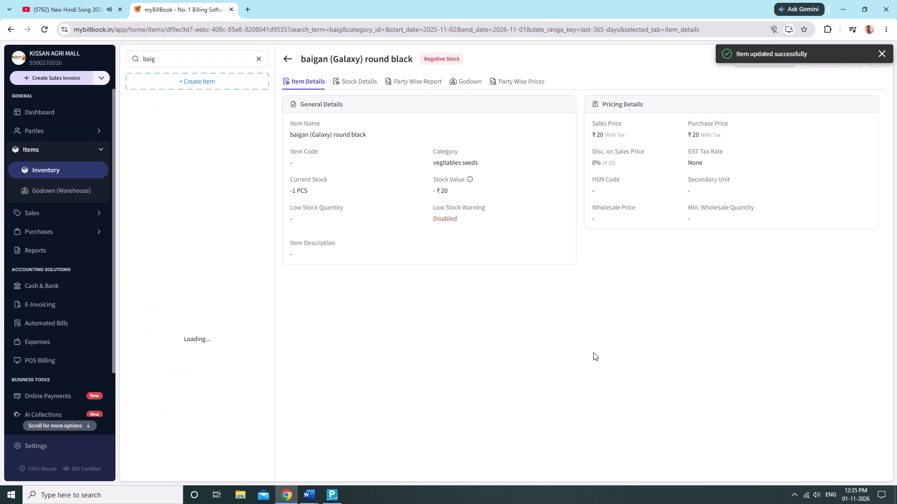
click(592, 350)
click(598, 302)
Add 1 PCS to the stock of baigan (Galaxy) round black in the KISSAN AGRI MALL godown.
click(607, 62)
click(751, 64)
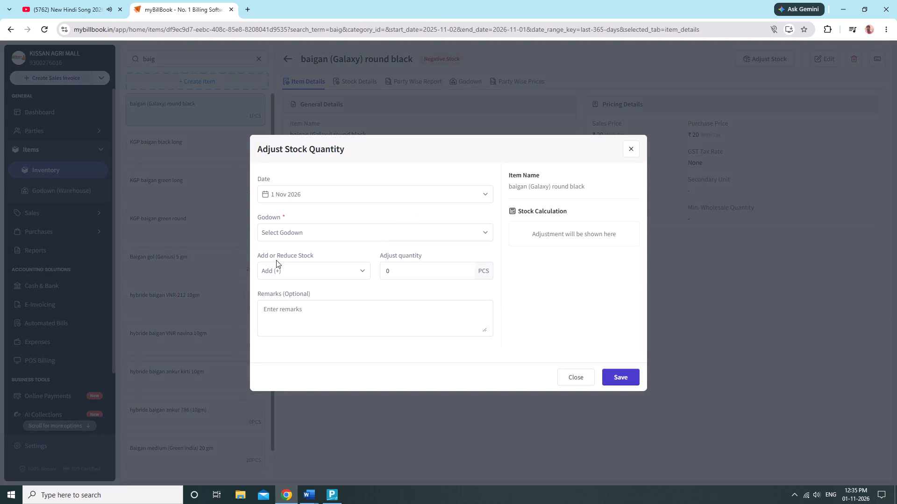
click(291, 236)
click(277, 247)
click(424, 270)
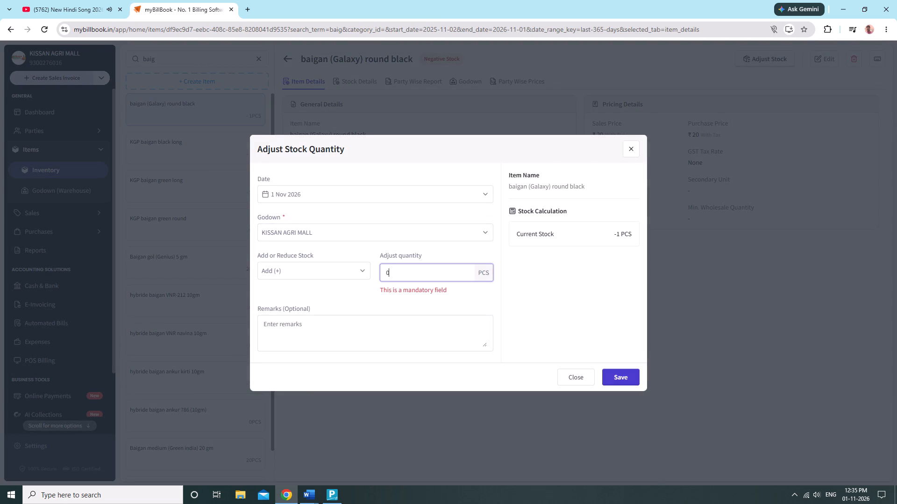
key(1)
click(622, 372)
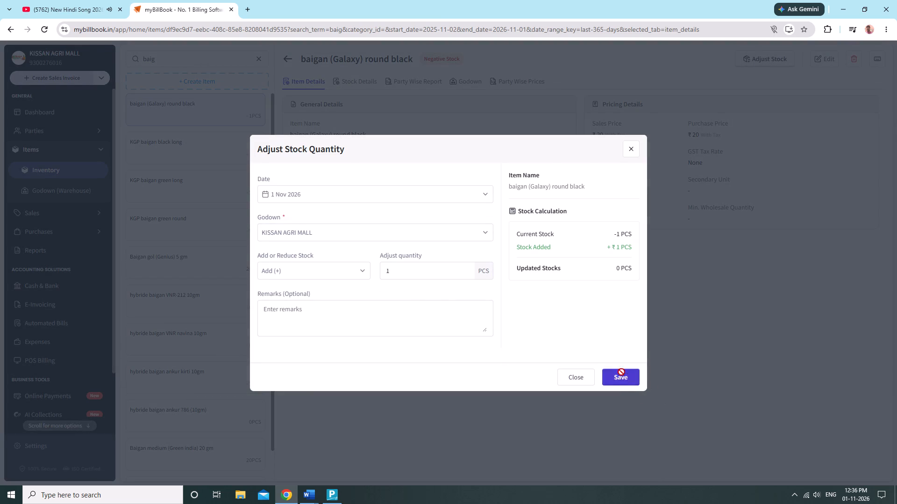
click(428, 324)
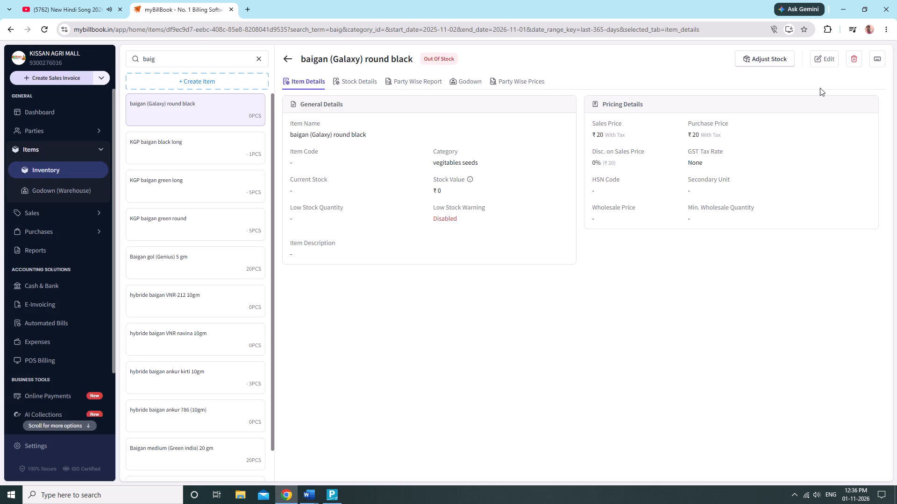
Add another 169 PCS to the stock of baigan (Galaxy) round black in the KISSAN AGRI MALL godown.
click(758, 66)
click(295, 242)
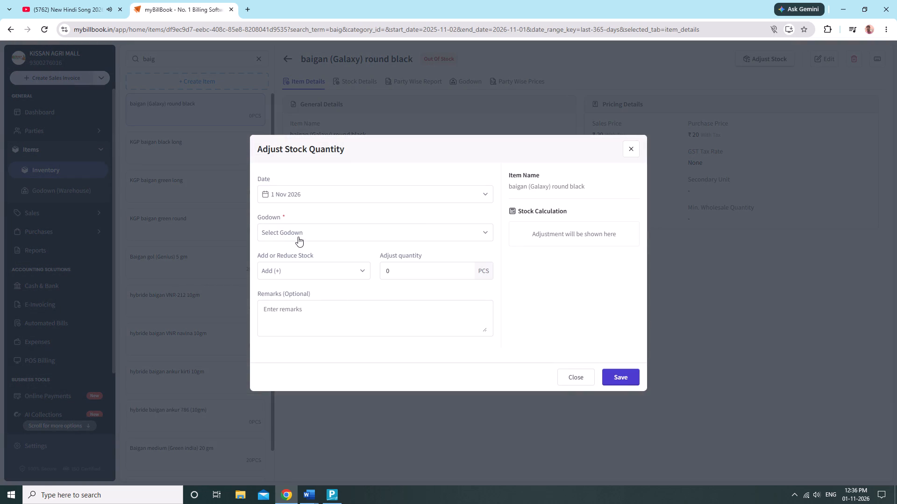
click(298, 237)
click(292, 250)
click(422, 273)
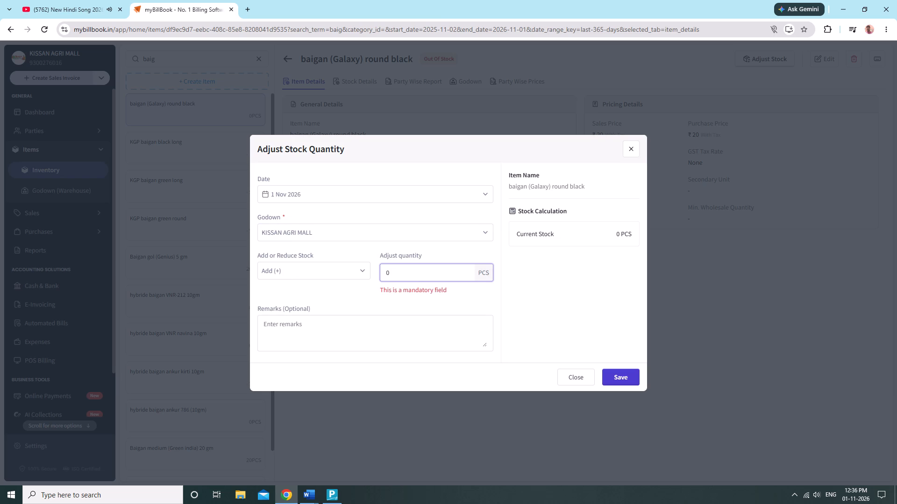
text(16)
key(9)
click(631, 372)
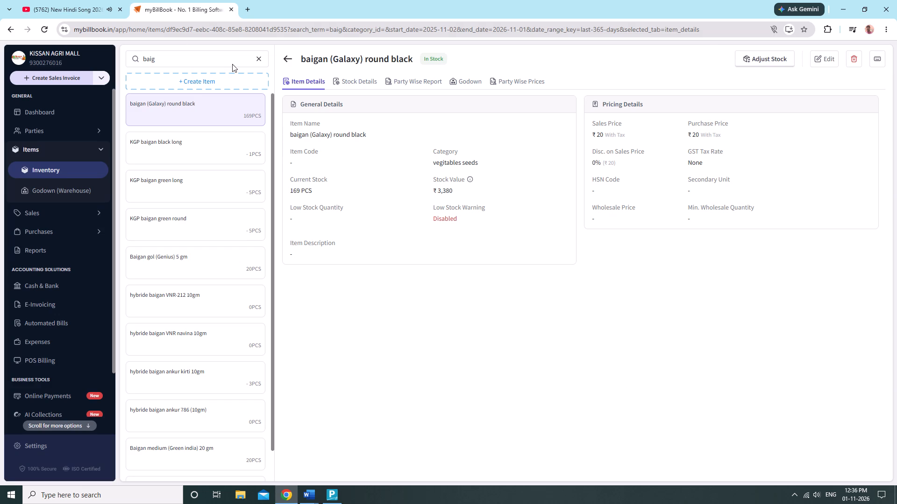
Search the inventory for "barvati" and add 200 PCS to Barvati (Sardar) 10 gm in the KISSAN AGRI MALL godown.
click(256, 59)
key(b)
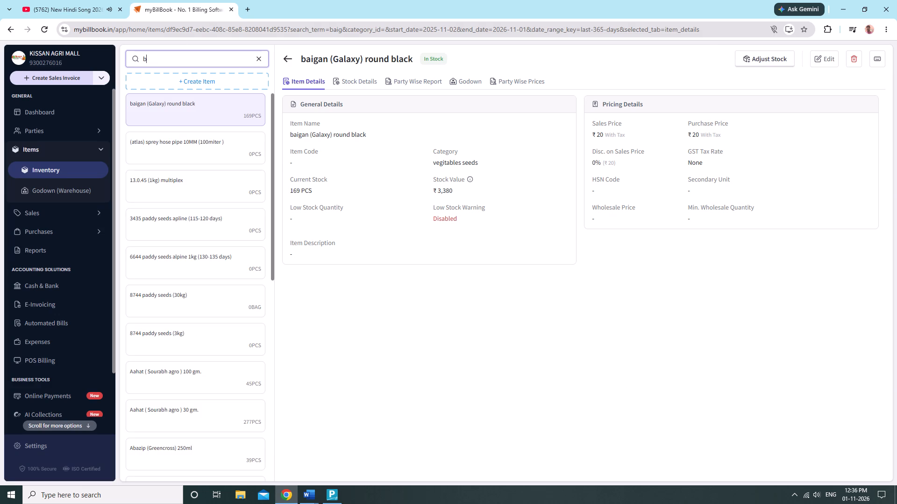
key(a)
text(rv)
key(a)
key(t)
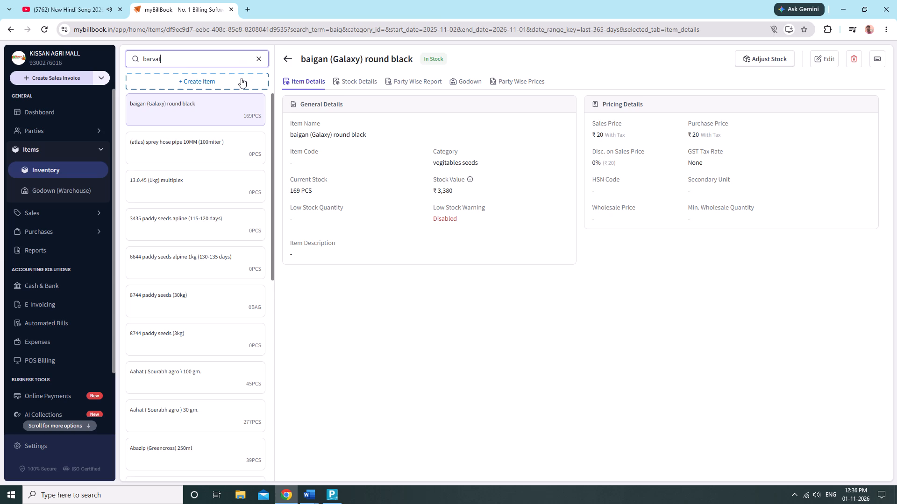
key(i)
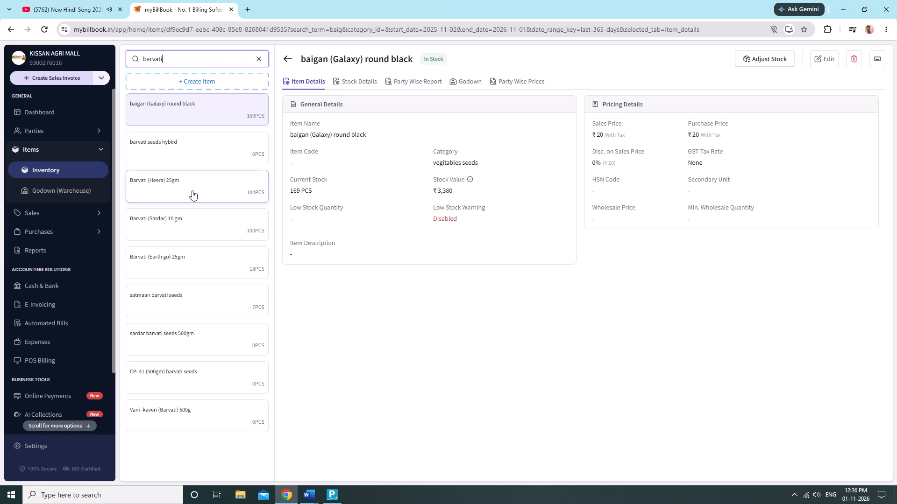
click(196, 223)
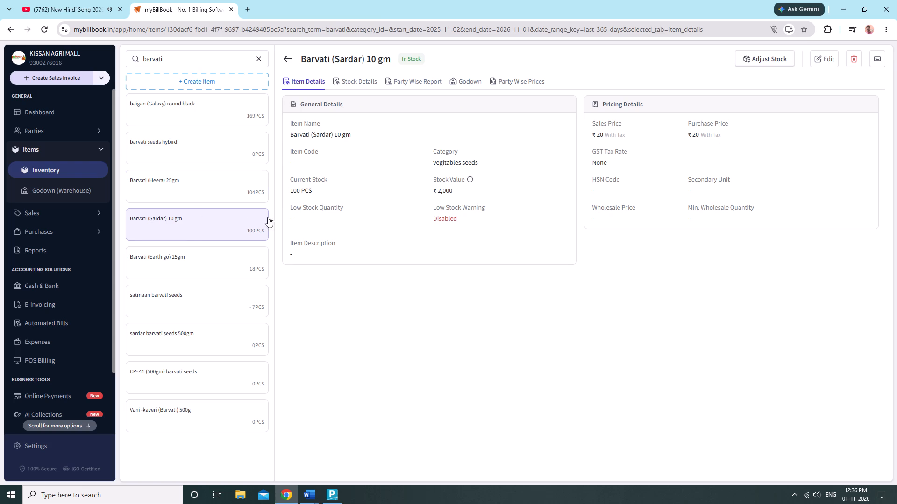
click(771, 57)
click(386, 230)
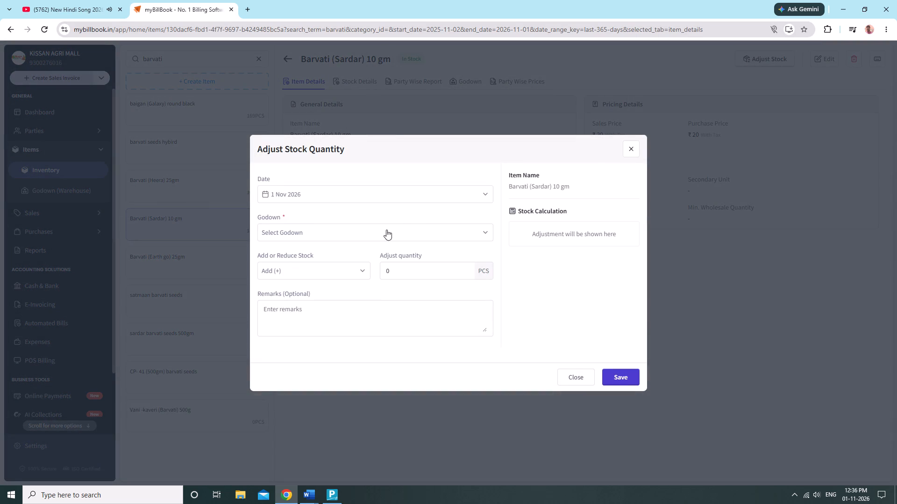
click(386, 250)
click(405, 268)
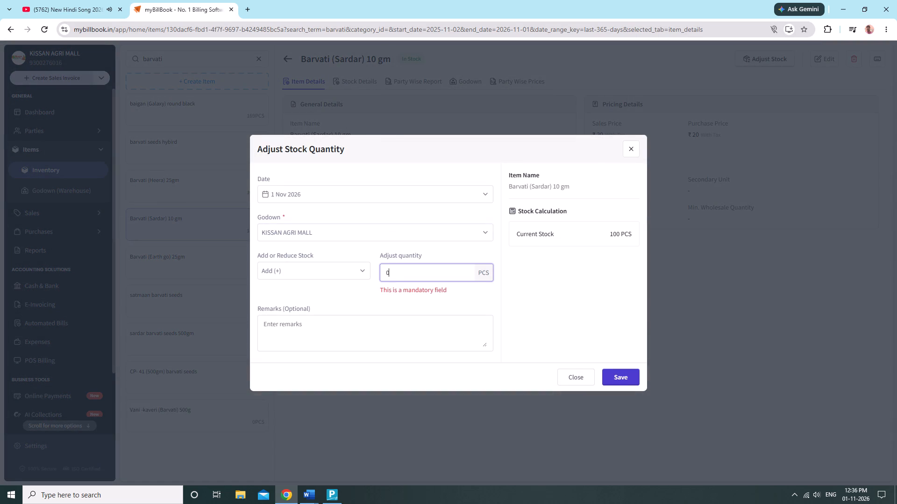
text(200)
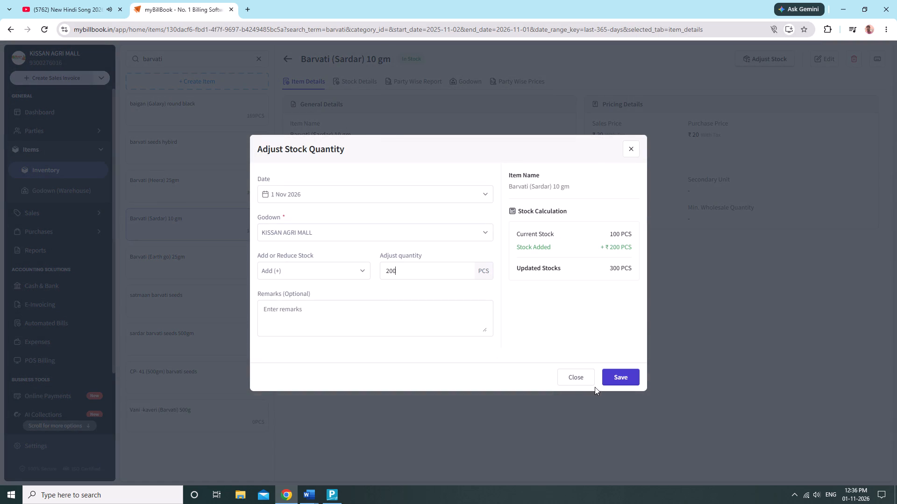
click(619, 382)
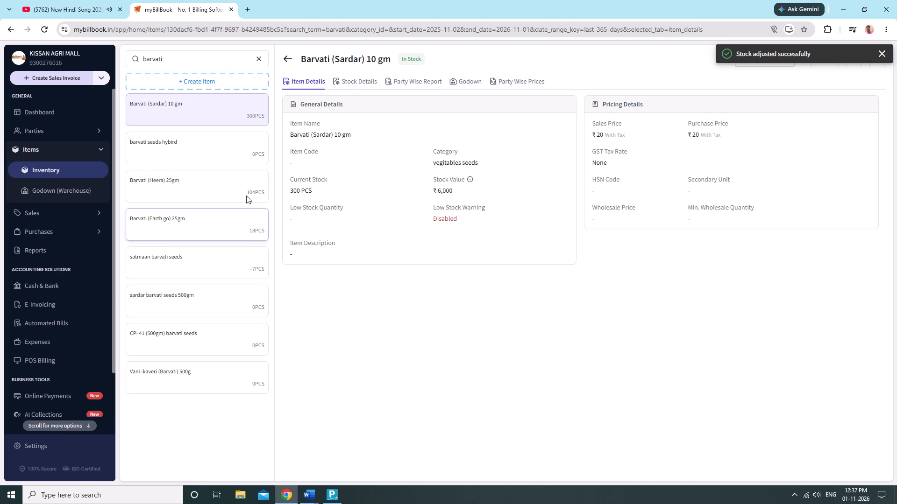
Search the inventory for "bhindi" and add 100 PCS to Bhindi (Sardar) 10 gm in the KISSAN AGRI MALL godown.
click(257, 61)
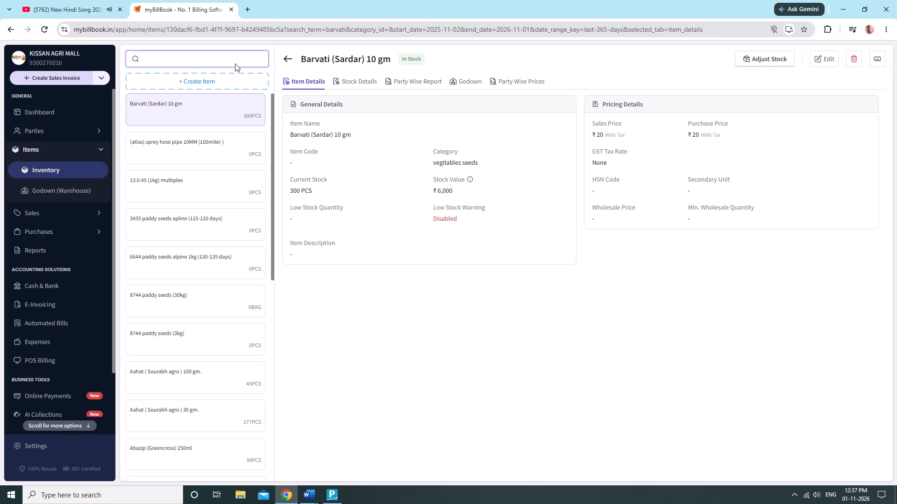
text(bhindi)
key(space)
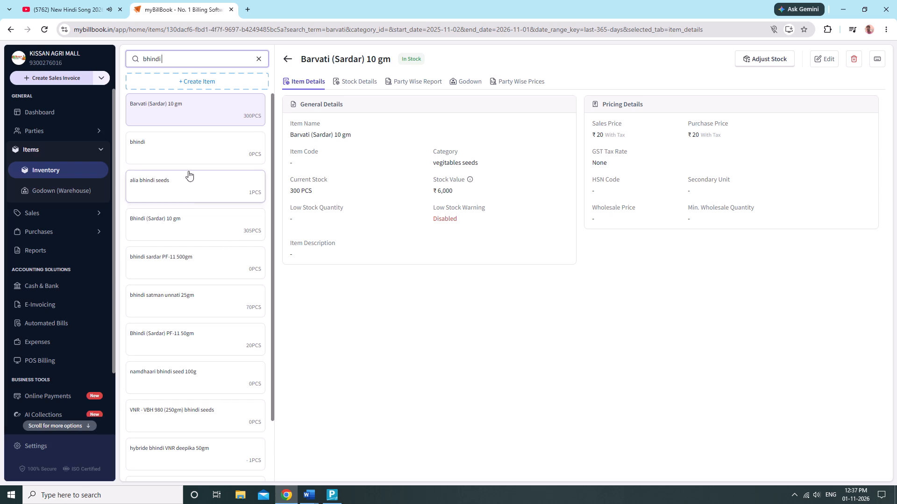
click(189, 224)
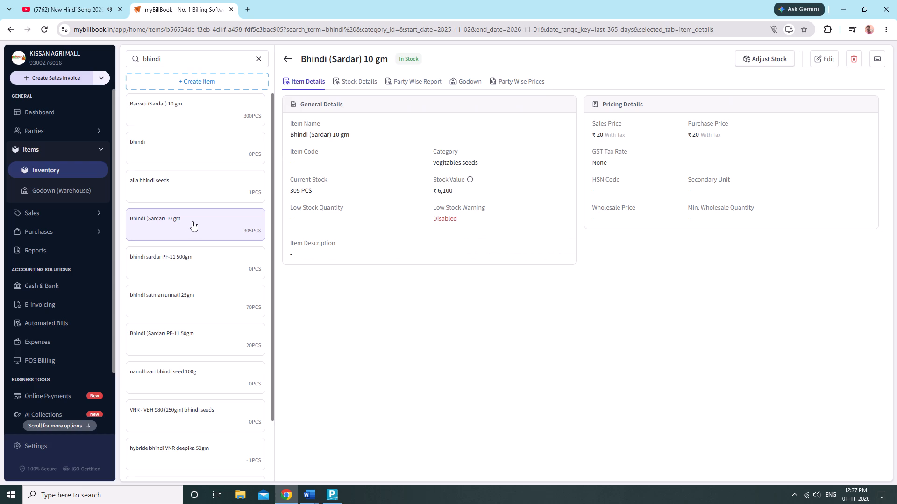
click(767, 50)
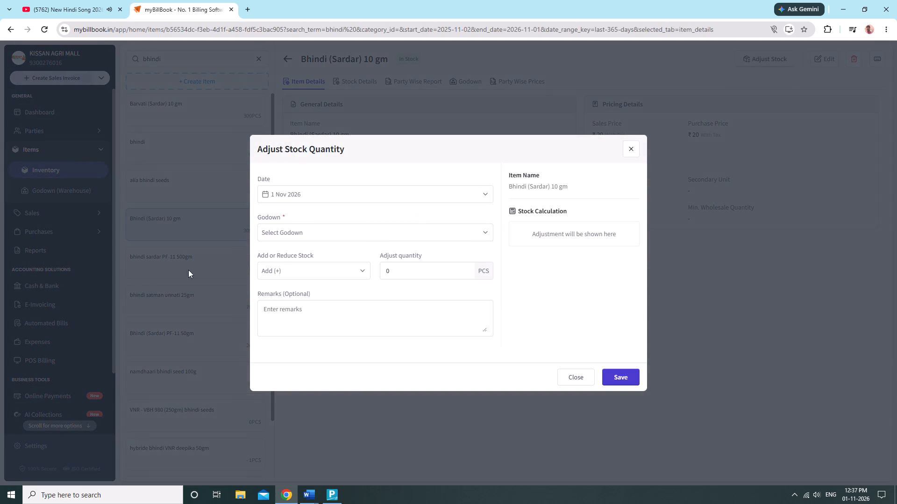
click(265, 231)
click(282, 259)
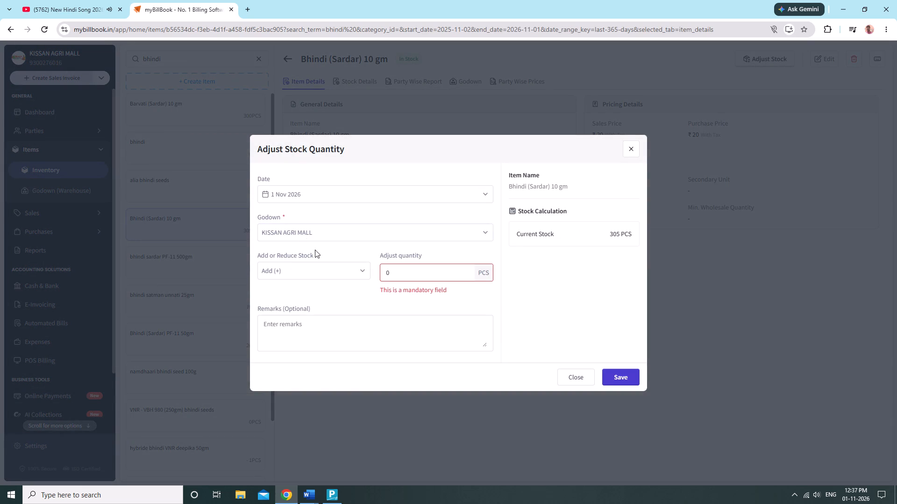
click(458, 275)
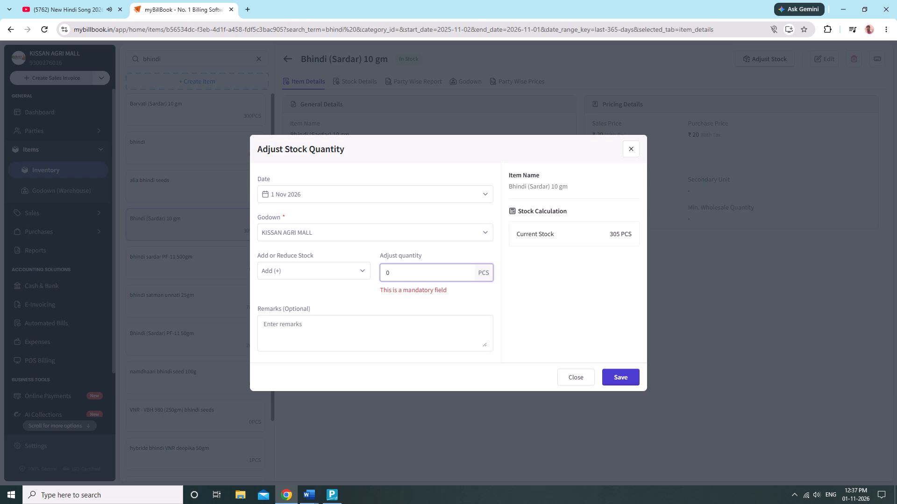
text(100)
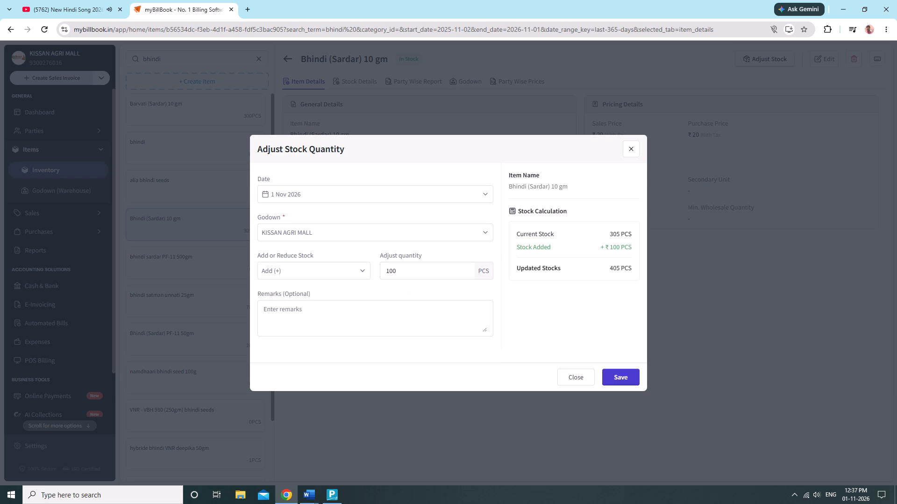
click(616, 376)
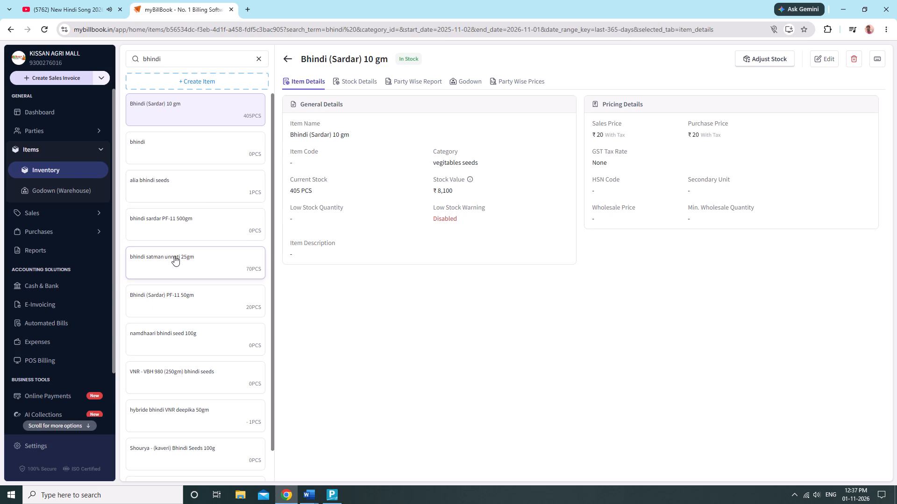
Add 20 PCS to the stock of Bhindi (Sardar) PF-11 50gm in the KISSAN AGRI MALL godown.
click(181, 307)
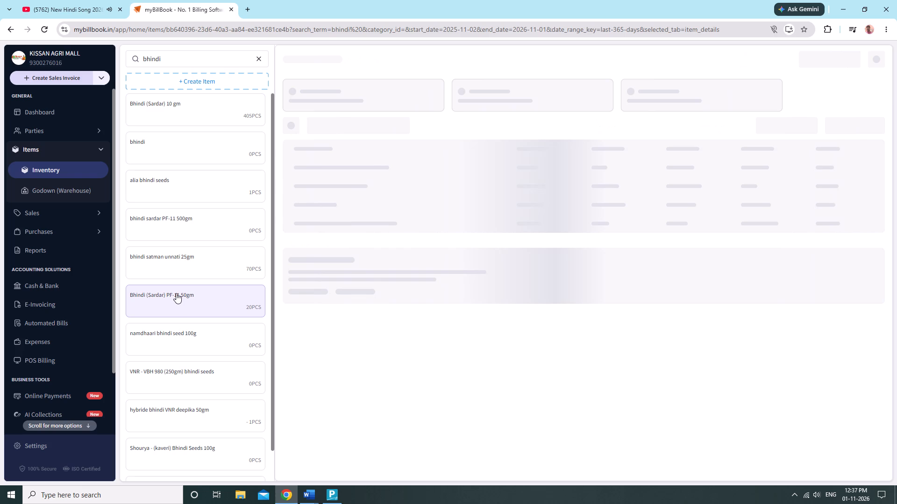
click(764, 62)
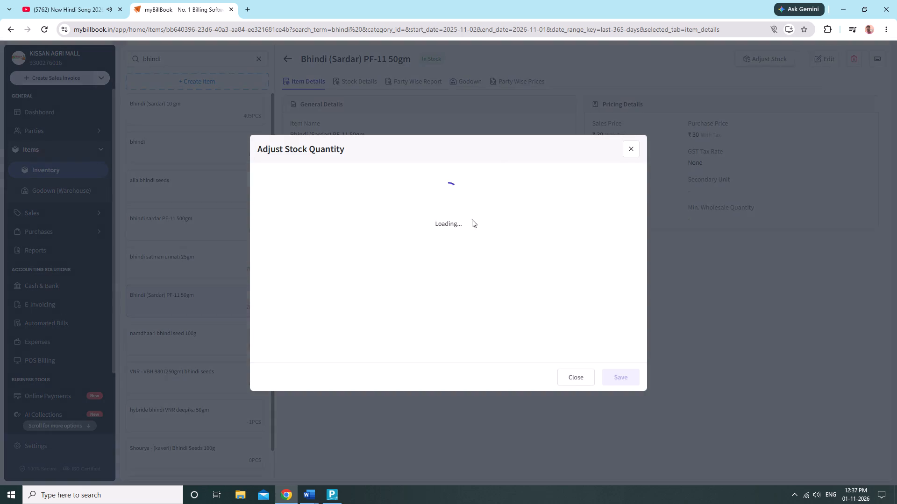
click(348, 236)
click(349, 246)
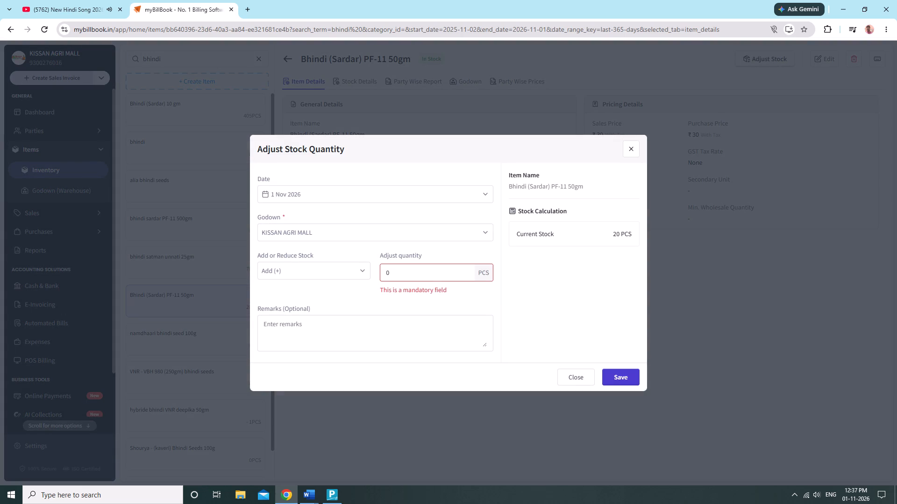
click(419, 272)
text(20)
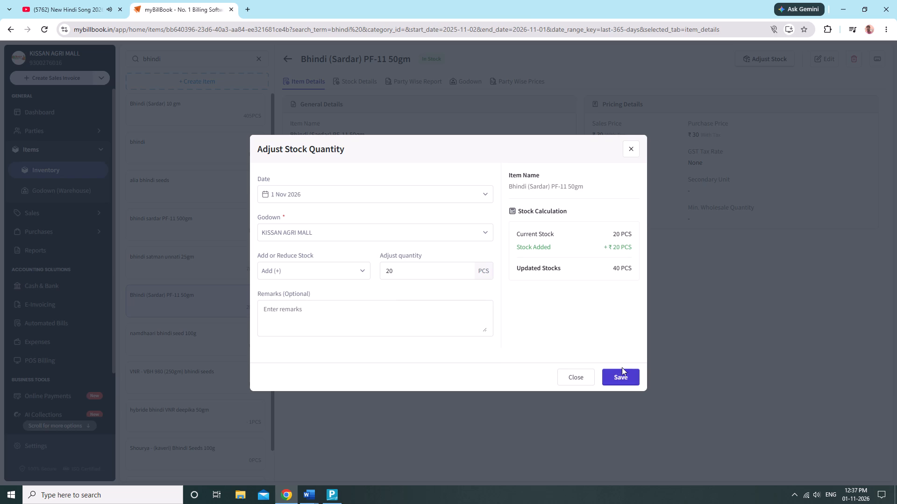
click(619, 371)
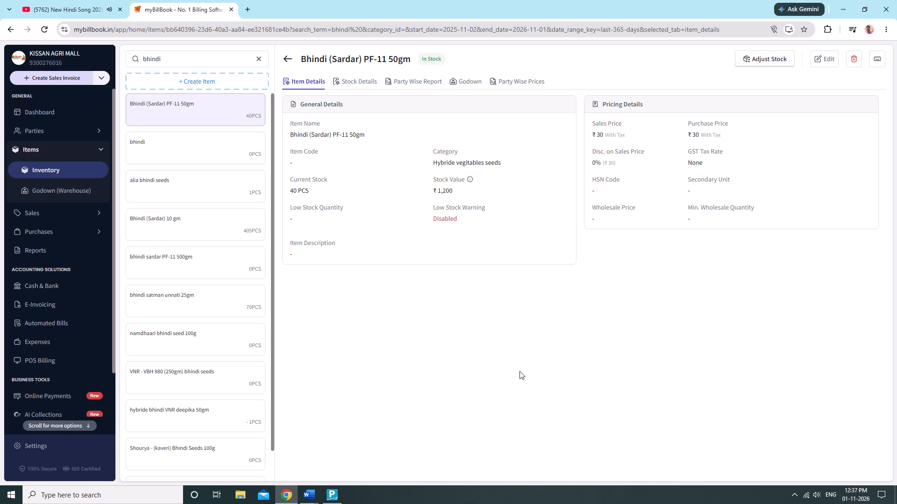
Search the inventory for "lalsag" and add 100 PCS to Lalsag (Satmaan) 10 gm in the KISSAN AGRI MALL godown.
click(262, 58)
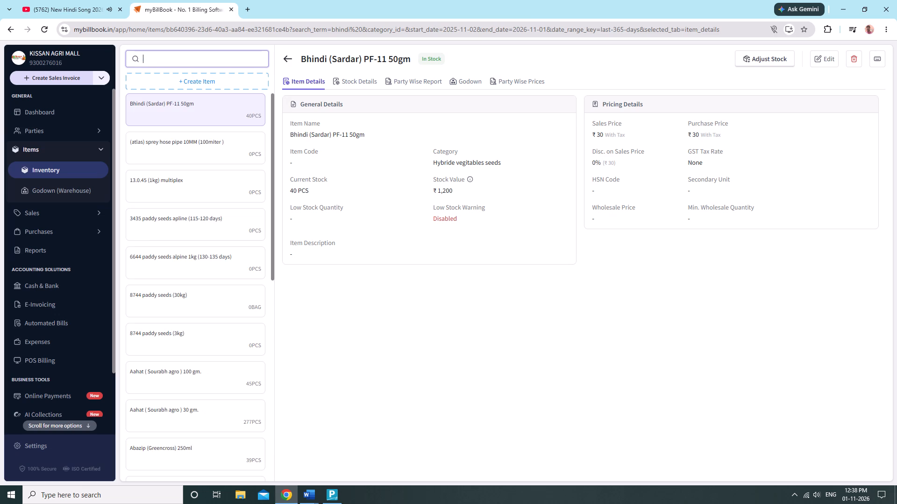
text(lal)
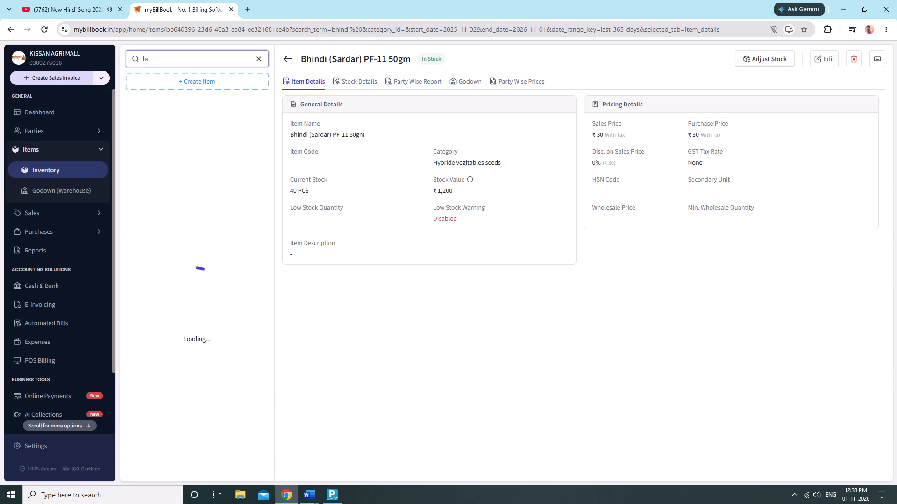
text(sag)
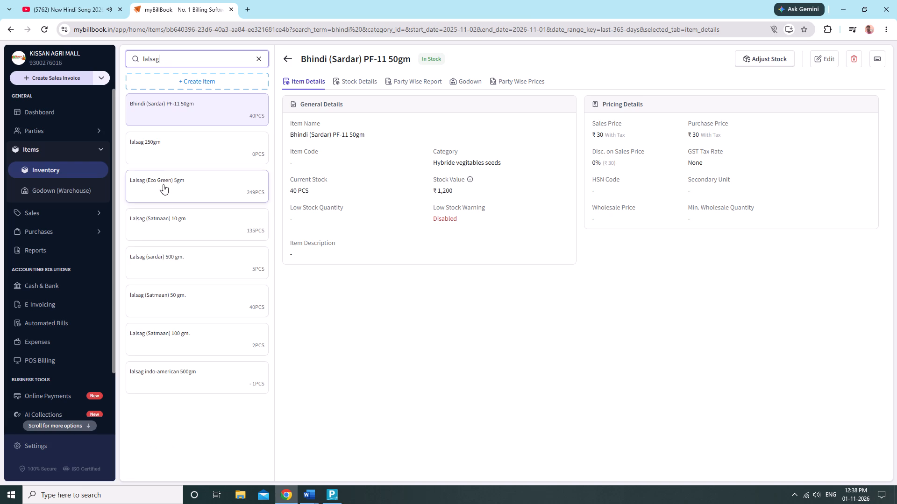
click(168, 216)
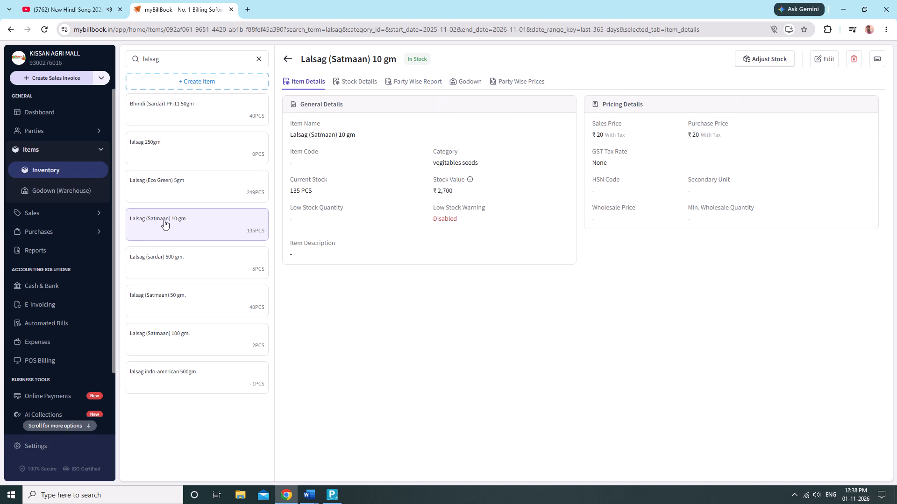
click(778, 60)
click(323, 233)
click(313, 251)
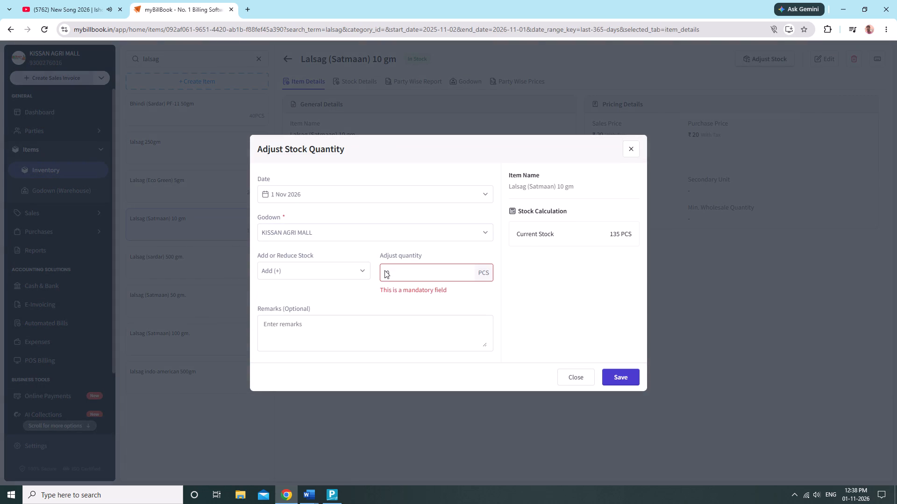
click(388, 270)
text(100)
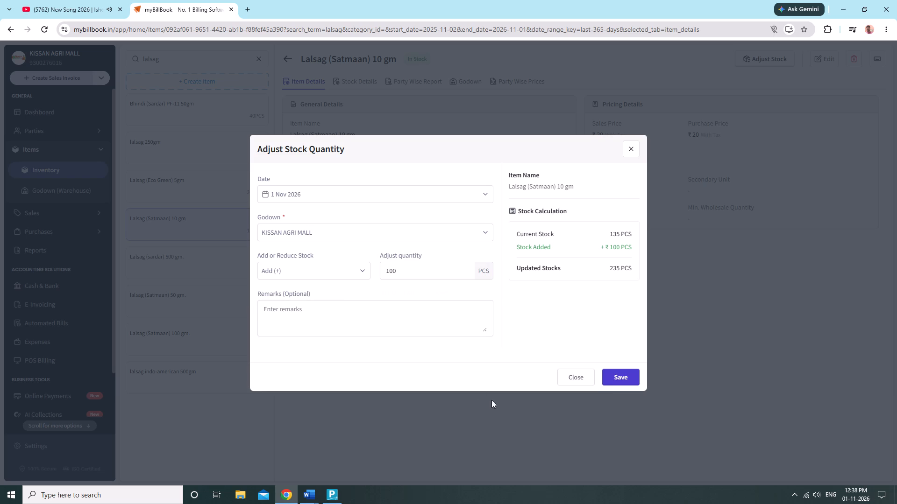
click(612, 381)
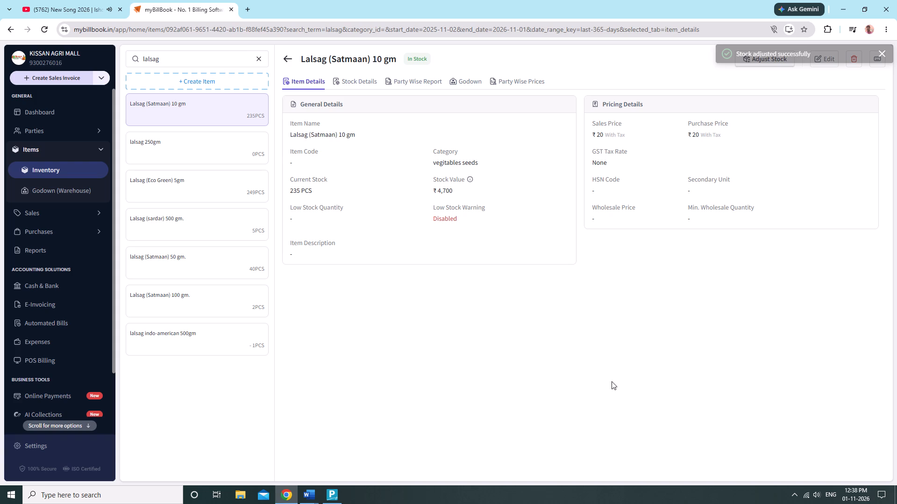
Search the inventory for "baigan" and edit the name of KGP baigan black long to read "Baigan black long".
click(255, 59)
text(bai)
key(g)
text(an)
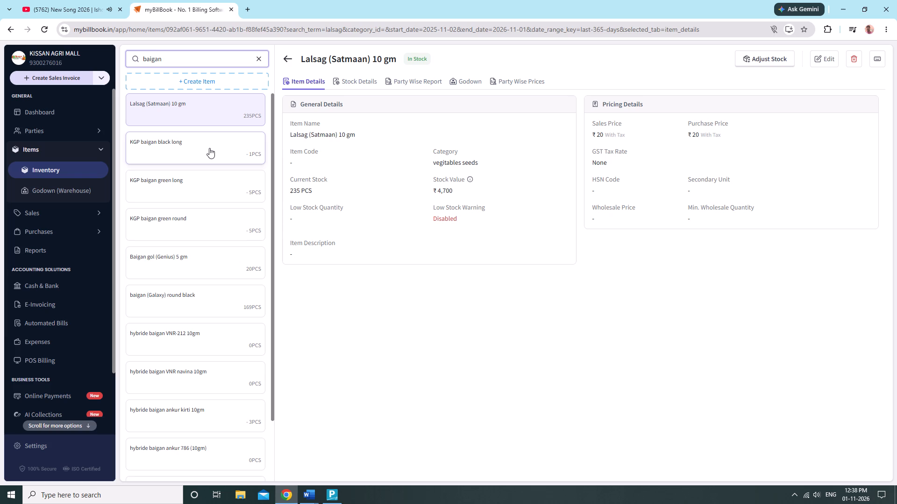
click(209, 147)
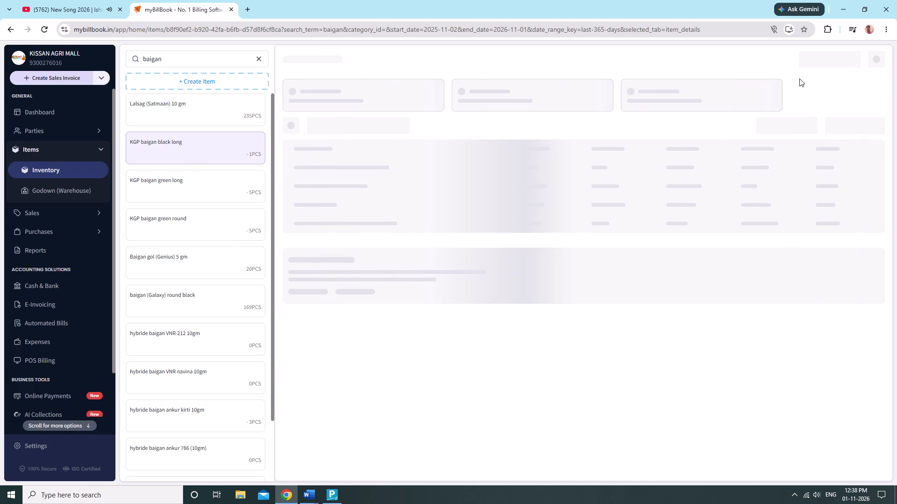
click(831, 61)
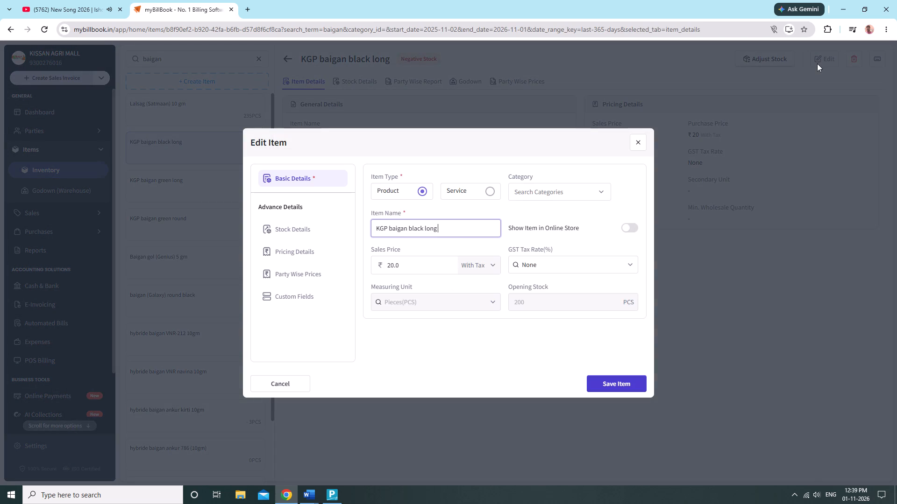
click(387, 224)
key(BackSpace)
key(BackSpace)
key(BackSpace)
key(BackSpace)
click(382, 227)
key(BackSpace)
key(shift+b)
Insert an opening parenthesis after "Baigan" in the item name, before "black long".
click(398, 230)
click(394, 229)
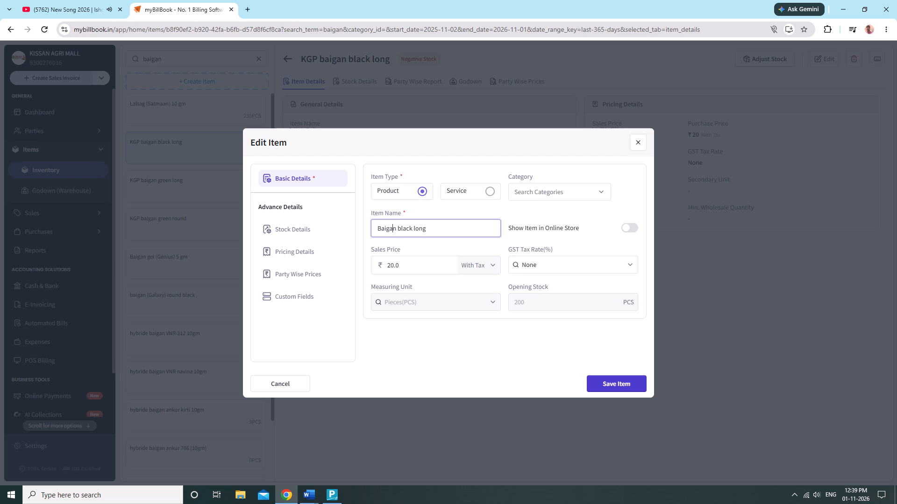
click(396, 229)
key(space)
key(shift+parenleft)
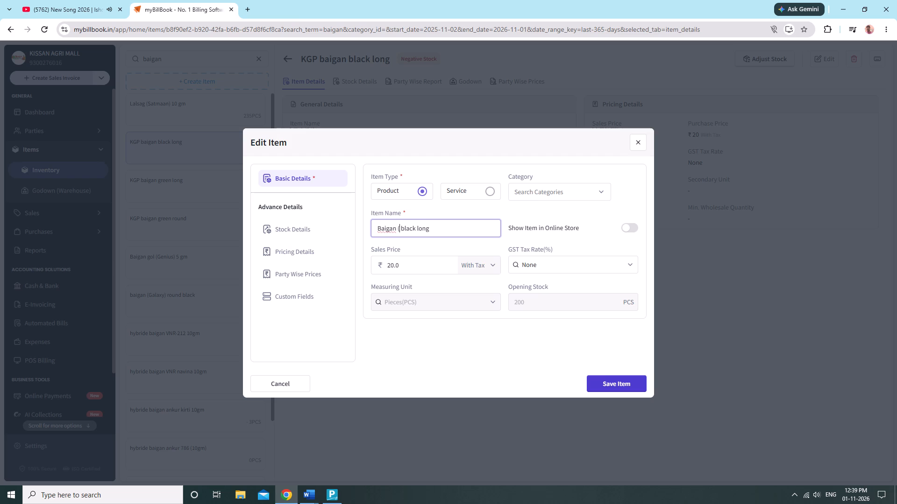
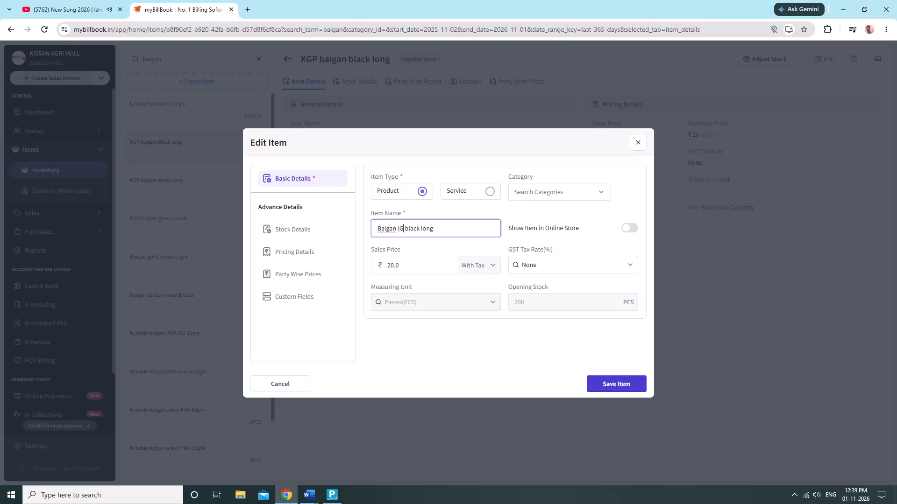
Complete the item name so it reads "Baigan (Galaxy) black long 5 gm".
key(a)
key(l)
text(axy)
key(shift+parenright)
key(space)
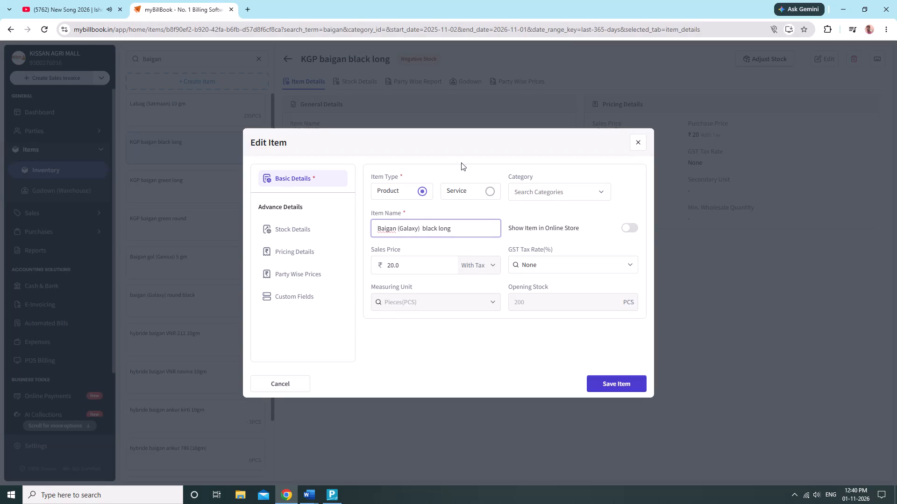
click(464, 232)
text(5 gm)
Assign the vegitables seeds category to Baigan (Galaxy) black long 5 gm, check its pricing details and save the item.
click(522, 192)
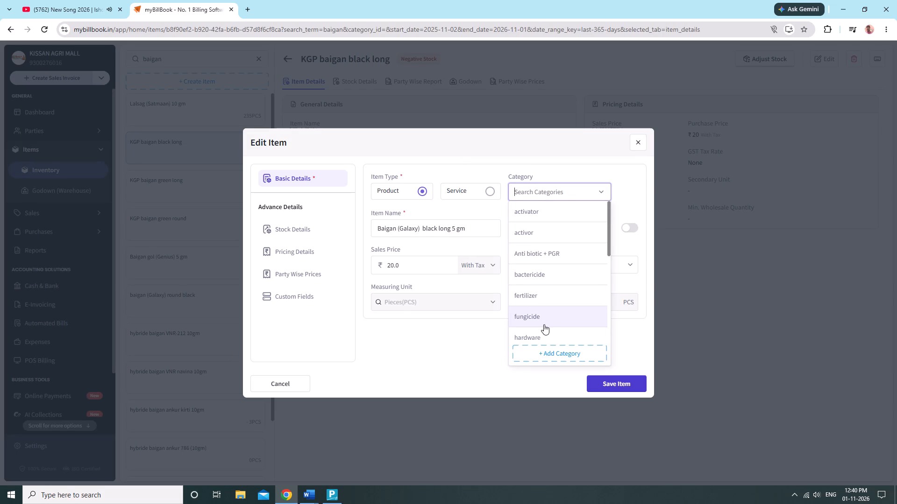
text(ve)
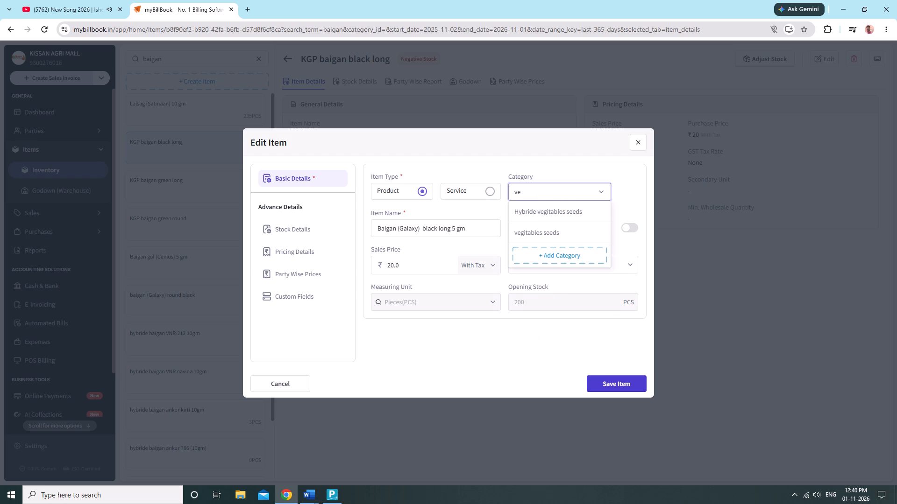
click(568, 232)
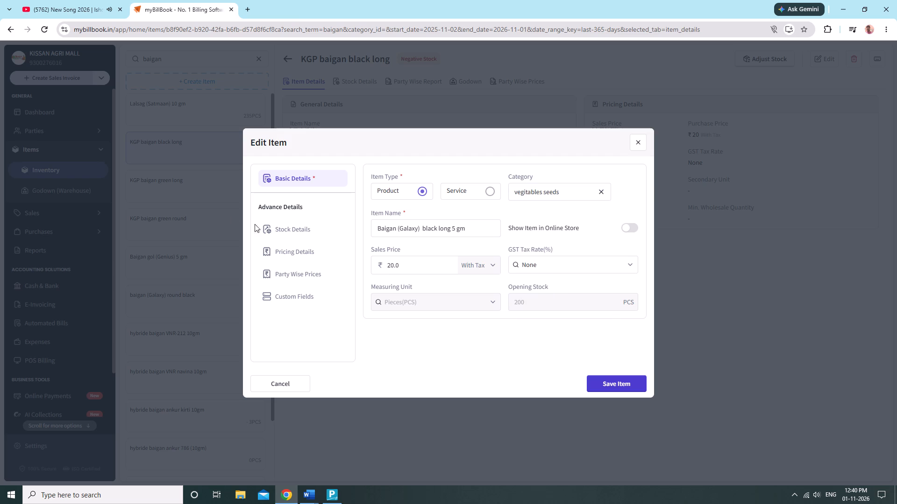
click(291, 234)
click(289, 254)
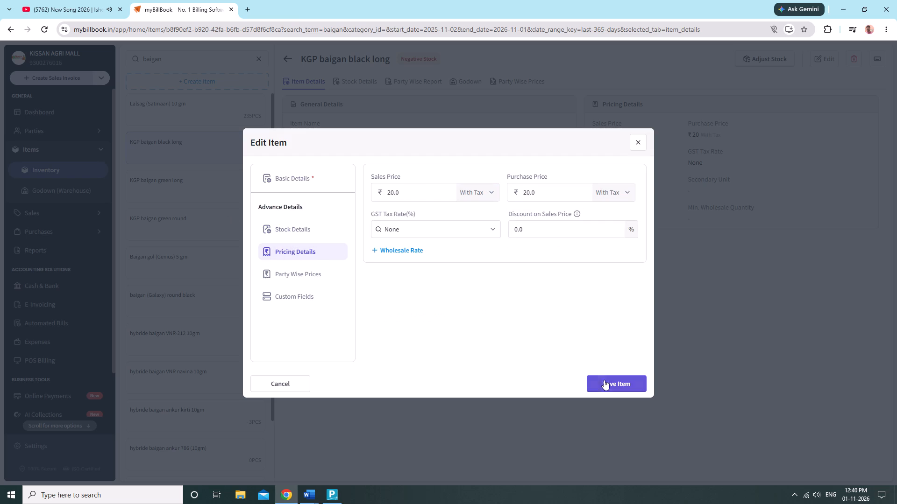
click(608, 384)
click(819, 230)
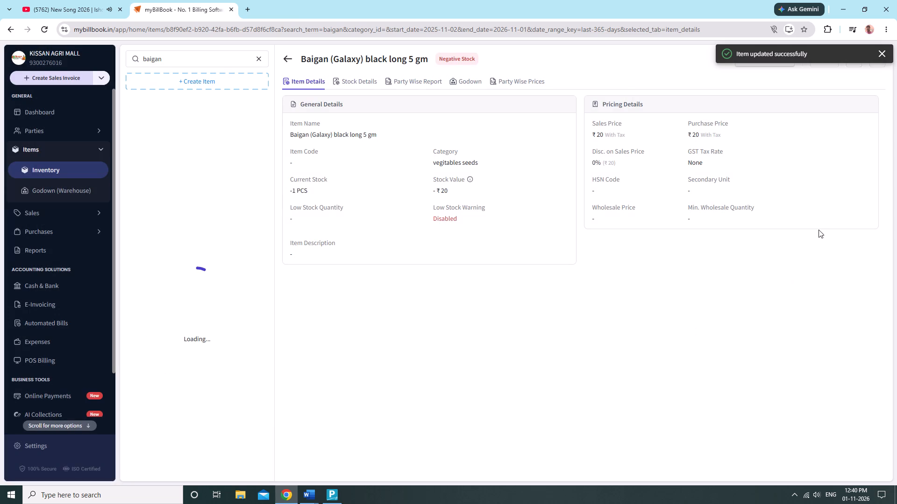
click(647, 46)
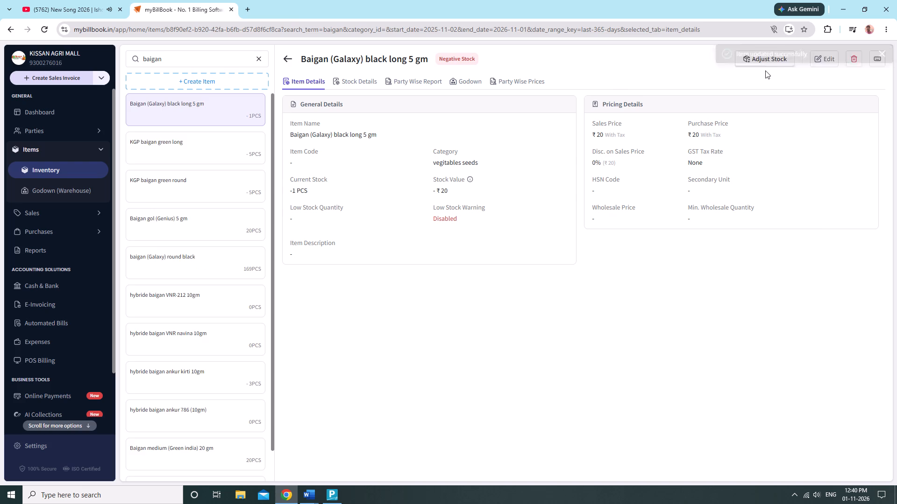
Add 100 PCS to the stock of Baigan (Galaxy) black long 5 gm in the KISSAN AGRI MALL godown.
click(764, 62)
click(316, 234)
click(326, 248)
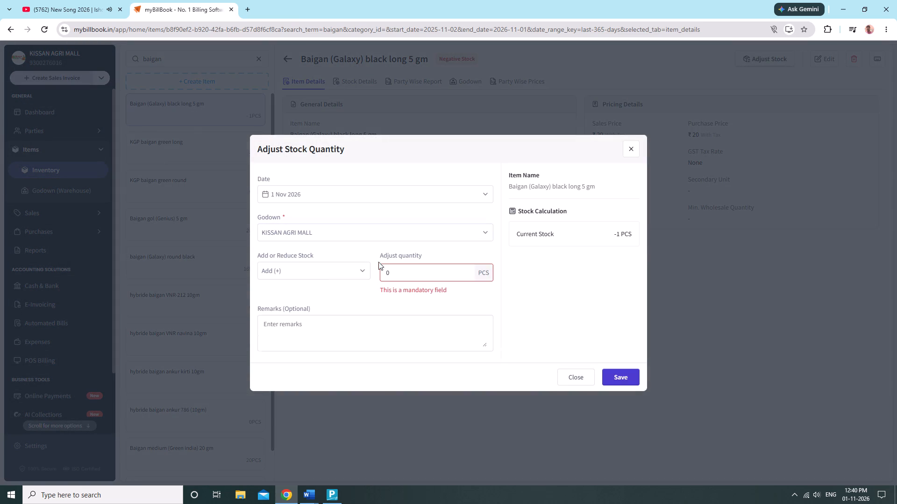
click(432, 270)
text(100)
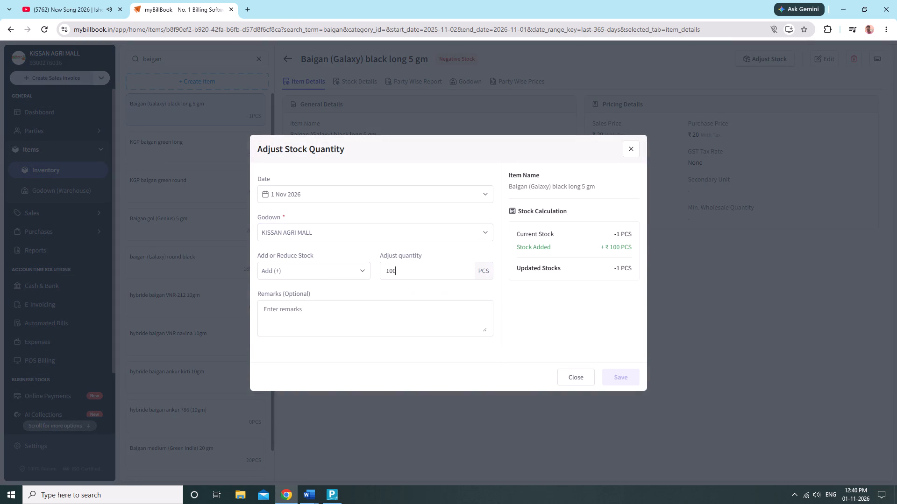
click(616, 376)
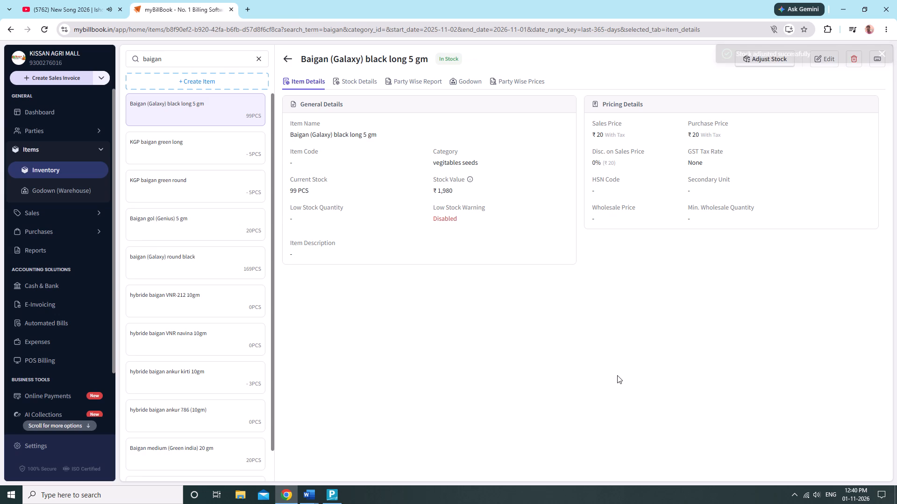
Edit KGP baigan green round, changing its item name to "Baigan green round".
click(173, 180)
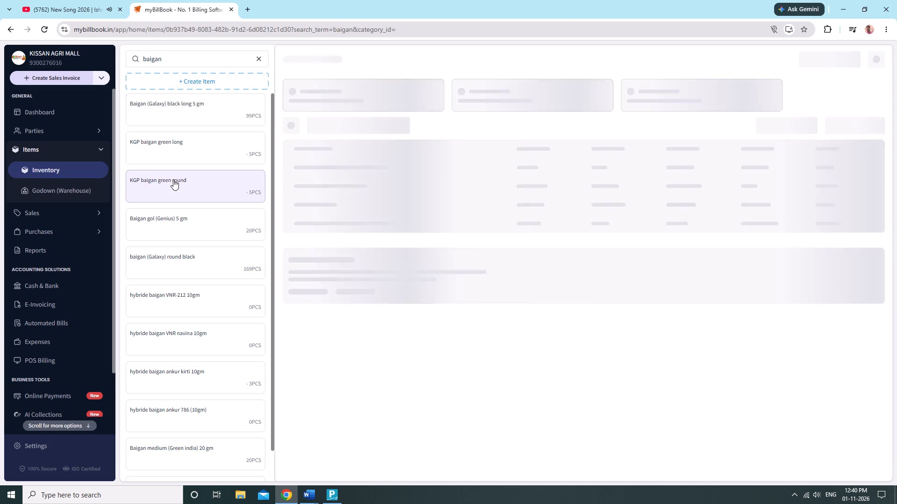
click(824, 61)
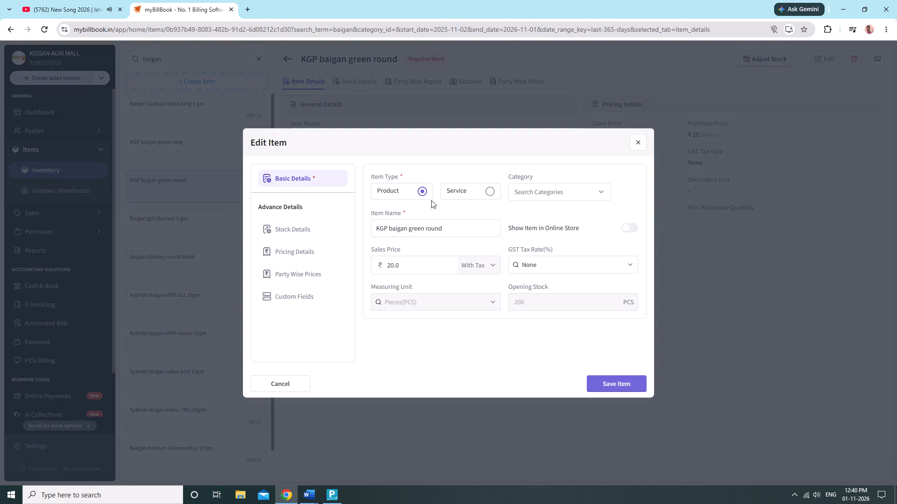
click(387, 231)
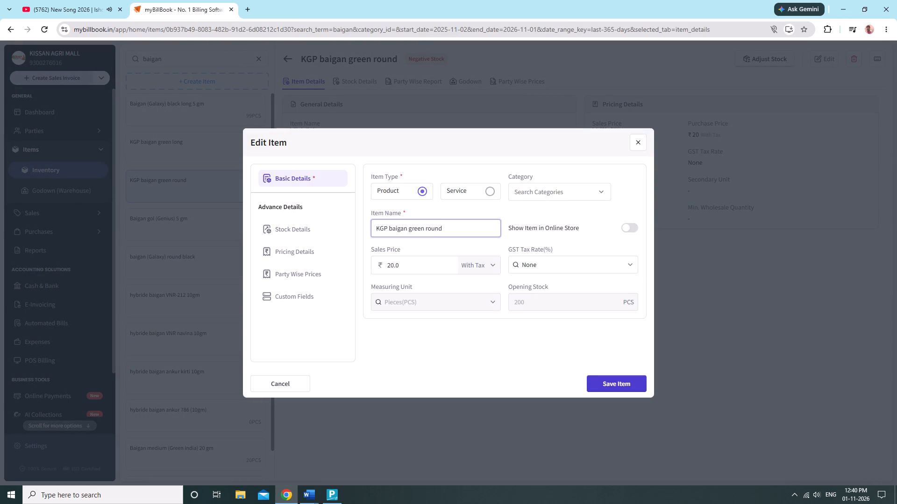
key(BackSpace)
key(BackSpace)
key(BackSpace)
key(BackSpace)
click(383, 227)
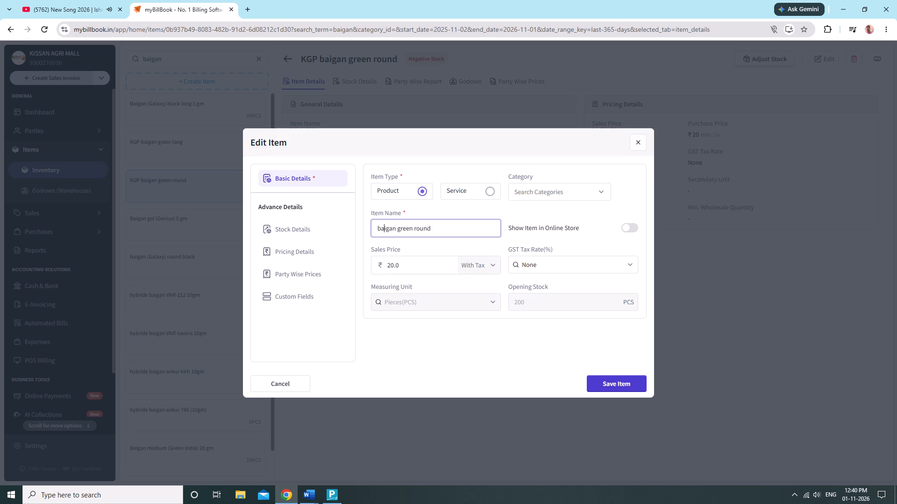
click(379, 227)
click(381, 227)
key(BackSpace)
key(shift+b)
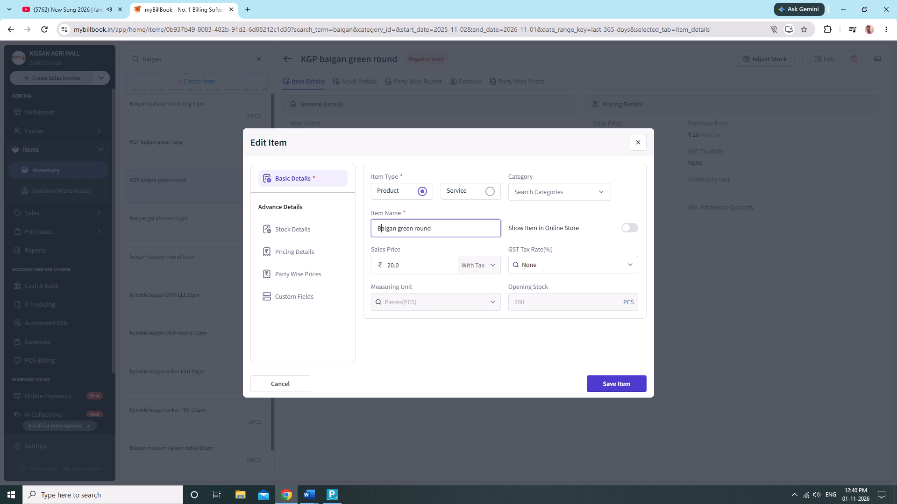
Insert "(Galaxy)" after "Baigan" in the item name so it reads "Baigan (Galaxy) green round".
click(395, 229)
key(space)
key(shift+parenleft)
text(gala)
text(xy)
key(shift+parenright)
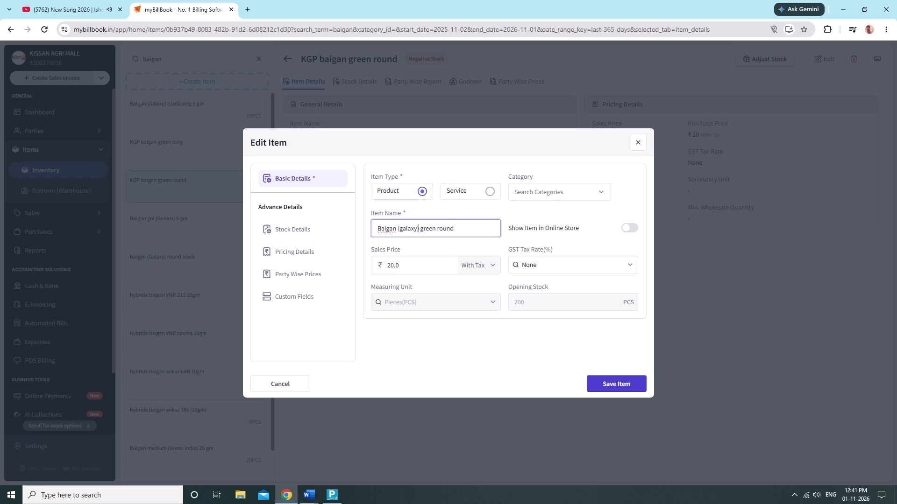
click(404, 229)
key(BackSpace)
key(shift+g)
Assign the vegitables seeds category to the Baigan (Galaxy) green round item.
drag(512, 195, 518, 195)
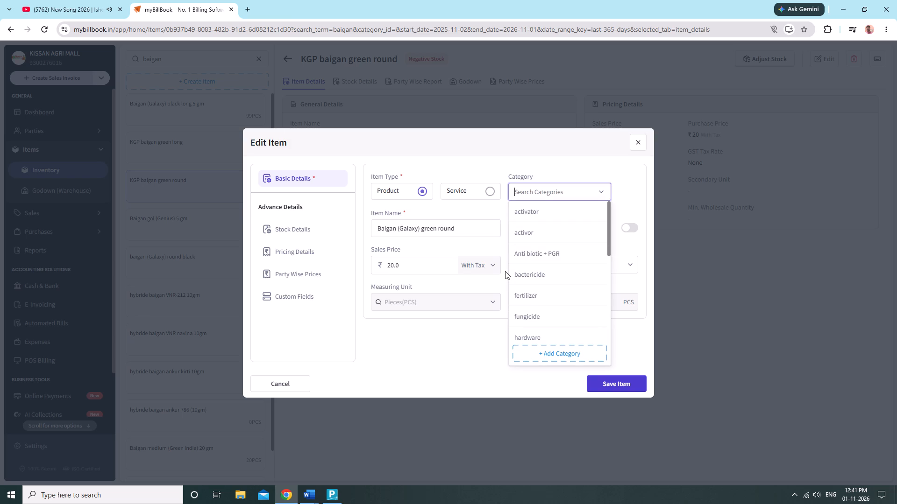
text(ve)
click(545, 229)
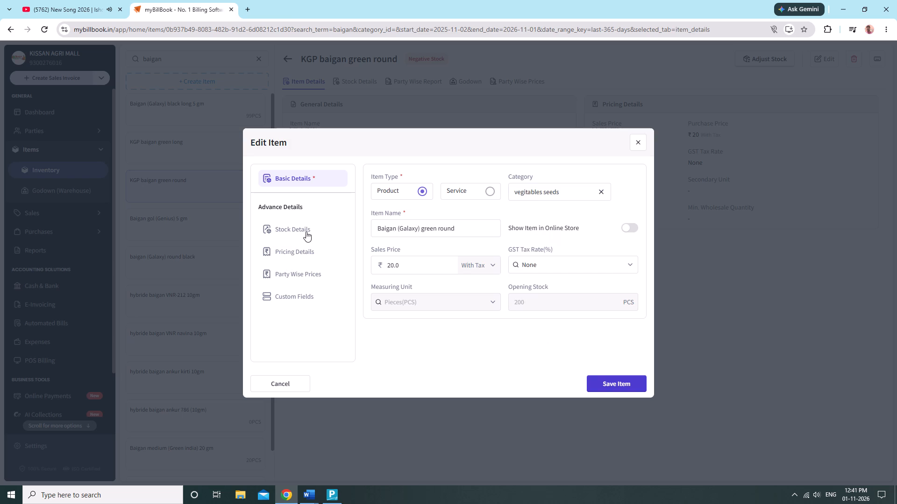
Append "5 gm" to the Baigan (Galaxy) green round name, check the stock and pricing details, and save the item.
click(470, 227)
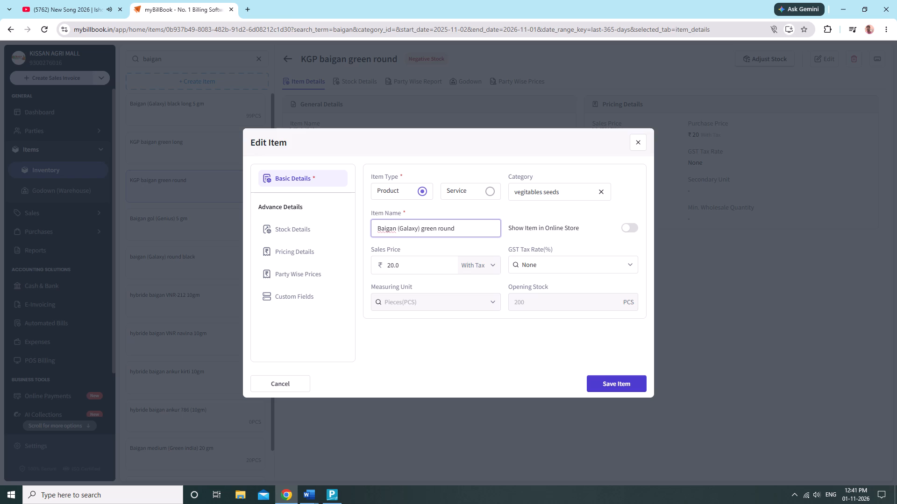
text(5 g)
key(m)
click(301, 228)
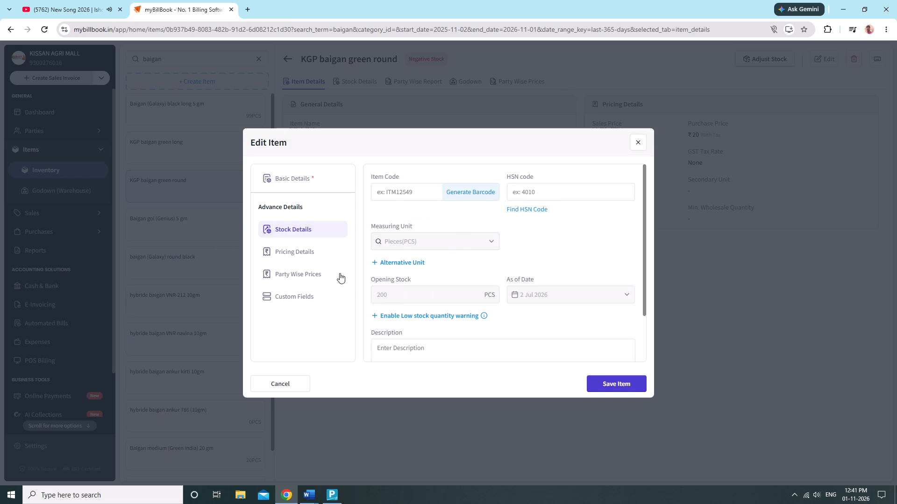
click(308, 252)
click(594, 376)
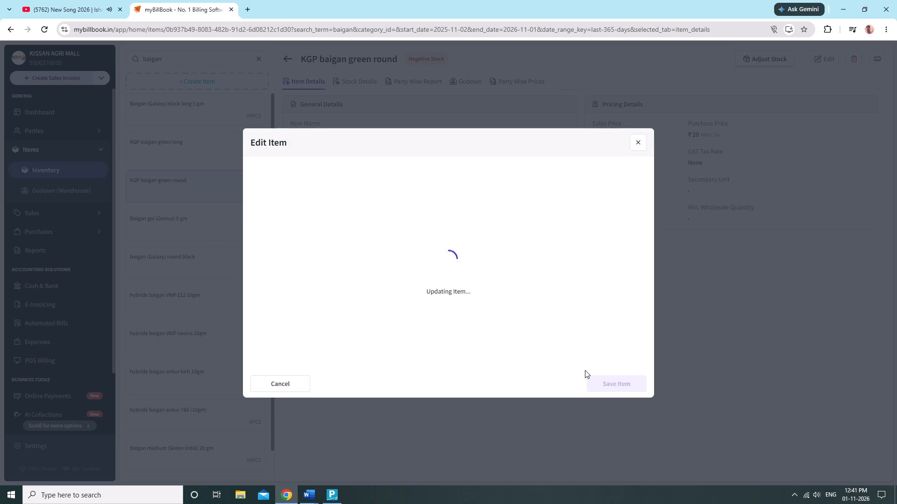
click(411, 314)
click(630, 77)
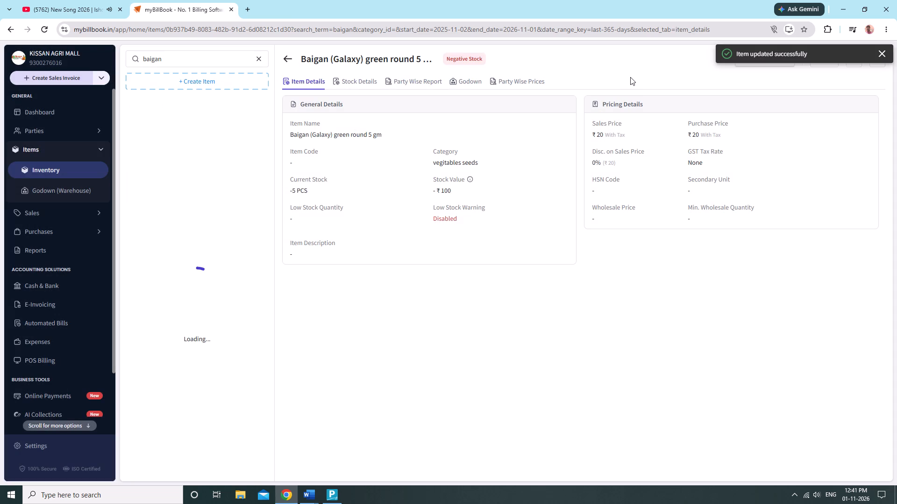
Add 105 PCS to the stock of Baigan (Galaxy) green round 5 gm in the KISSAN AGRI MALL godown and save.
click(740, 66)
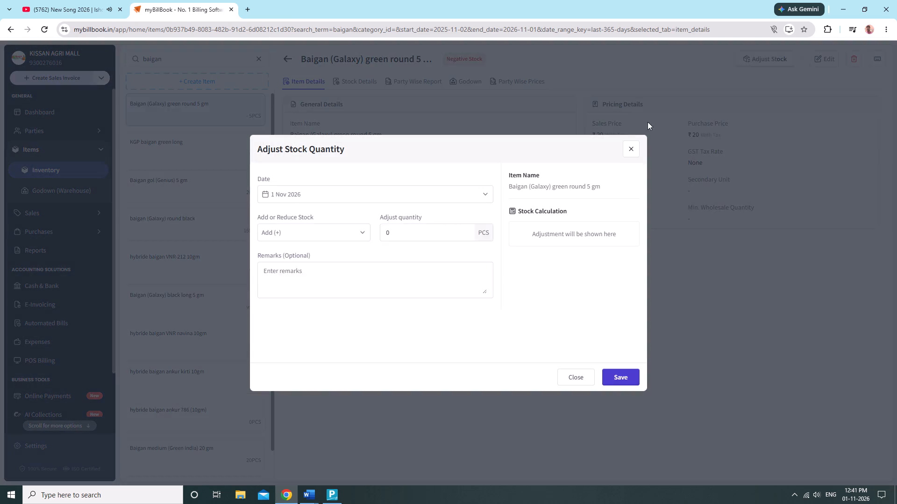
click(385, 224)
click(383, 243)
click(402, 267)
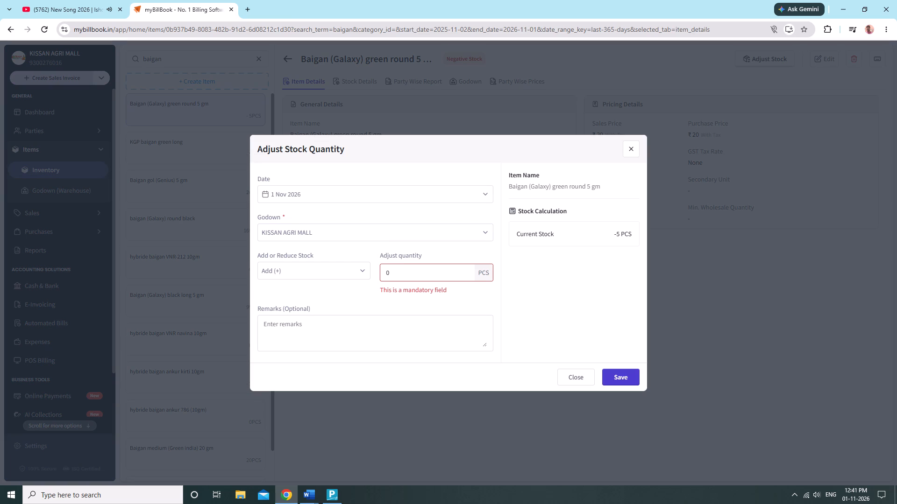
click(406, 273)
key(1)
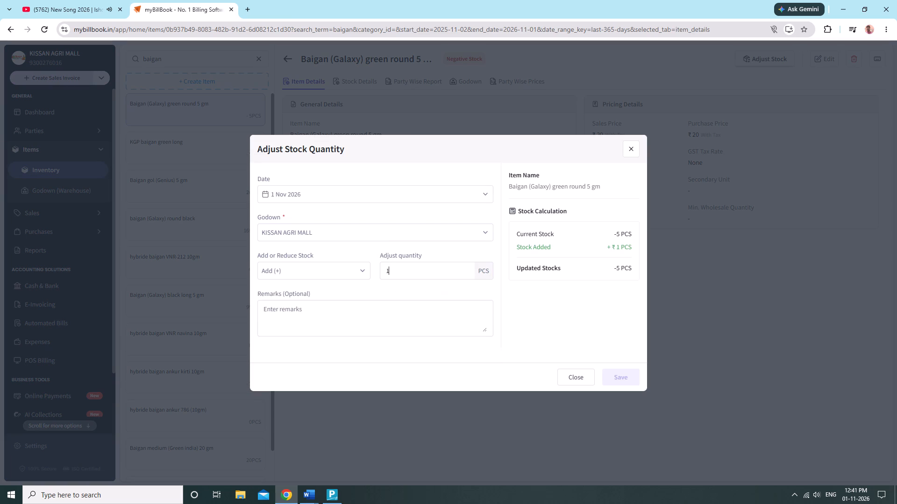
text(05)
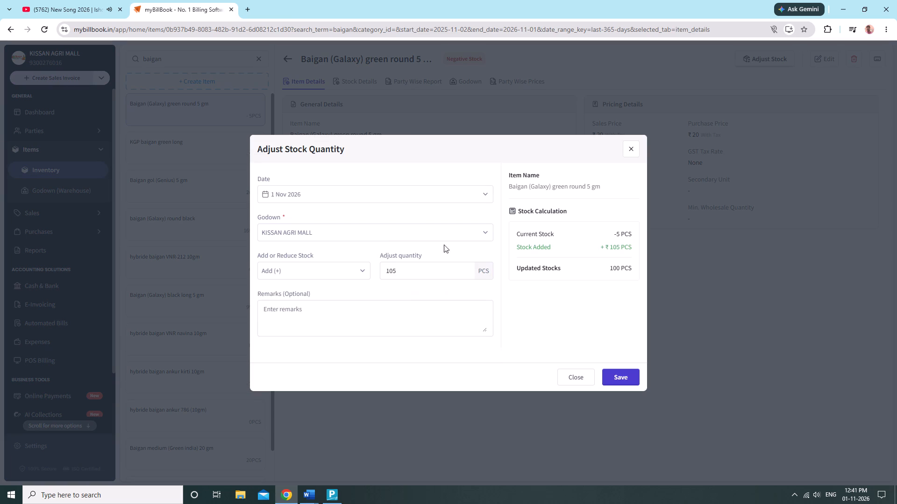
click(618, 373)
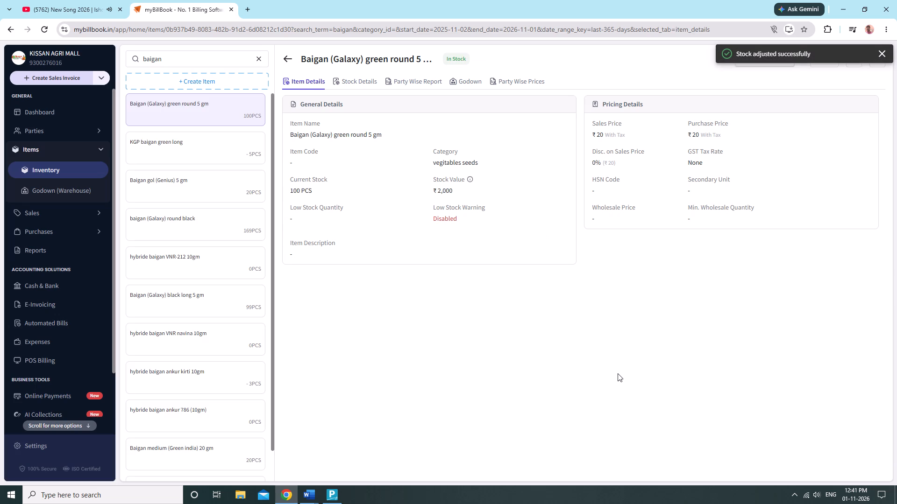
Find the galaxy karela seeds item by searching for "karela" and change its item name to "Karela (Galaxy) 5 gm".
click(255, 58)
text(karela)
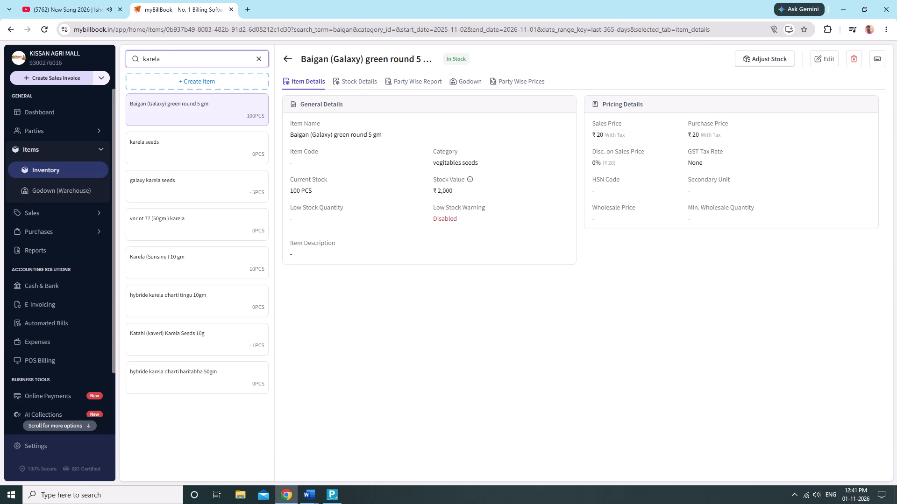
click(178, 181)
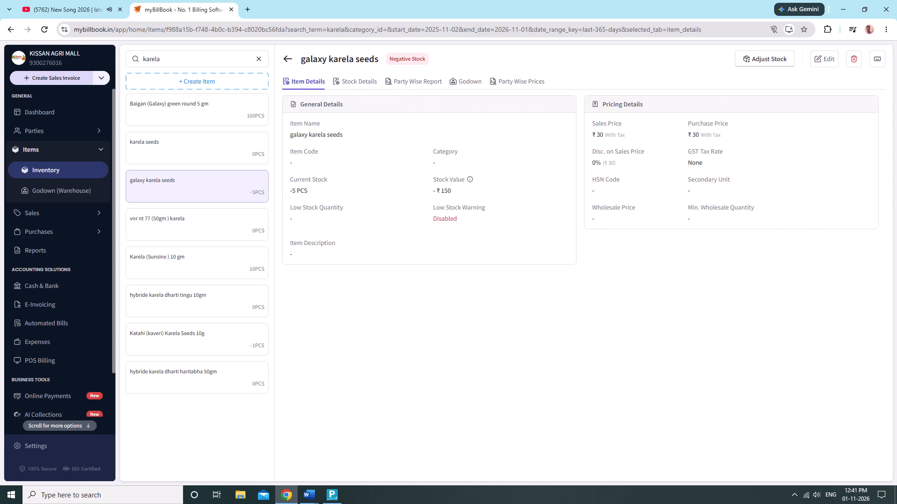
click(821, 64)
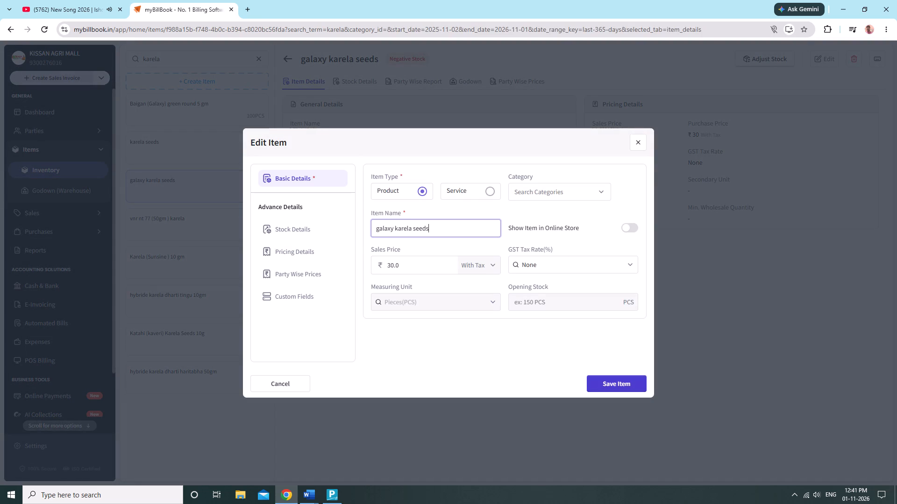
key(BackSpace)
key(BackSpace)
key(BackSpace)
key(BackSpace)
key(BackSpace)
key(BackSpace)
key(BackSpace)
key(BackSpace)
key(BackSpace)
key(BackSpace)
key(BackSpace)
key(BackSpace)
key(BackSpace)
key(BackSpace)
key(BackSpace)
key(BackSpace)
key(BackSpace)
key(BackSpace)
key(BackSpace)
key(BackSpace)
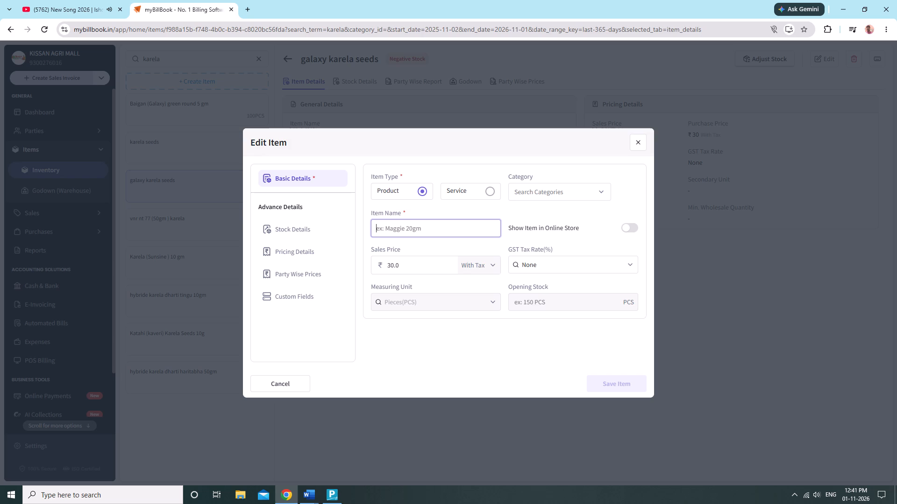
key(shift+k)
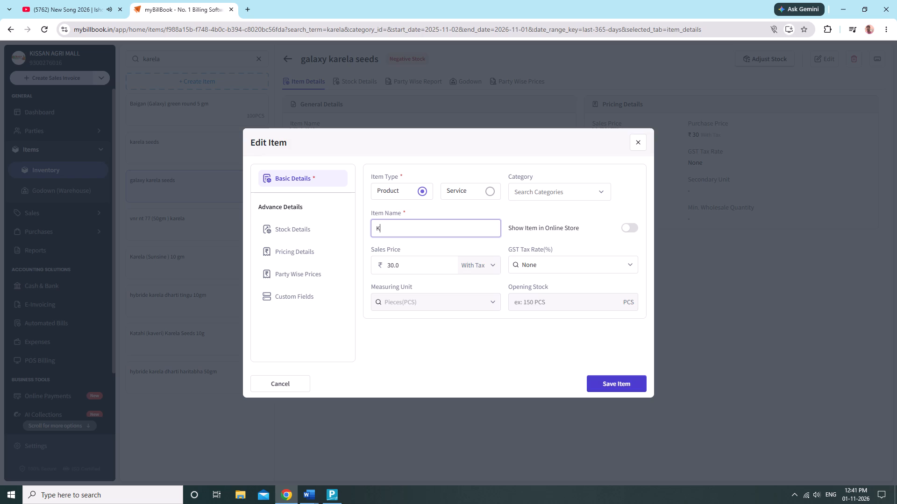
text(arela)
key(space)
key(shift+parenleft)
text(Gala)
text(xy)
key(shift+parenright)
key(space)
text(5)
key(space)
text(gm)
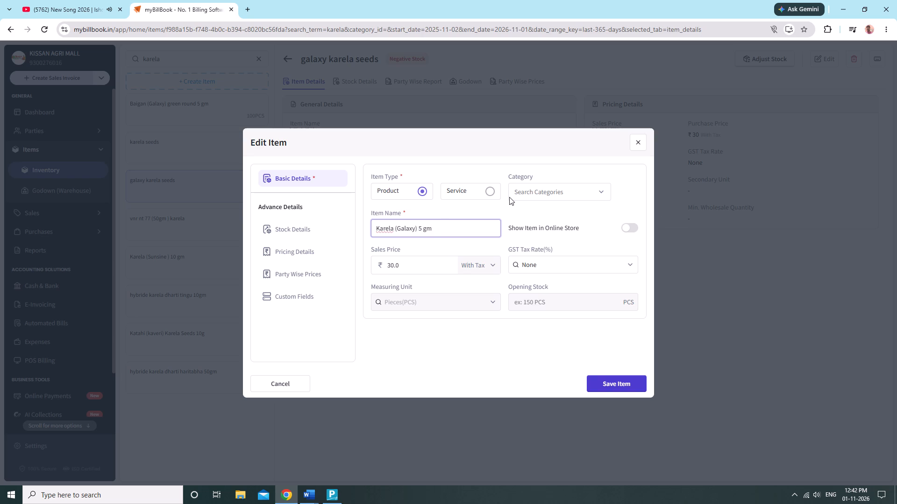
Assign the vegitables seeds category to Karela (Galaxy) 5 gm, check its stock and pricing details, and save the item.
click(513, 194)
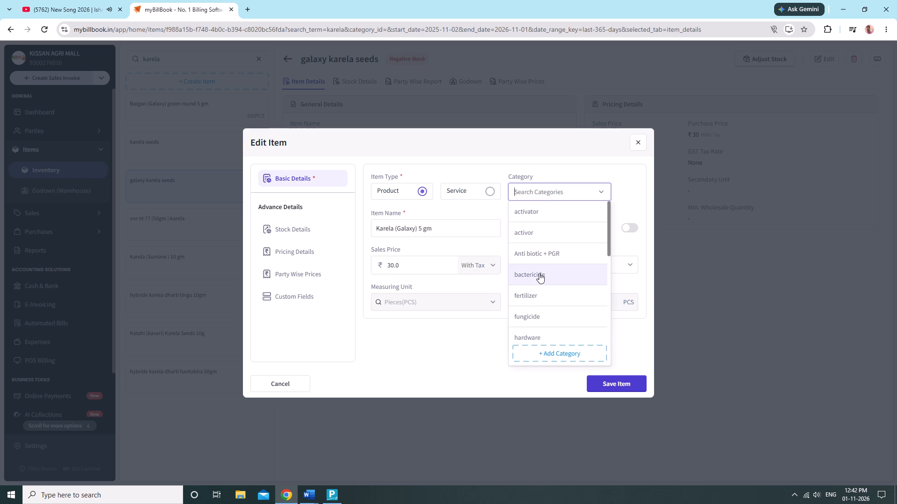
text(ve)
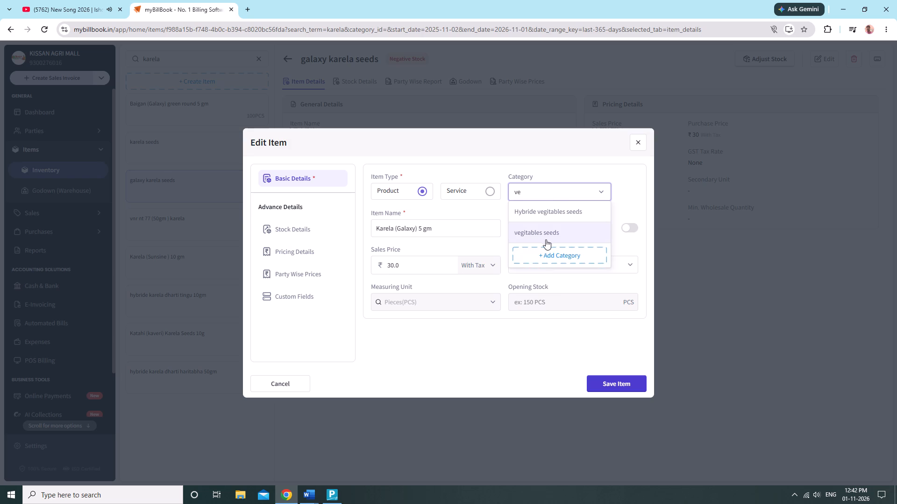
click(546, 239)
click(312, 234)
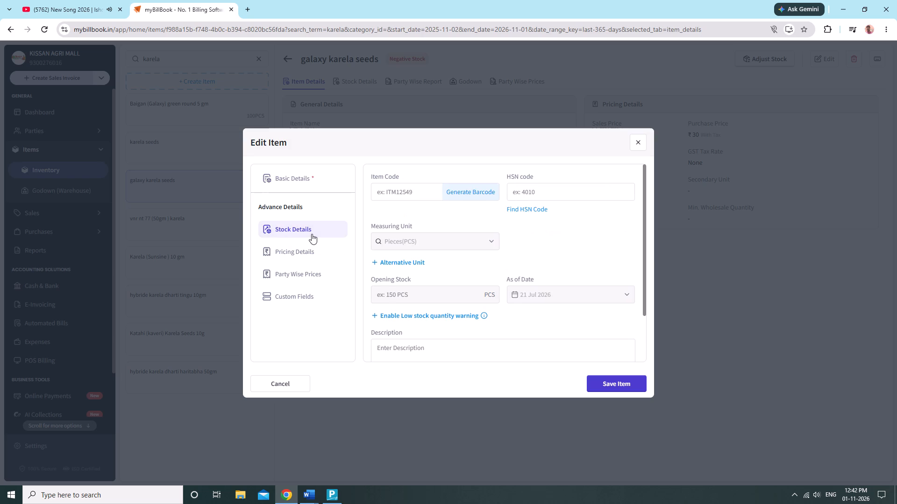
click(296, 245)
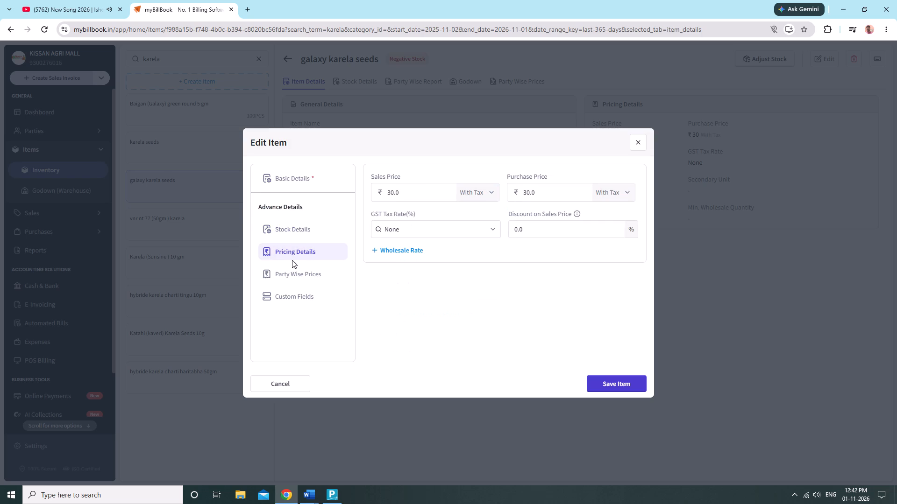
click(615, 386)
click(488, 319)
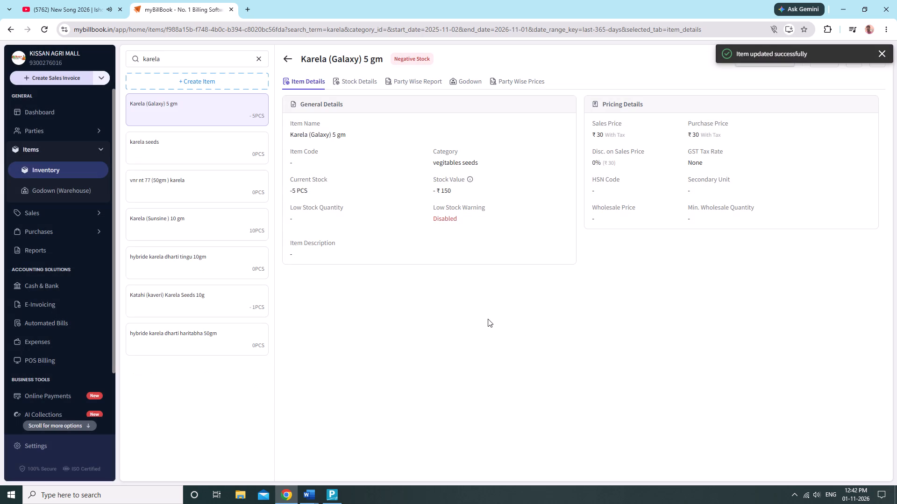
click(696, 294)
click(653, 52)
Add 13 PCS to the stock of Karela (Galaxy) 5 gm in the KISSAN AGRI MALL godown and save.
click(753, 57)
click(340, 229)
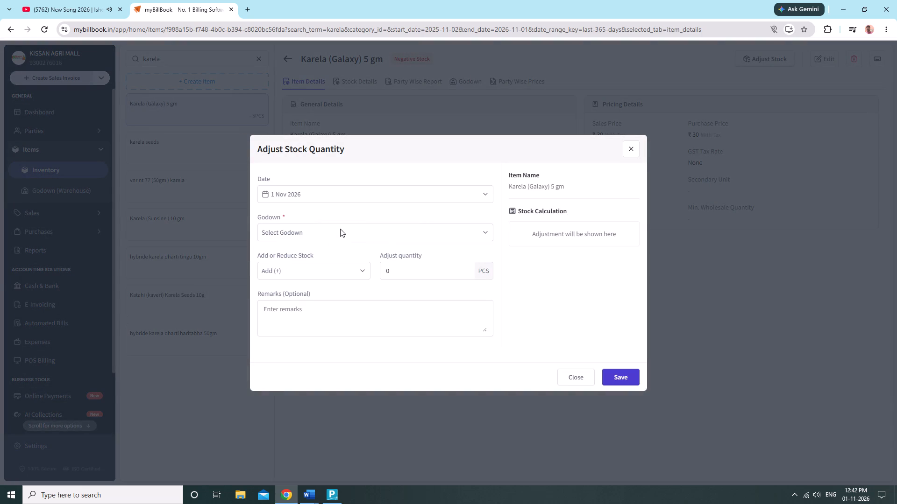
click(314, 252)
click(413, 271)
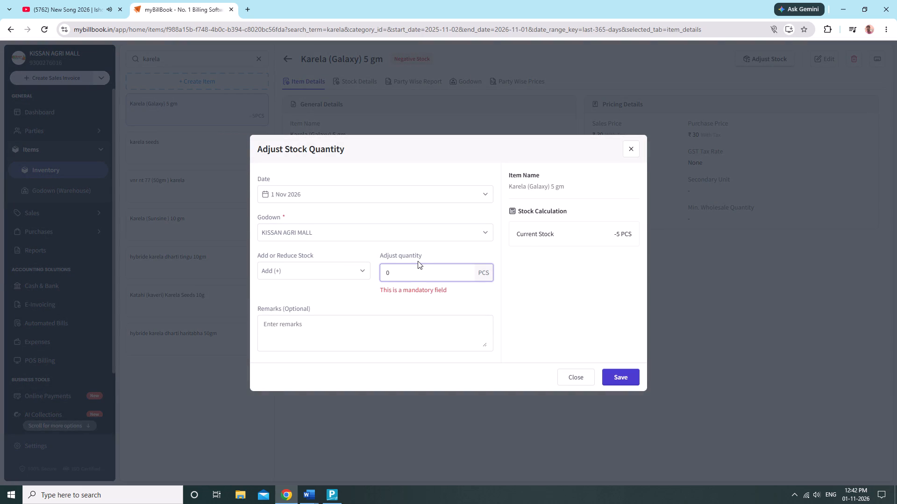
key(8)
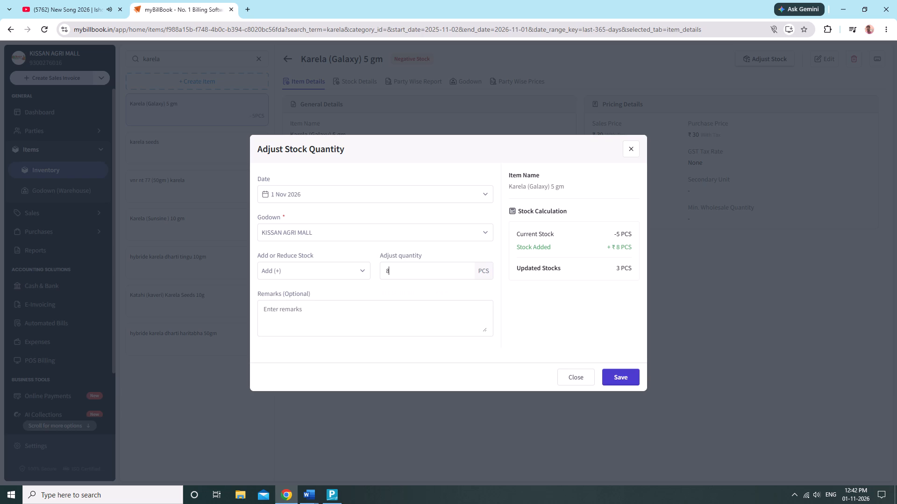
key(BackSpace)
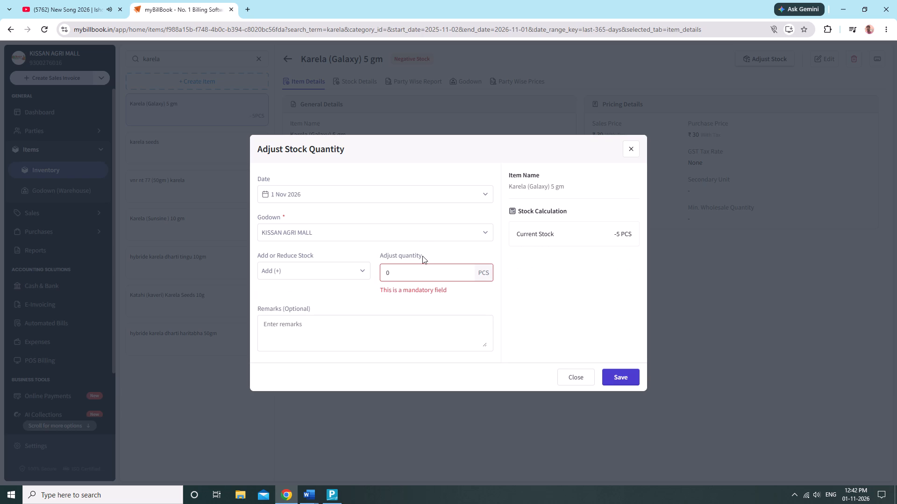
key(1)
key(3)
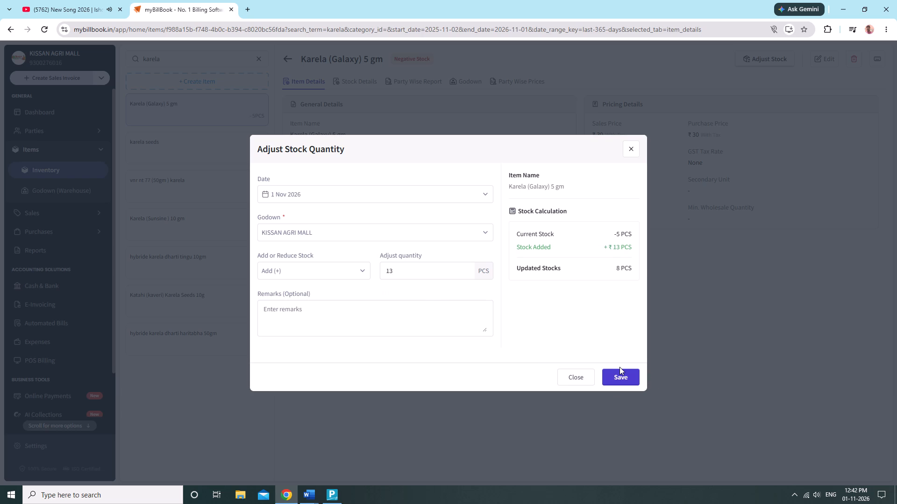
click(619, 367)
click(626, 371)
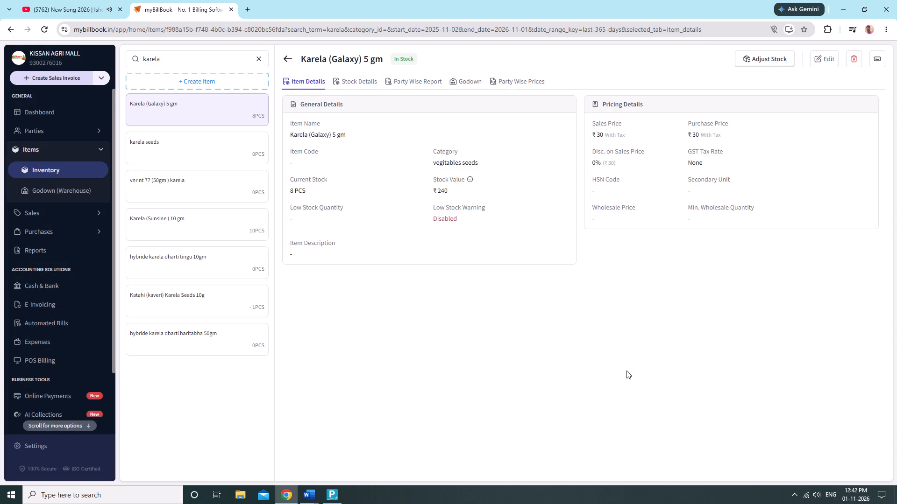
Delete the karela seeds item from the inventory.
click(141, 154)
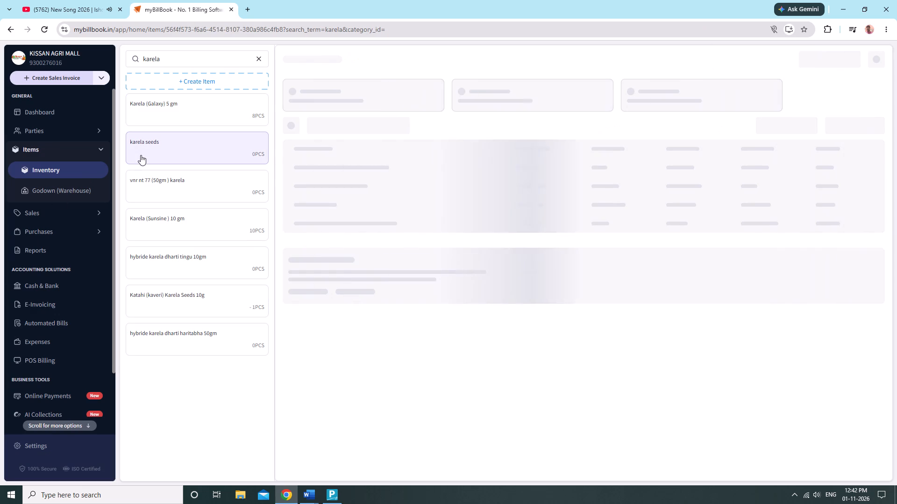
click(136, 222)
click(192, 139)
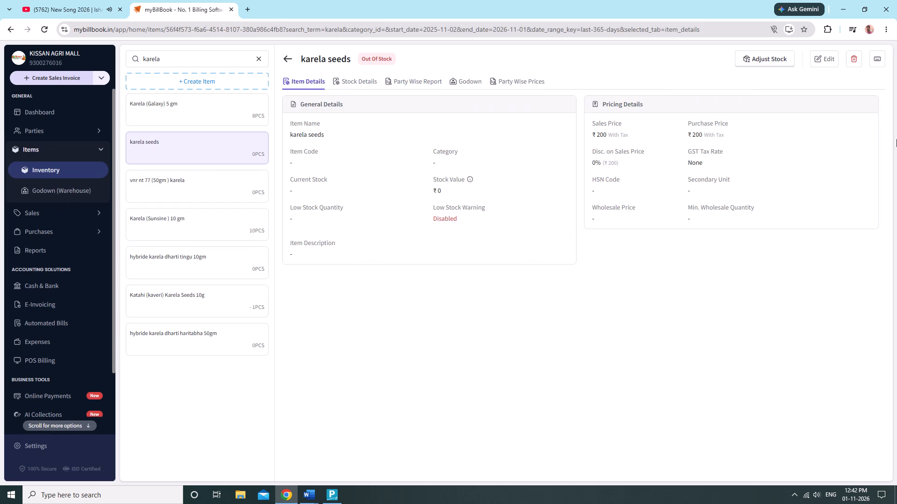
click(856, 65)
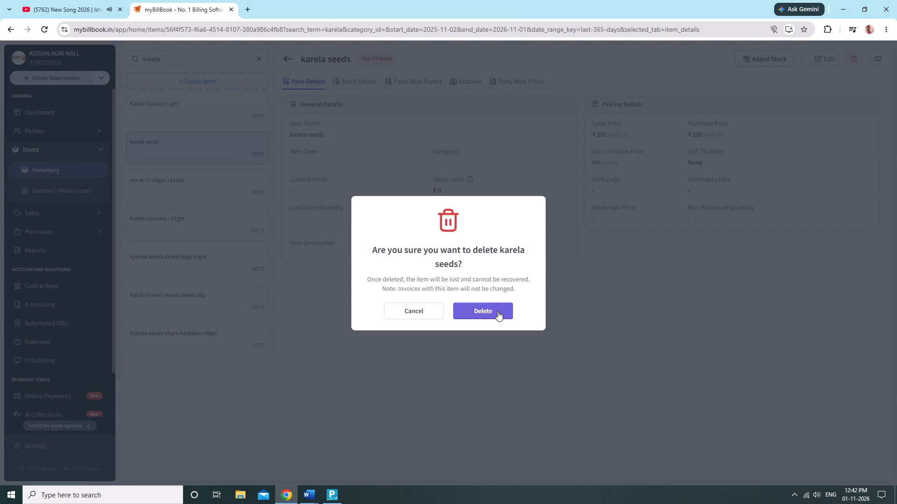
click(498, 311)
Search the inventory items for "baigan lo".
click(164, 133)
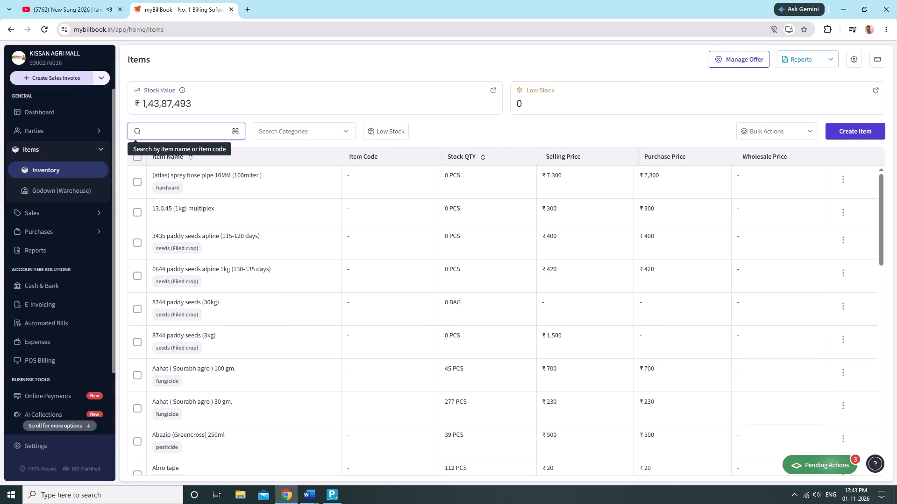
text(baiga)
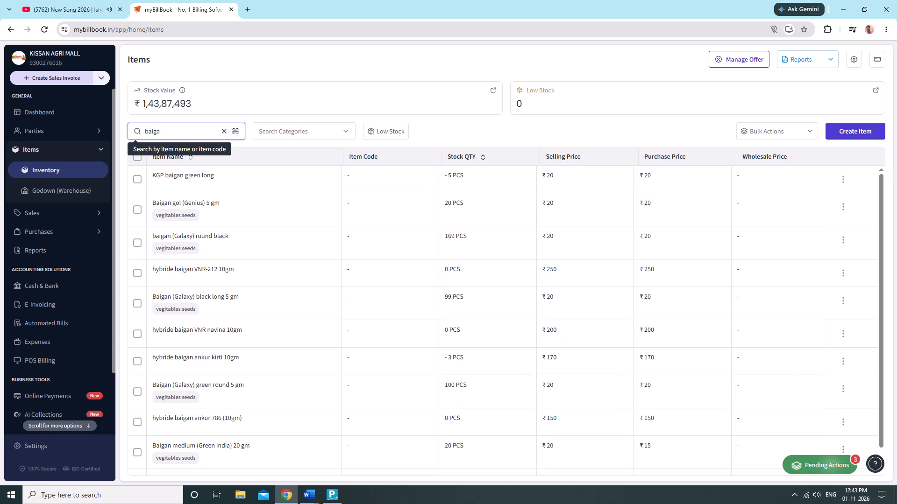
key(n)
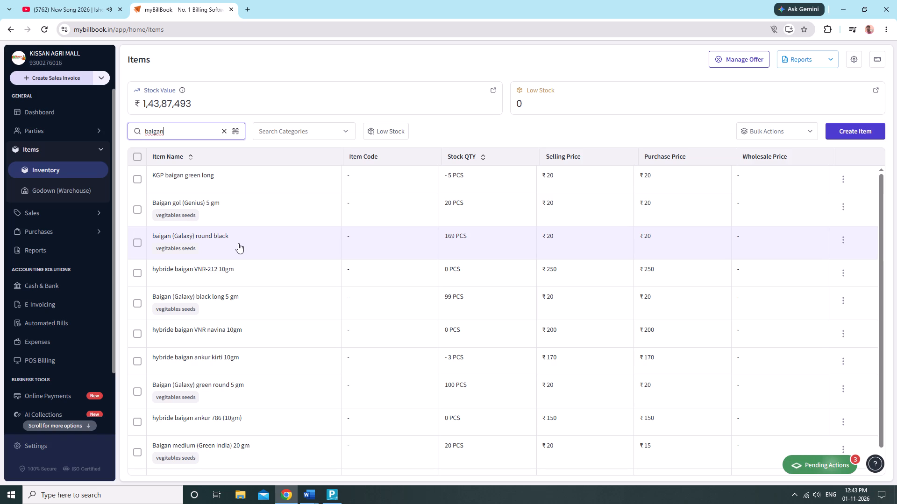
key(space)
text(lo)
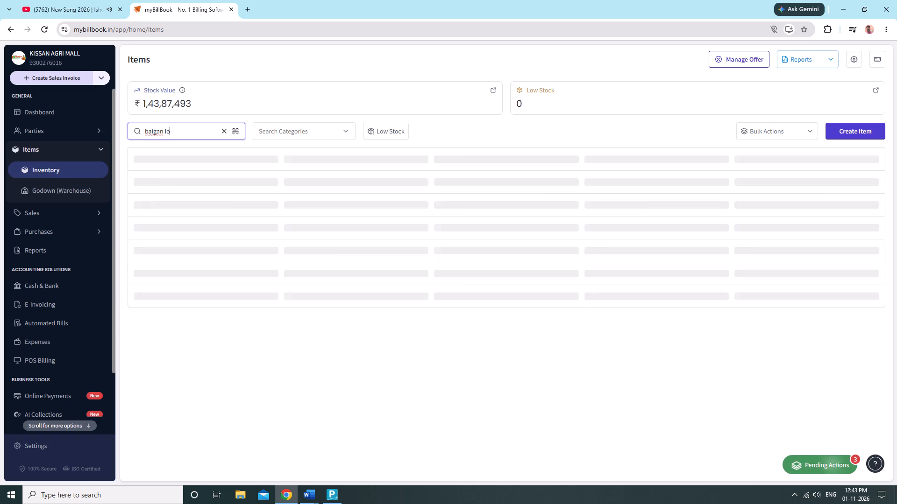
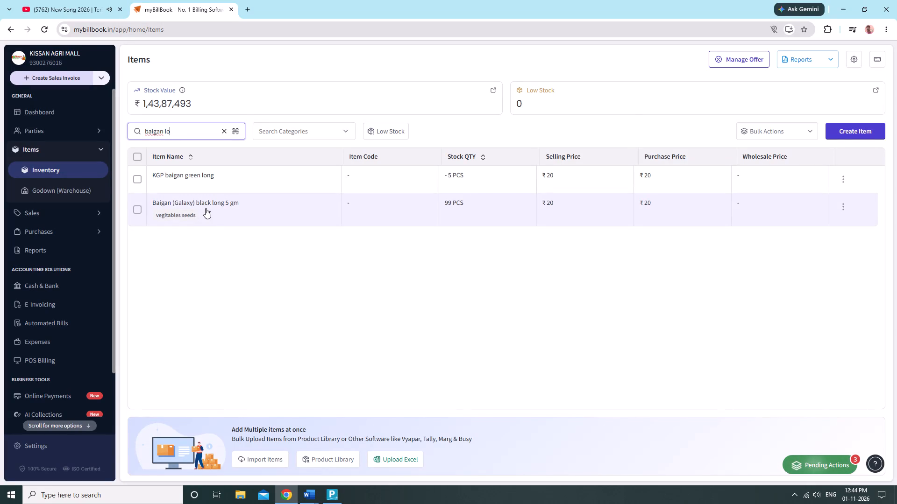
Start a new inventory item and name it "Baigan (Green india) green long 5 gm".
click(827, 132)
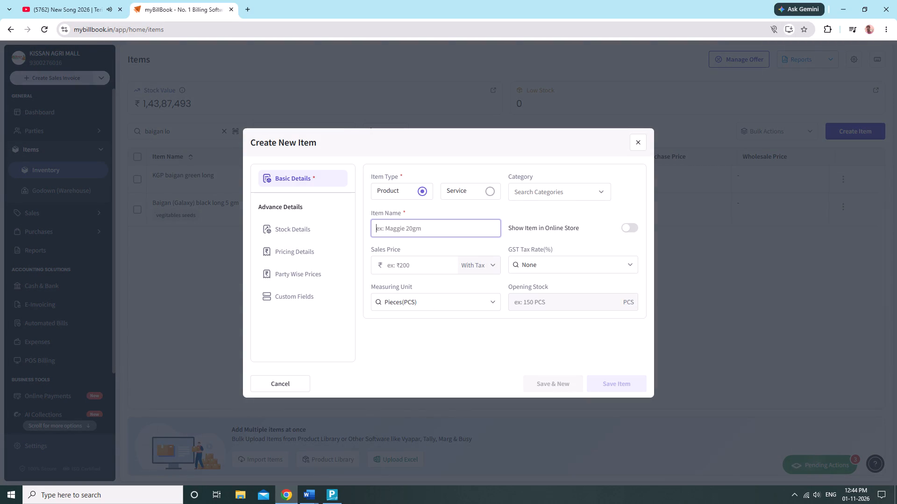
text(Ba)
key(i)
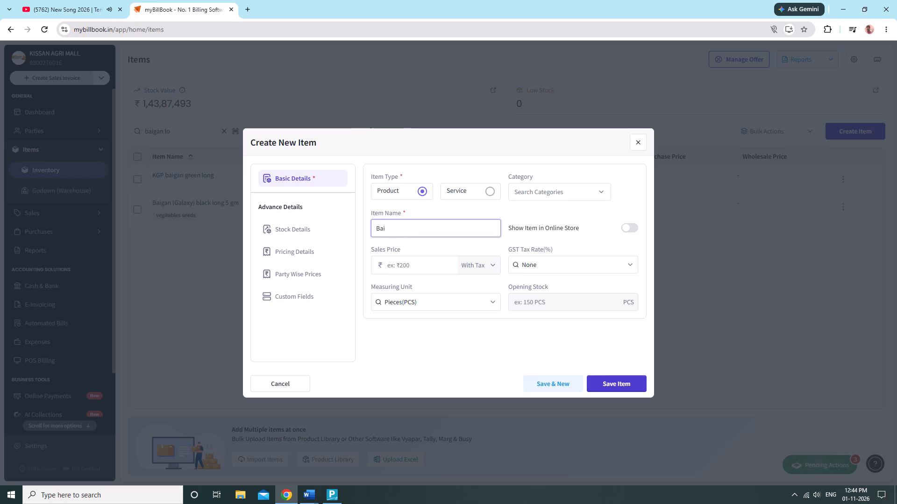
text(gan)
key(space)
key(shift+parenleft)
text(Gala)
key(BackSpace)
key(BackSpace)
key(BackSpace)
text(reen india)
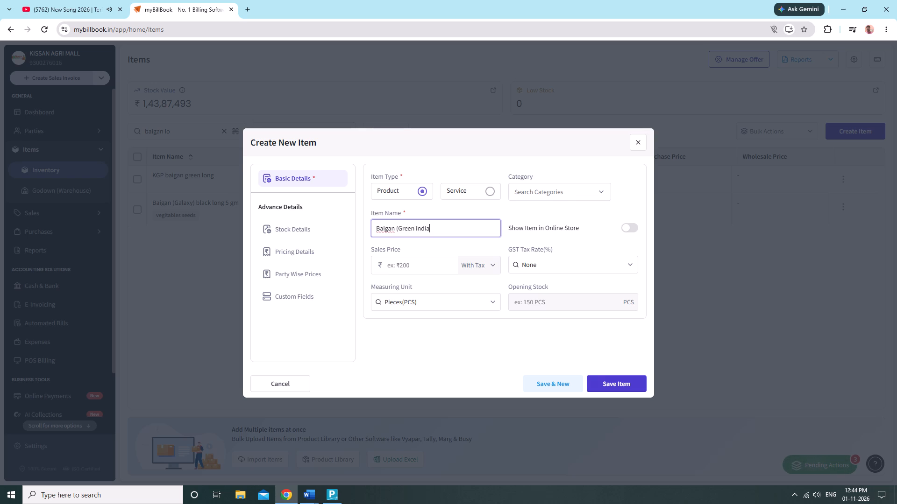
key(shift+parenright)
key(space)
text(gree)
text(n long)
key(space)
text(5 gm)
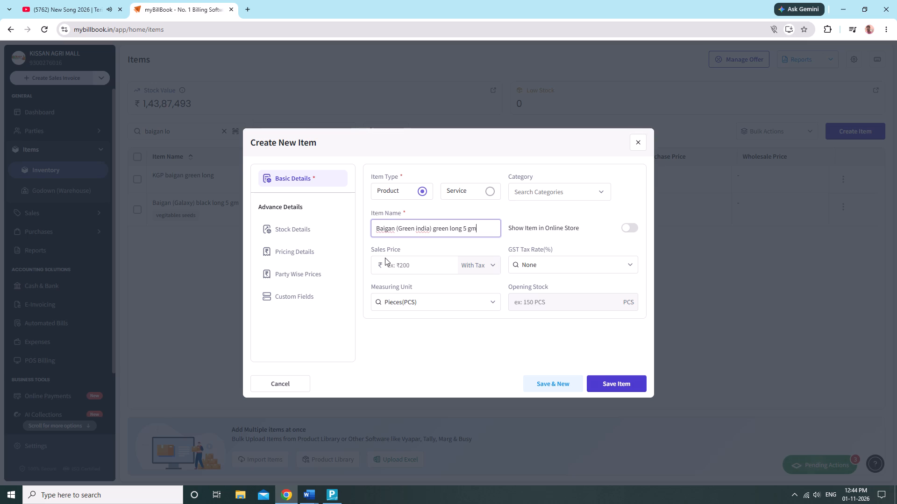
Set the new item's sales price to ₹20 and assign it the vegitables seeds category.
click(395, 269)
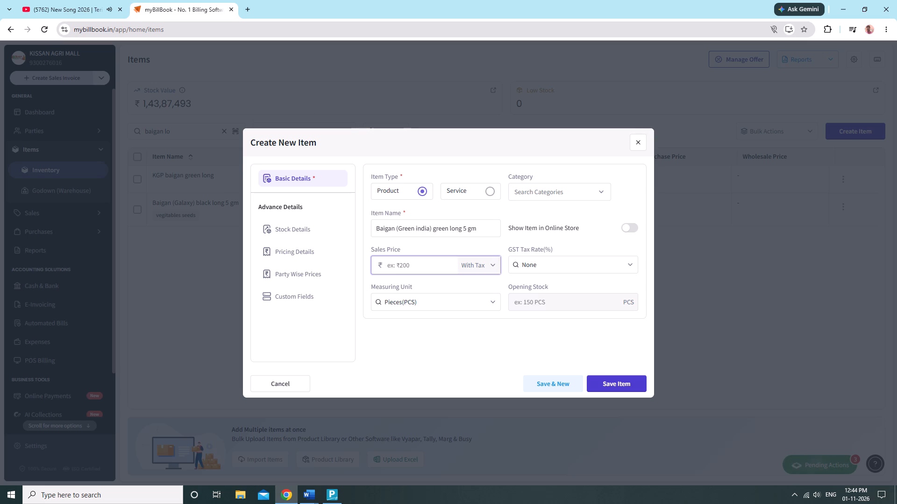
text(20)
click(538, 200)
click(541, 199)
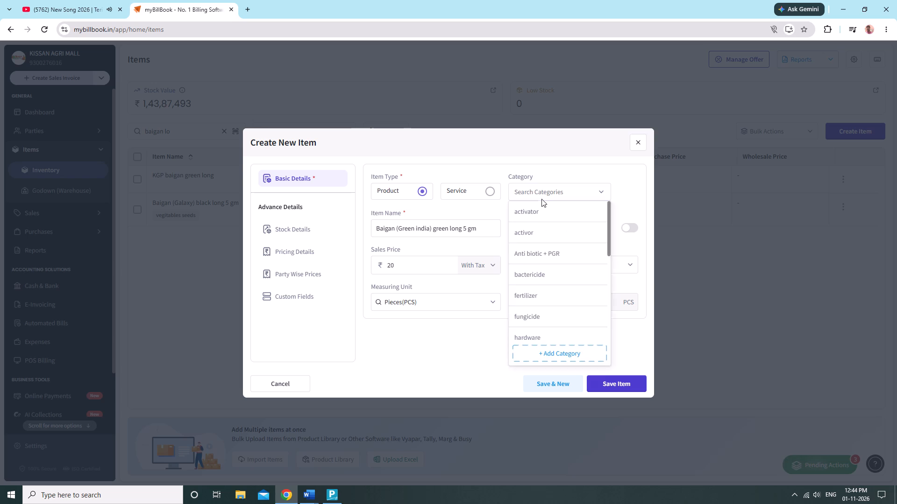
click(546, 189)
text(ve)
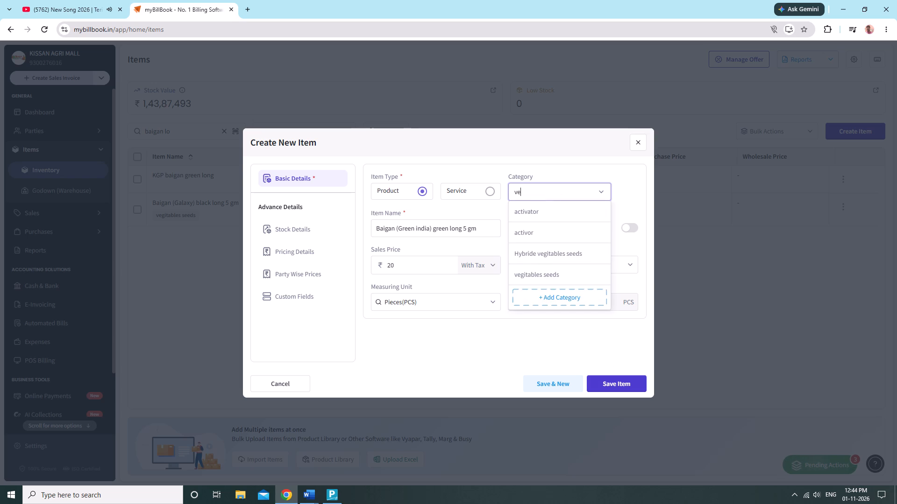
click(542, 238)
Set the new item's opening stock to 20 PCS in the KISSAN AGRI MALL godown.
click(285, 224)
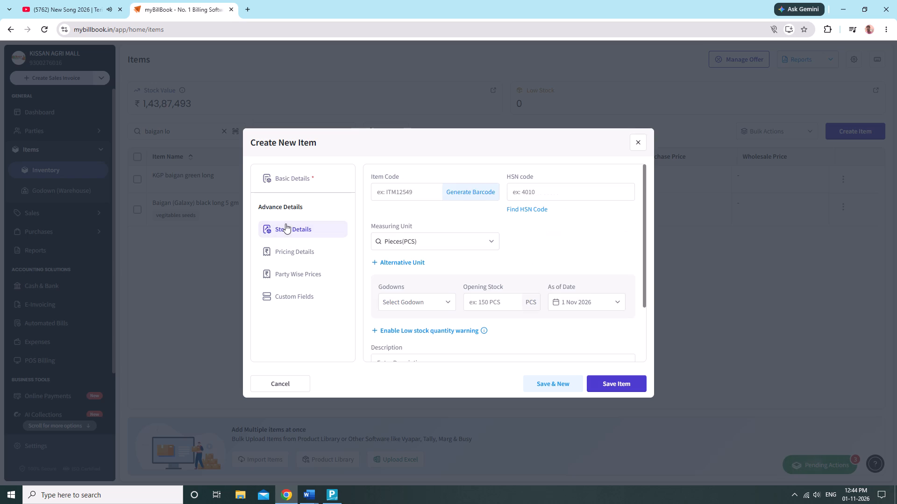
click(413, 301)
click(417, 324)
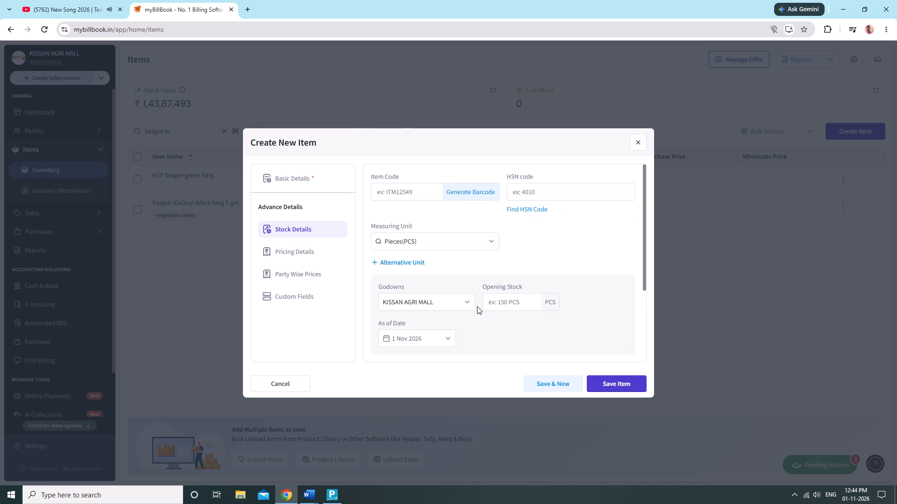
drag(483, 305, 491, 304)
click(516, 296)
click(519, 301)
text(20)
Set the purchase price to ₹20 and save the new item.
click(303, 253)
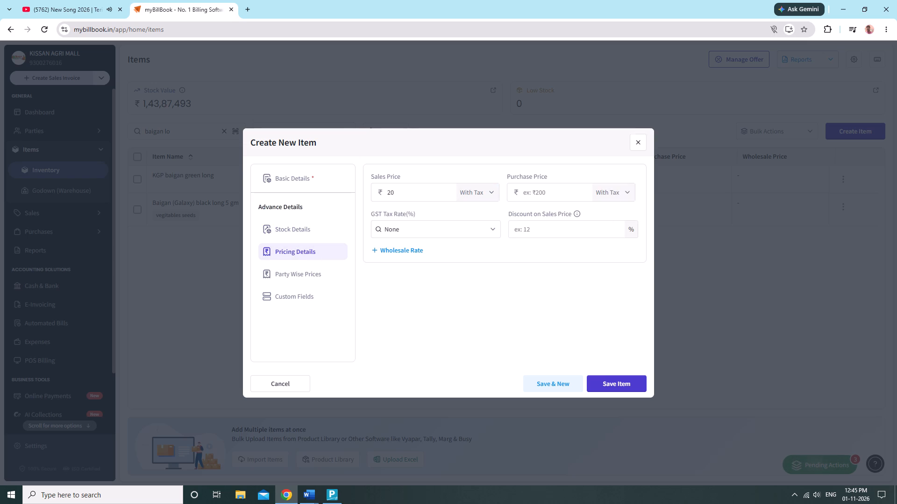
click(549, 196)
text(20)
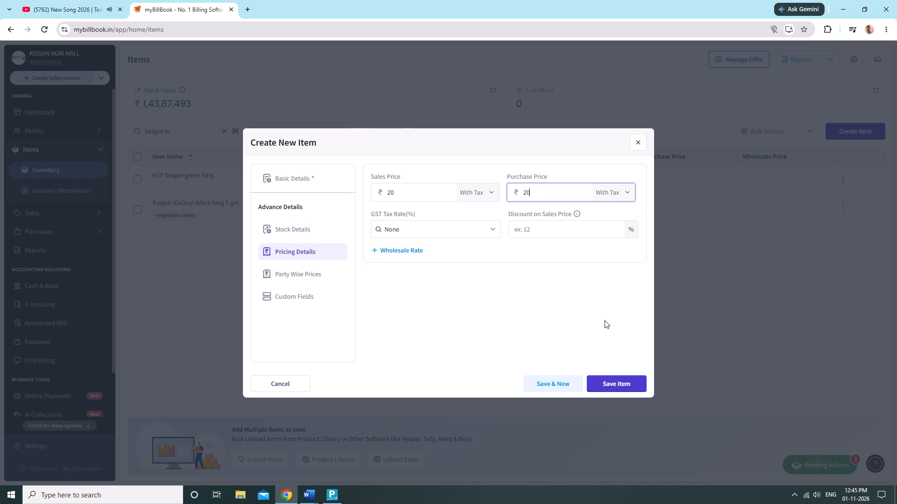
click(620, 380)
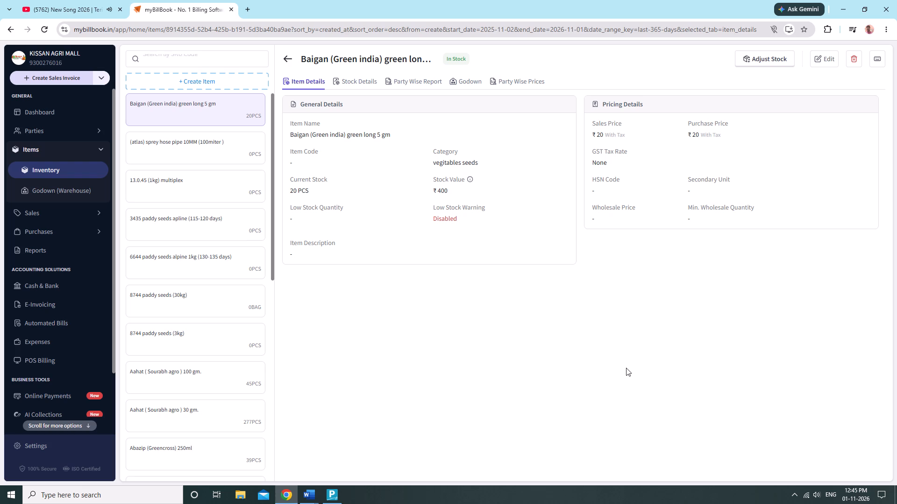
Search the item list for "baigan".
click(194, 66)
click(206, 62)
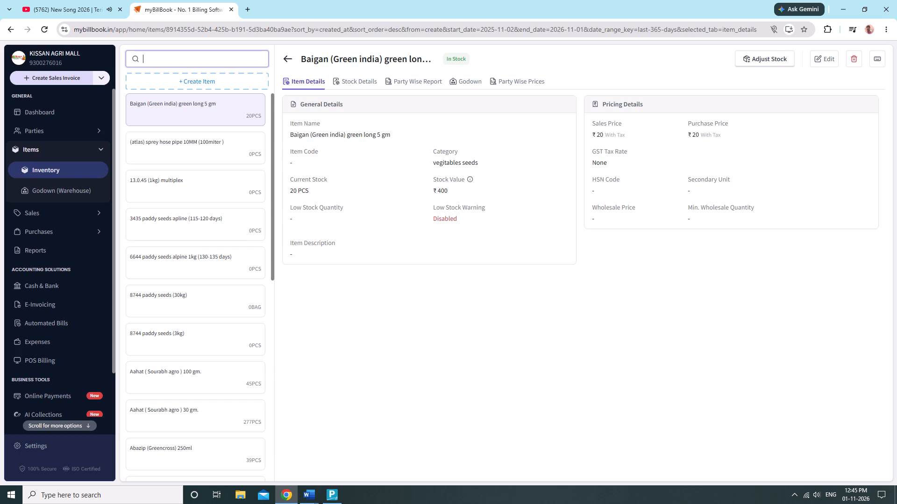
text(baigan)
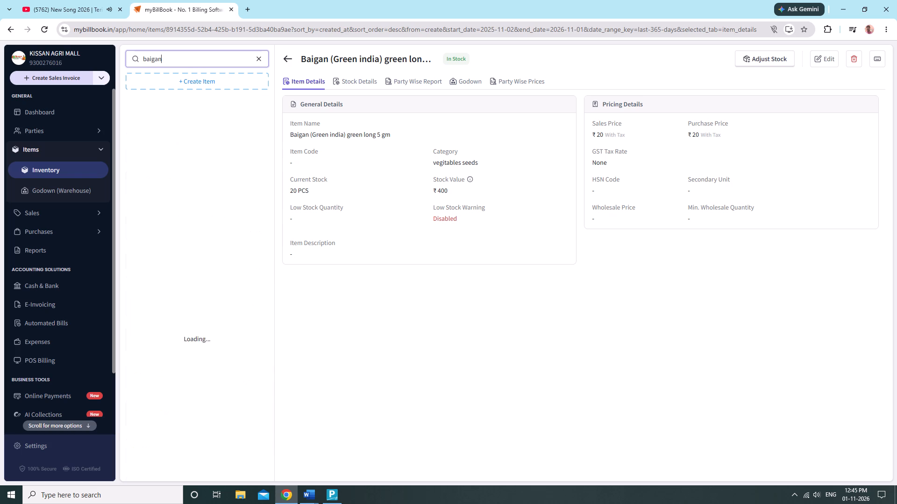
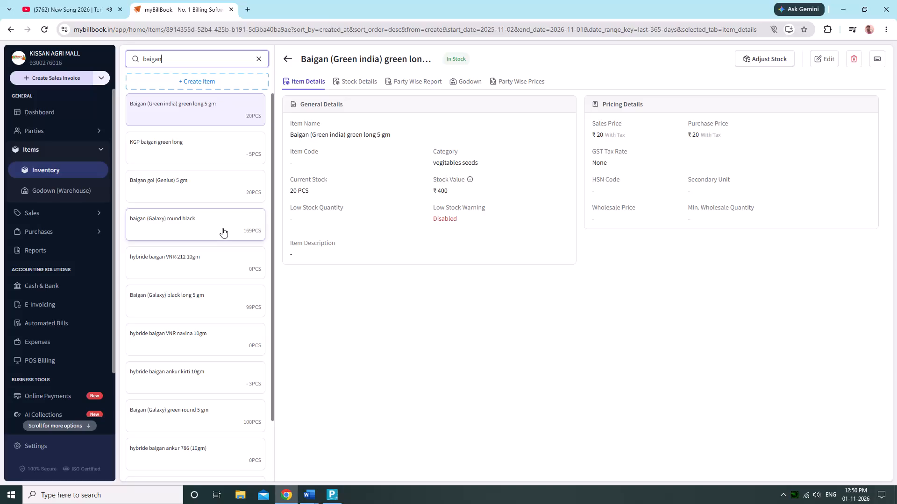
Narrow the item list search to "baigan lon".
key(space)
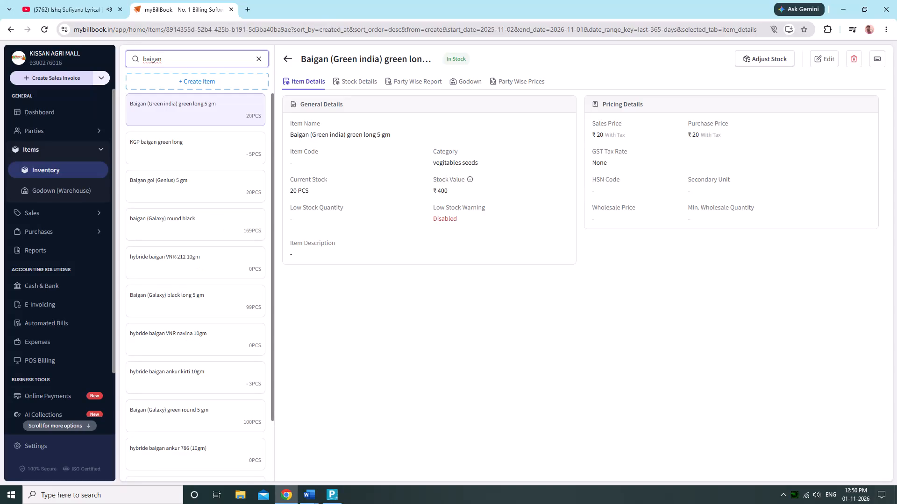
text(lon)
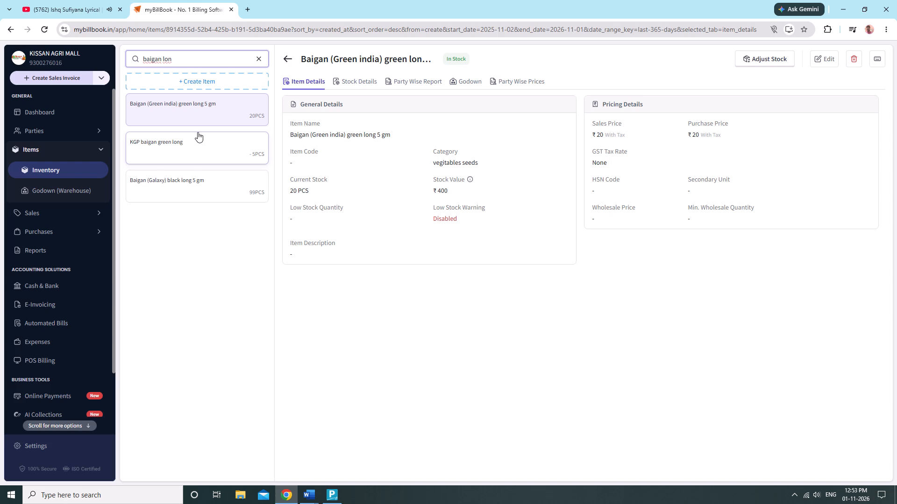
Create a new product item and begin its name with "Baigan (Galaxy)".
click(191, 84)
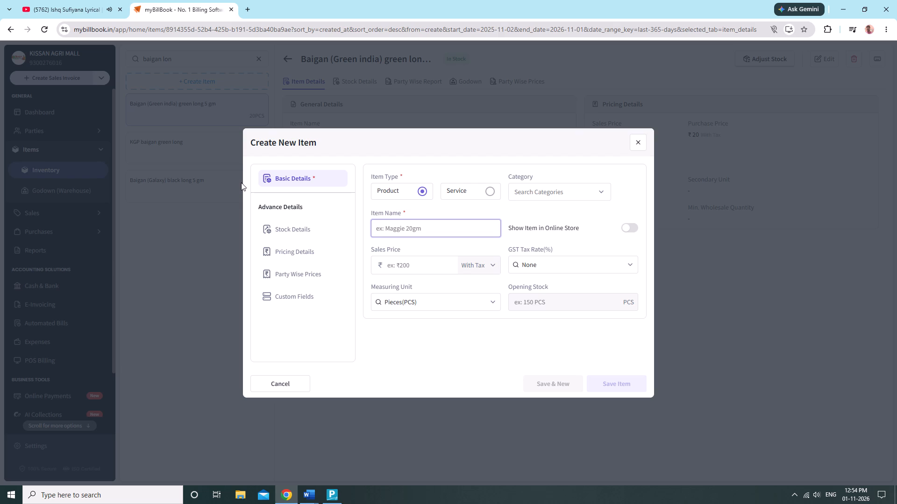
text(Ba)
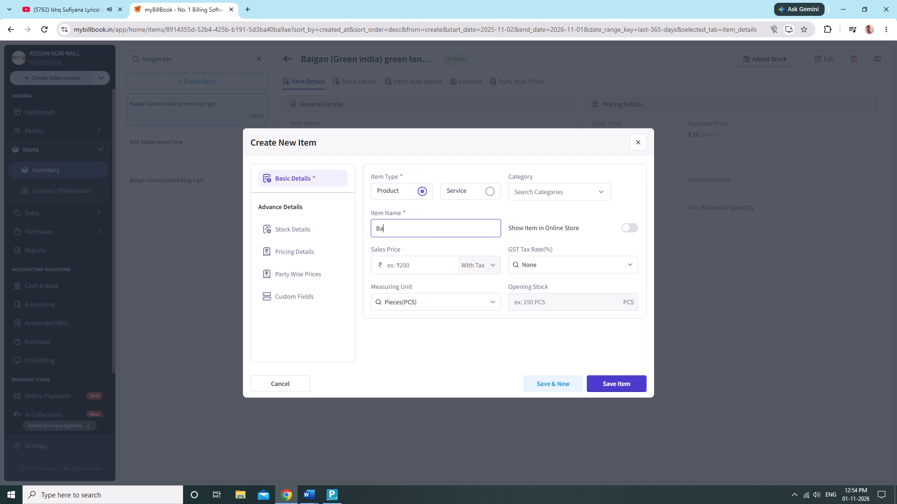
key(i)
text(gan ()
text(Gala)
text(xy)
key(shift+parenright)
key(space)
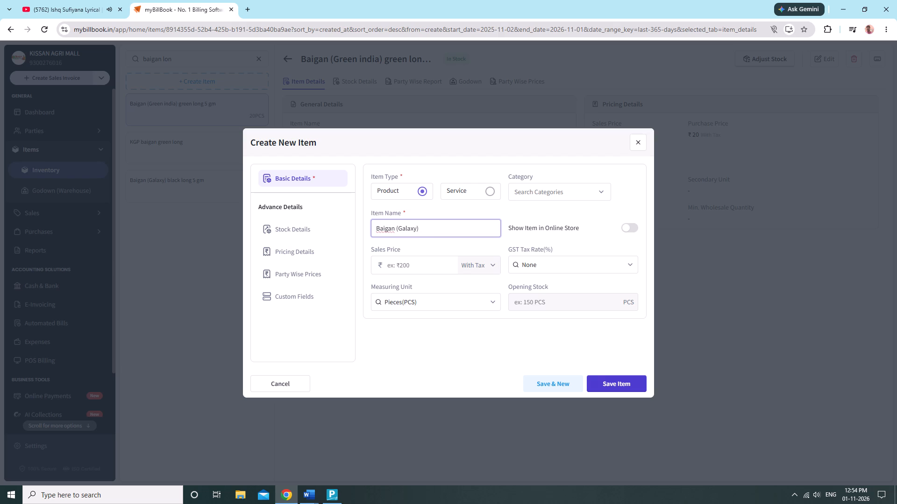
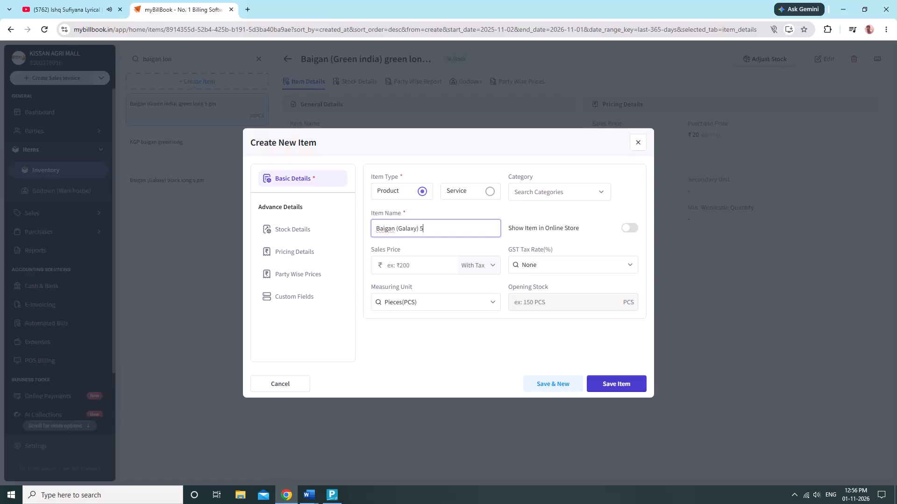
Complete the new item's name as "Baigan (Galaxy) black long 5gm".
text(gm)
key(space)
key(BackSpace)
key(BackSpace)
key(BackSpace)
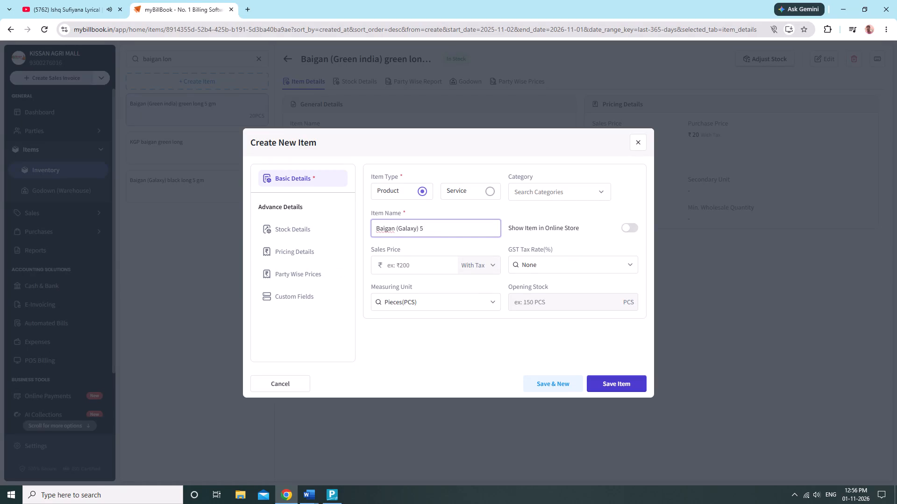
key(BackSpace)
text(black lo)
text(ng)
key(space)
key(5)
text(gm)
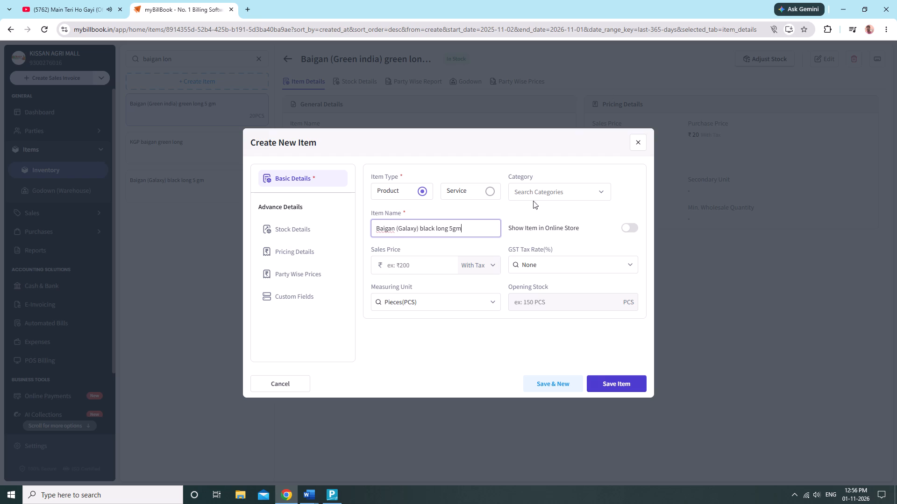
Set the new item's category to "vegitables seeds".
click(544, 196)
text(ve)
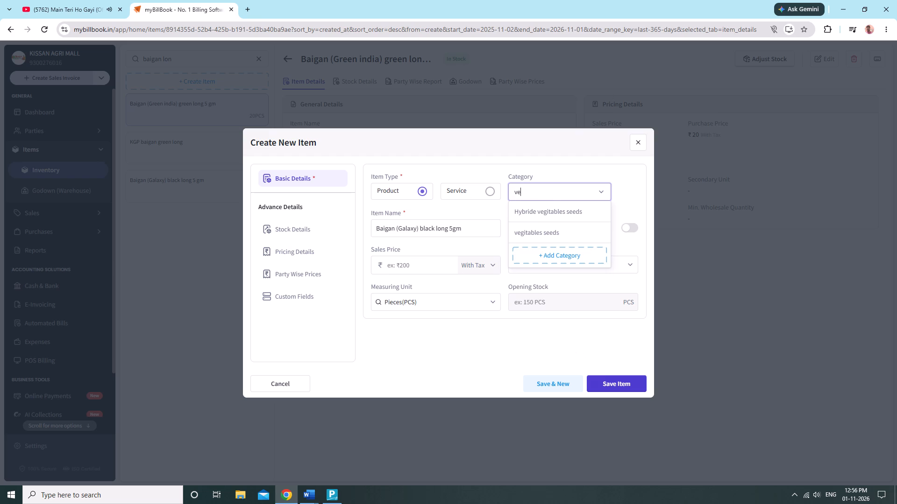
click(538, 238)
Set the new item's opening stock to 227 PCS in the KISSAN AGRI MALL godown.
click(280, 231)
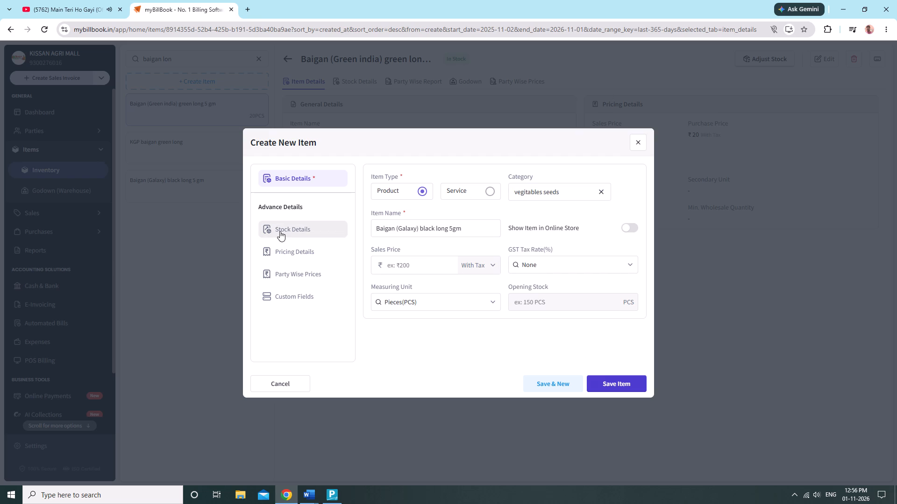
click(408, 308)
click(409, 315)
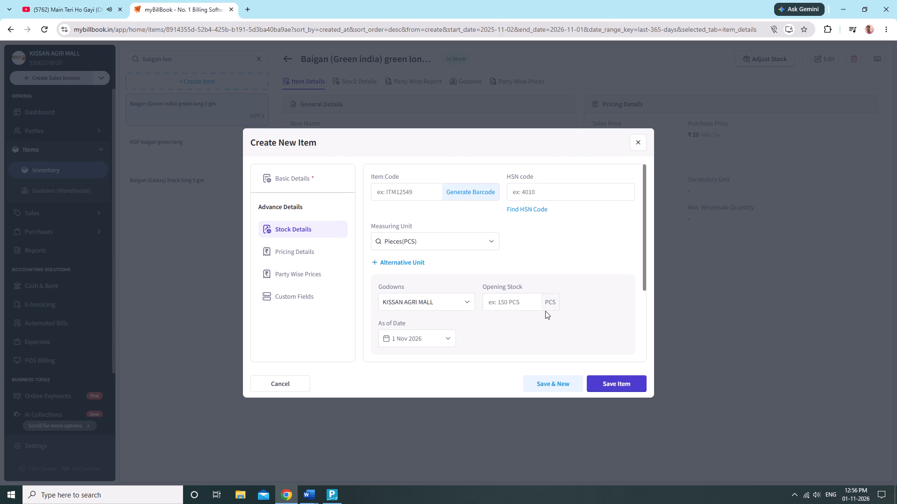
click(519, 304)
text(227)
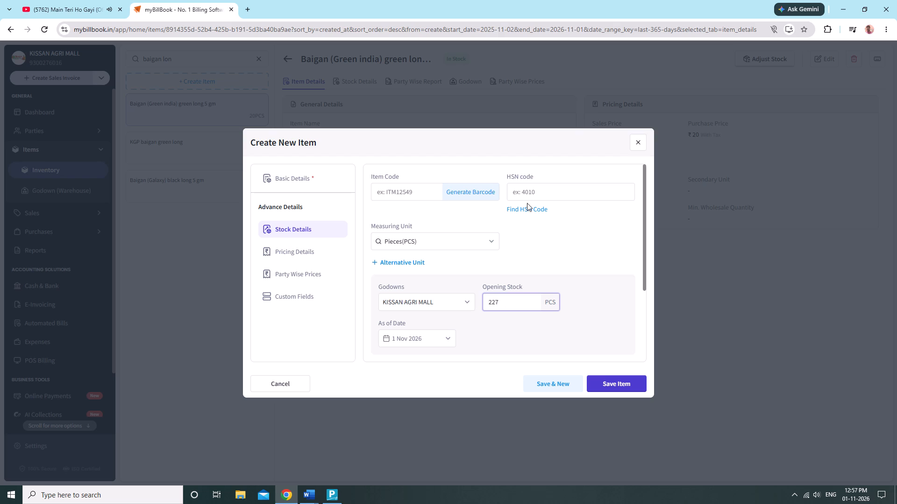
Set both the sales price and the purchase price to ₹20 with tax and save the new item.
click(309, 250)
click(421, 183)
click(427, 188)
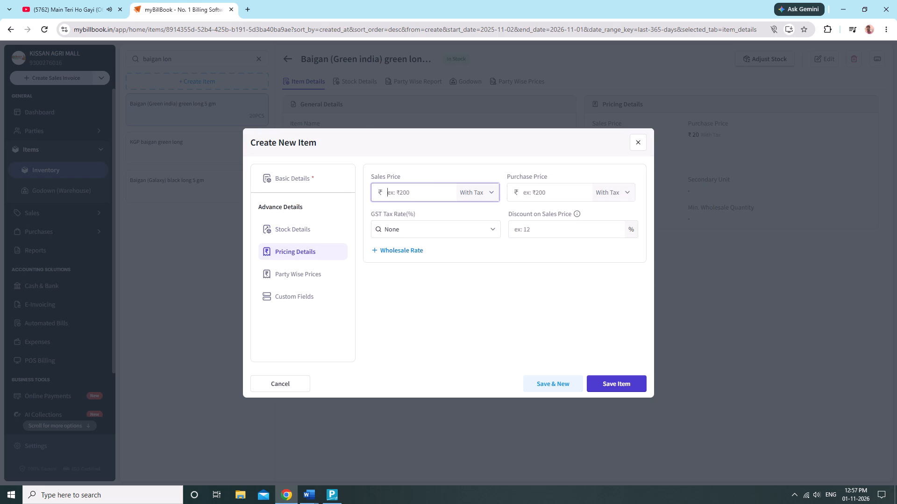
key(2)
key(0)
click(548, 190)
key(2)
key(0)
click(276, 182)
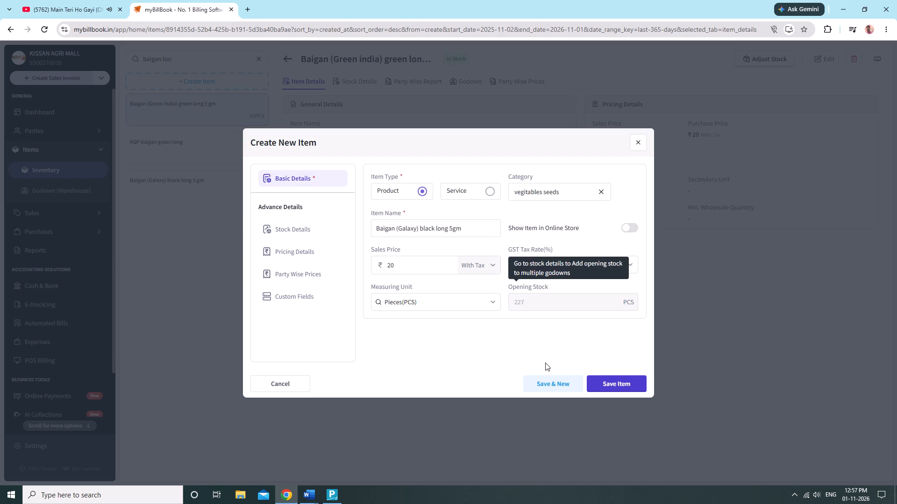
click(597, 380)
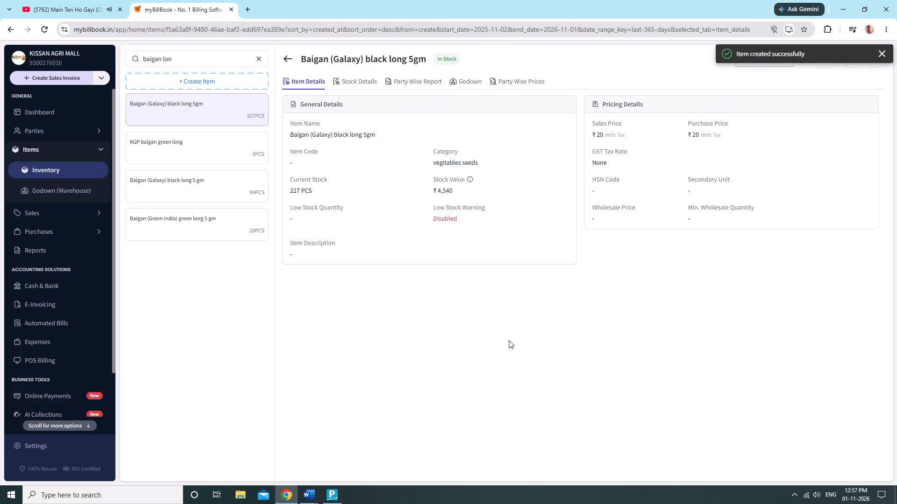
click(509, 338)
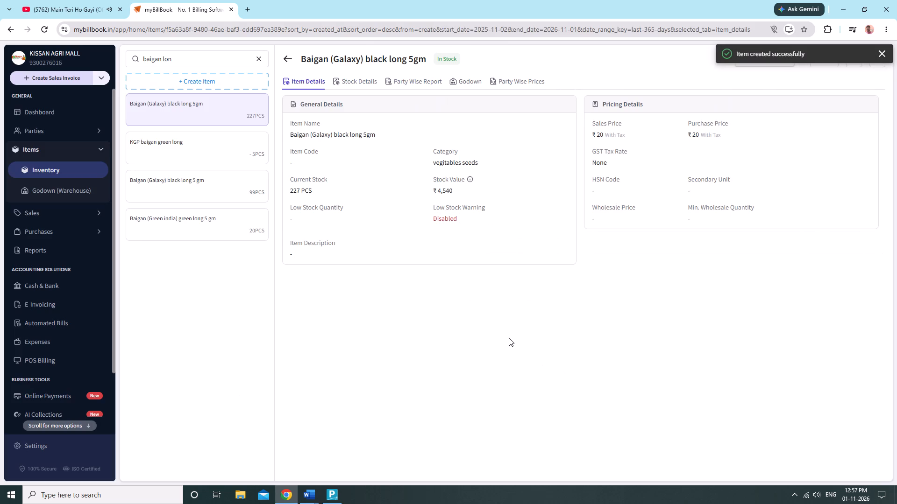
click(509, 338)
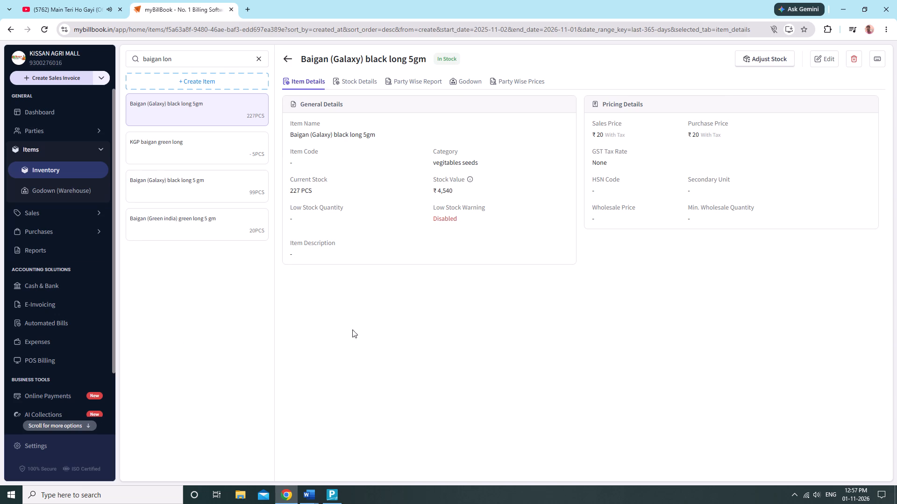
Create another new product item and begin its name with "Baigan (Green india) green".
click(208, 75)
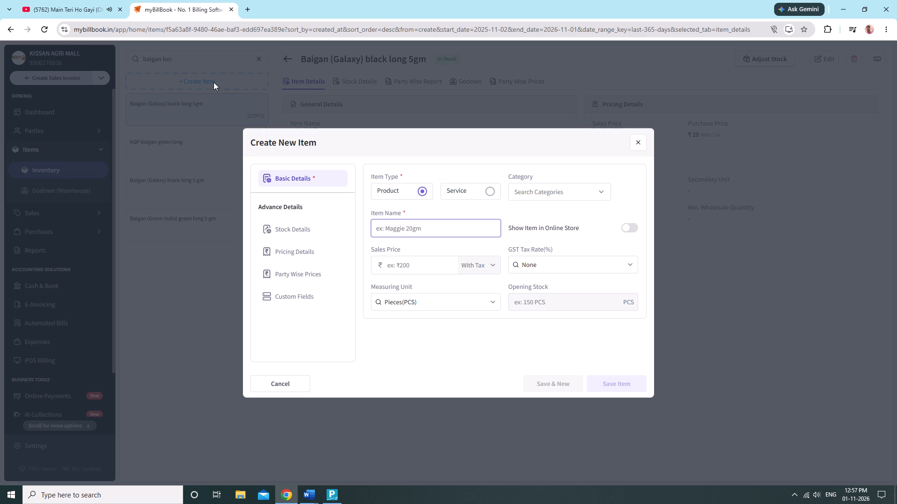
text(Baigan)
key(space)
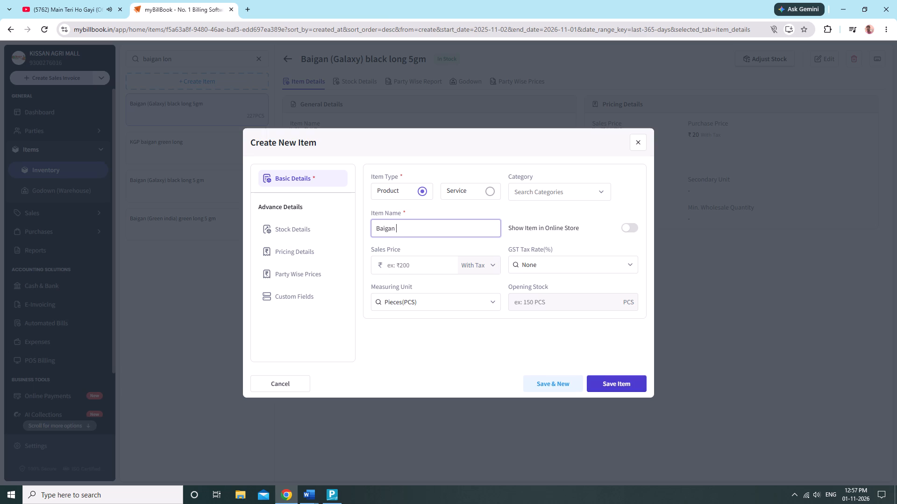
key(shift+parenleft)
text(Galaxy)
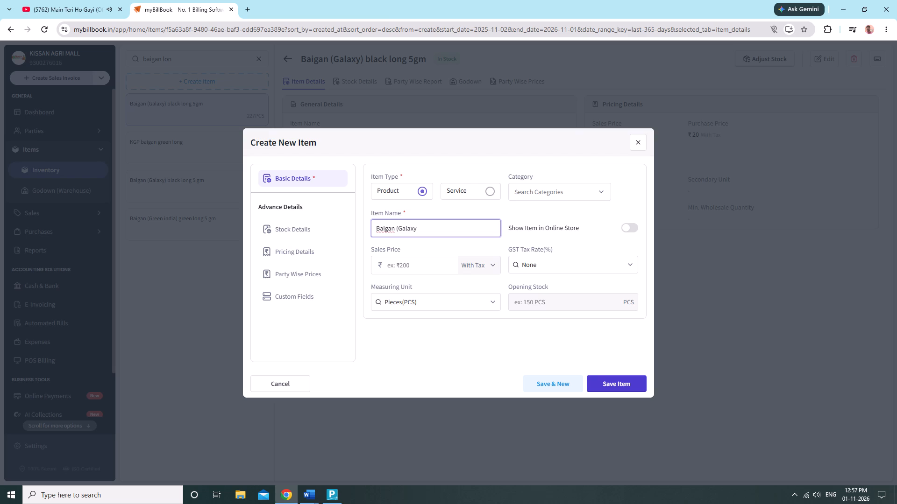
key(BackSpace)
key(BackSpace)
key(BackSpace)
key(BackSpace)
key(BackSpace)
text(reen india)
key(shift+parenright)
key(space)
text(gree)
text(n)
key(space)
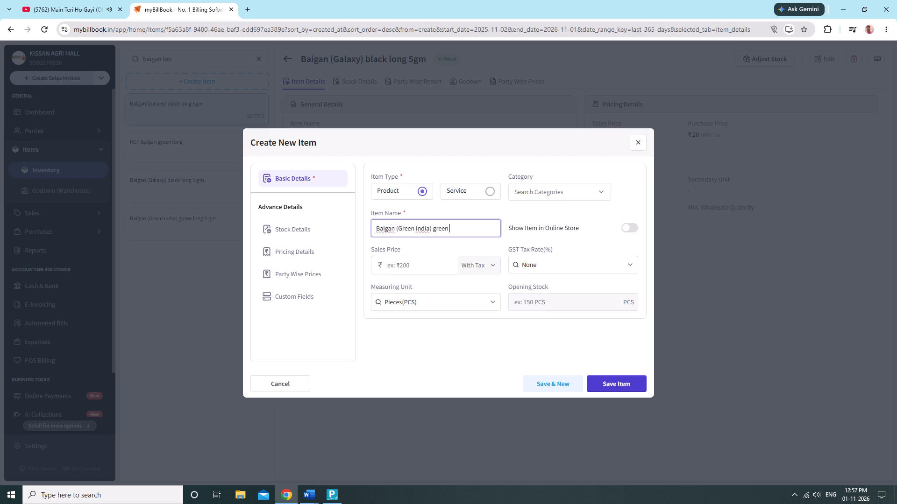
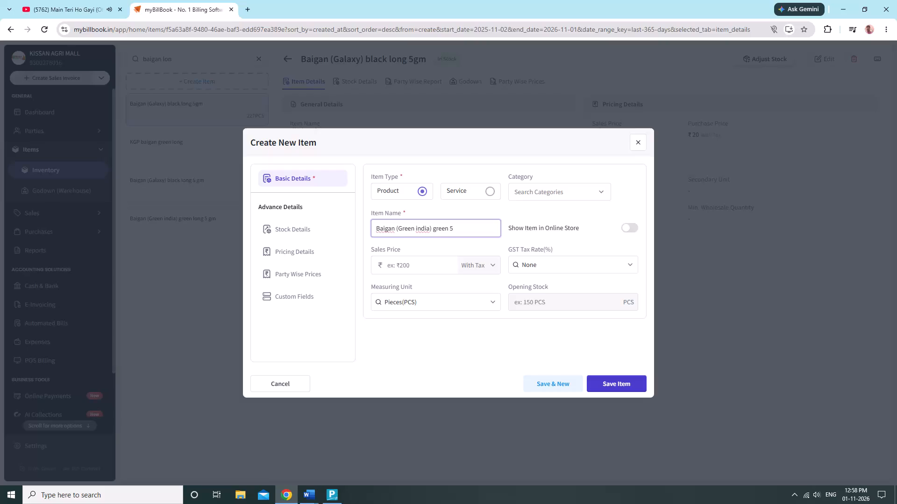
Complete the new item's name as "Baigan (Green india) green 5 gm" and set its category to "vegitables seeds".
key(space)
text(gm)
click(565, 189)
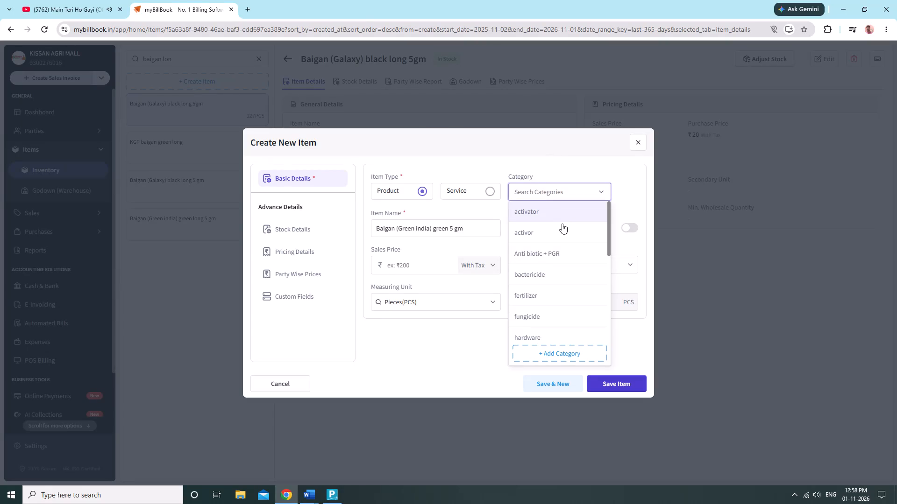
text(ve)
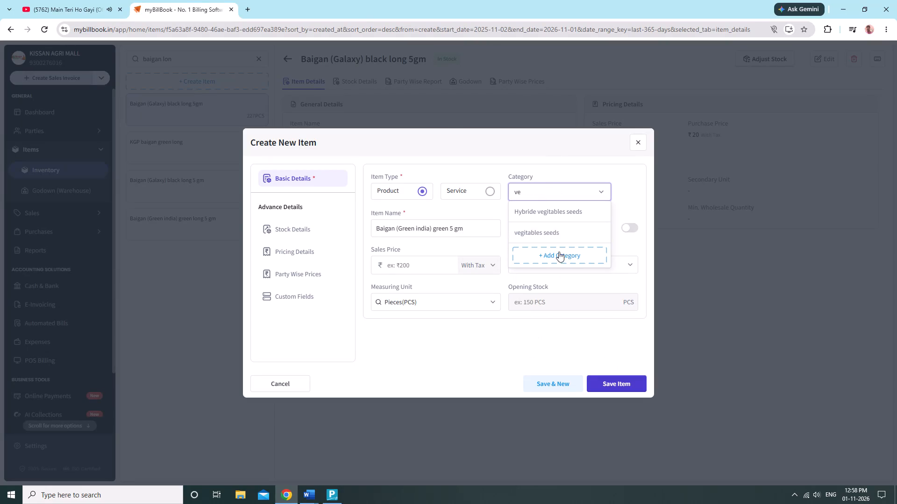
click(552, 233)
Set the new item's sales price to ₹20.
click(435, 266)
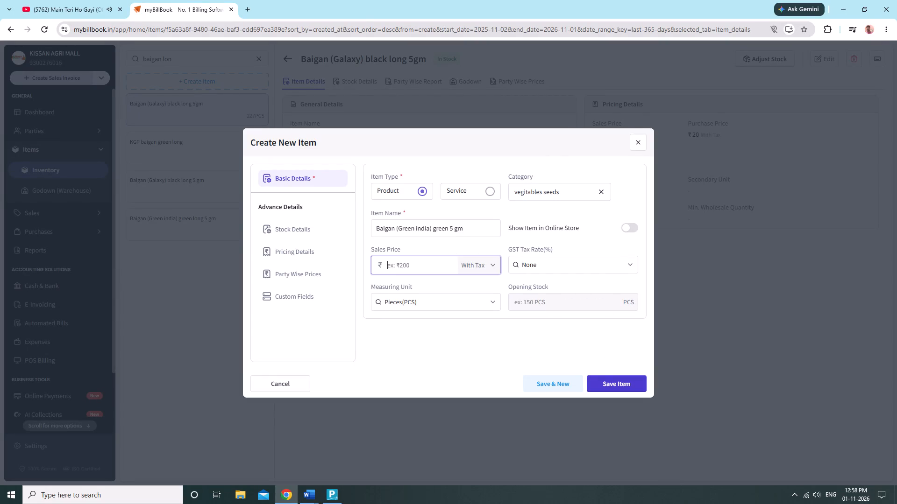
text(20)
Set the new item's opening stock to 126 PCS in the KISSAN AGRI MALL godown.
click(287, 229)
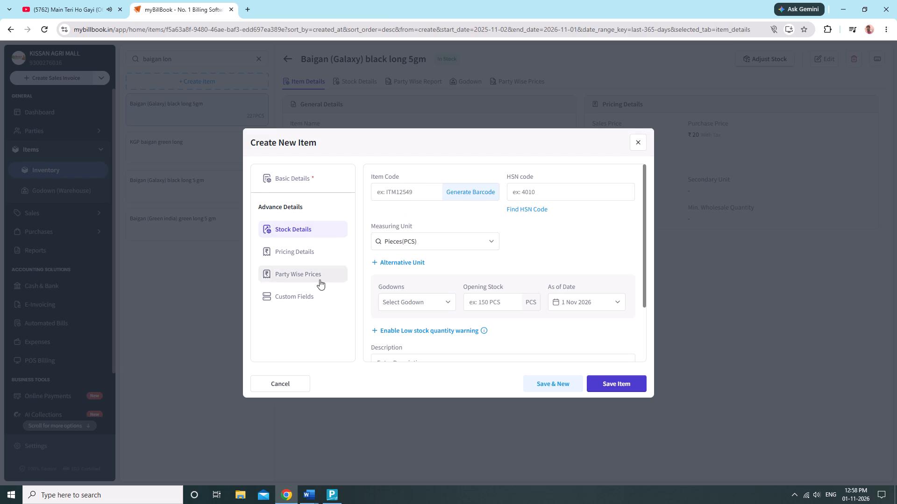
click(401, 305)
click(406, 318)
click(512, 299)
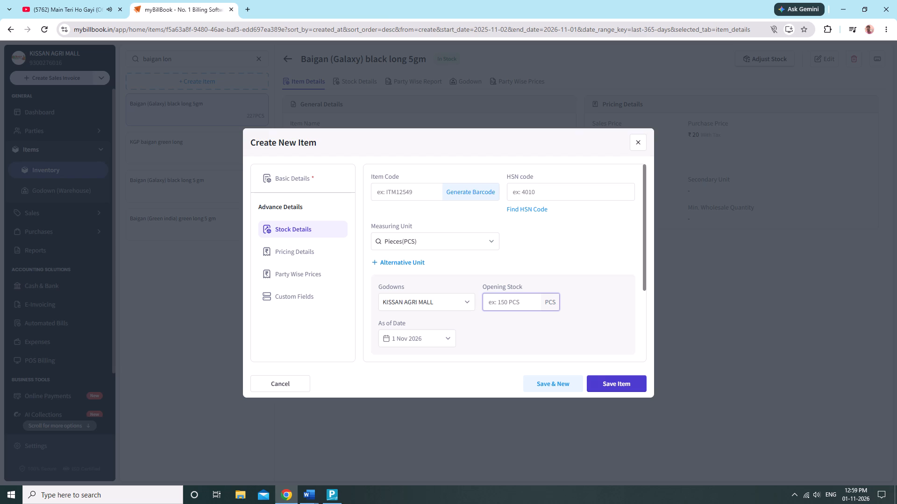
text(12)
key(6)
Set the purchase price to ₹20, review the entered stock and basic details, and save the new item.
click(311, 256)
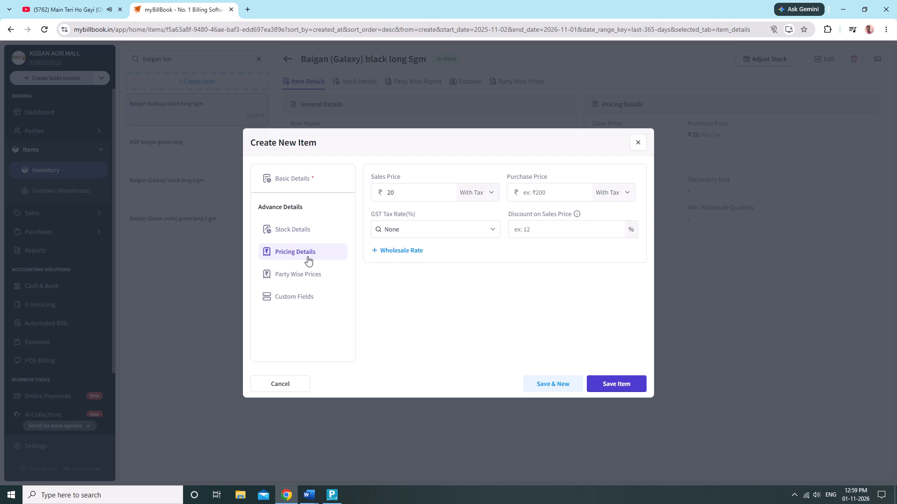
click(535, 190)
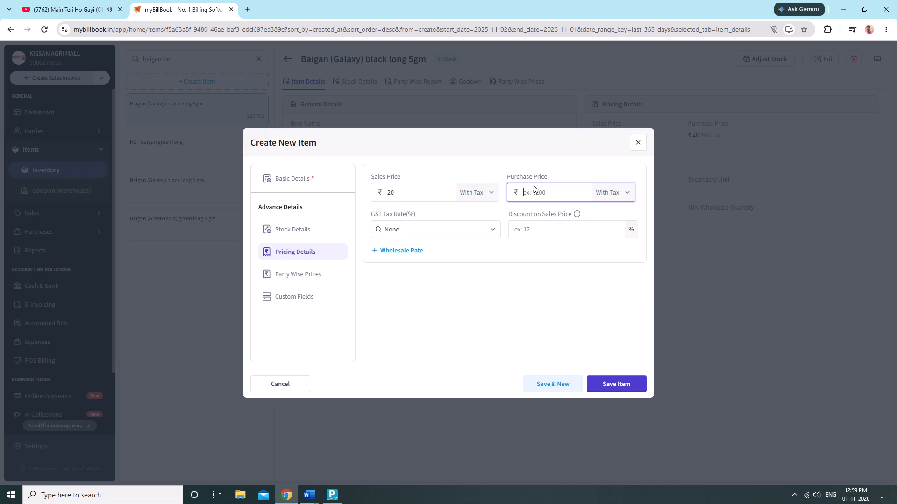
text(20)
click(284, 268)
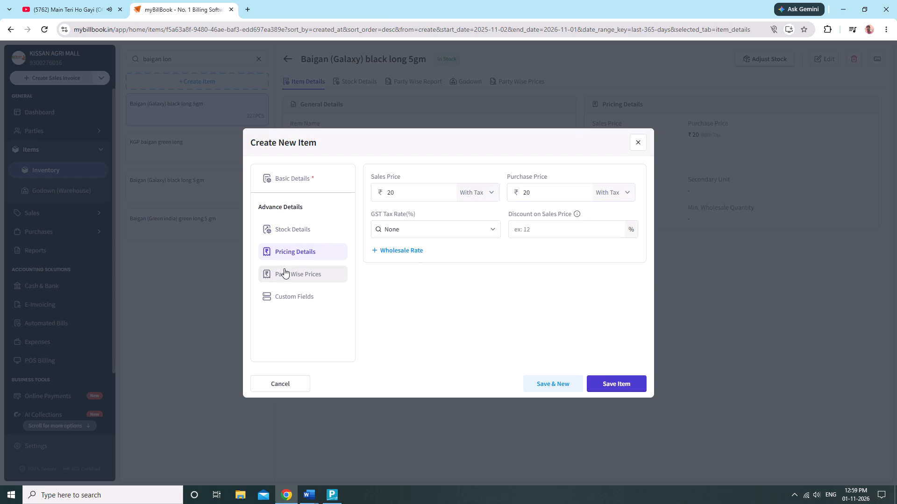
click(292, 251)
click(299, 231)
click(290, 168)
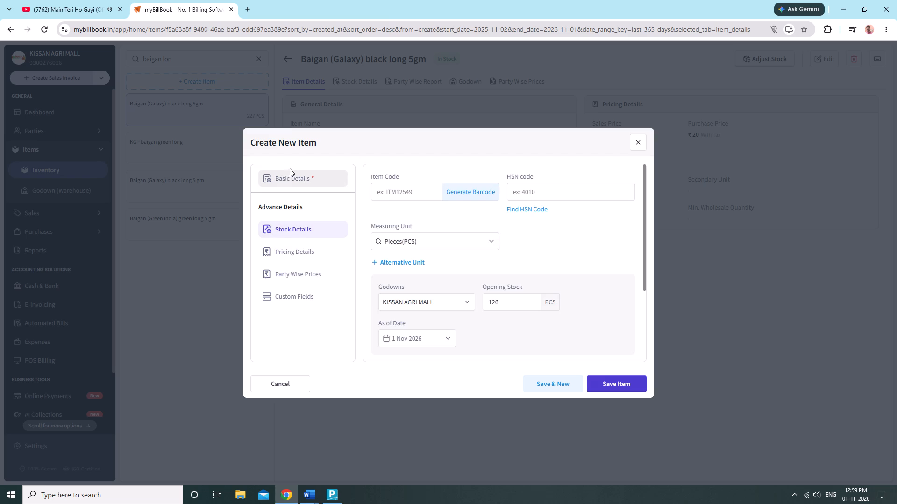
click(289, 189)
click(298, 185)
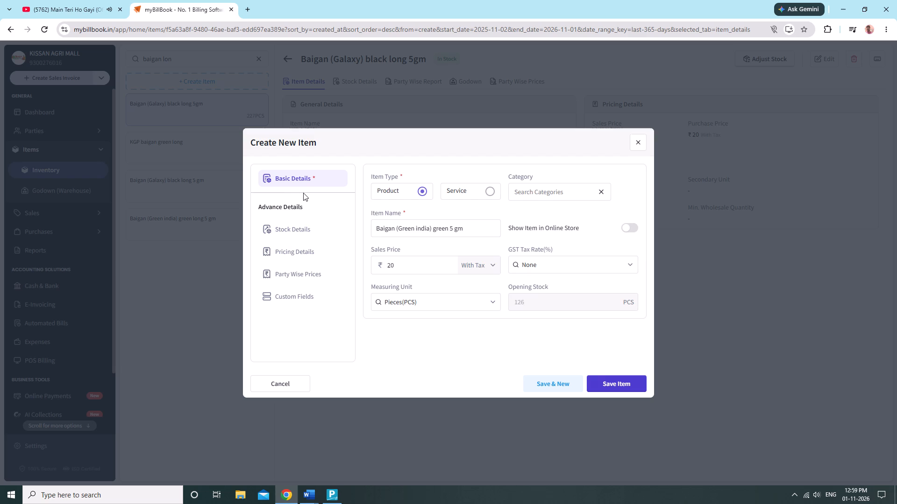
click(630, 387)
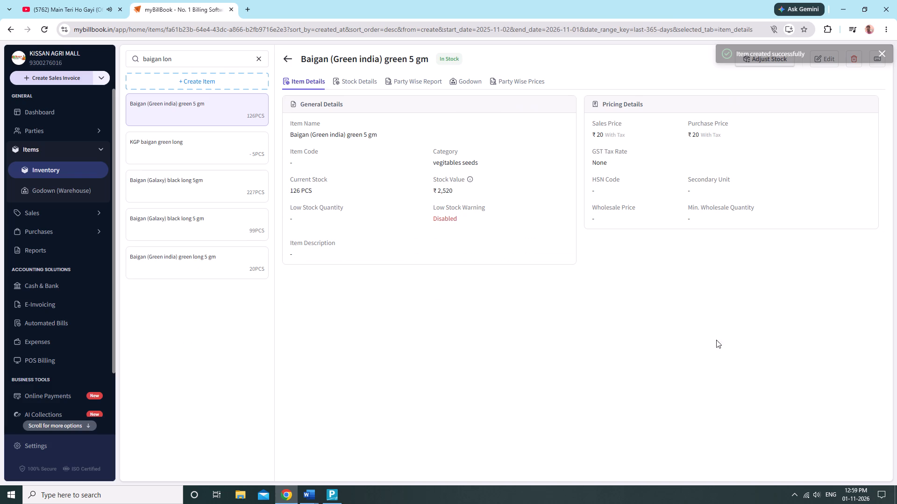
Rename the newly created item as "Baigan (Green india) green long 5 gm" and save the change.
click(816, 66)
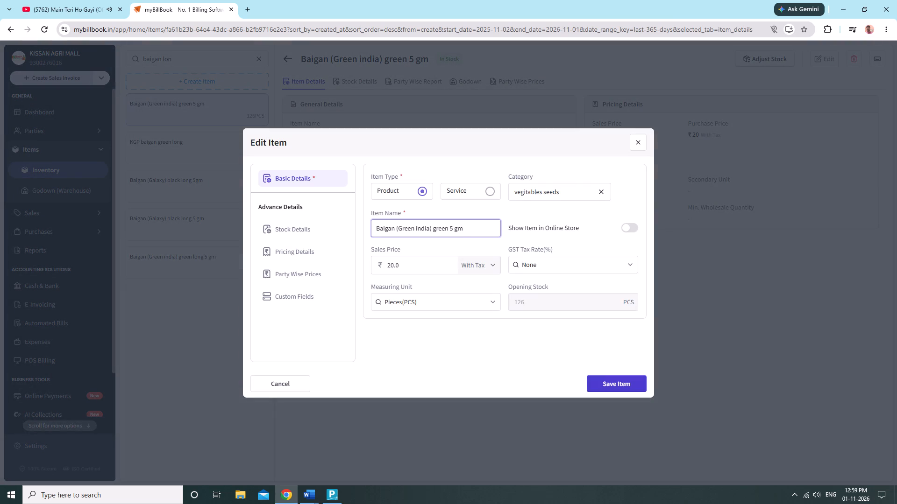
click(448, 231)
key(space)
text(long)
click(610, 385)
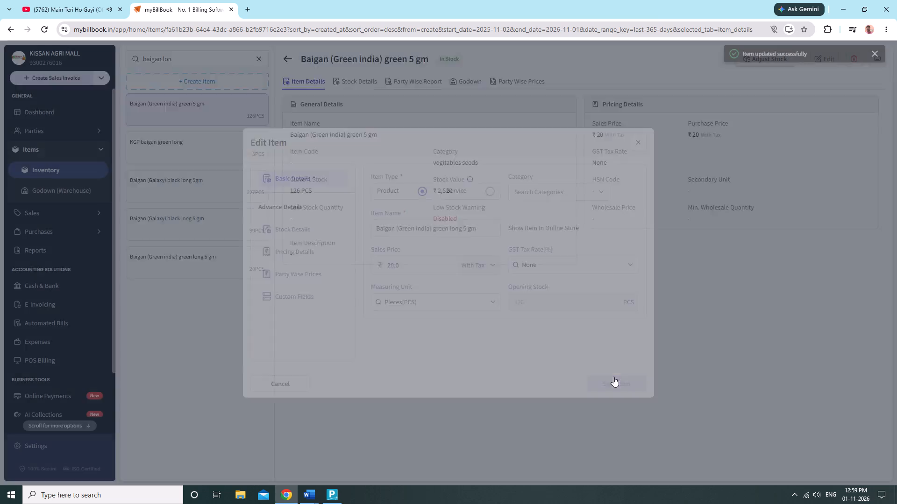
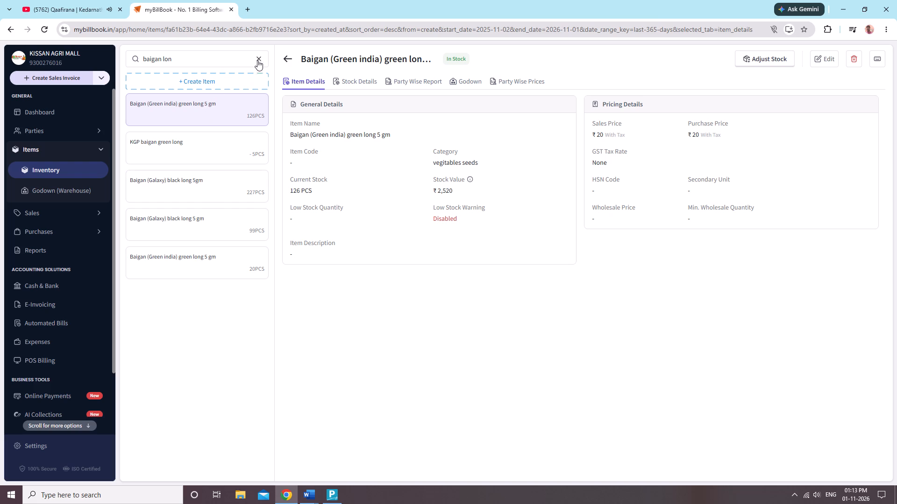
Search the inventory items for "baigan rou".
click(231, 63)
click(227, 44)
click(229, 58)
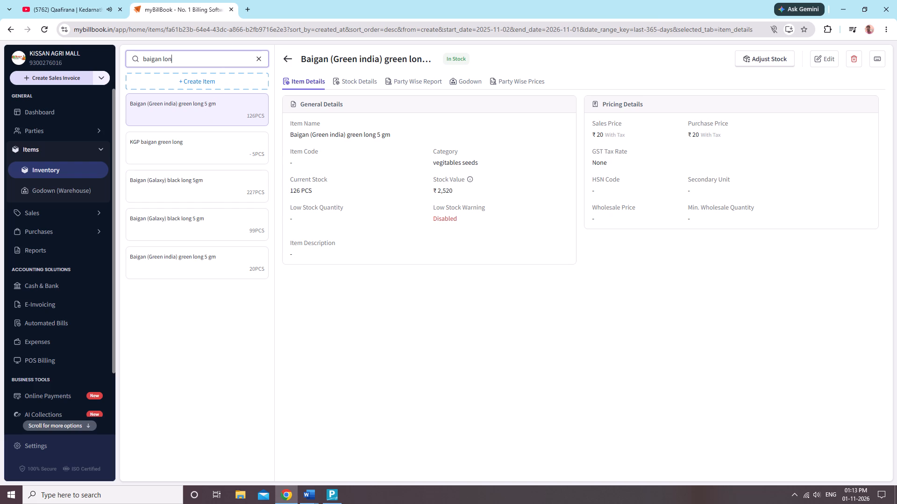
key(BackSpace)
key(BackSpace)
key(BackSpace)
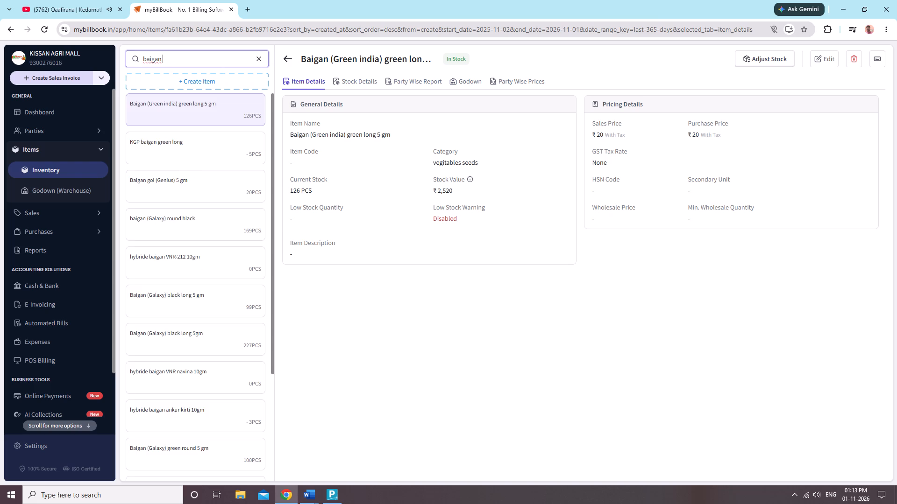
key(r)
text(ou)
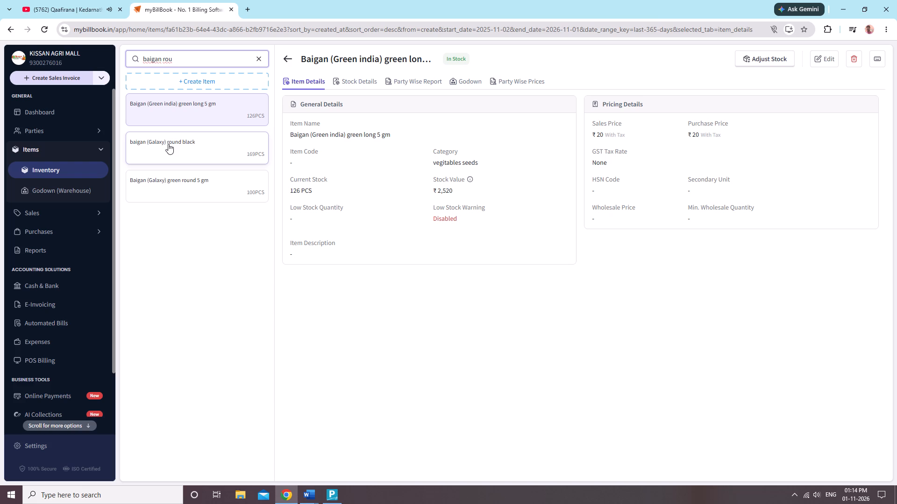
Start a new product item and name it "Baigan (Galaxy) round green 5 gm".
click(197, 84)
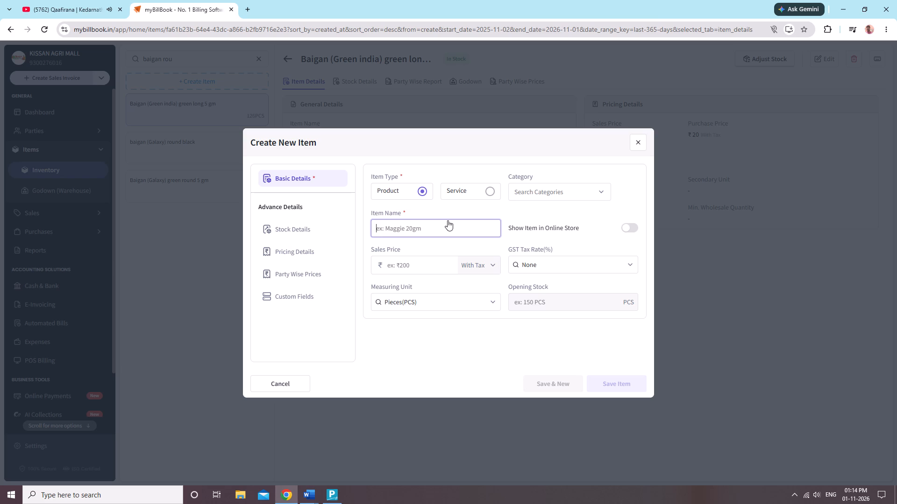
text(Baigan)
key(space)
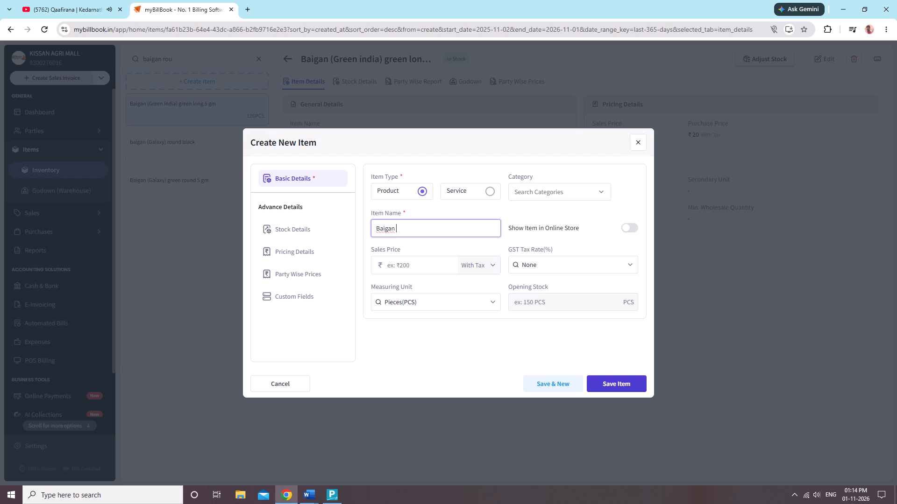
key(shift+parenleft)
text(Galaxy)
key(shift+parenright)
key(space)
text(roun)
key(g)
key(BackSpace)
text(d gree)
key(n)
key(space)
key(5)
key(space)
text(gm)
Assign the new item to the "vegitables seeds" category.
click(524, 201)
click(541, 197)
key(b)
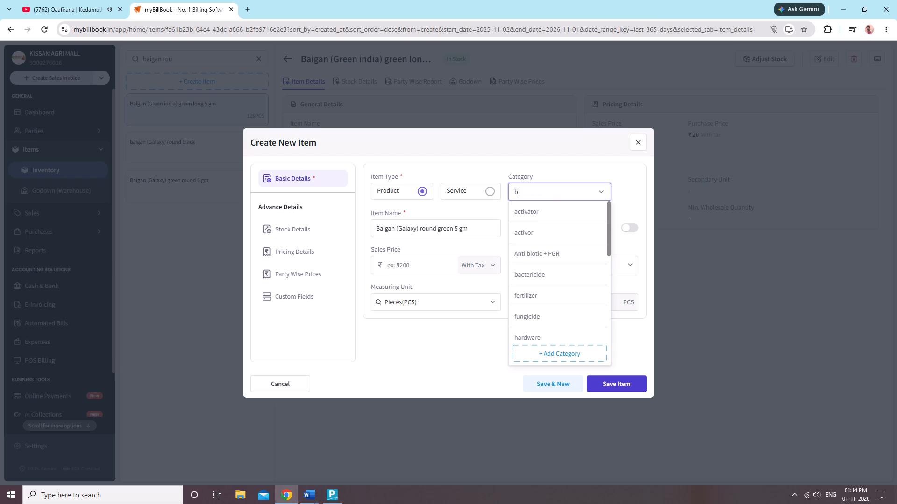
key(BackSpace)
text(ve)
click(550, 228)
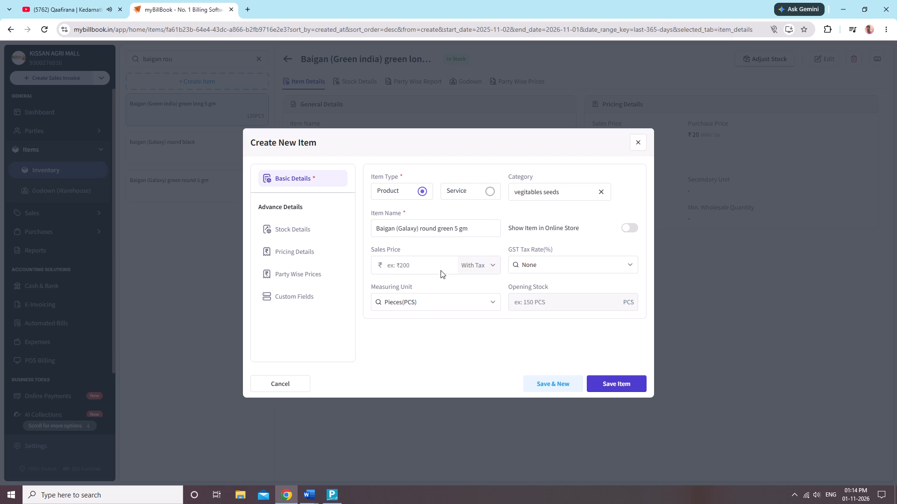
Set the new item's sales price to ₹20.
click(437, 271)
click(437, 268)
text(20)
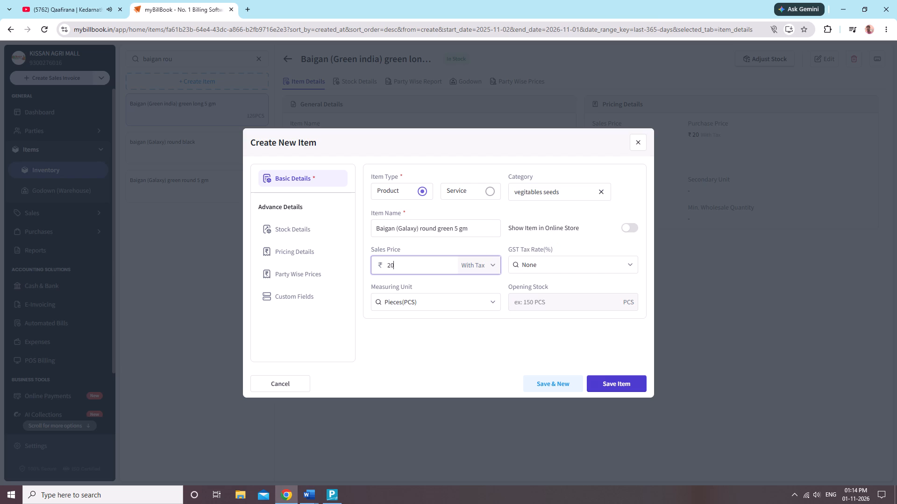
Set the new item's opening stock to 85 PCS in the KISSAN AGRI MALL godown.
click(308, 231)
click(427, 300)
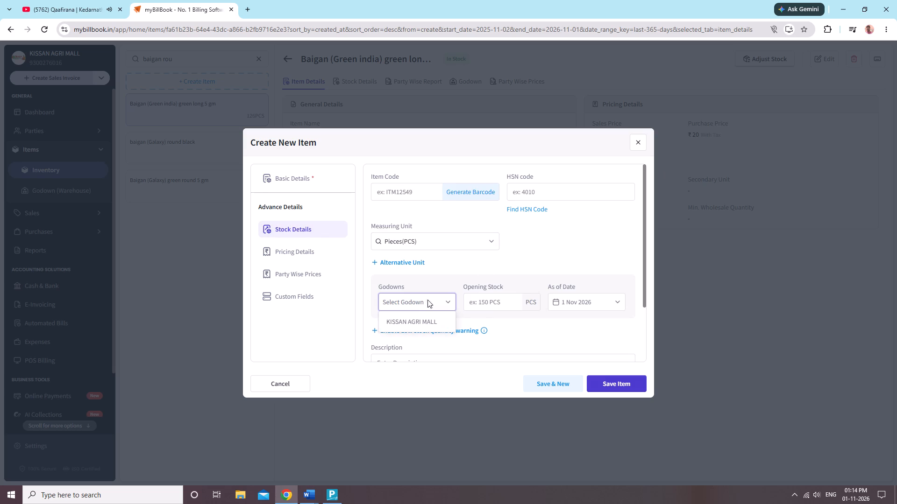
click(422, 326)
click(512, 298)
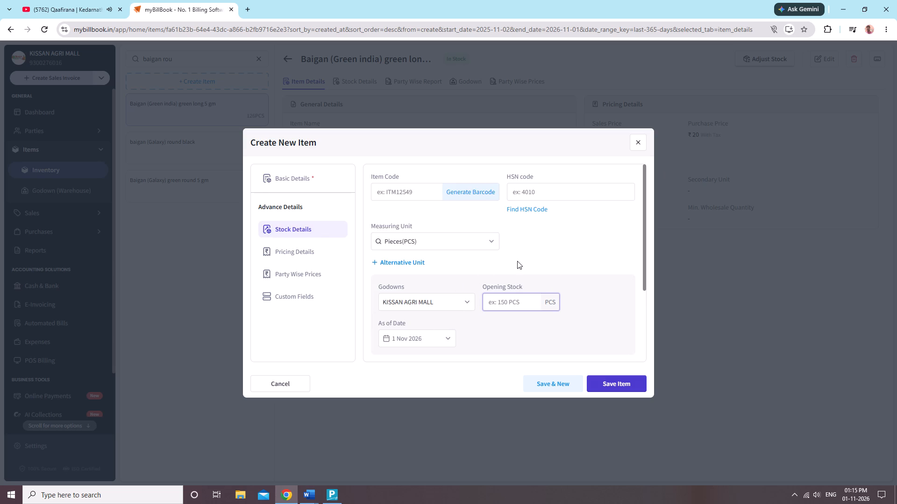
key(8)
key(5)
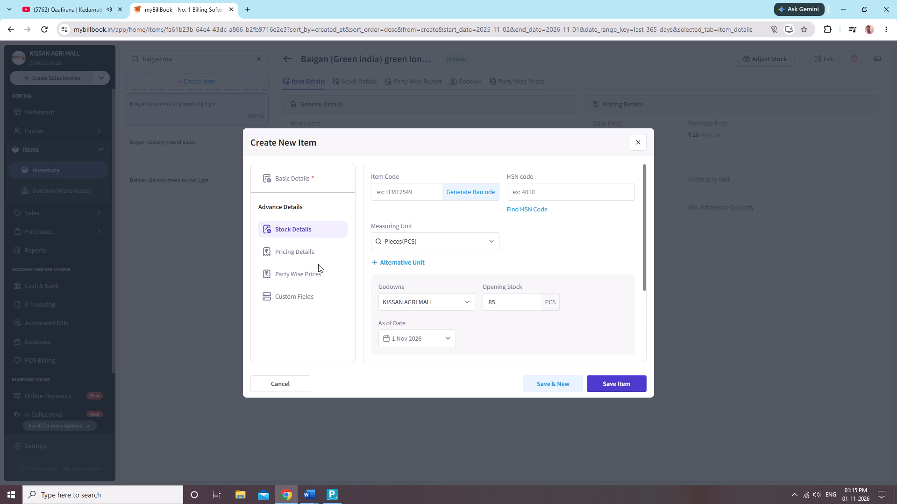
Set the new item's purchase price to ₹20.
click(318, 264)
click(315, 256)
click(538, 189)
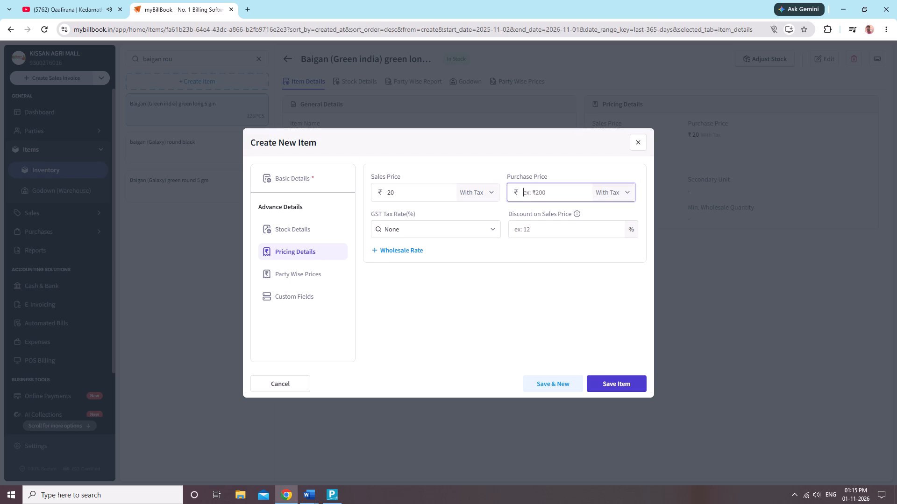
text(20)
Review the new item's pricing, stock and basic details, and save the item.
click(307, 274)
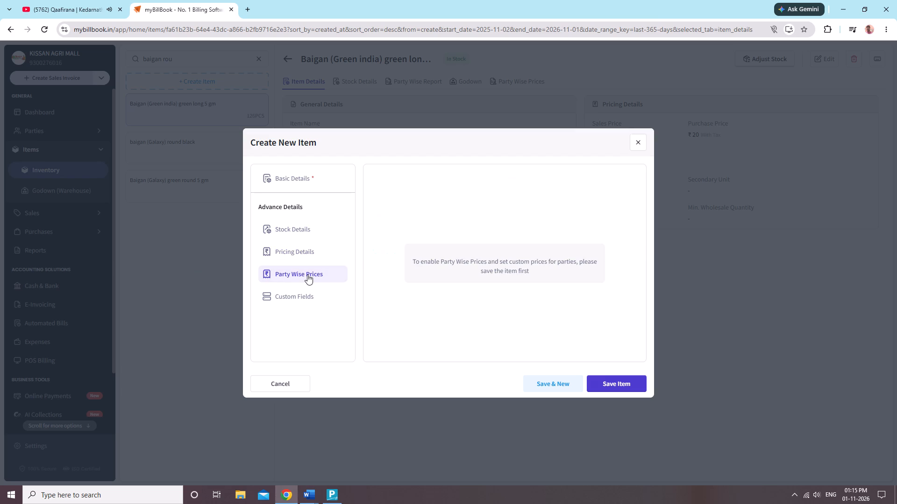
click(302, 259)
click(299, 231)
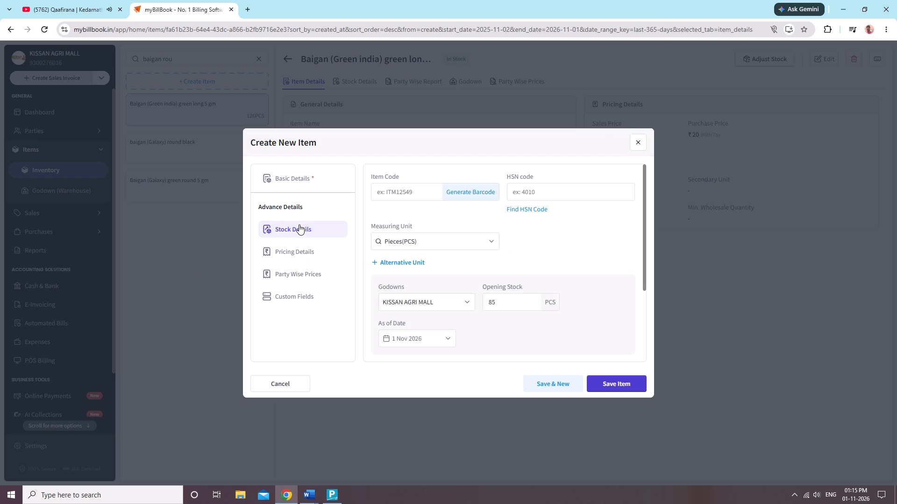
click(295, 177)
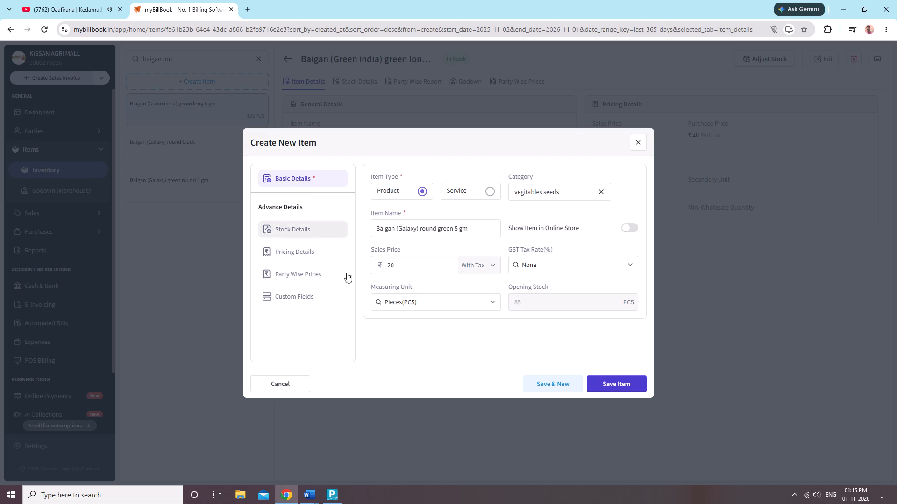
click(609, 382)
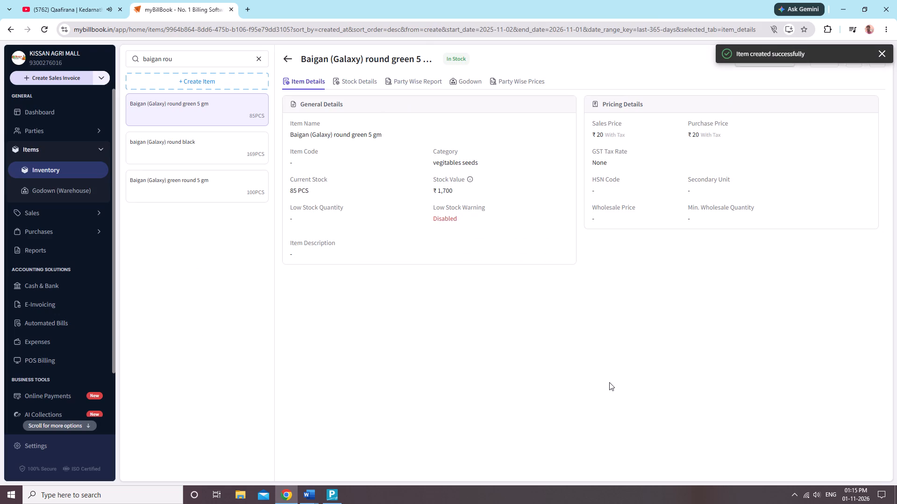
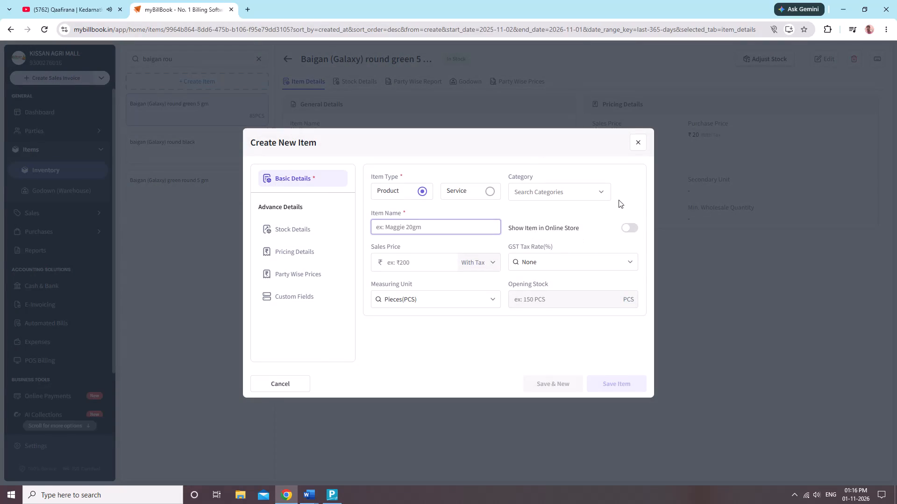
Dismiss the blank new-item form without creating another item.
click(637, 146)
click(558, 308)
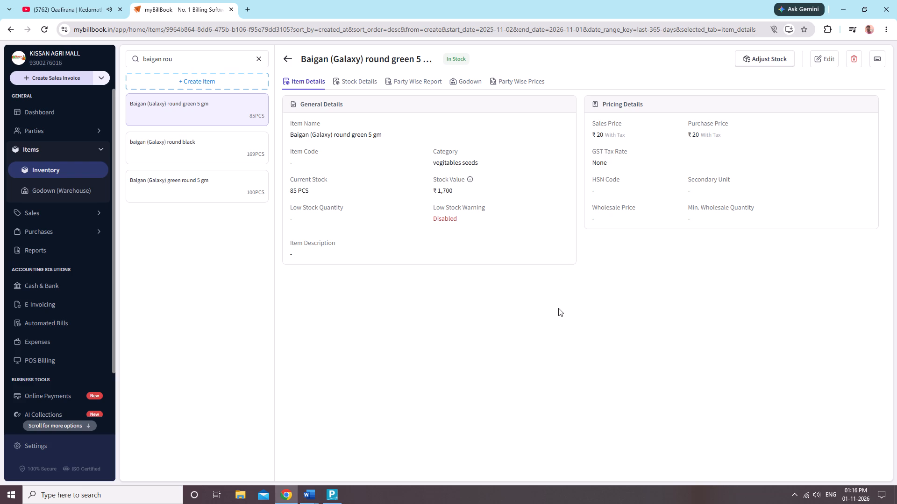
click(251, 247)
Search the inventory items for kheera.
click(256, 61)
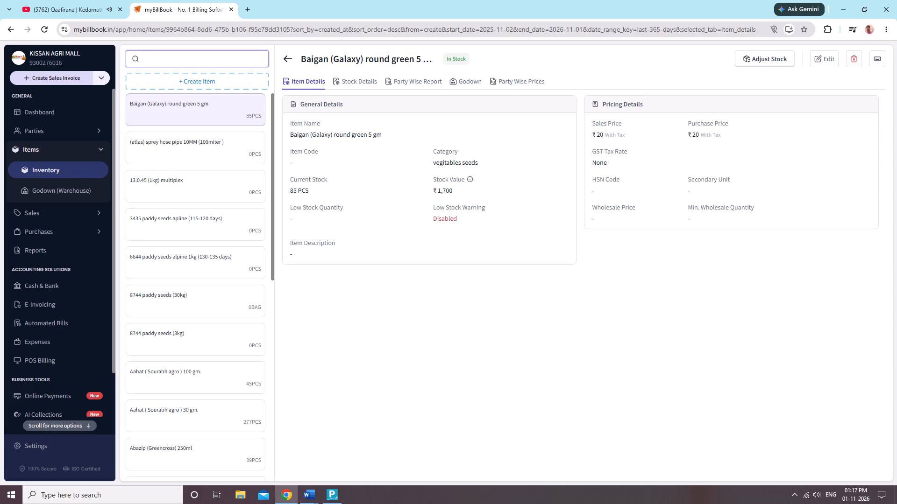
text(kheer)
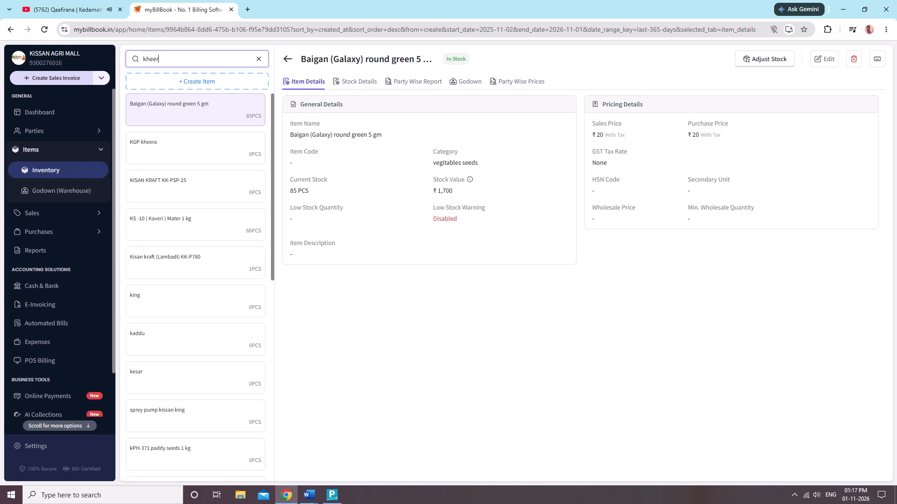
key(a)
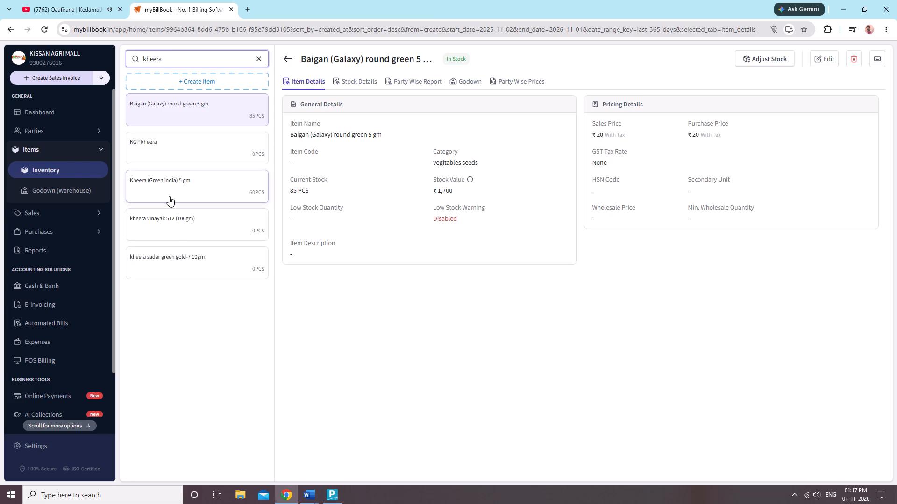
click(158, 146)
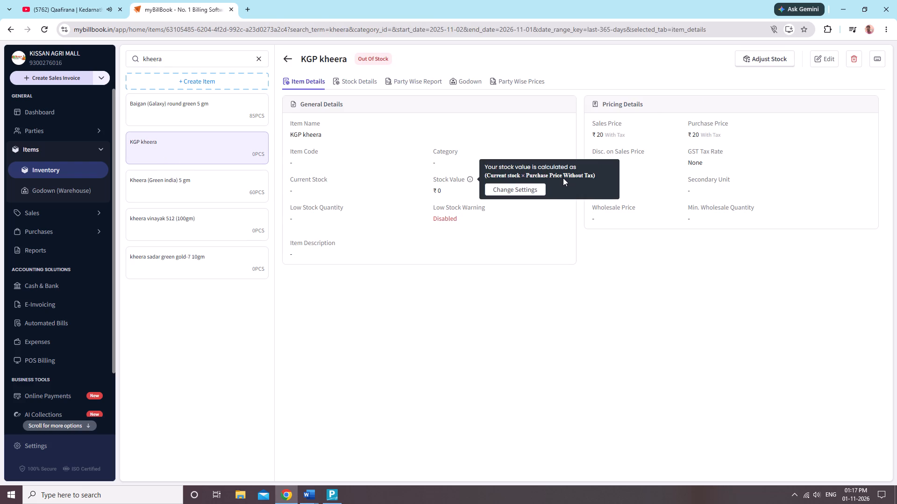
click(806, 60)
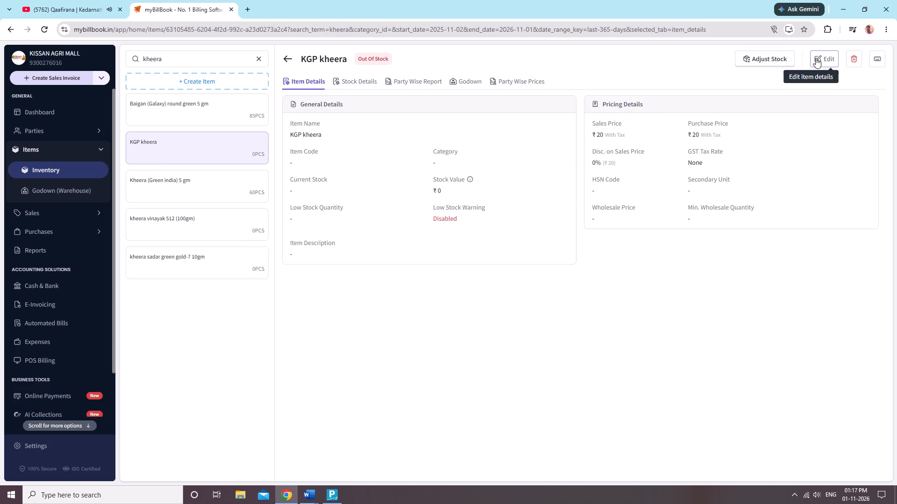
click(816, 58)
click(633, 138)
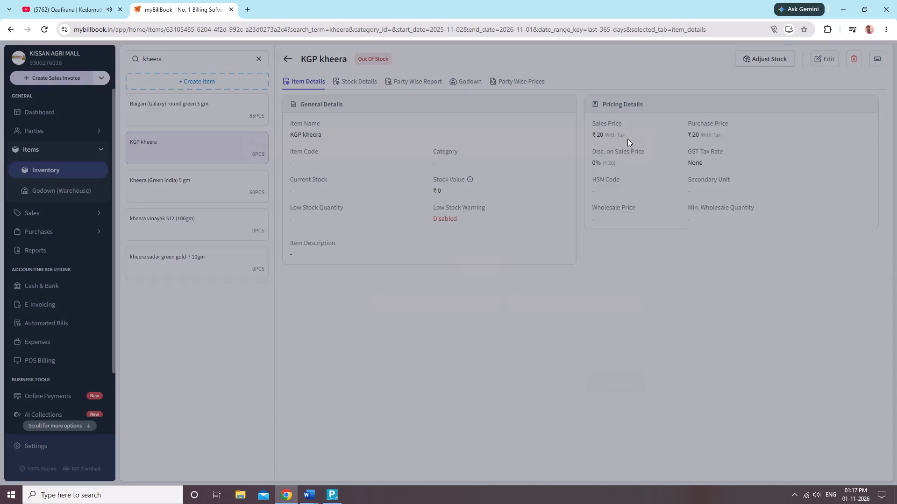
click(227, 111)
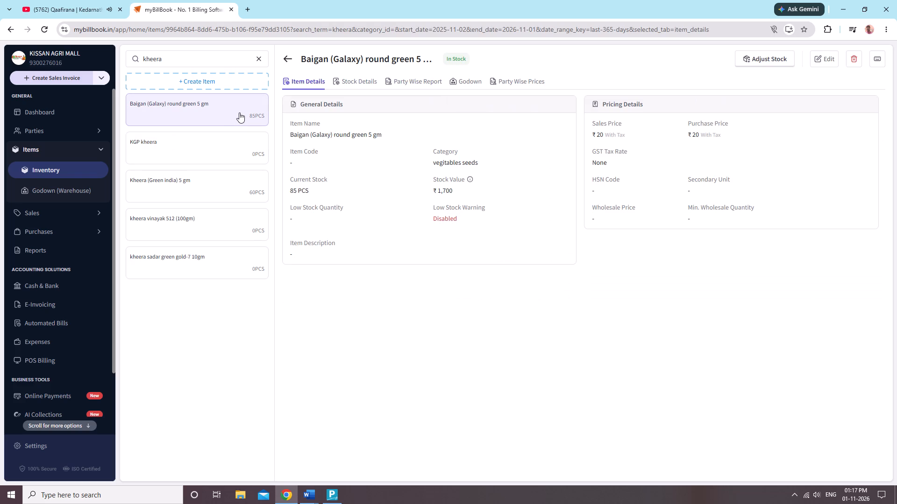
Open the KGP kheera item for editing and rename it as Kheera (Galaxy) 5 gm.
click(194, 145)
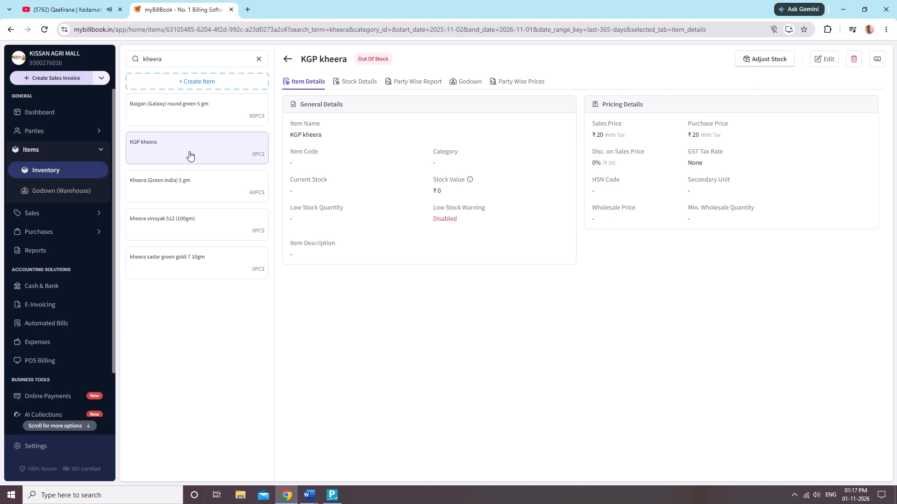
click(815, 62)
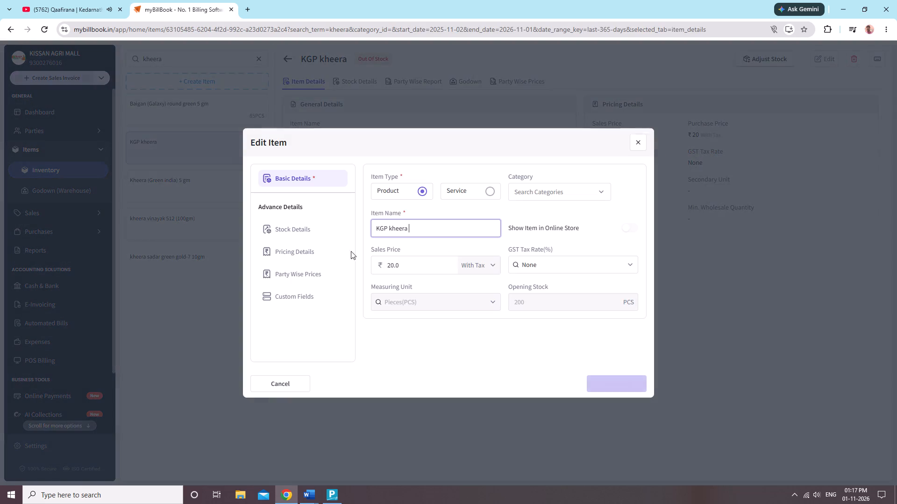
key(BackSpace)
key(BackSpace)
key(BackSpace)
key(BackSpace)
key(BackSpace)
key(BackSpace)
key(BackSpace)
key(BackSpace)
key(BackSpace)
key(BackSpace)
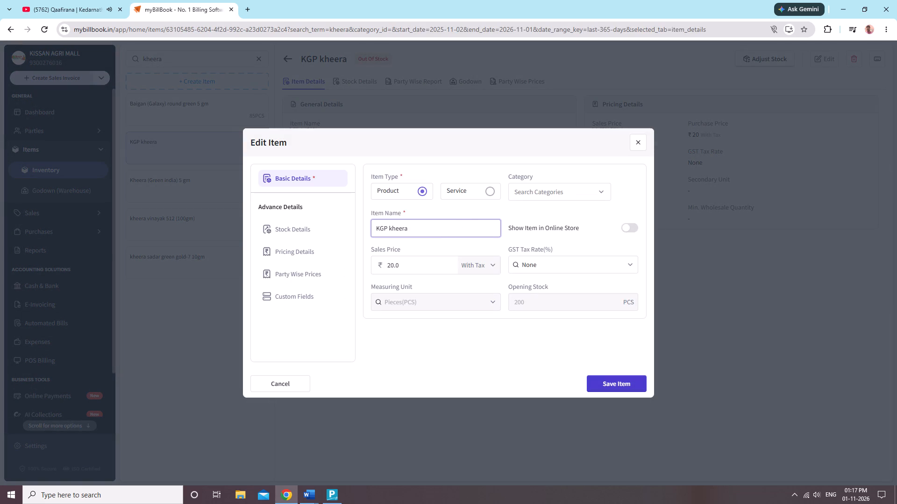
key(BackSpace)
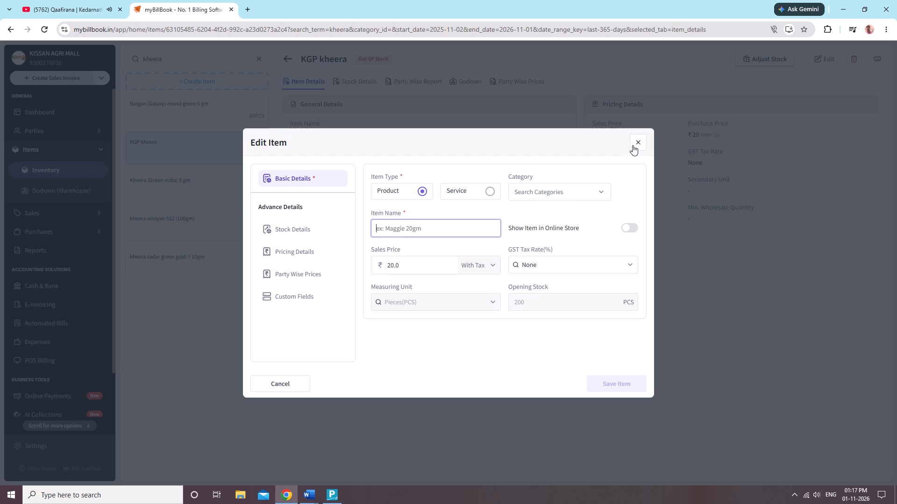
text(Kheera)
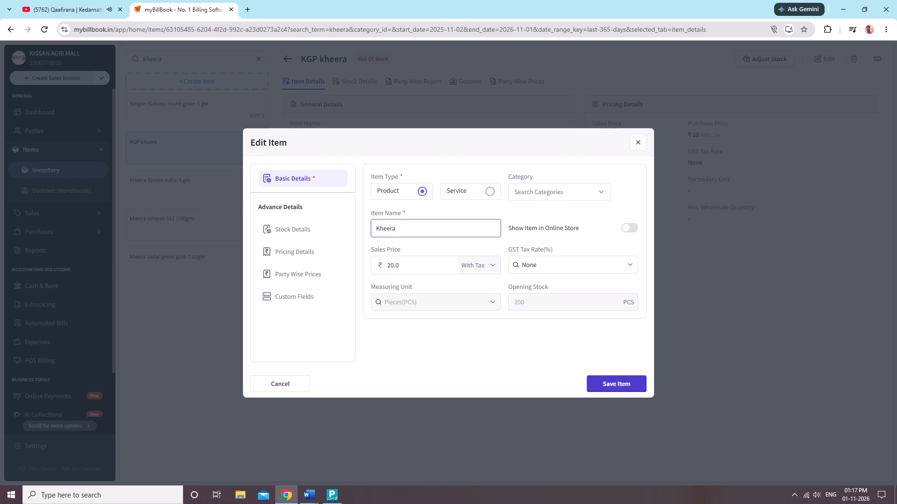
key(space)
key(shift+parenleft)
text(Galaxy)
key(shift+parenright)
key(space)
text(5)
key(space)
text(gm)
Set the item's category to vegitables seeds.
click(574, 197)
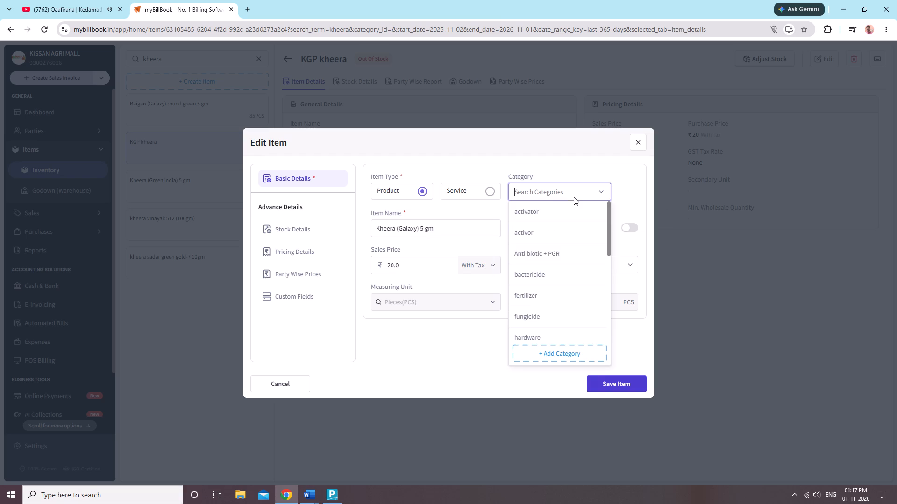
text(ve)
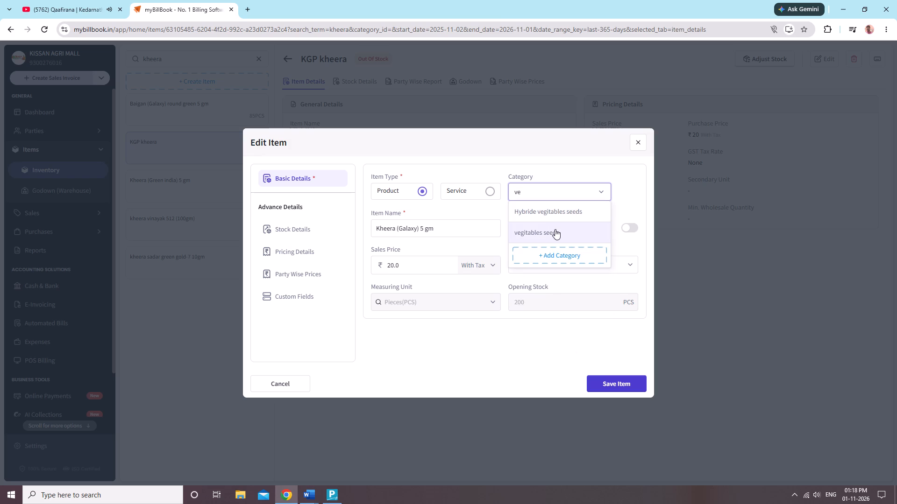
click(555, 229)
Review the item's stock and pricing details, and save the edited item.
click(311, 236)
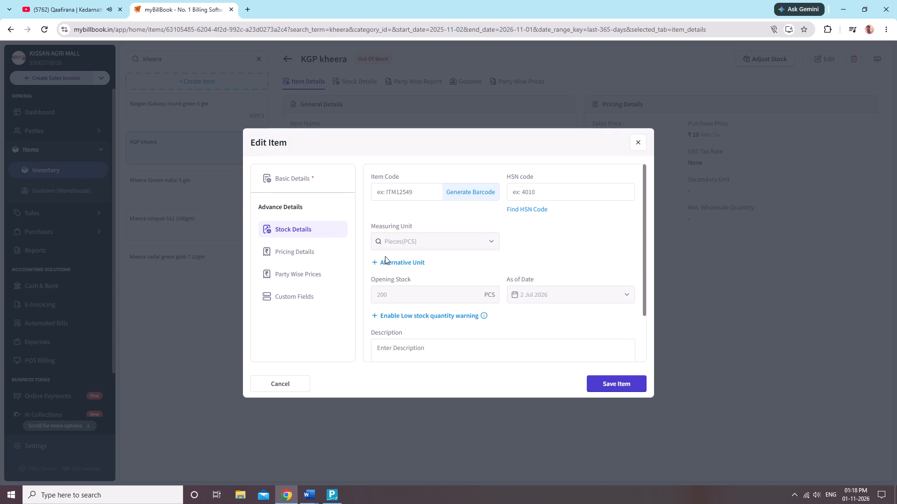
click(316, 251)
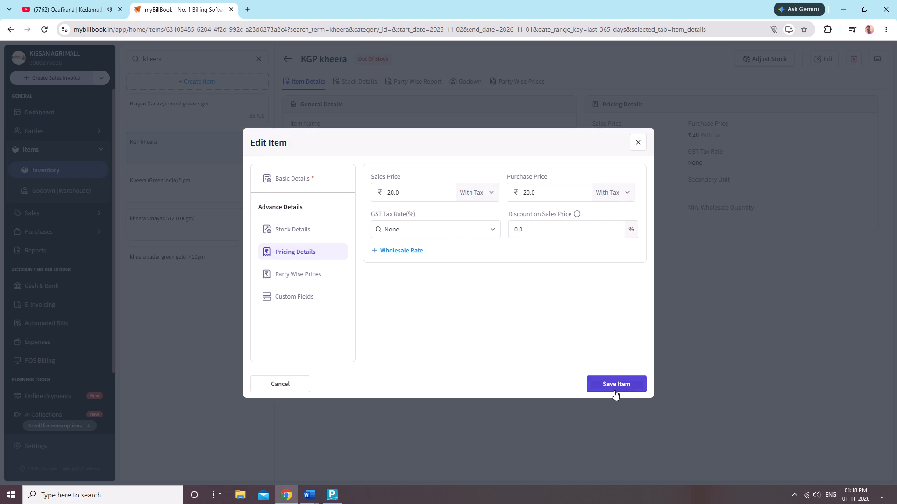
click(614, 390)
click(530, 335)
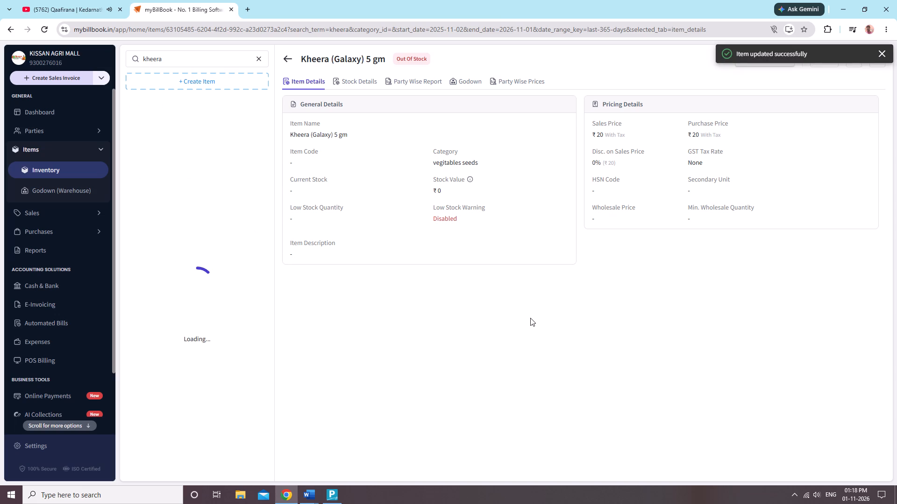
Add 171 PCS to the Kheera (Galaxy) 5 gm stock in the KISSAN AGRI MALL godown and save the adjustment.
click(777, 54)
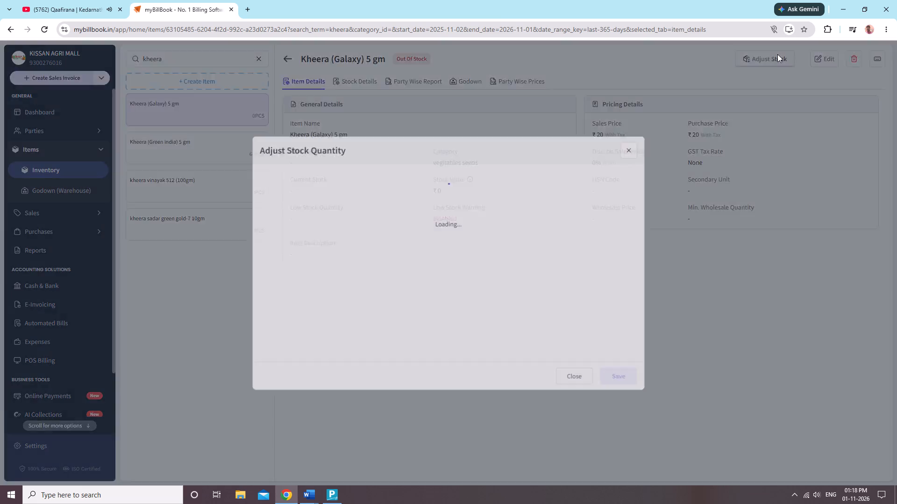
click(372, 230)
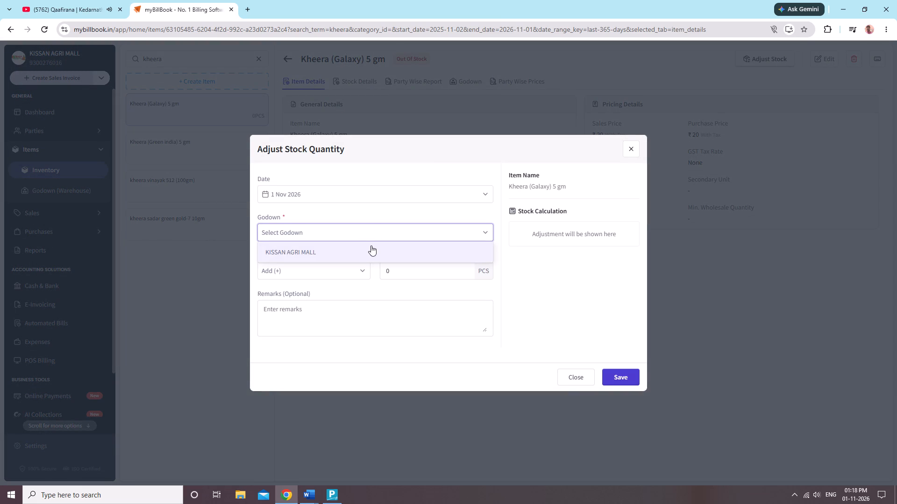
click(373, 249)
click(399, 277)
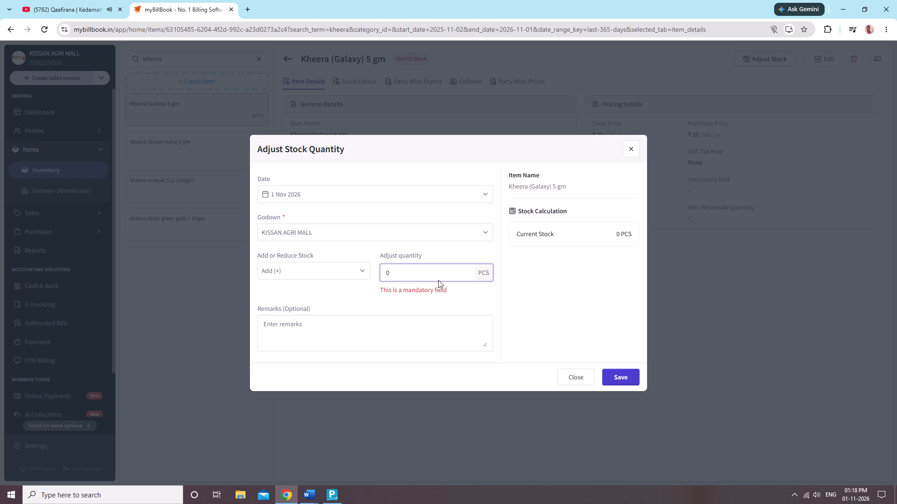
text(171)
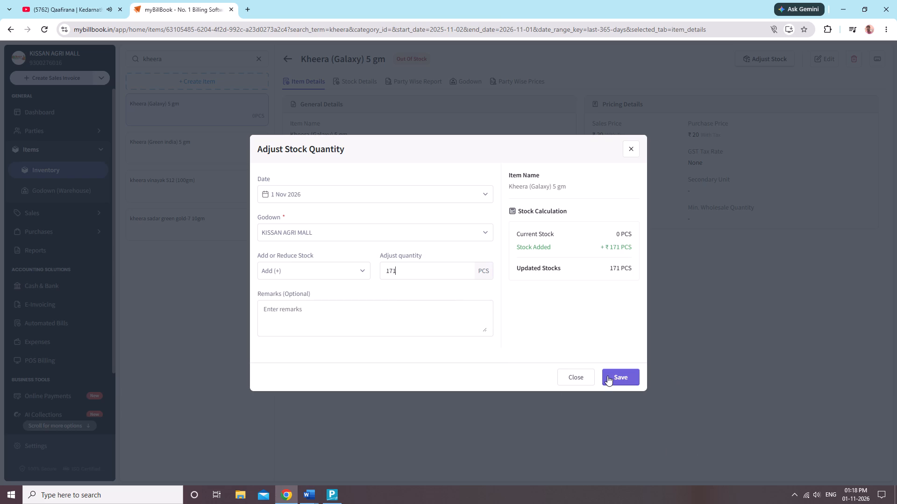
click(611, 376)
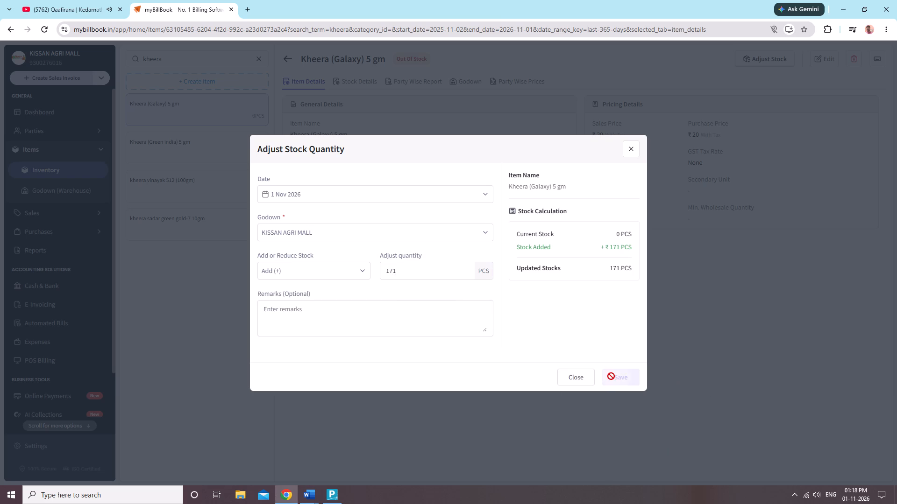
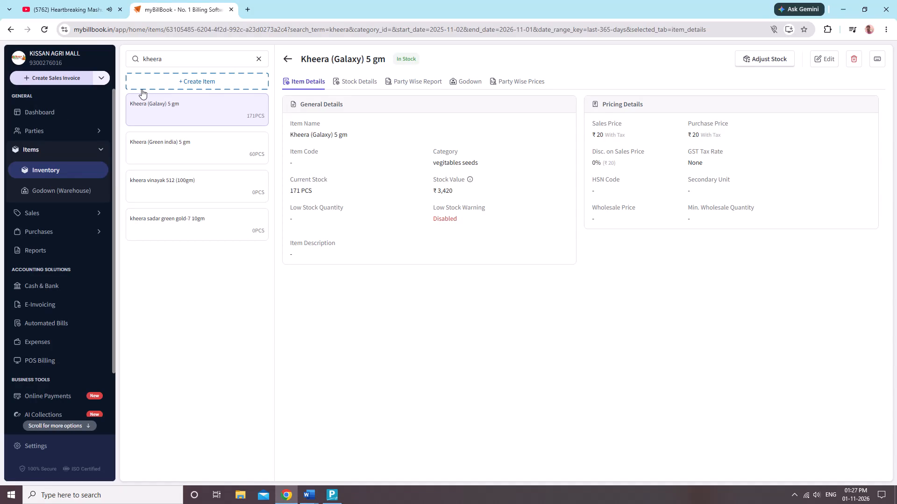
Search the items for baigan and examine the two Baigan (Green india) green long 5 gm entries.
click(262, 55)
text(baigan)
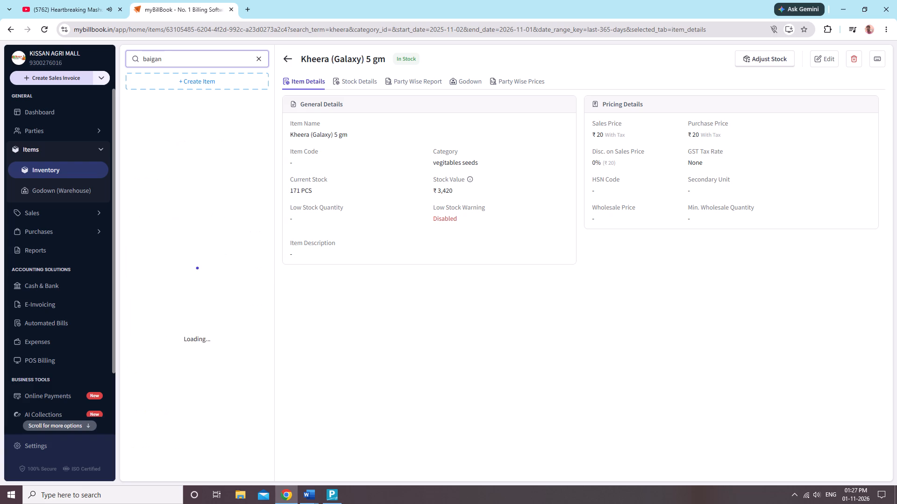
key(space)
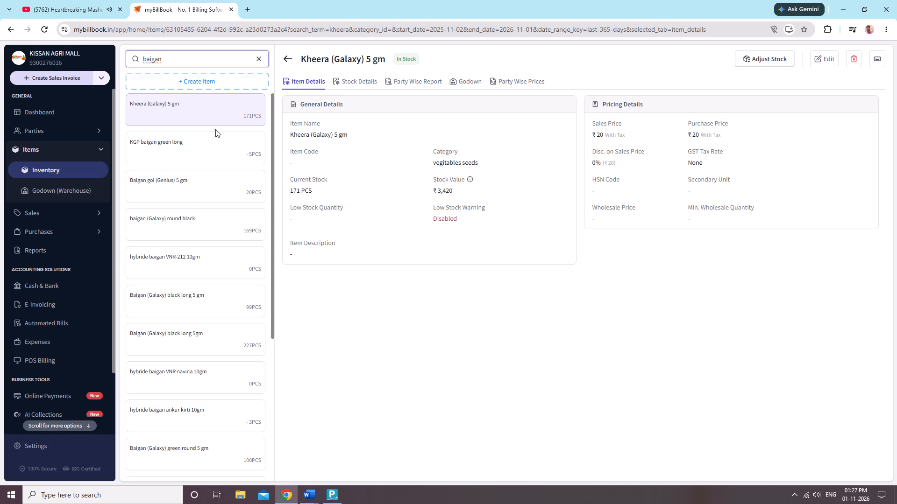
scroll(188, 419, down, 2)
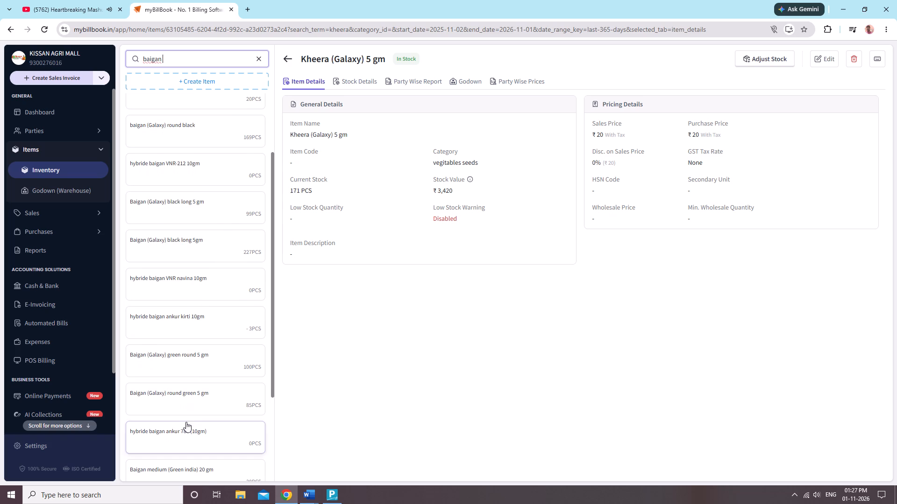
scroll(195, 403, down, 1)
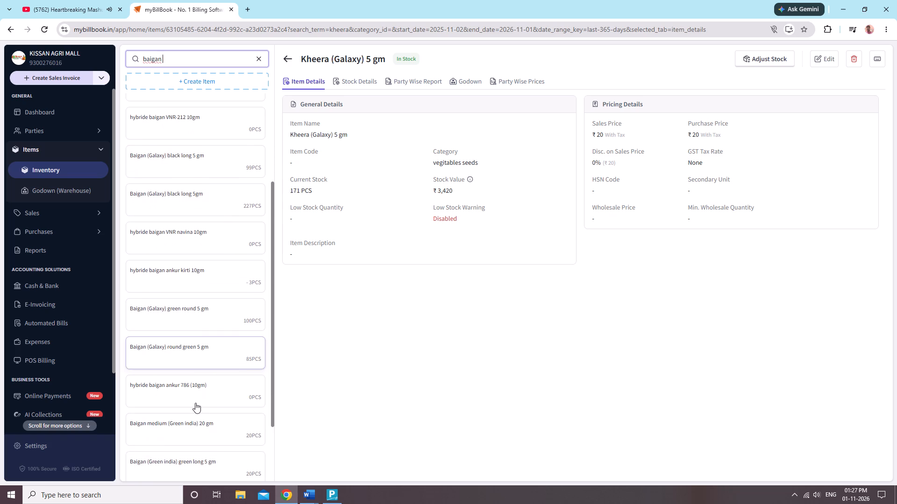
scroll(195, 403, down, 1)
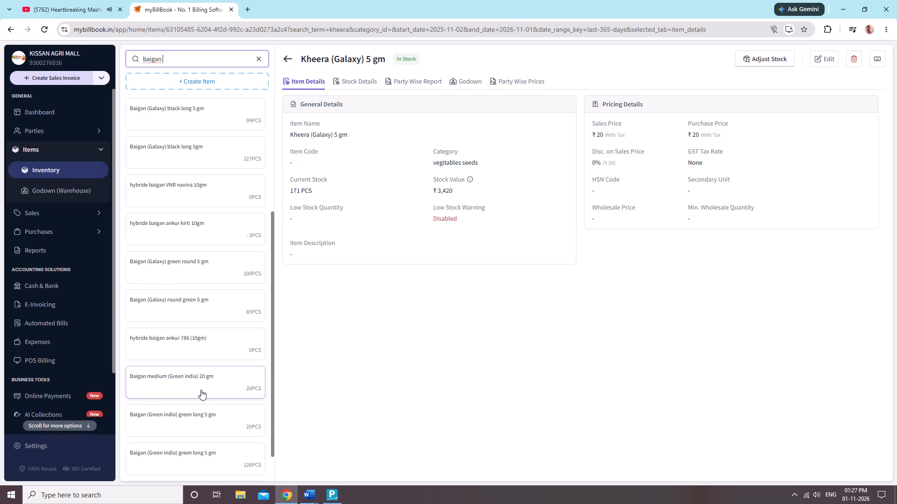
scroll(203, 378, down, 2)
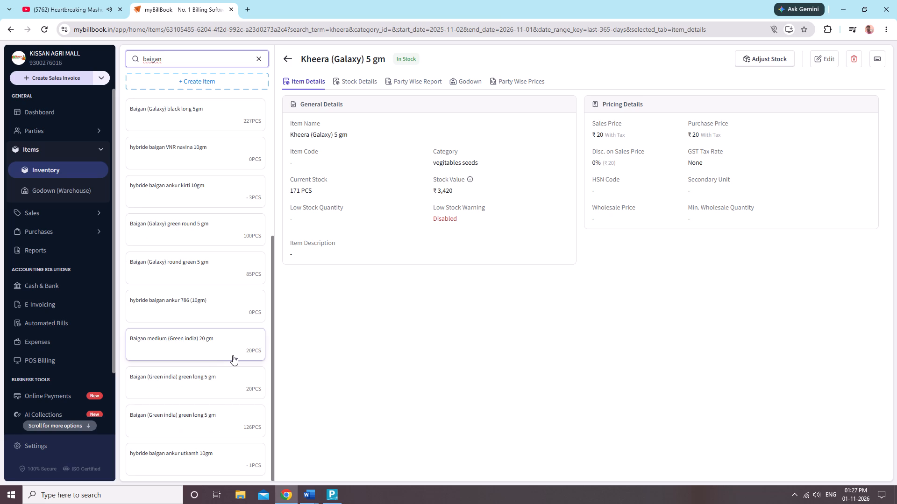
click(221, 425)
click(216, 402)
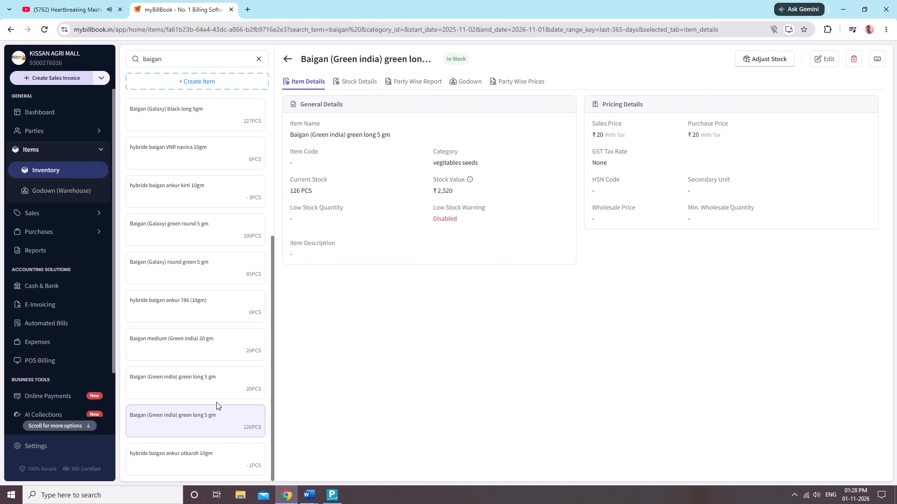
click(214, 394)
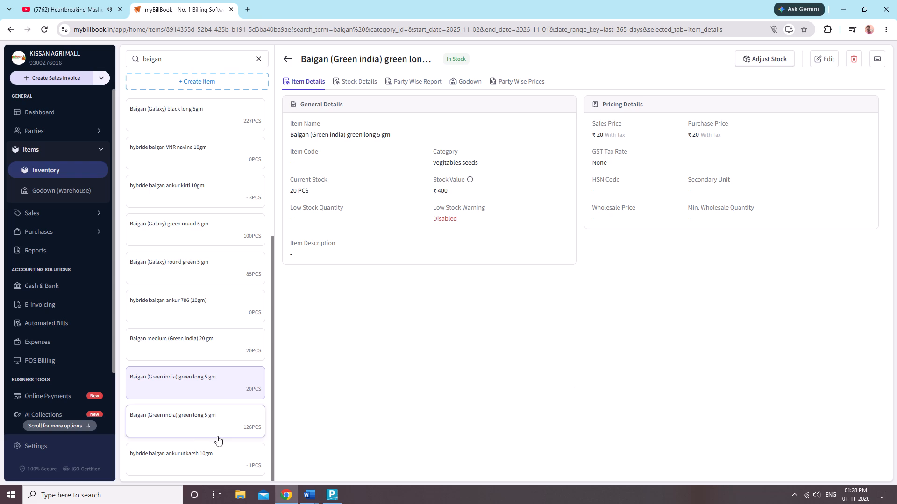
Add 20 PCS to the 126 PCS Baigan (Green india) green long 5 gm item in the KISSAN AGRI MALL godown and save.
click(207, 429)
click(754, 61)
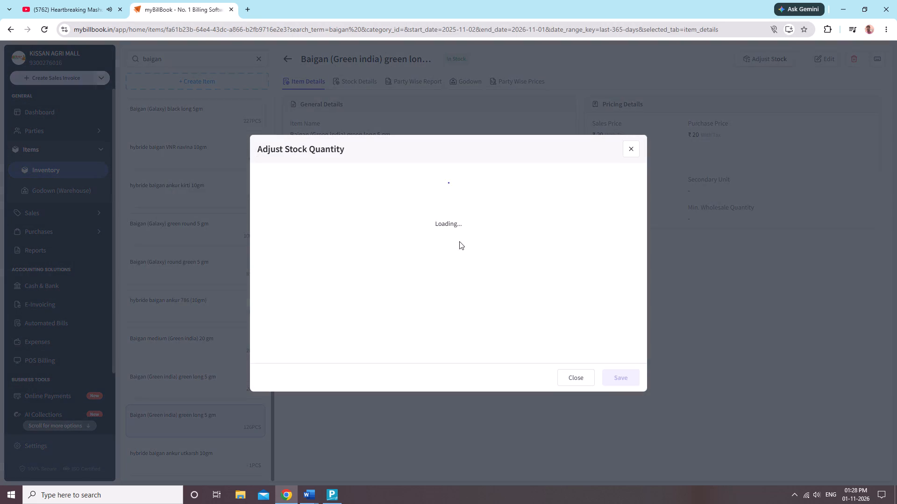
click(379, 234)
click(379, 255)
click(412, 279)
click(419, 275)
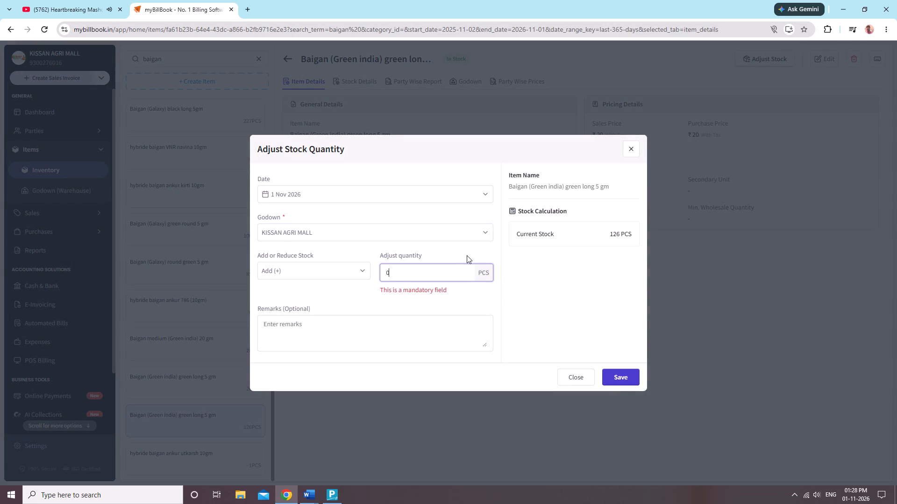
key(2)
key(0)
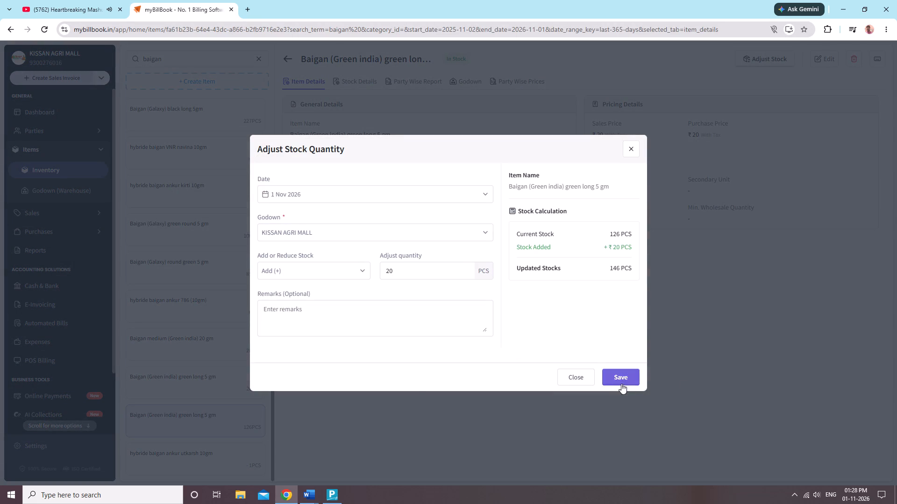
click(622, 377)
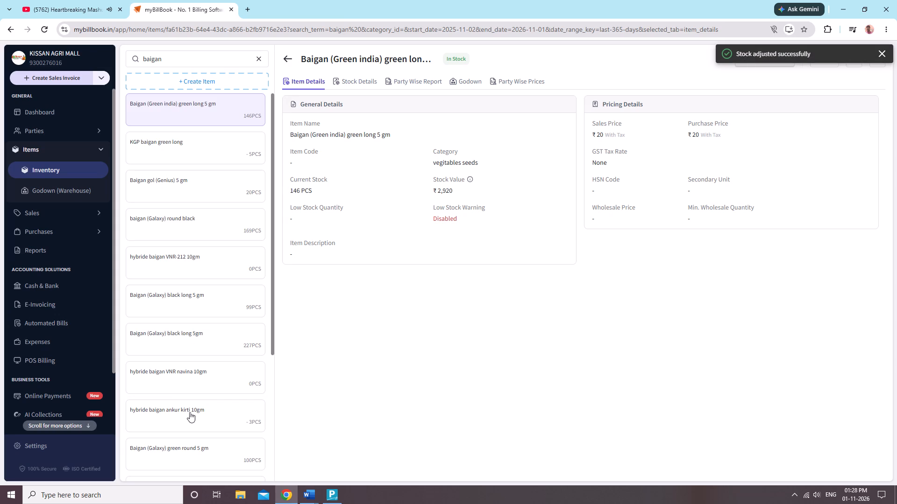
Rename the 20 PCS Baigan (Green india) green long 5 gm item as Baigan (Green india) green round 5 gm and save it.
scroll(200, 280, down, 3)
scroll(165, 414, down, 4)
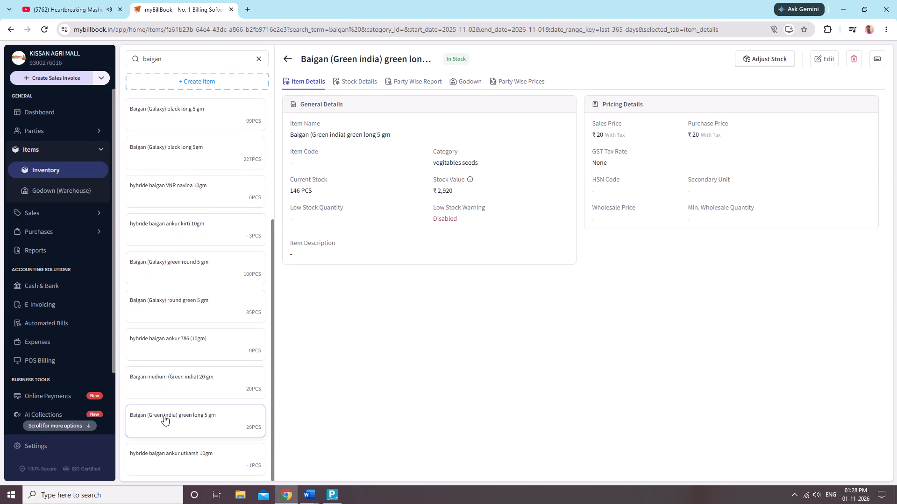
scroll(164, 416, down, 3)
click(164, 418)
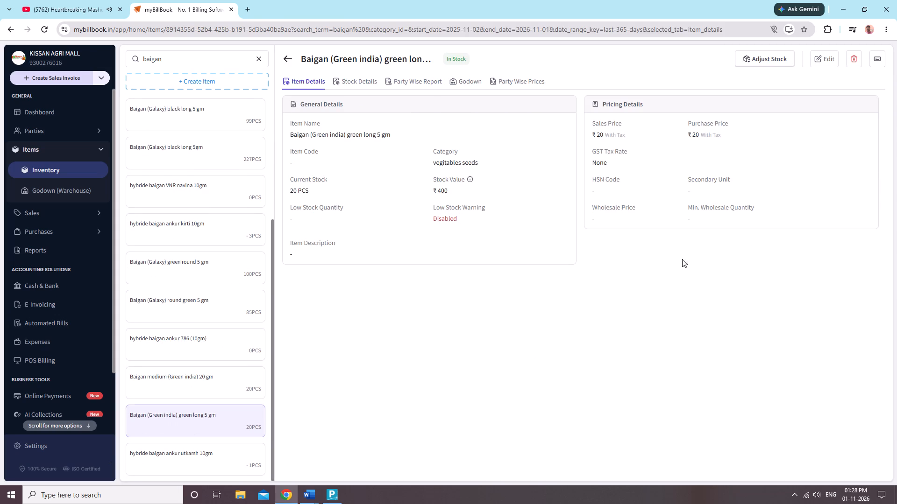
click(769, 57)
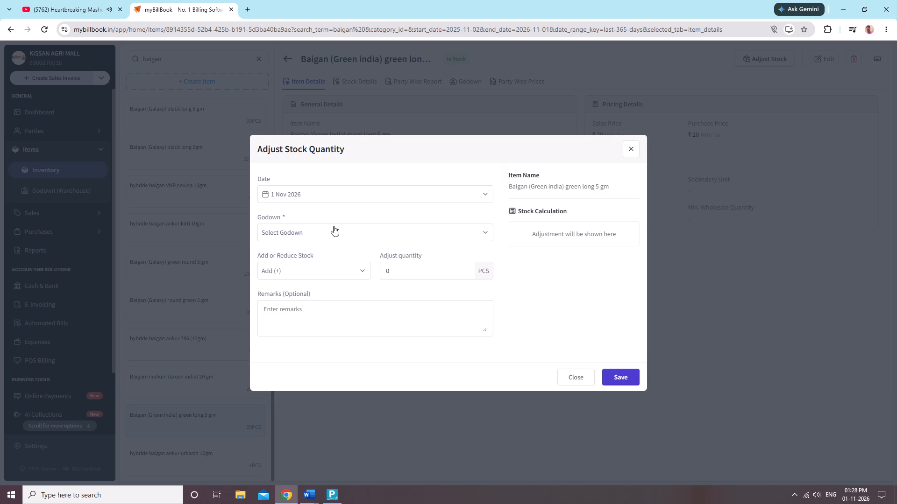
click(629, 152)
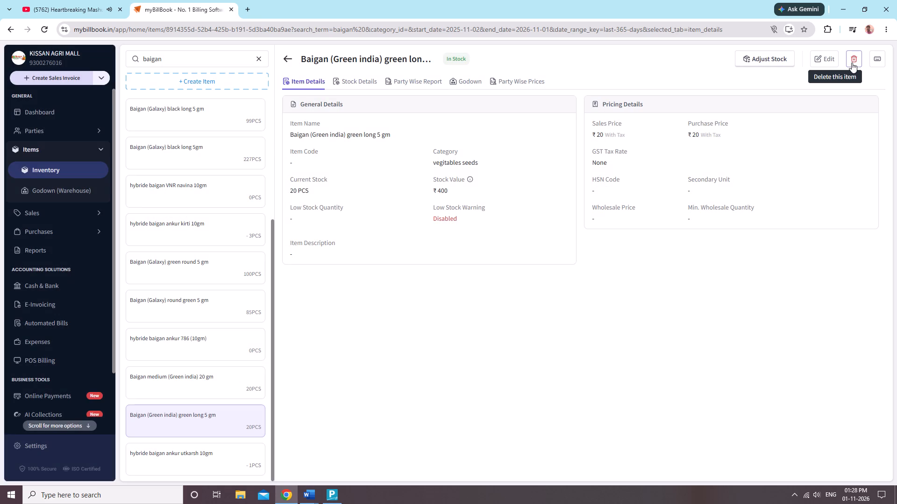
click(812, 57)
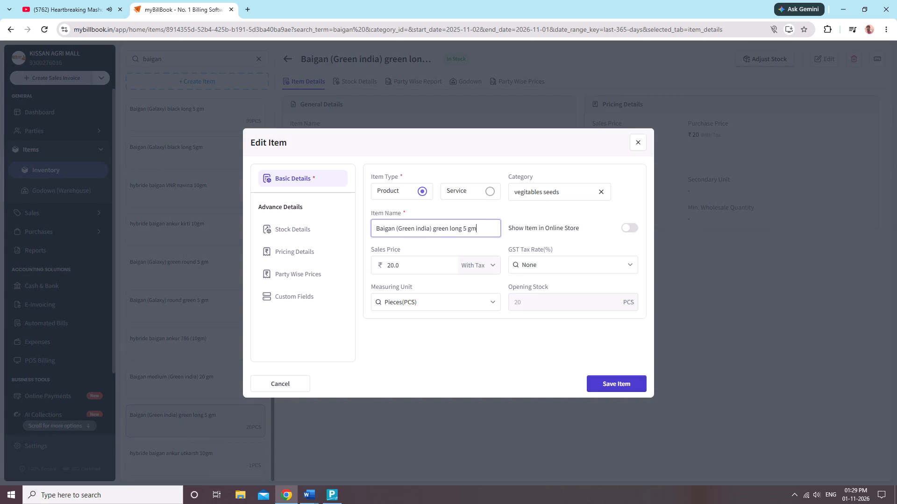
click(462, 229)
key(BackSpace)
key(BackSpace)
key(BackSpace)
key(BackSpace)
text(roun)
key(d)
click(626, 385)
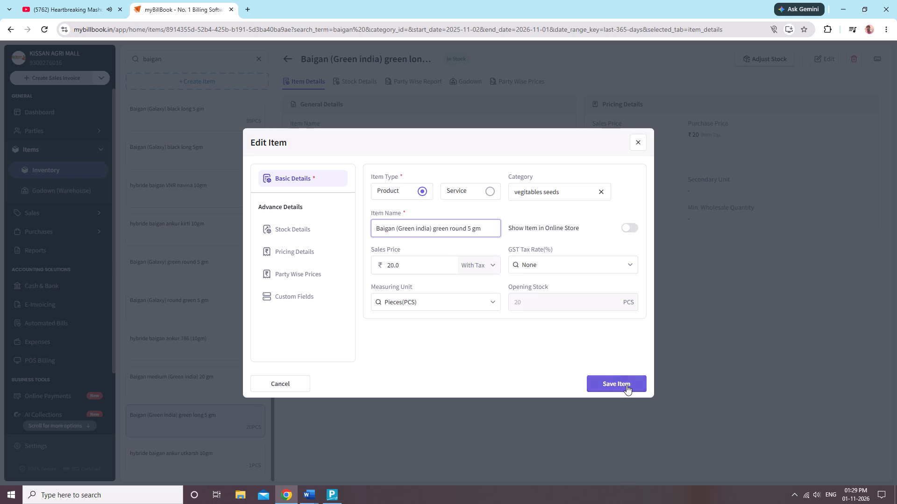
click(537, 329)
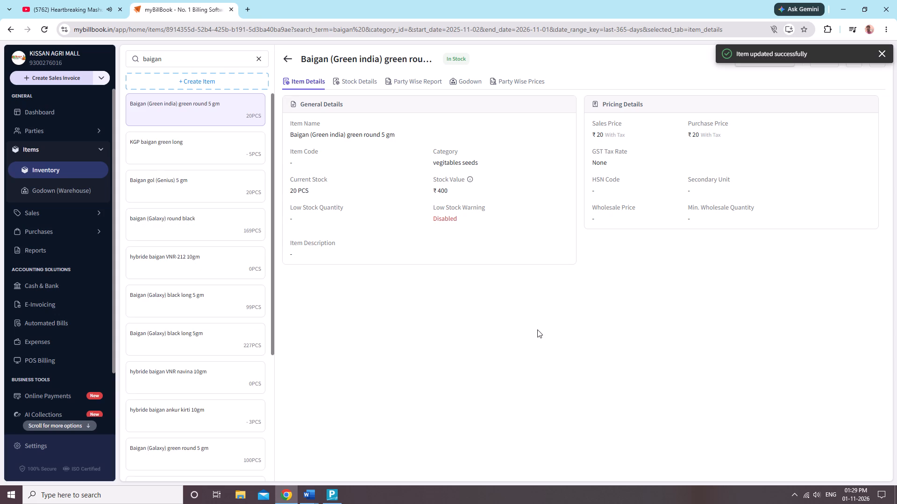
Add 136 PCS to the Baigan (Green india) green round 5 gm stock in the KISSAN AGRI MALL godown and save the adjustment.
click(606, 257)
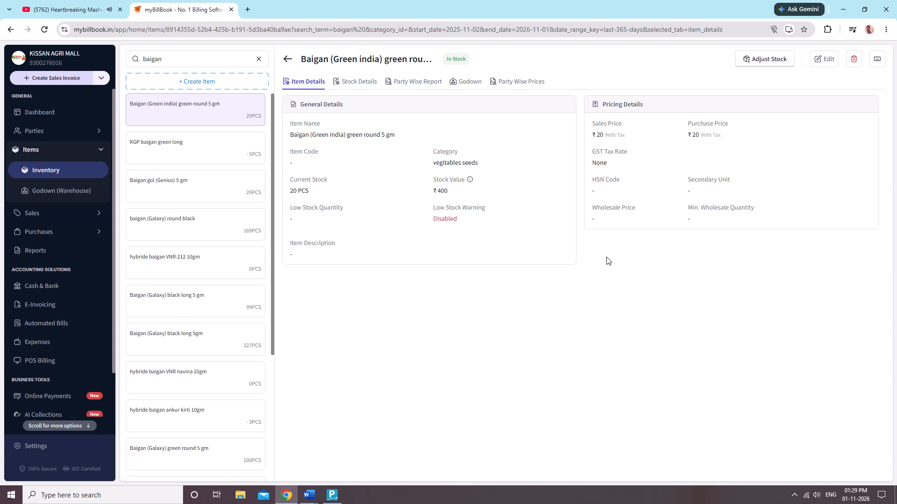
click(775, 62)
click(363, 234)
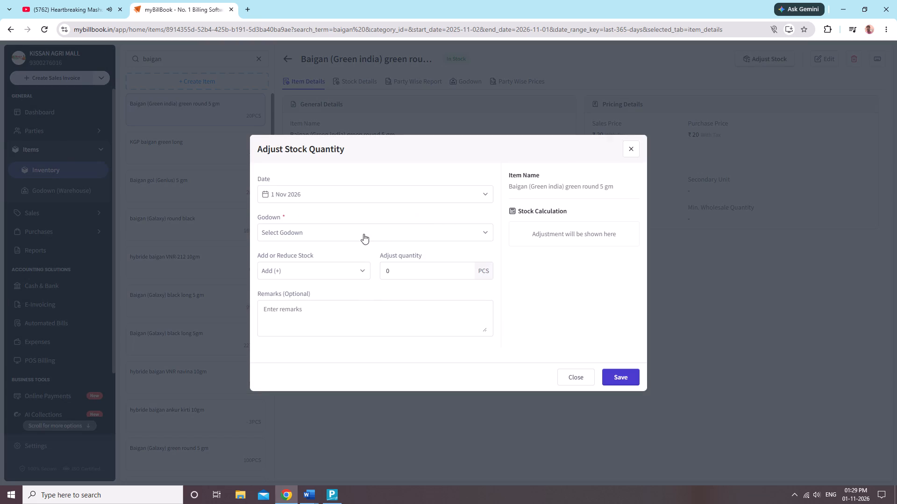
click(347, 246)
click(432, 271)
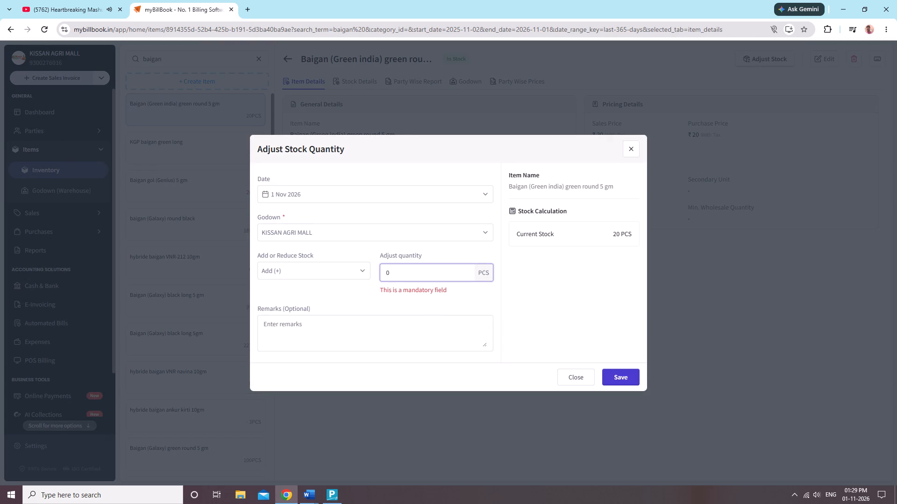
text(13)
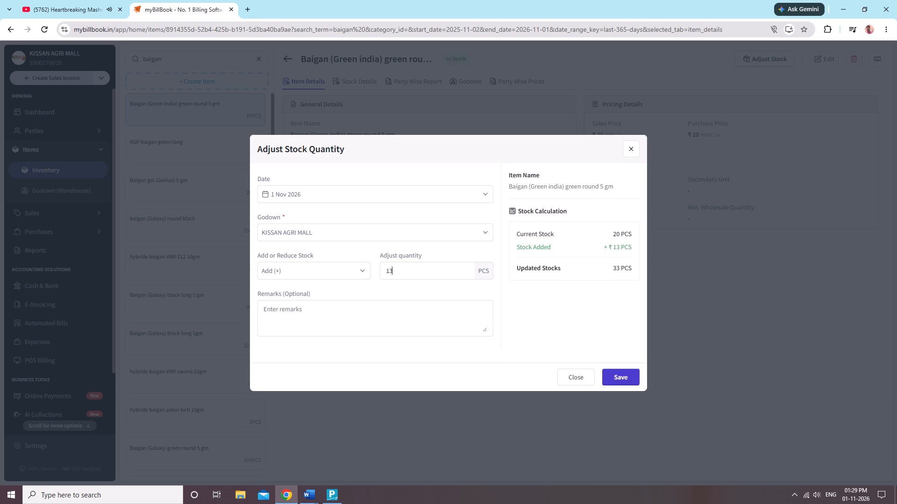
key(6)
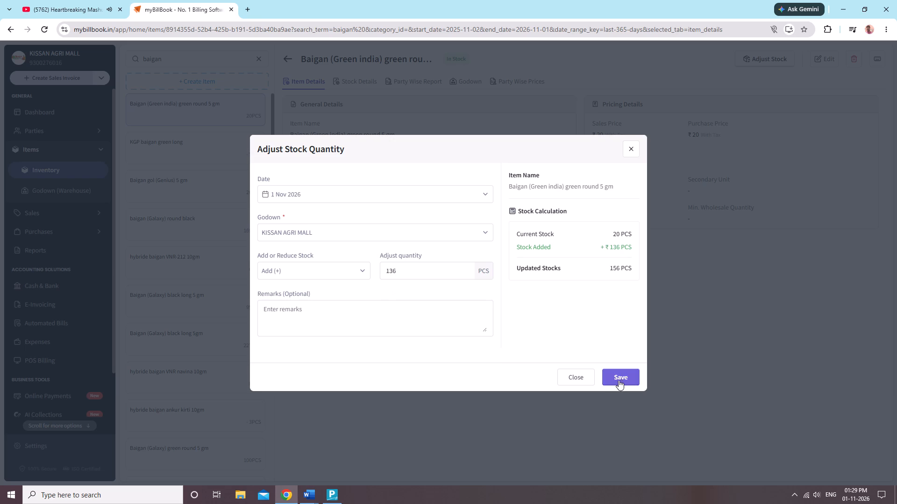
click(612, 381)
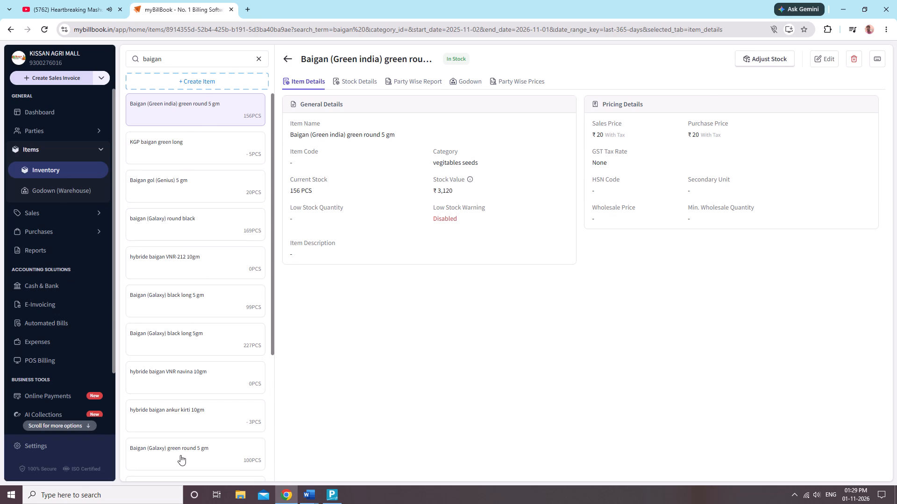
Open the Baigan (Green india) green long 5 gm item and examine the other baigan entries in the item list.
scroll(180, 455, down, 8)
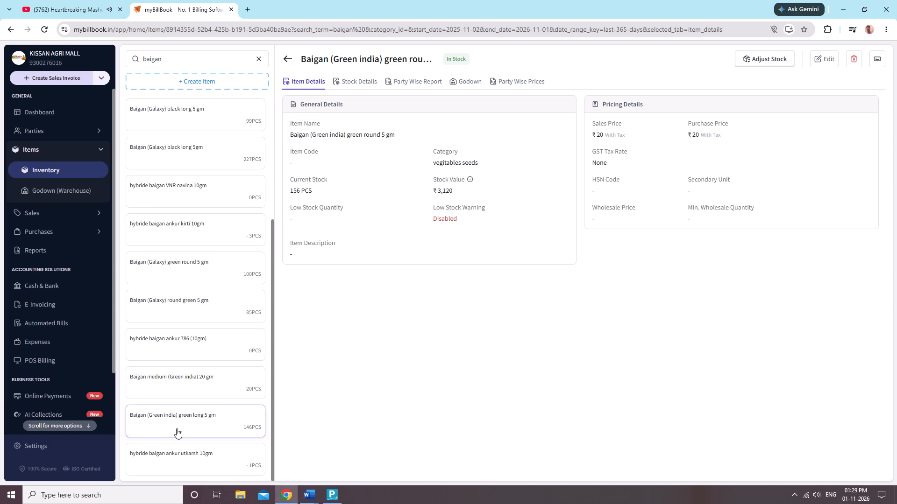
click(177, 428)
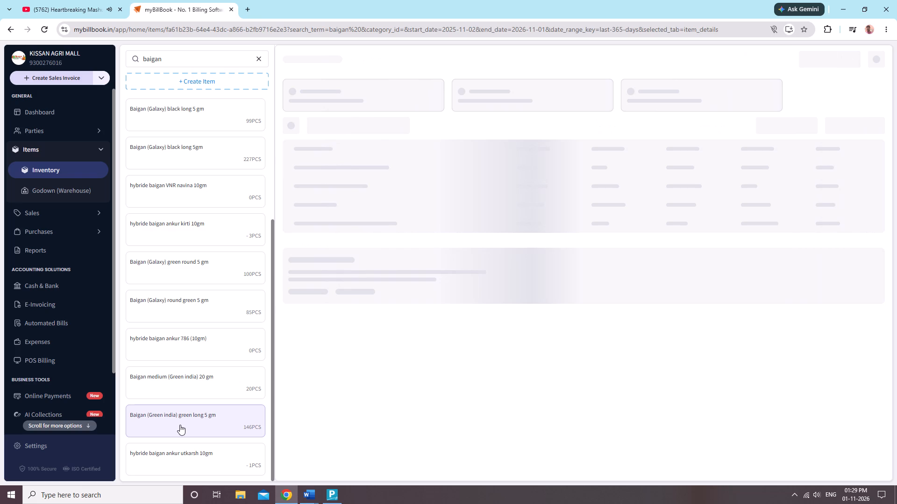
scroll(186, 459, down, 2)
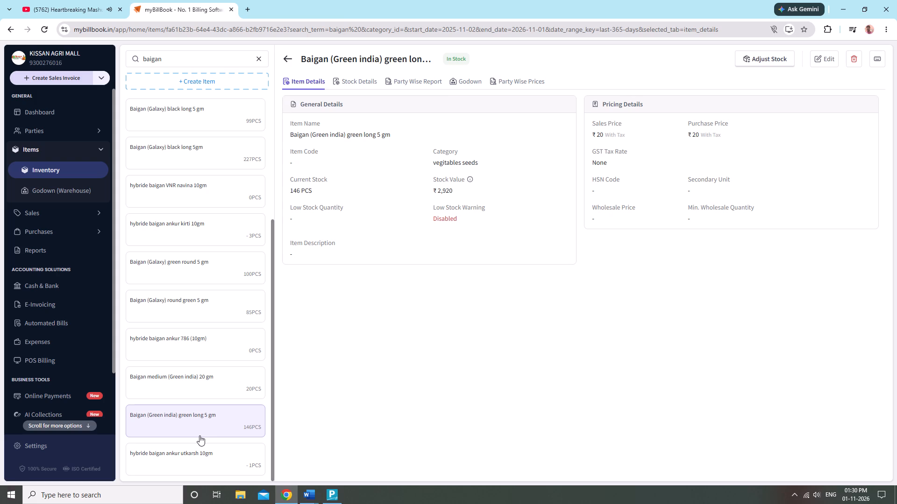
scroll(203, 435, up, 3)
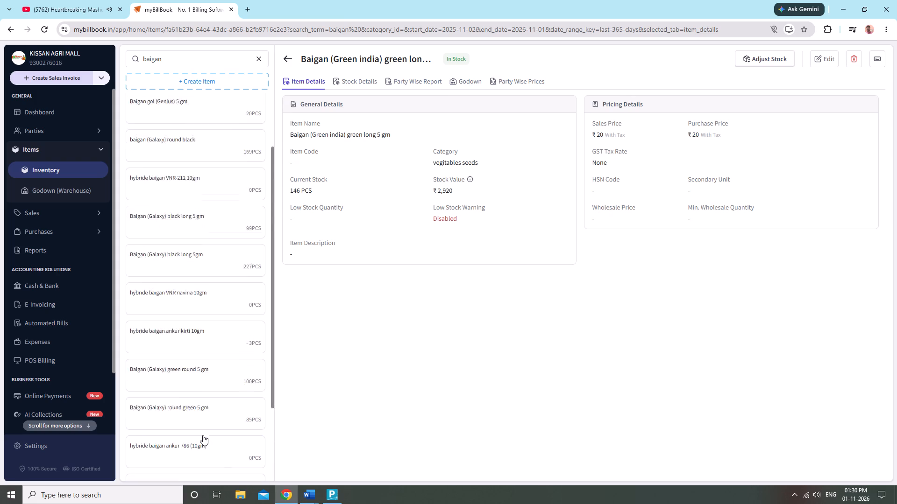
scroll(203, 435, up, 7)
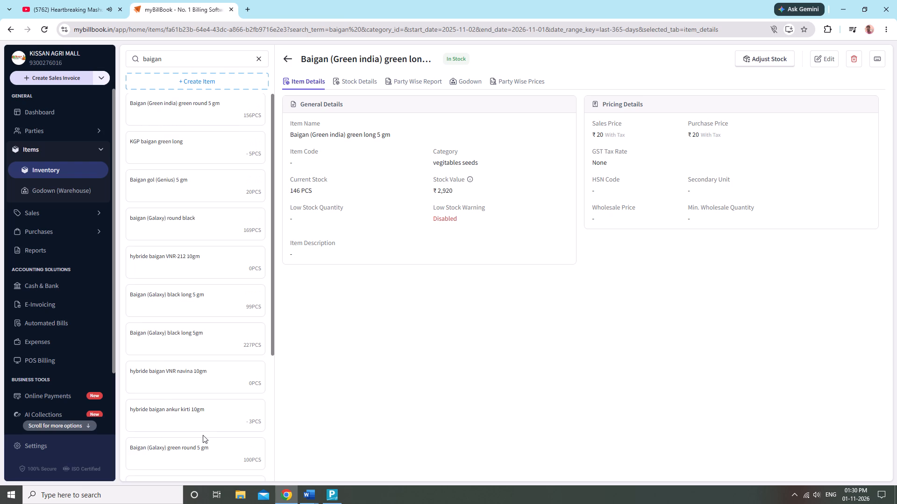
scroll(203, 435, down, 4)
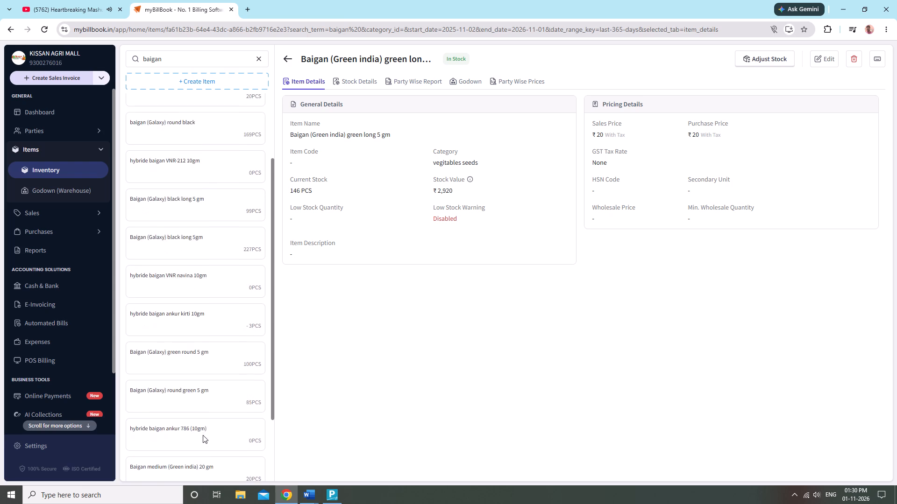
scroll(203, 435, down, 4)
scroll(203, 435, up, 2)
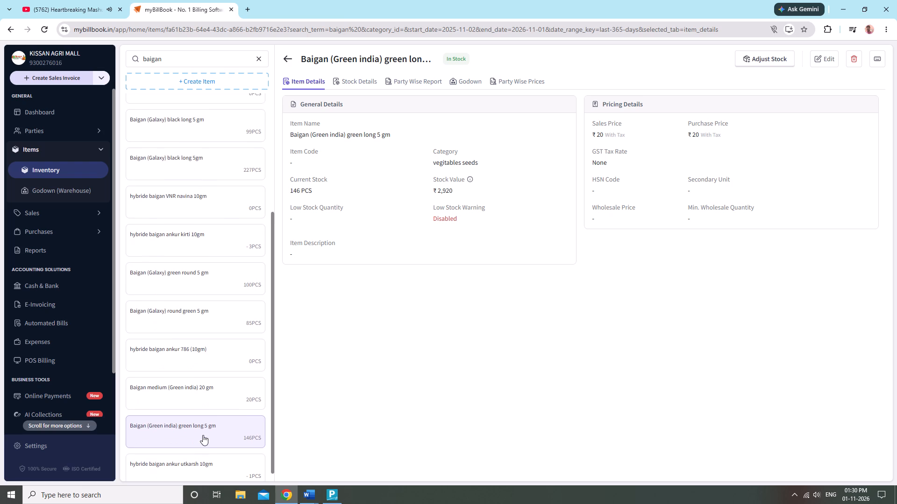
scroll(203, 435, up, 7)
scroll(203, 435, down, 5)
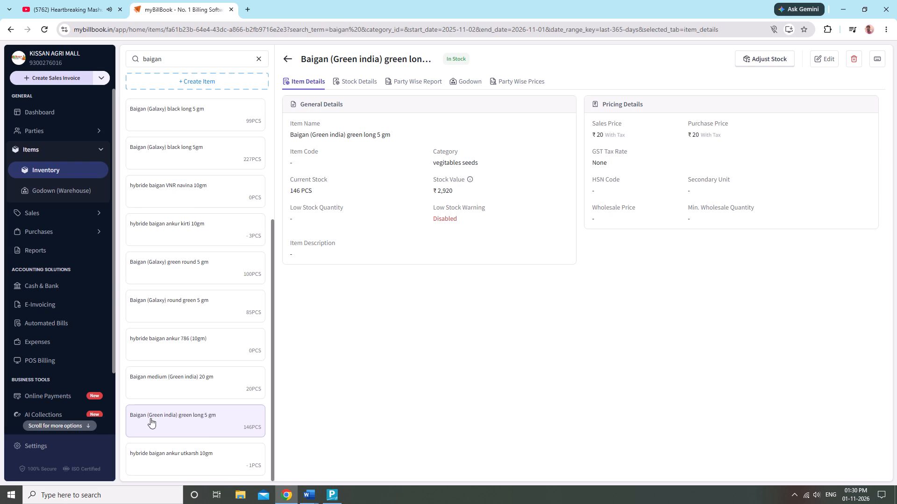
Start a new item named Baigan (Green india) black long 5 gm, reusing the copied name of the green long 5 gm item.
drag(129, 415, 225, 413)
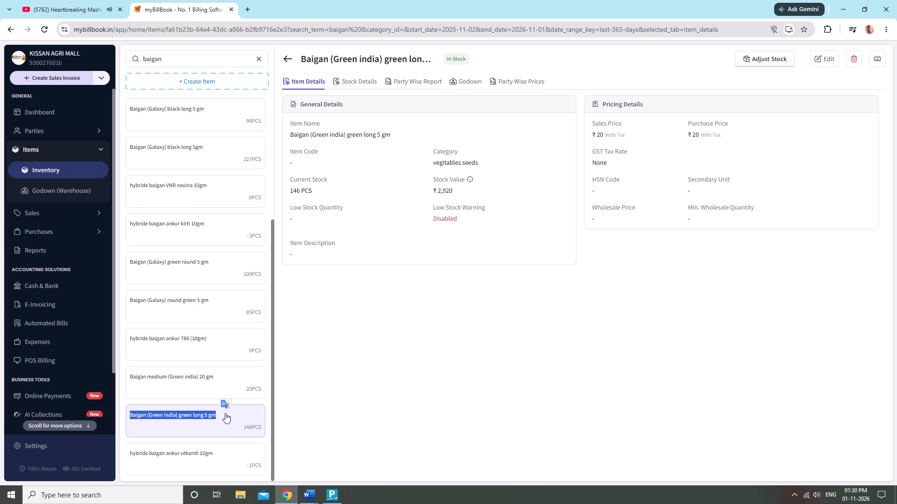
key(ctrl+c)
click(401, 419)
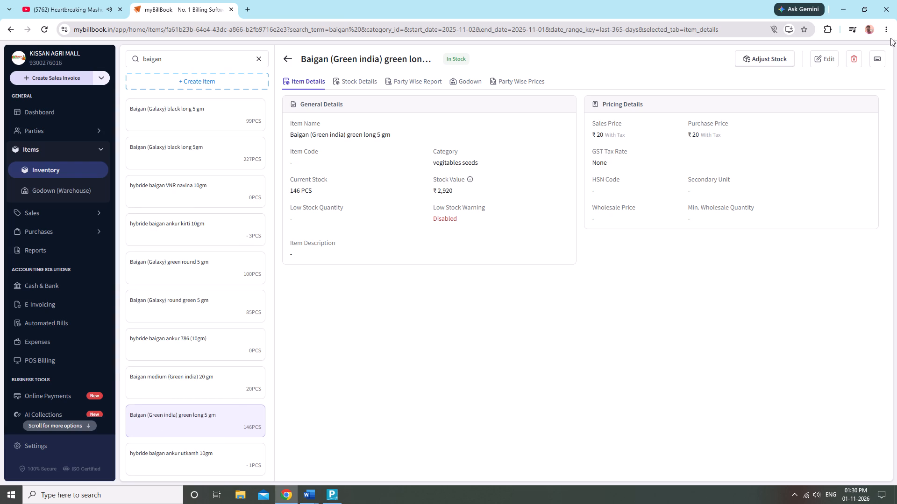
click(218, 84)
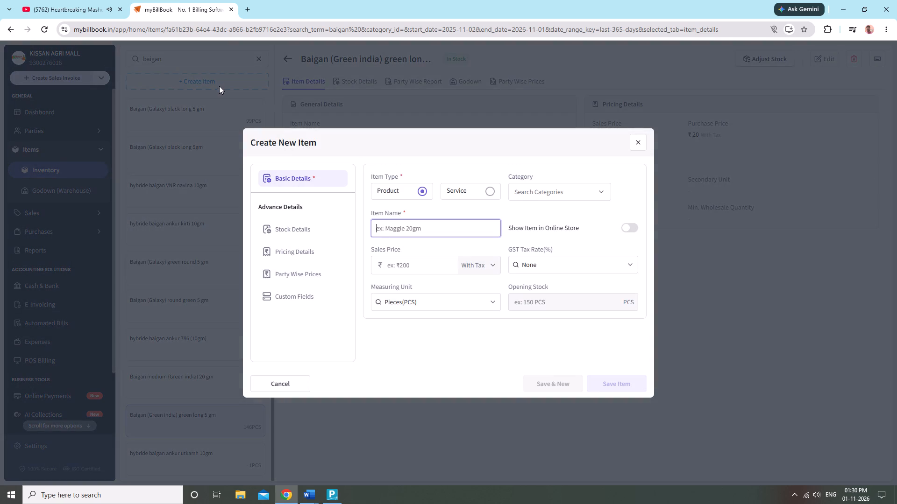
key(ctrl+v)
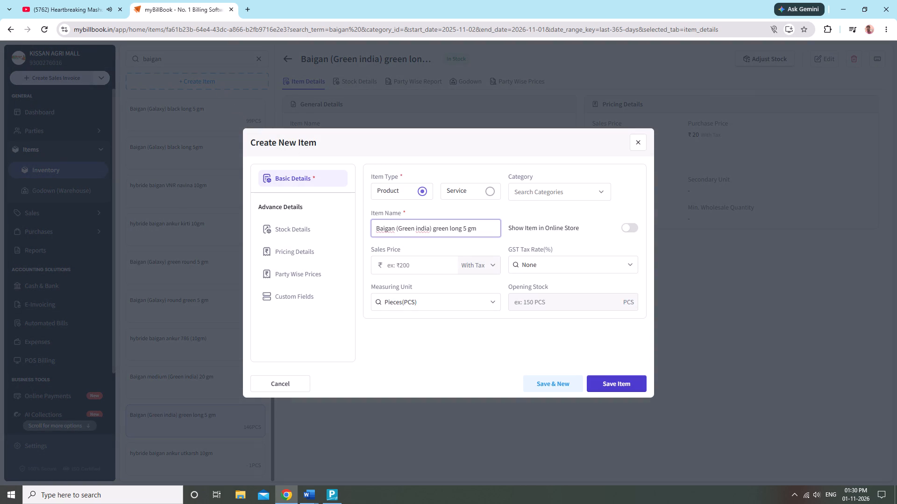
click(448, 229)
key(BackSpace)
key(BackSpace)
key(BackSpace)
key(BackSpace)
key(BackSpace)
text(black)
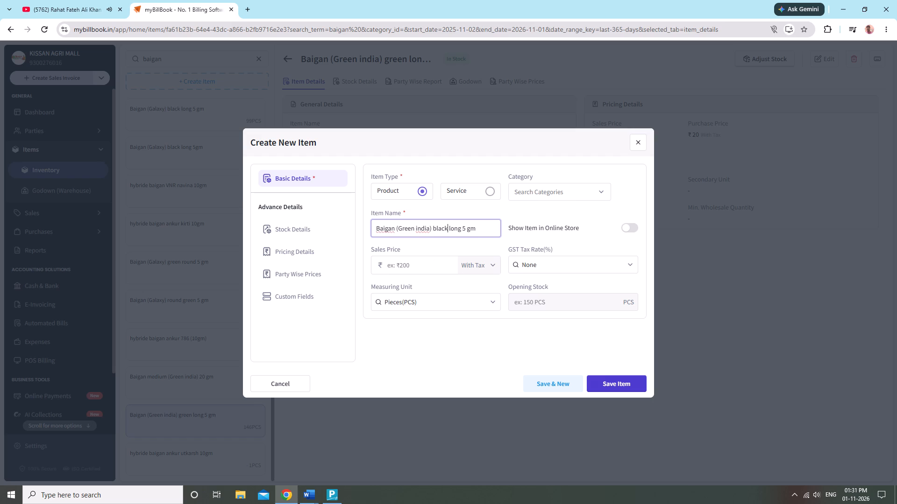
Set the new item's sales price to ₹20 and its category to vegitables seeds.
click(423, 264)
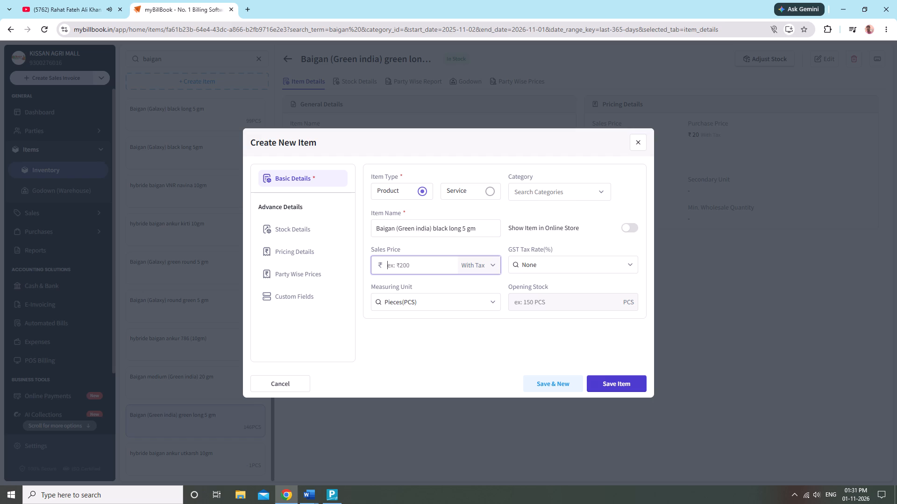
text(20)
click(565, 192)
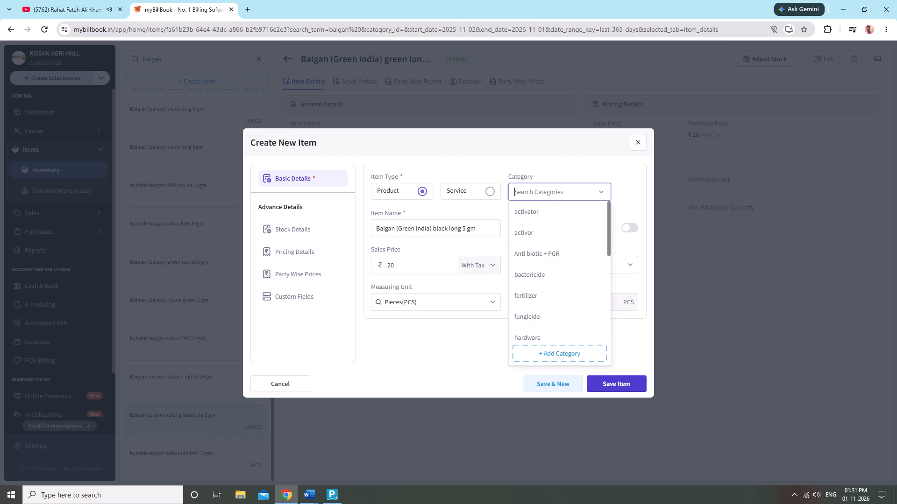
text(veg)
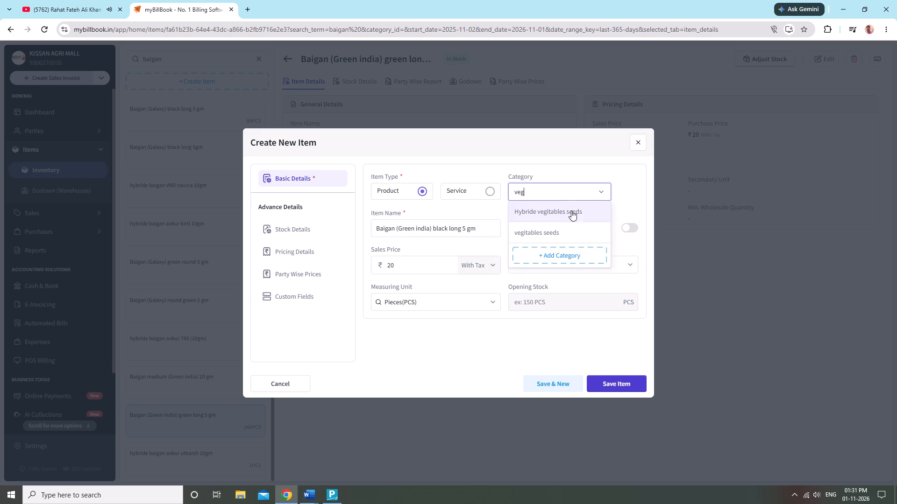
click(551, 232)
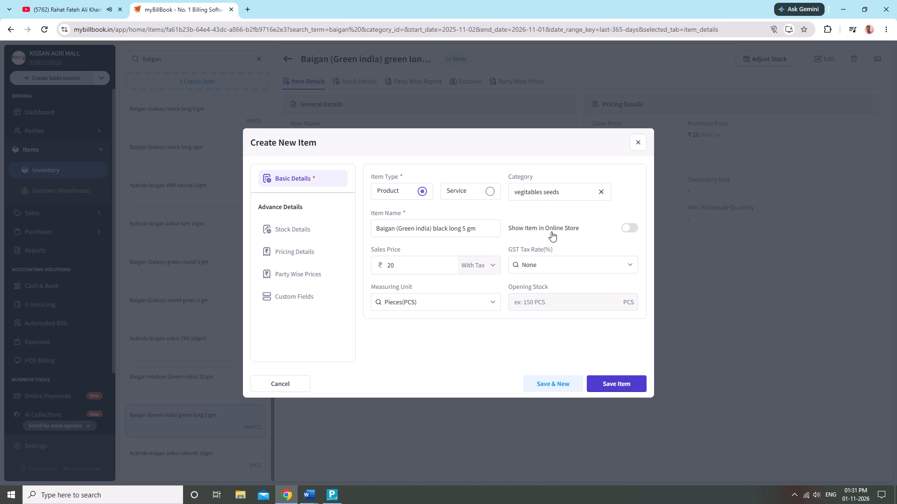
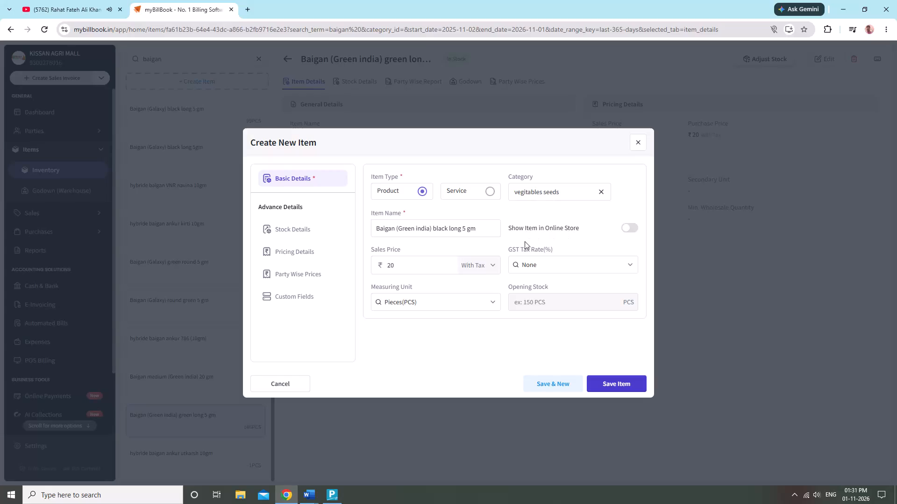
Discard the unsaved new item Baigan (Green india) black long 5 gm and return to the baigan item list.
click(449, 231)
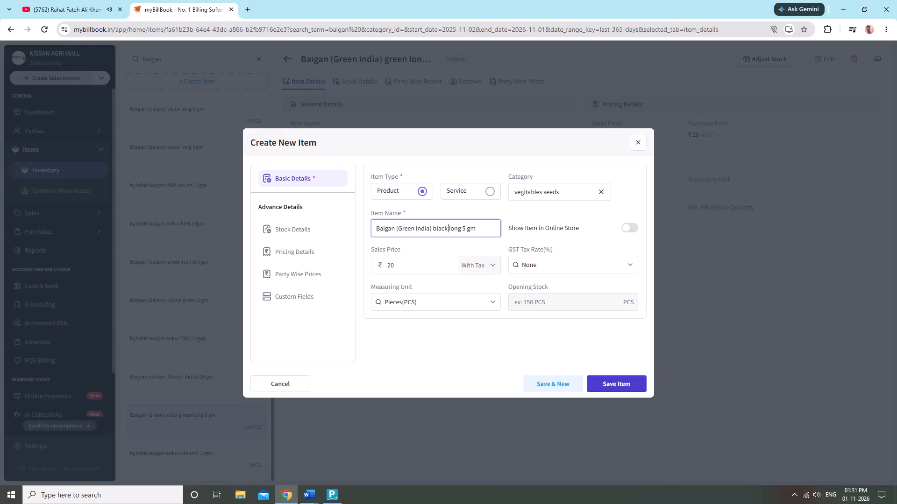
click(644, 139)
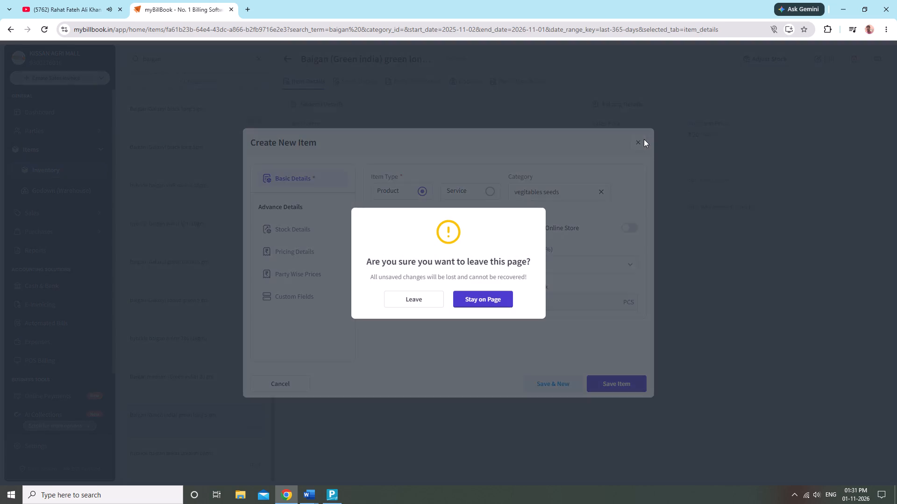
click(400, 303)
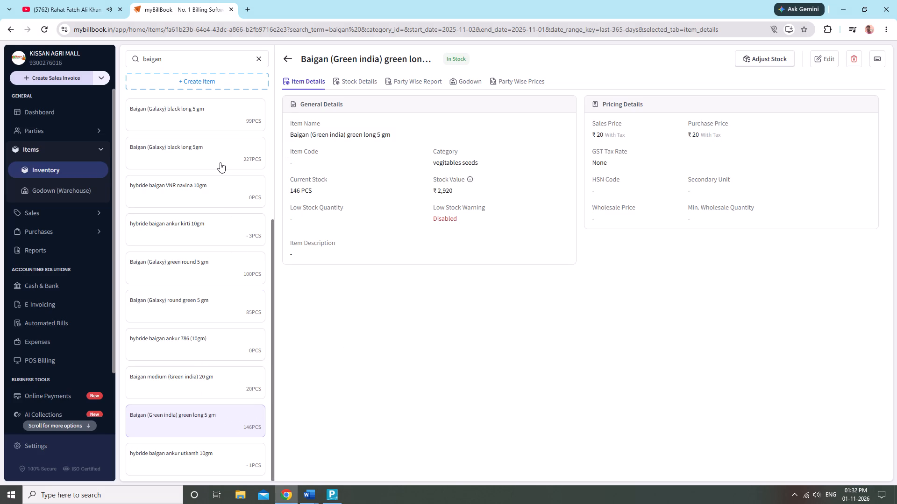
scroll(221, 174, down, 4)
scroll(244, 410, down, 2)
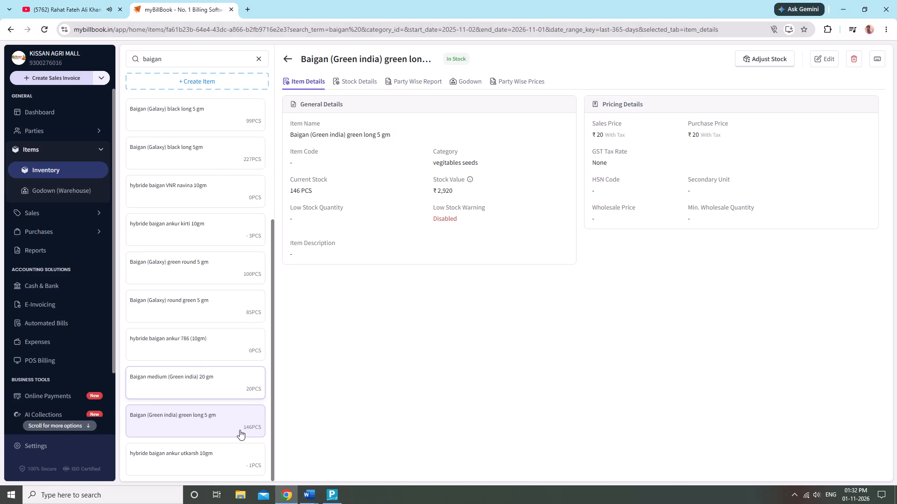
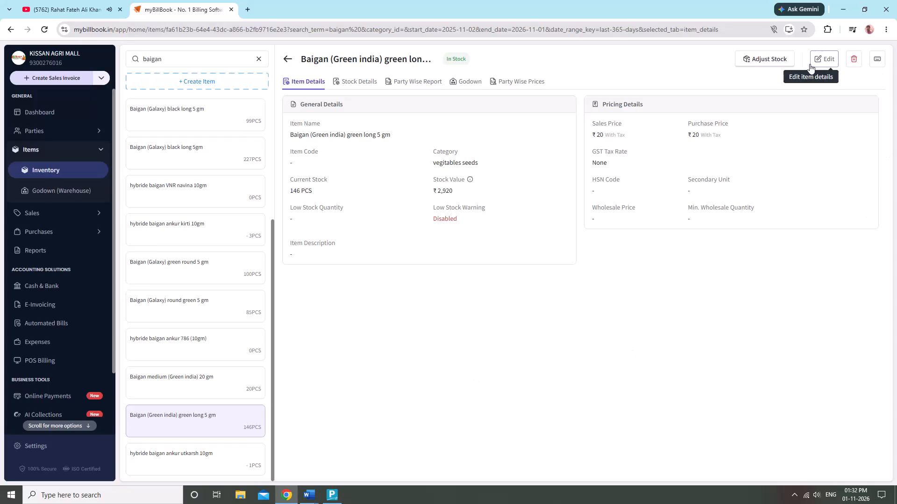
Rename the item Baigan (Green india) green long 5 gm as Baigan (Green india) black long 5 gm and save it.
click(826, 54)
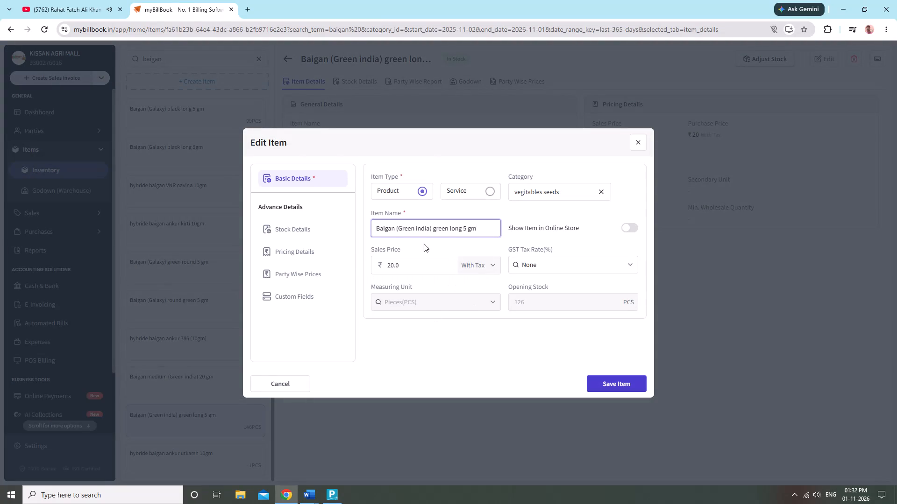
click(446, 230)
click(449, 231)
key(BackSpace)
key(BackSpace)
key(BackSpace)
key(BackSpace)
key(BackSpace)
text(bla)
key(c)
key(k)
click(618, 389)
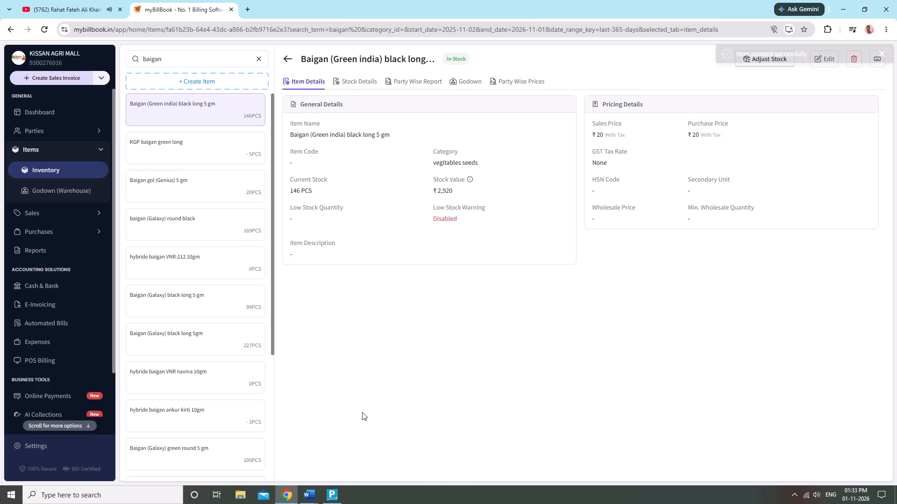
click(489, 333)
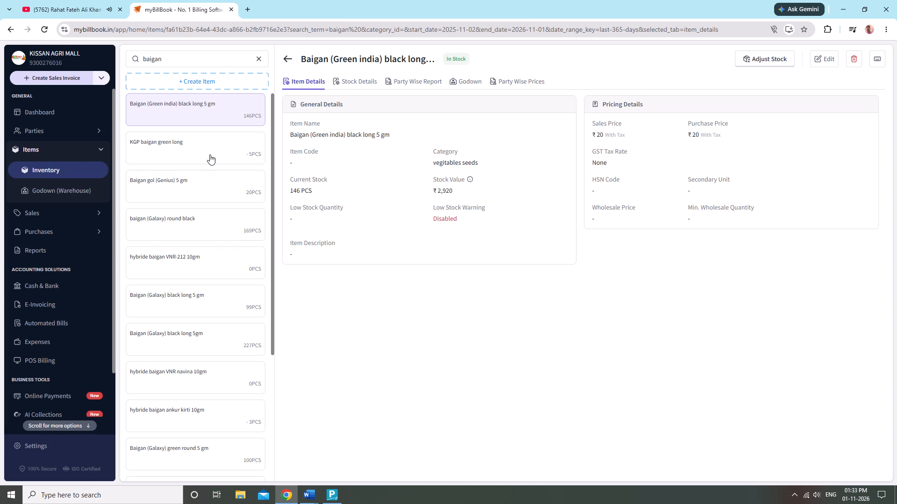
Start a new item named Baigan (Green india) green long 5 gm, with category vegitables seeds and a sales price of ₹20.
click(262, 57)
click(244, 87)
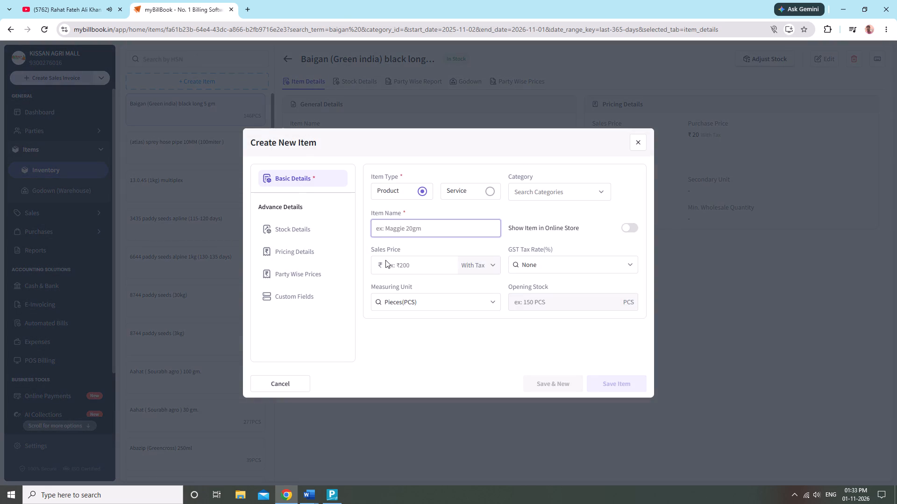
key(shift+v)
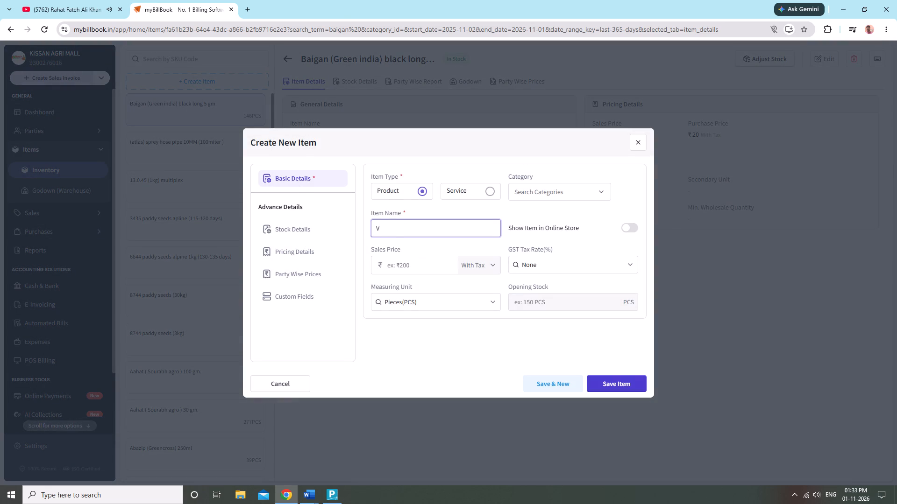
key(BackSpace)
key(ctrl+v)
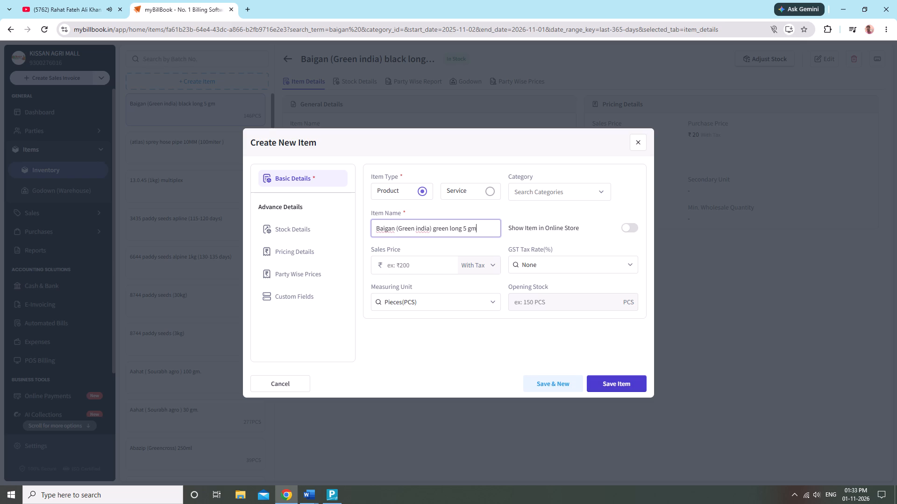
click(558, 193)
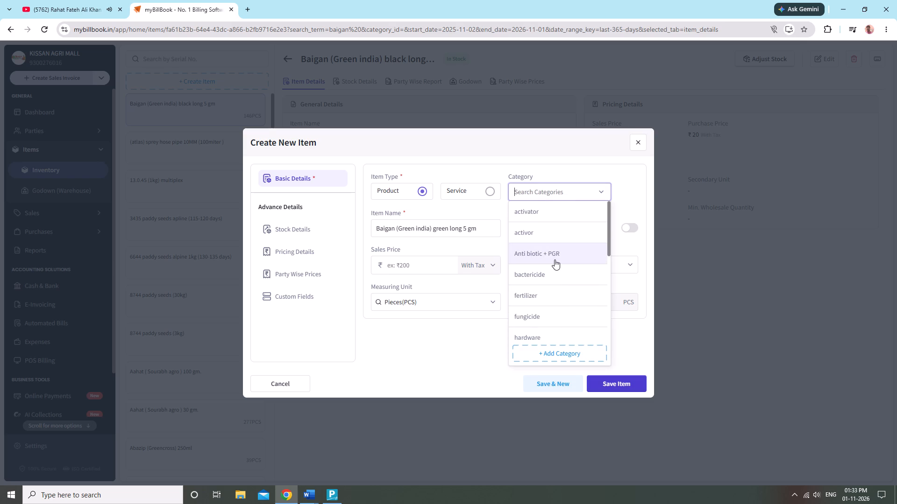
key(v)
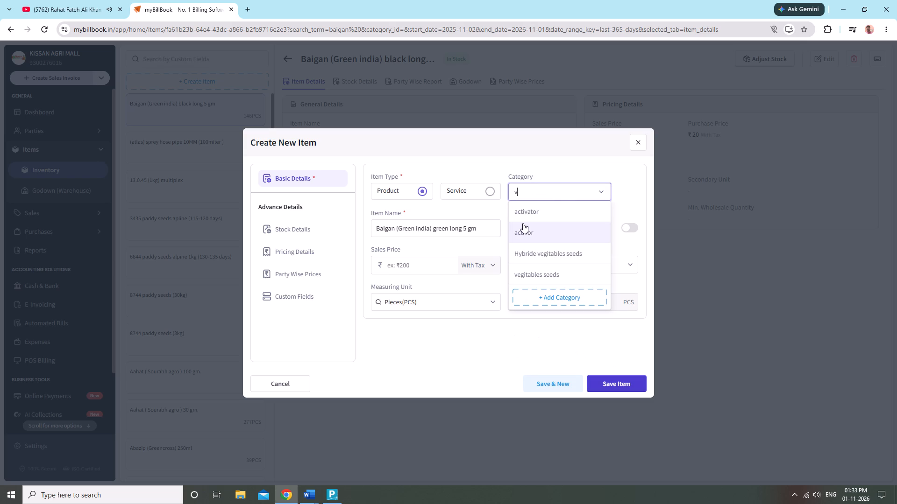
click(534, 273)
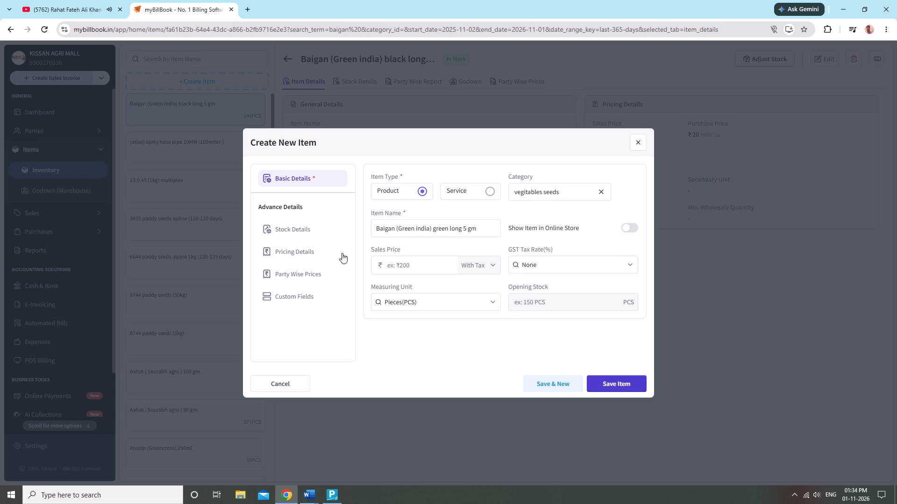
click(419, 273)
click(427, 266)
text(20)
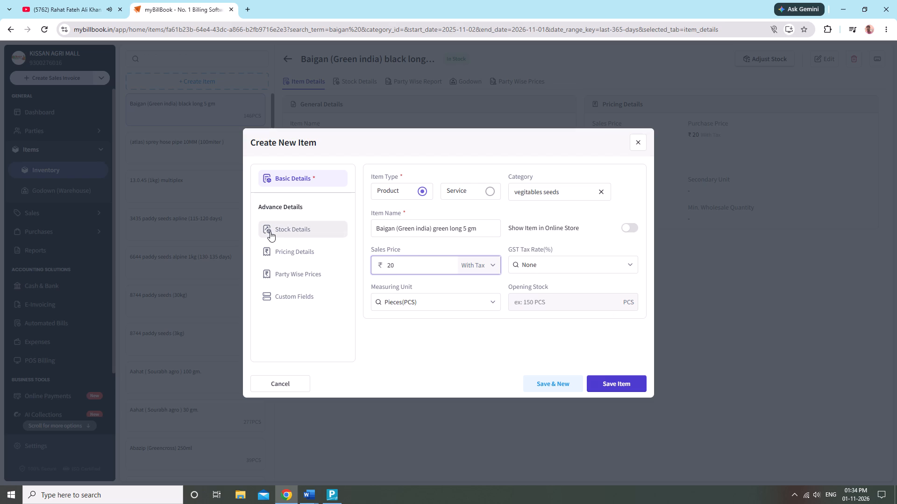
Give the new baigan item an opening stock of 175 PCS in the KISSAN AGRI MALL godown and save it.
click(270, 231)
click(425, 297)
click(430, 319)
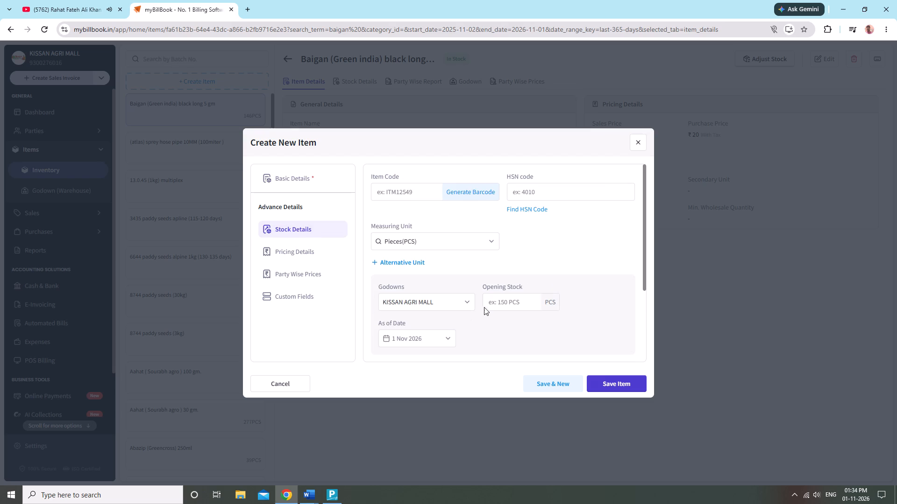
click(508, 301)
text(175)
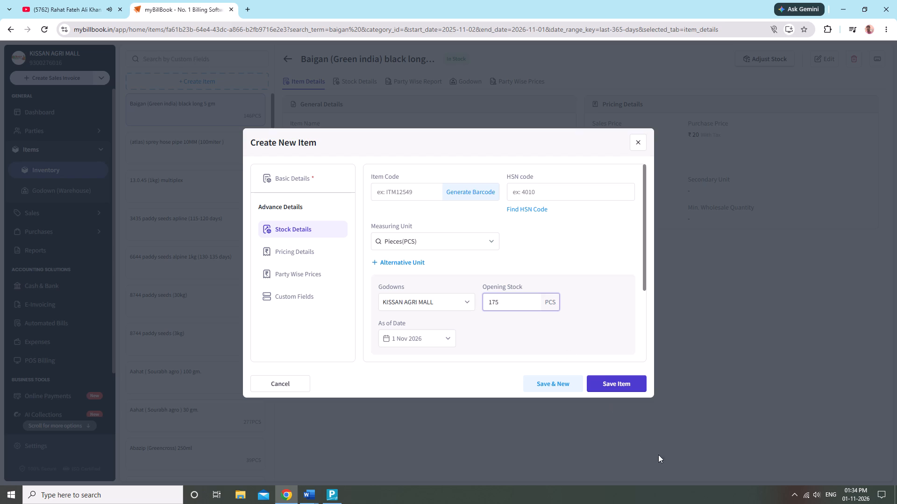
click(634, 385)
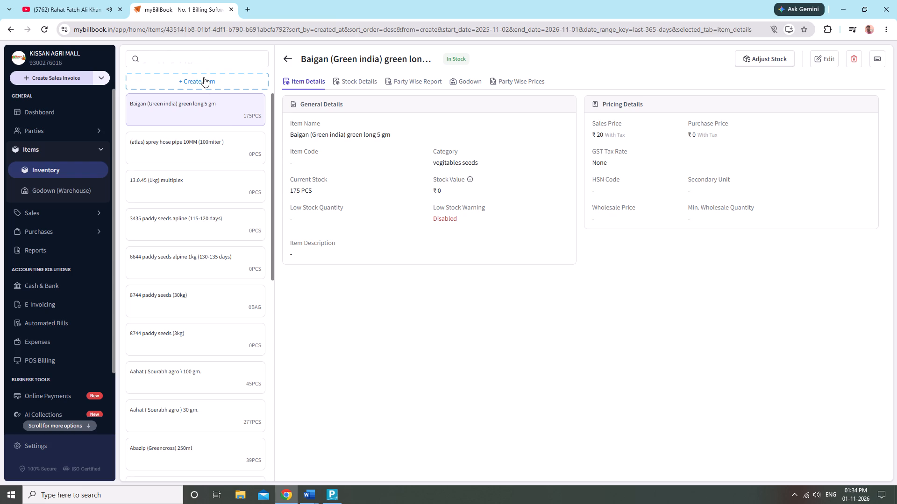
Search for lalsag and add 169 PCS to the stock of Lalsag (Satmaan) 10 gm in the KISSAN AGRI MALL godown.
click(207, 63)
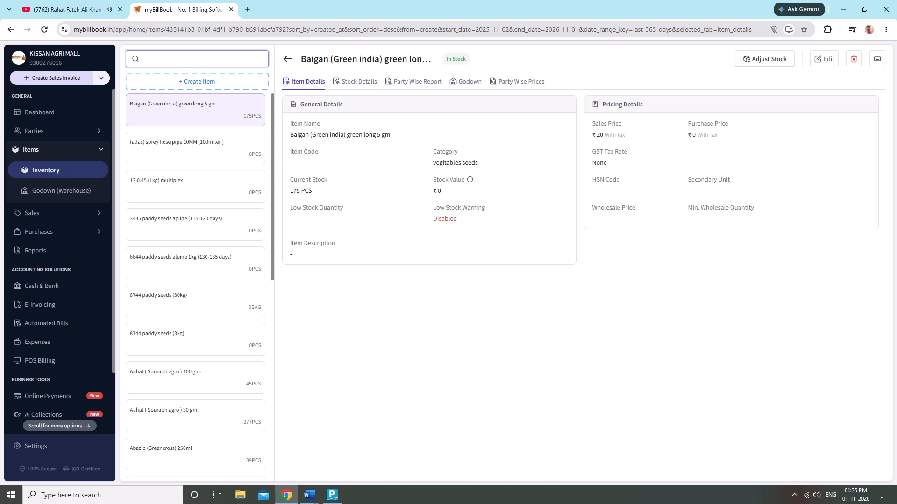
text(lal)
text(sag)
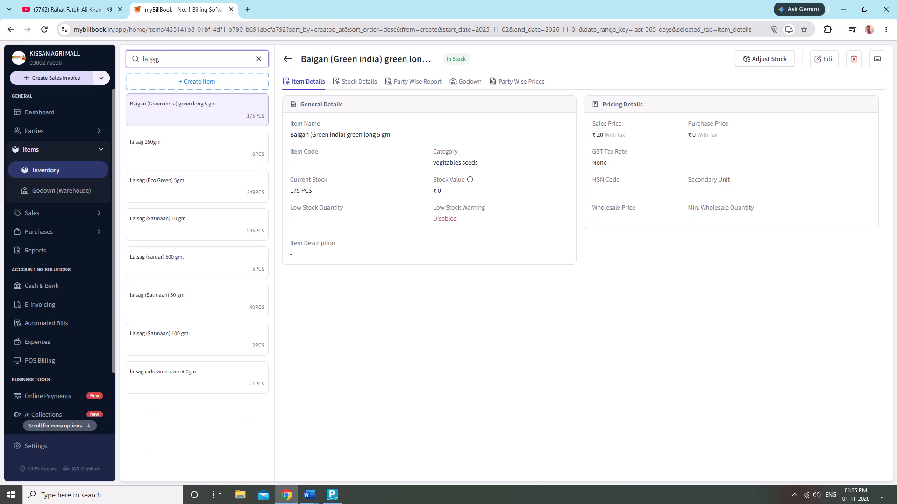
click(173, 223)
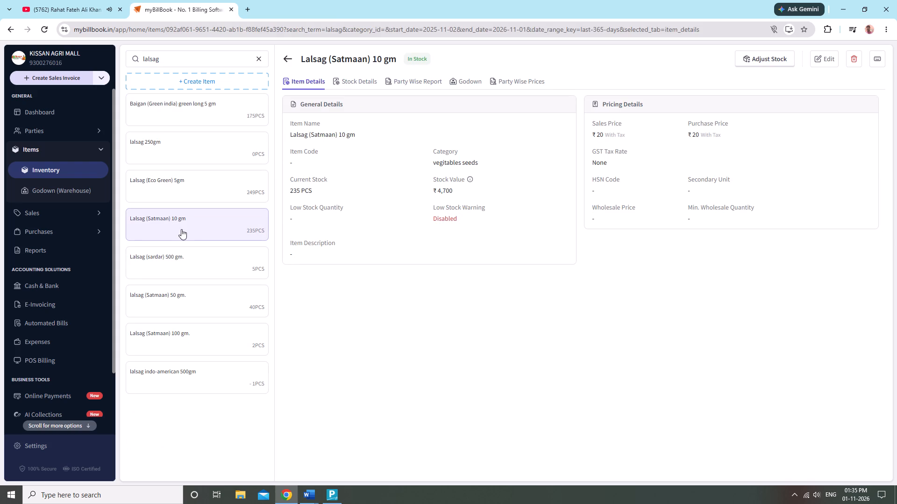
click(752, 66)
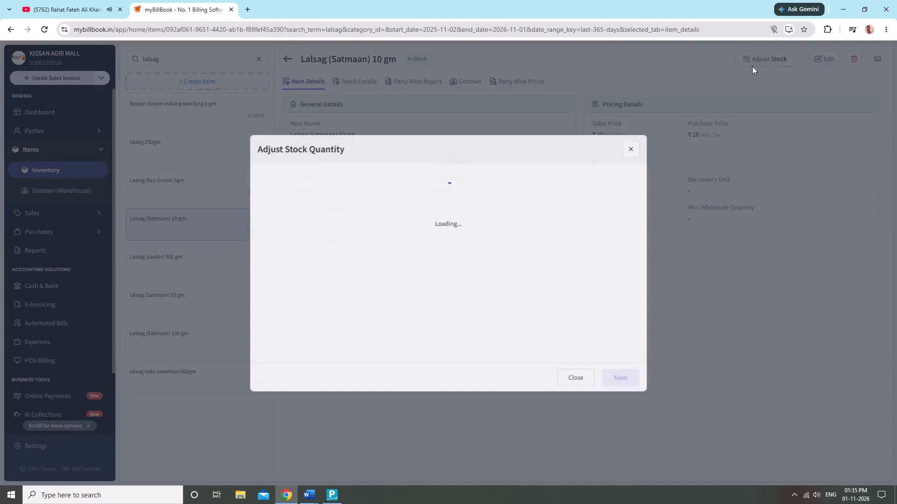
click(304, 227)
click(300, 250)
click(408, 273)
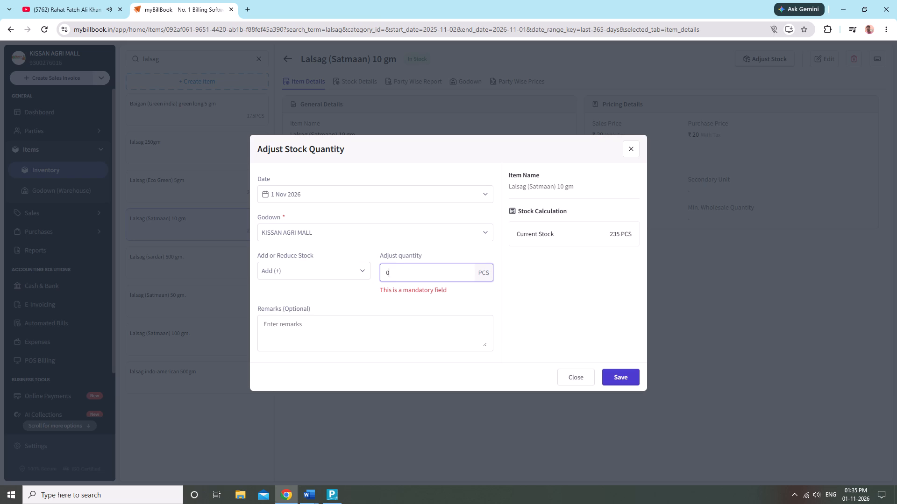
text(169)
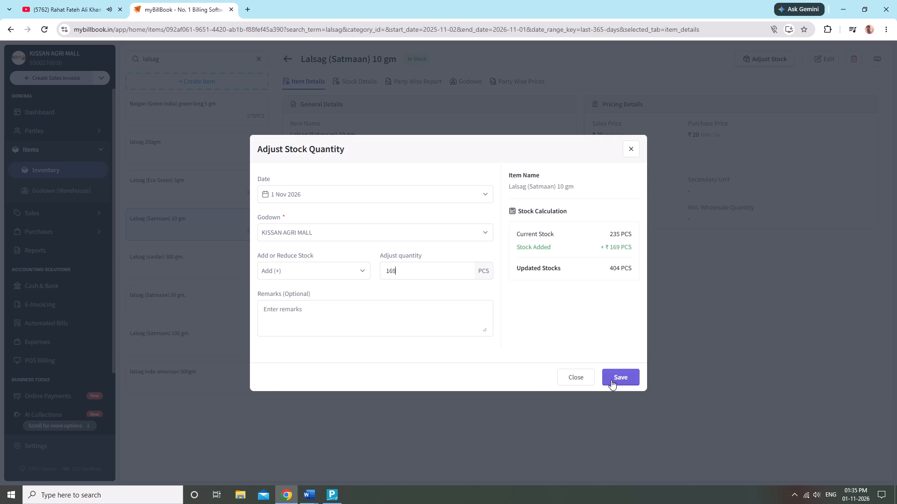
click(612, 377)
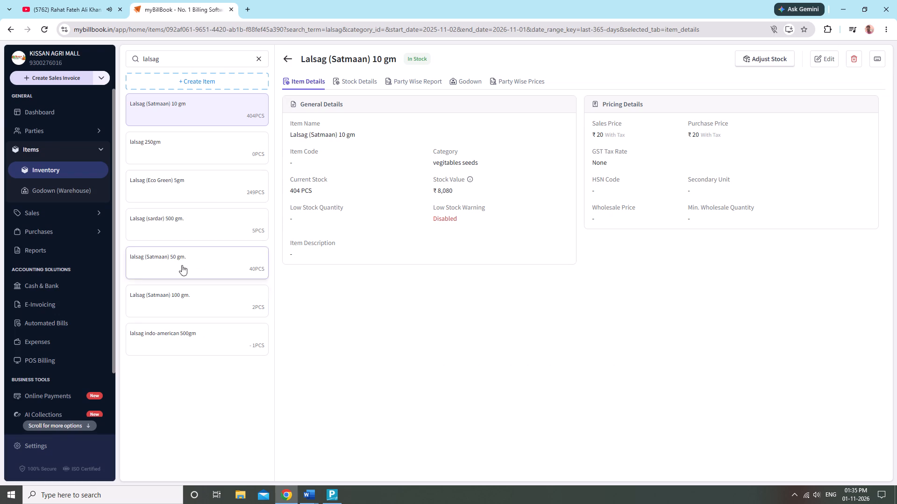
Search for "gol lo" and add 1 PCS to the stock of sardar louki golu seeds in the KISSAN AGRI MALL godown.
click(257, 57)
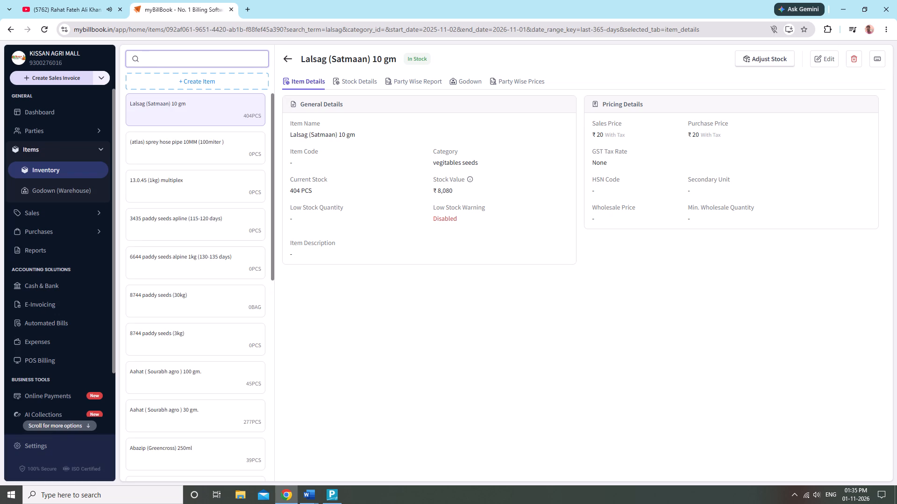
text(gol)
key(space)
text(lo)
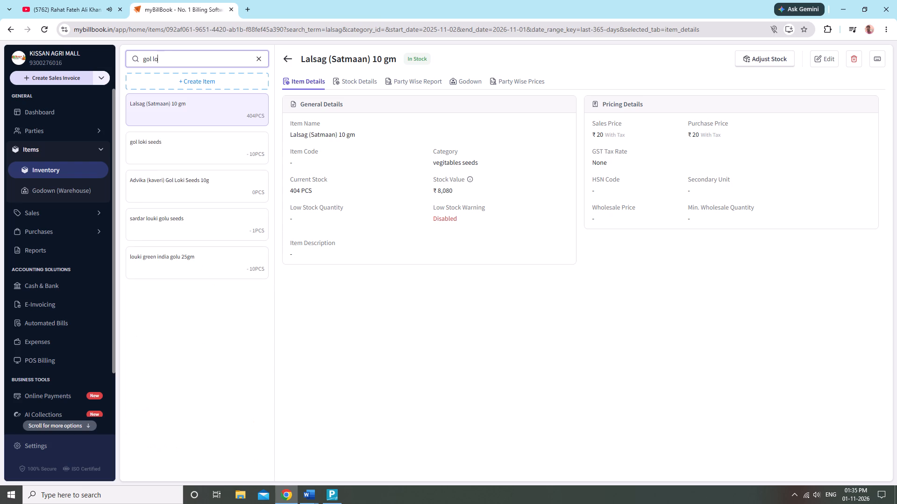
click(204, 225)
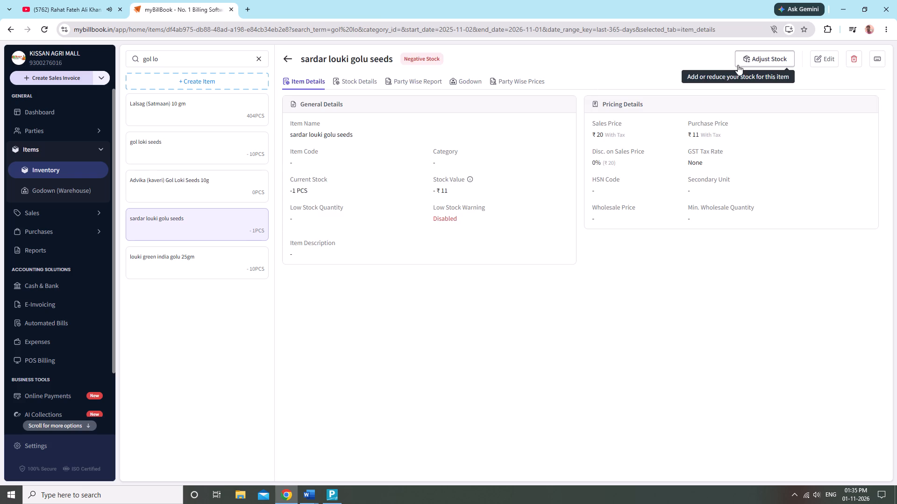
click(744, 60)
click(311, 227)
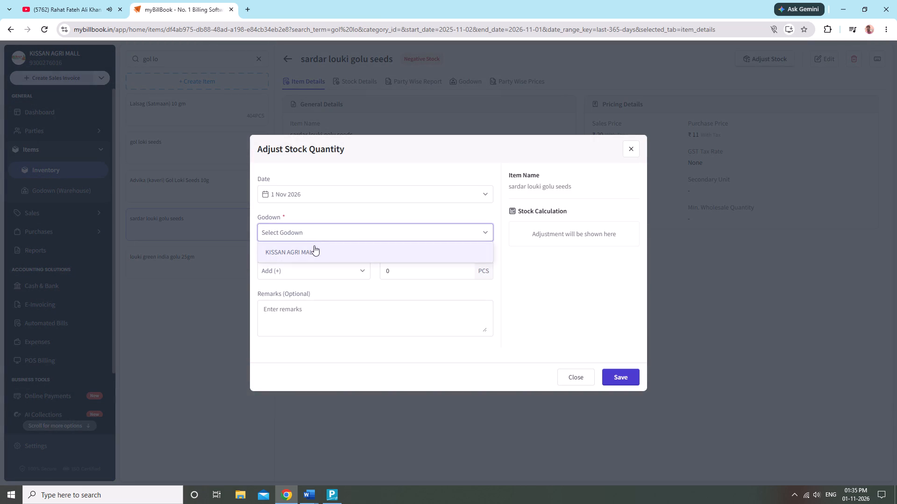
click(315, 253)
click(412, 276)
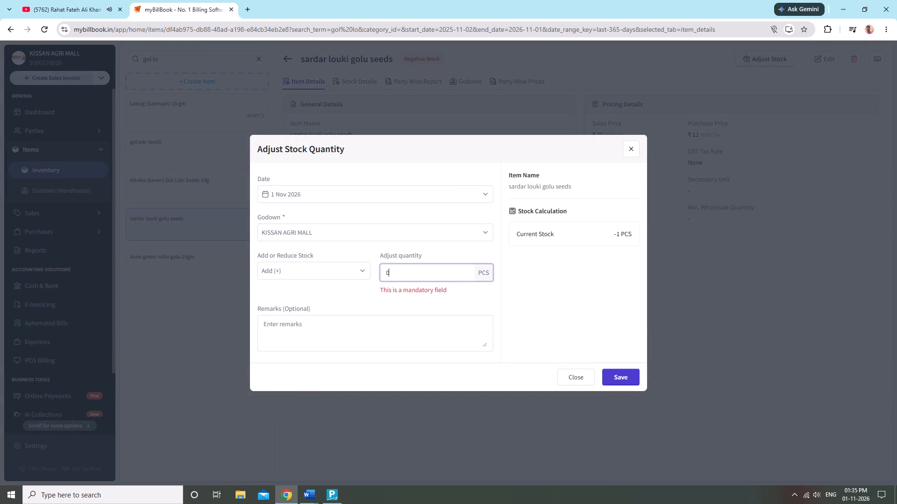
key(1)
click(636, 375)
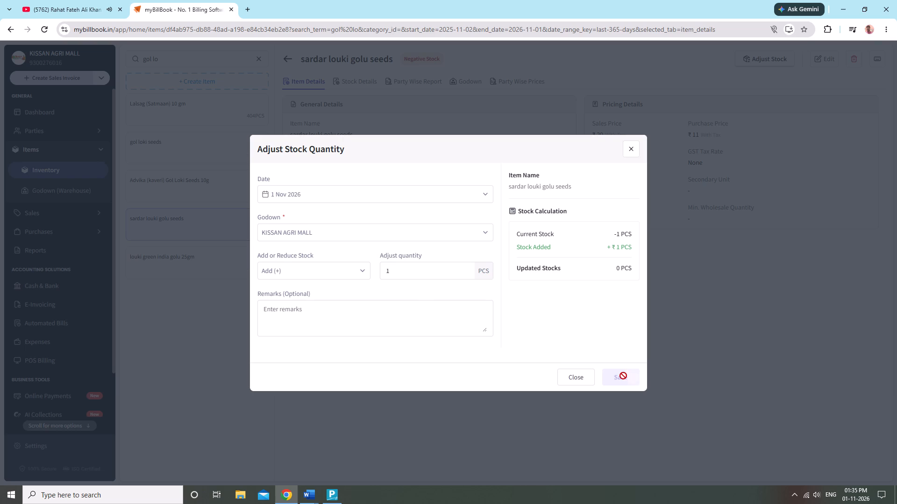
click(436, 299)
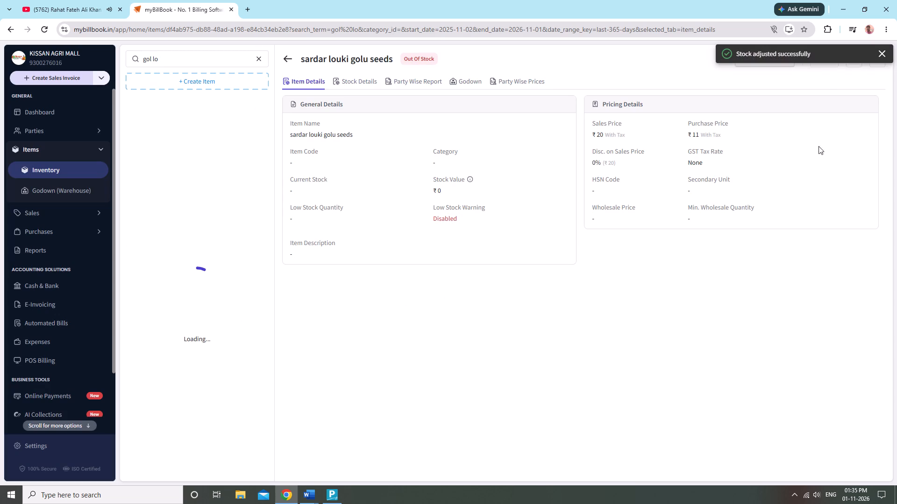
Open sardar louki golu seeds for editing and change its item name to Louki (Sardar) gol 10 gm.
click(826, 66)
click(825, 64)
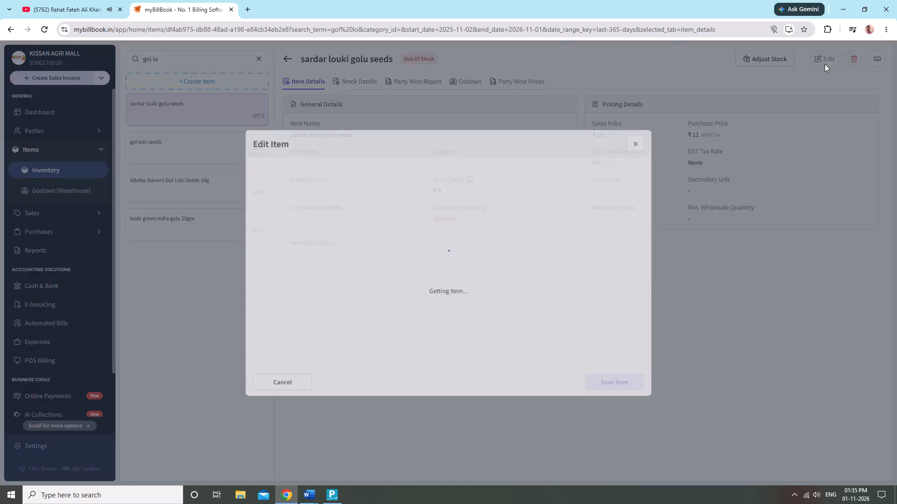
key(BackSpace)
key(BackSpace)
key(BackSpace)
key(BackSpace)
key(BackSpace)
key(BackSpace)
key(BackSpace)
key(BackSpace)
key(BackSpace)
key(BackSpace)
key(BackSpace)
key(BackSpace)
key(BackSpace)
key(BackSpace)
key(BackSpace)
key(BackSpace)
key(BackSpace)
key(BackSpace)
key(BackSpace)
key(BackSpace)
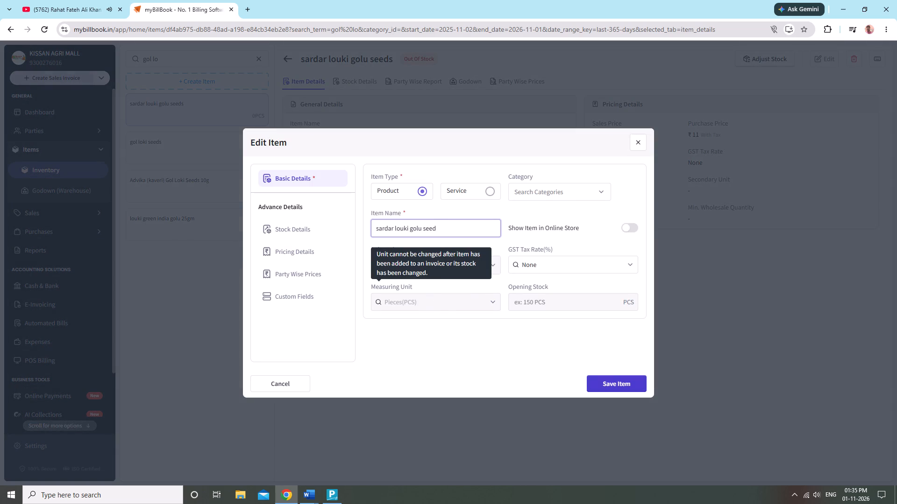
key(BackSpace)
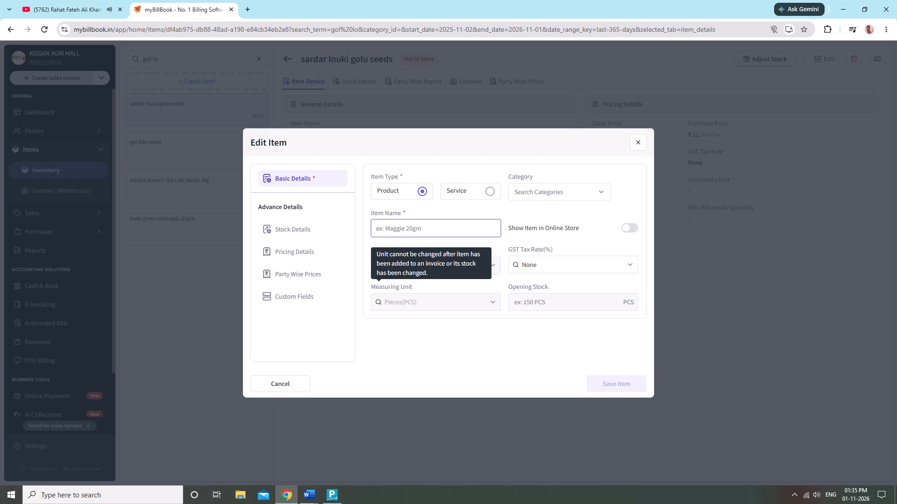
text(Louki)
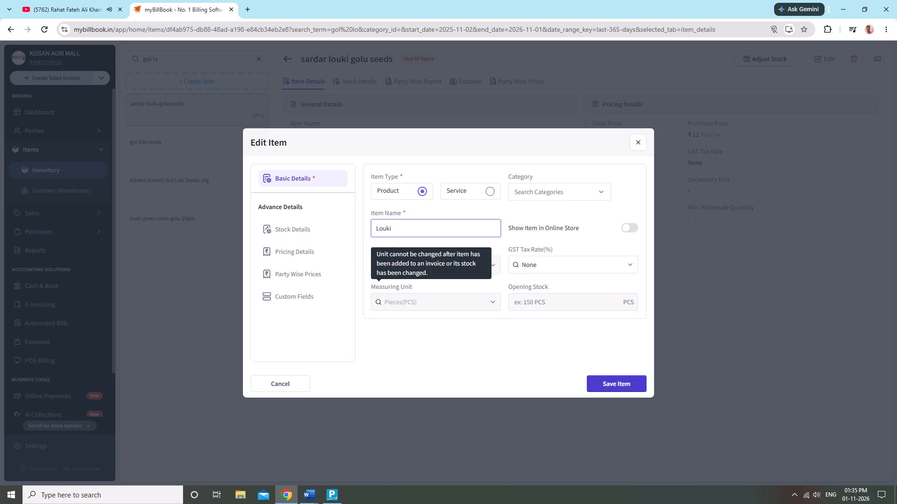
key(space)
key(shift+parenleft)
text(Sardar)
key(shift+parenright)
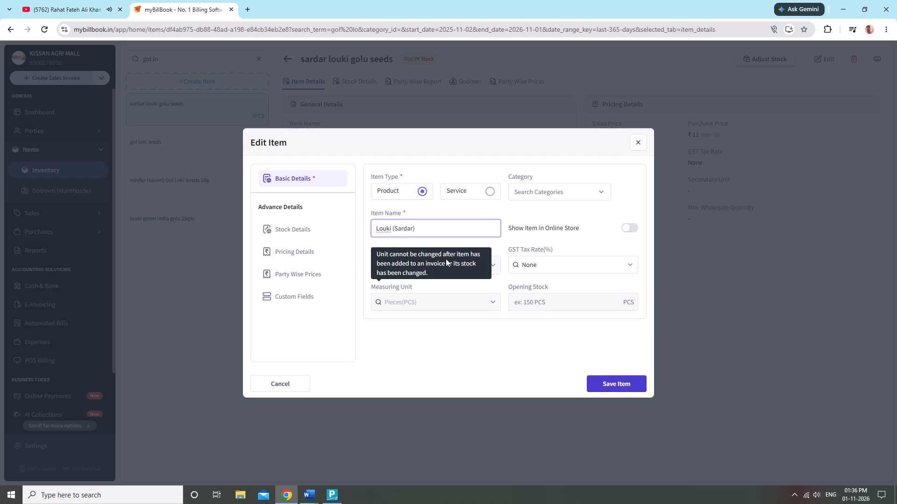
key(space)
text(gol)
key(space)
text(10)
key(space)
text(gm)
Set the item's category to vegitables seeds, check its stock and pricing details, and save it.
click(556, 193)
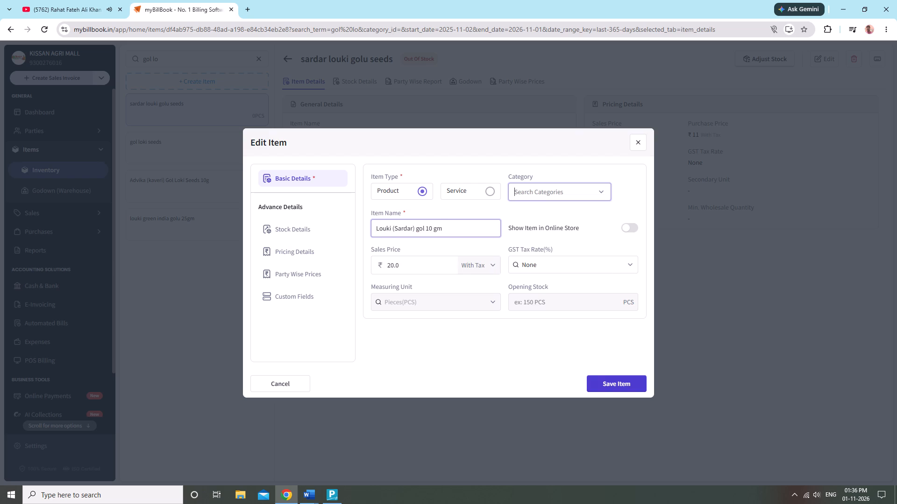
key(v)
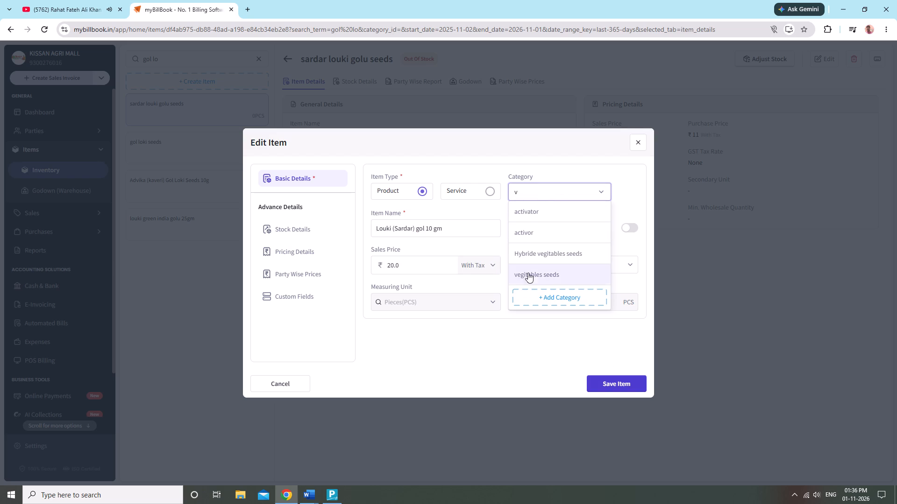
click(533, 274)
click(289, 232)
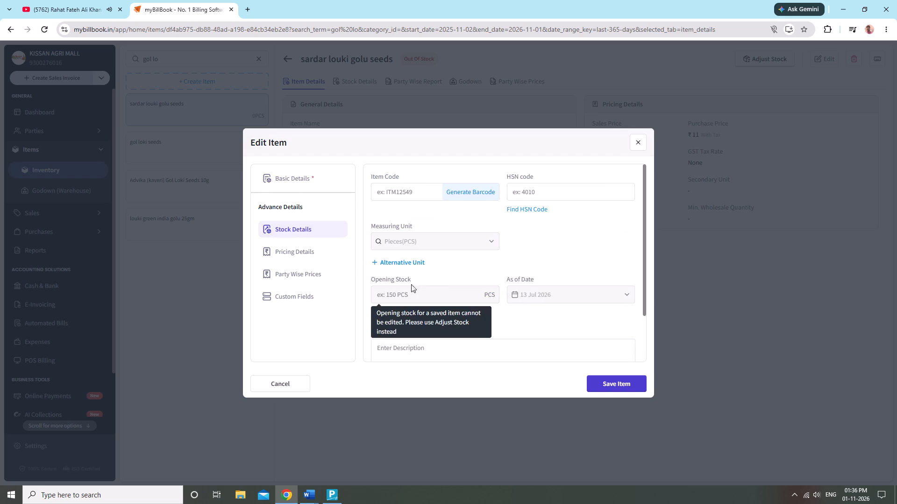
click(298, 252)
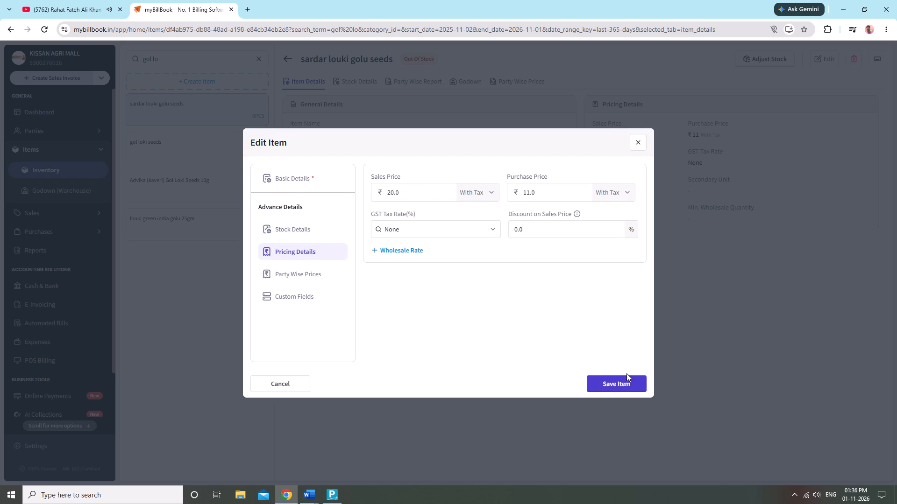
click(619, 386)
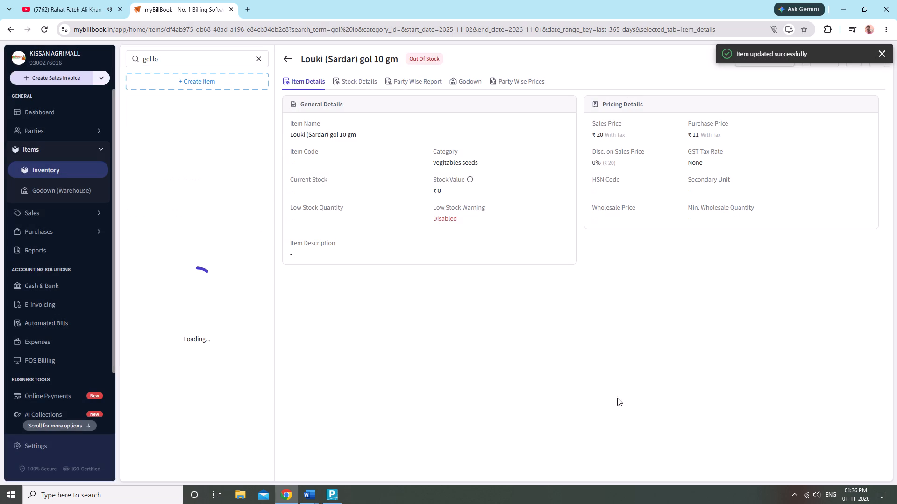
click(617, 398)
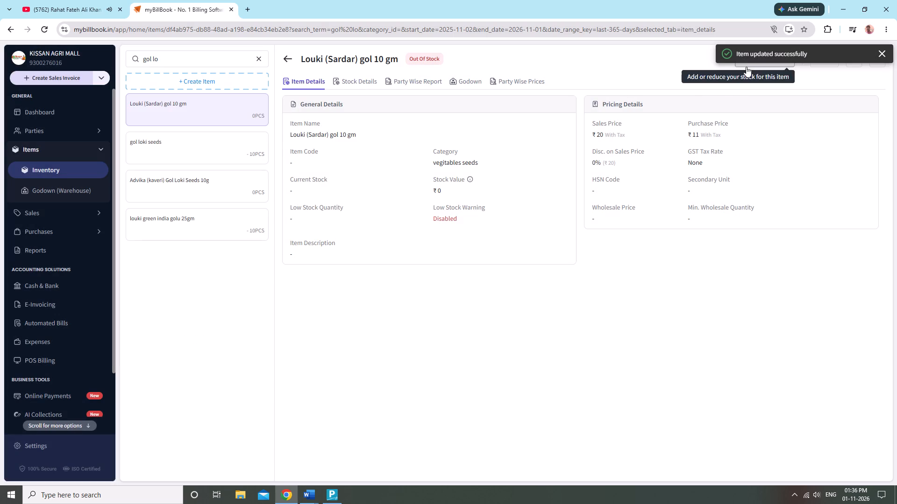
Add 55 PCS to the stock of Louki (Sardar) gol 10 gm in the KISSAN AGRI MALL godown.
click(747, 63)
click(747, 63)
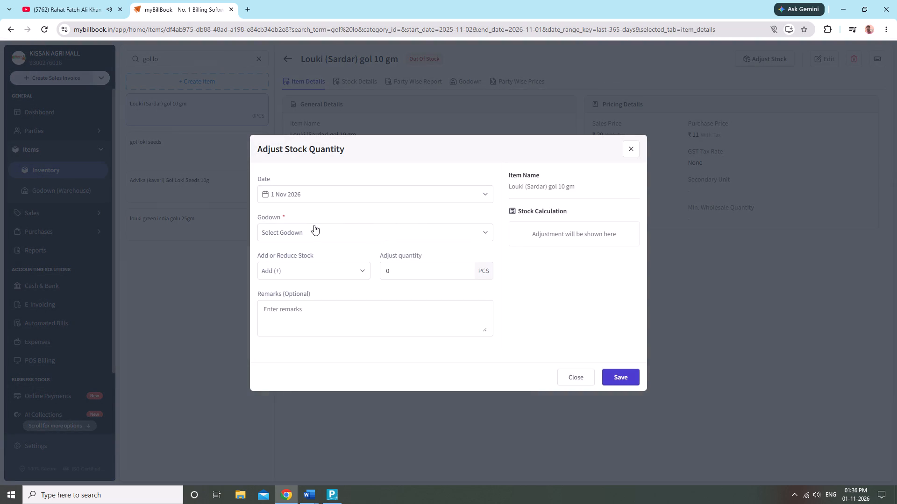
click(314, 230)
click(318, 252)
click(433, 277)
click(441, 268)
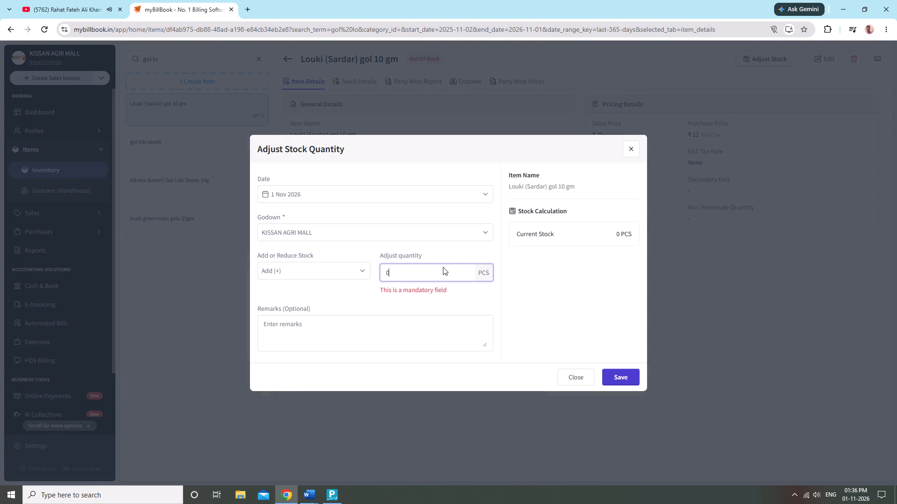
text(55)
click(625, 371)
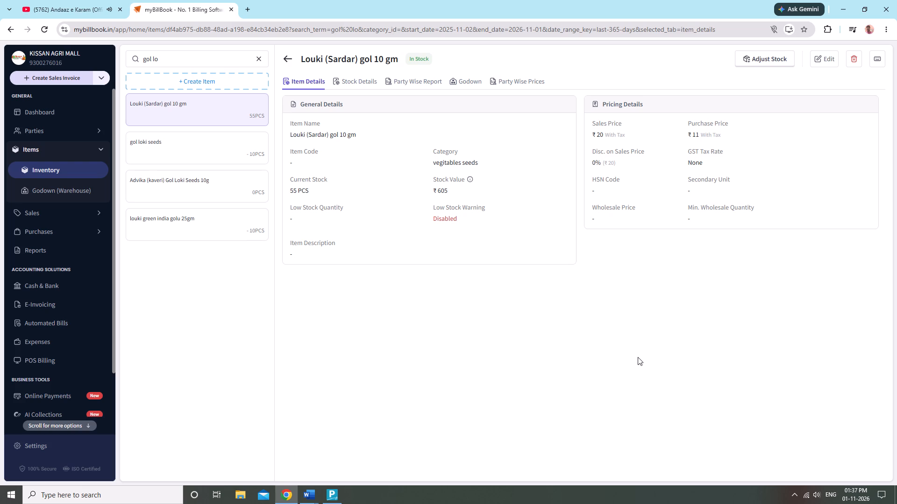
Search for kheera and add 80 PCS to the stock of Kheera (Green india) 5 gm in the KISSAN AGRI MALL godown.
click(258, 59)
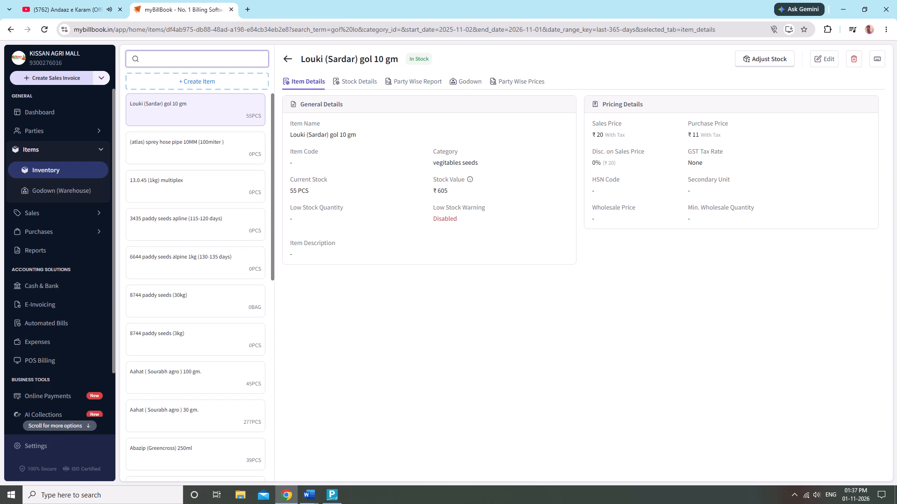
text(kheera)
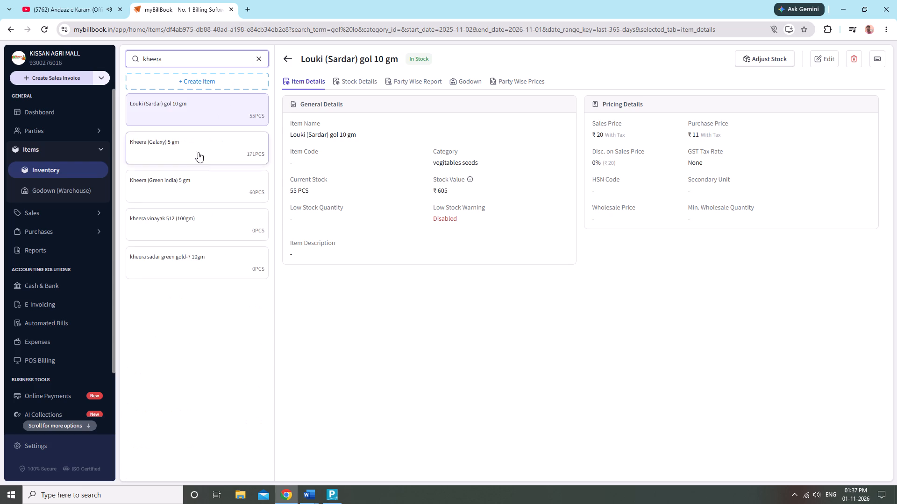
click(191, 195)
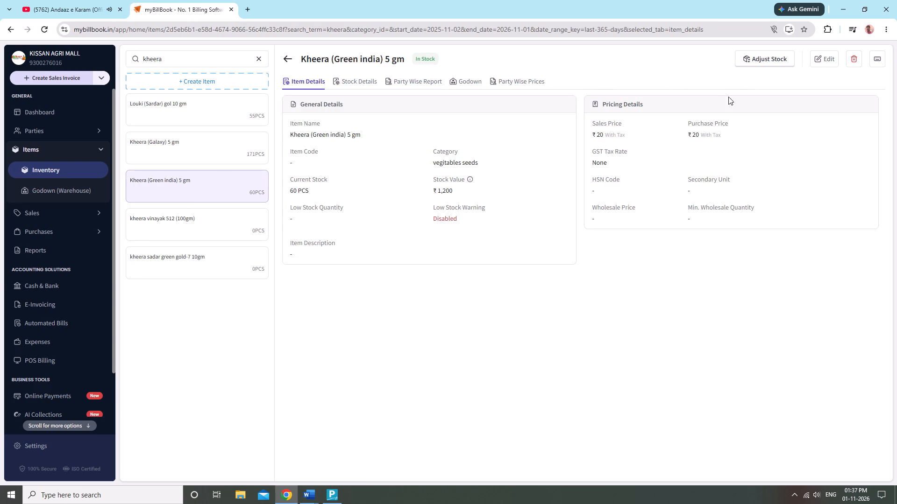
click(777, 48)
click(771, 62)
click(435, 237)
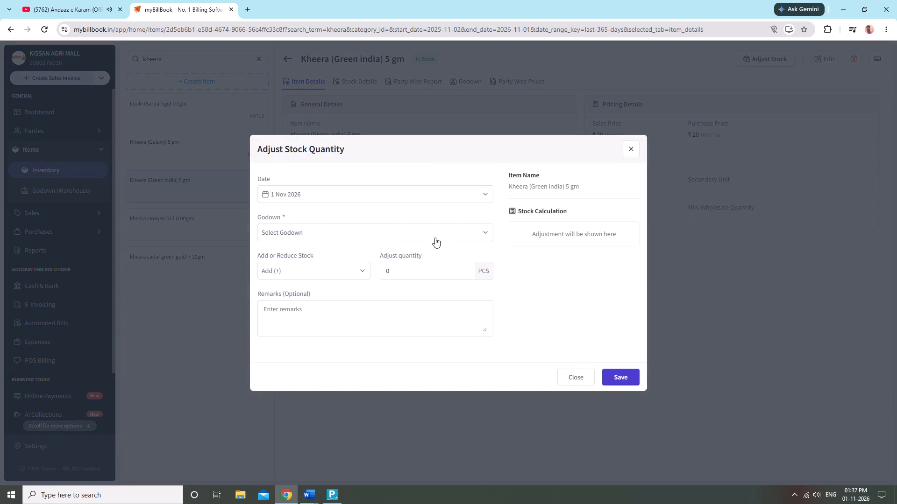
click(433, 252)
click(444, 275)
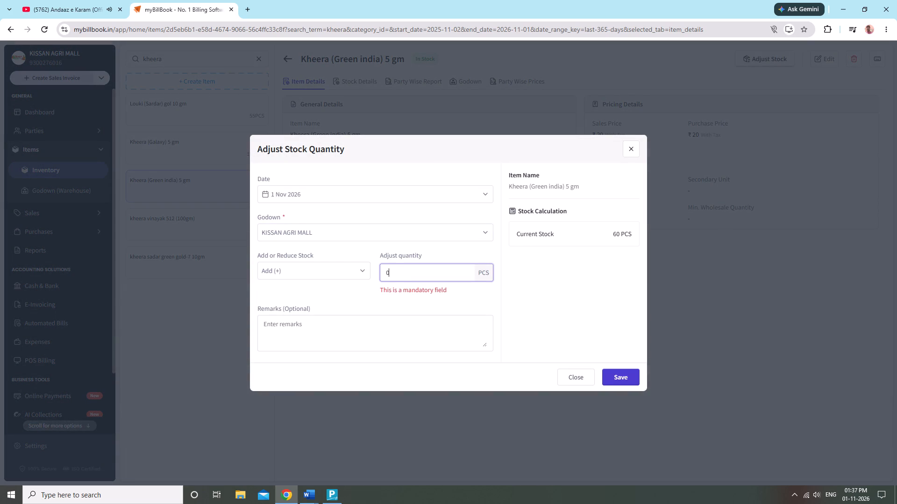
key(8)
key(0)
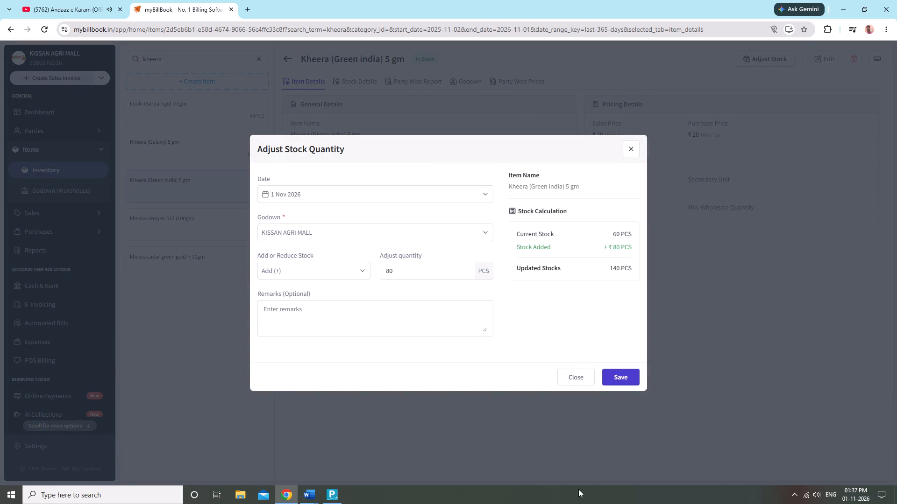
click(615, 373)
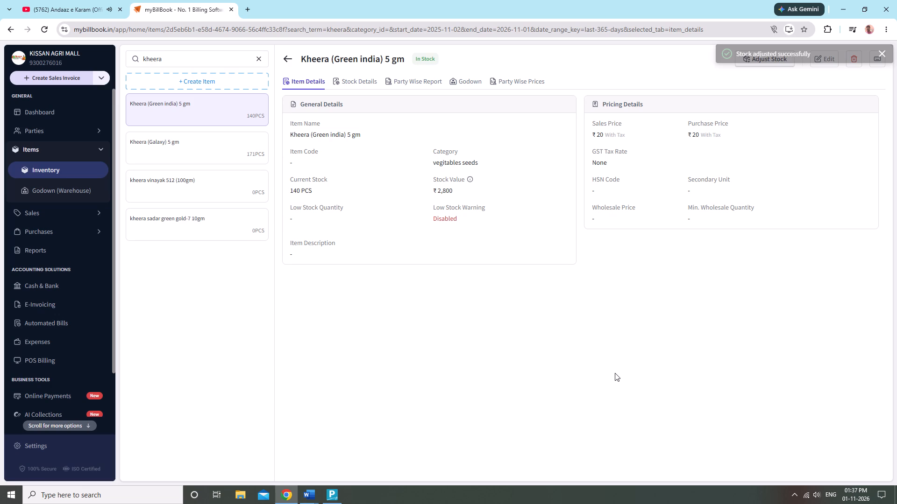
Search for tomato and add 197 PCS to the stock of Tomato (Galaxy) 5 gm. in the KISSAN AGRI MALL godown.
click(256, 56)
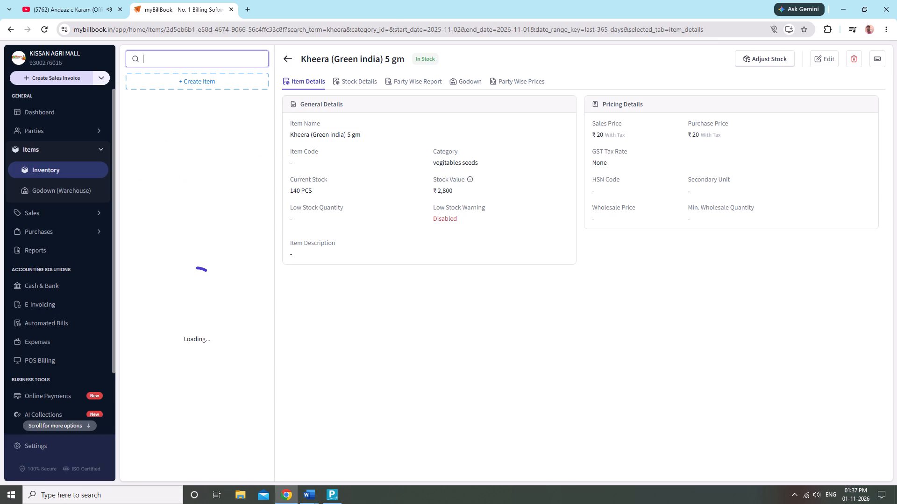
text(tomat)
key(o)
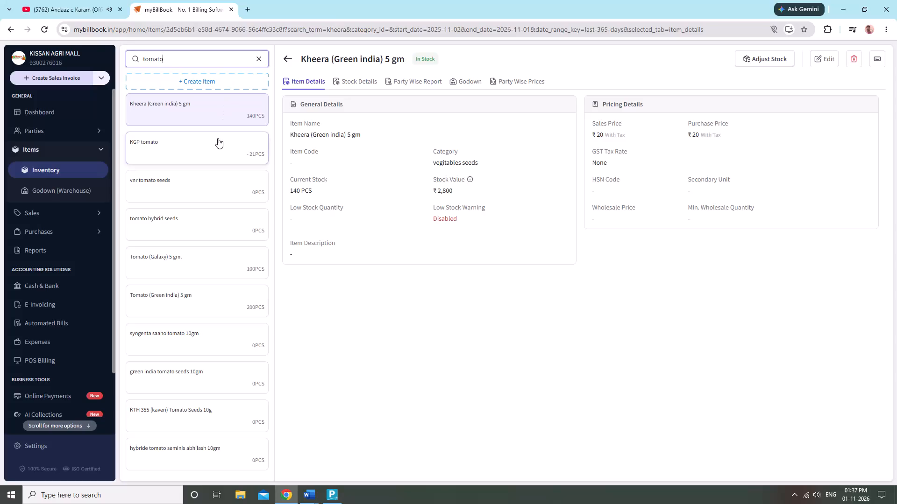
click(169, 264)
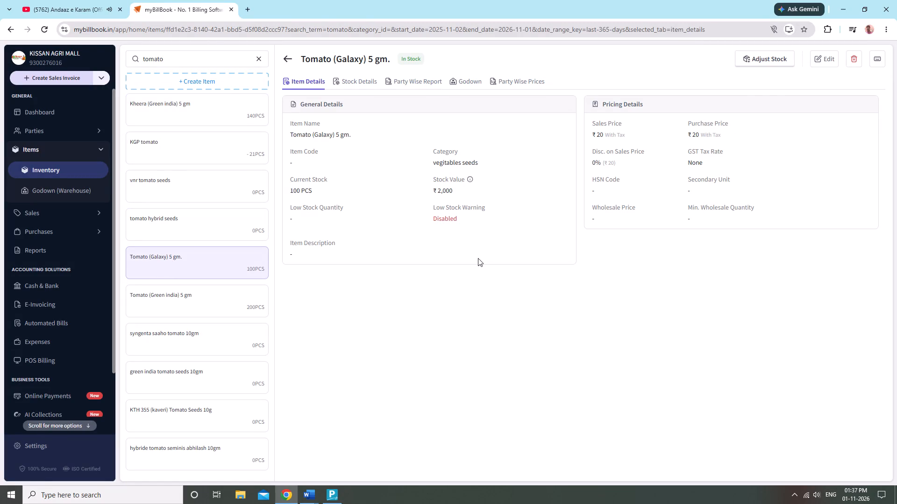
click(762, 65)
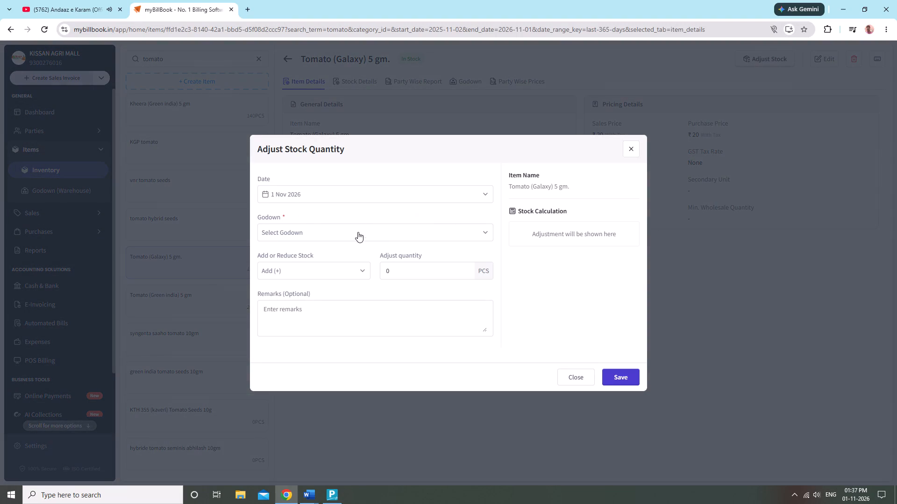
click(356, 236)
click(342, 247)
click(439, 269)
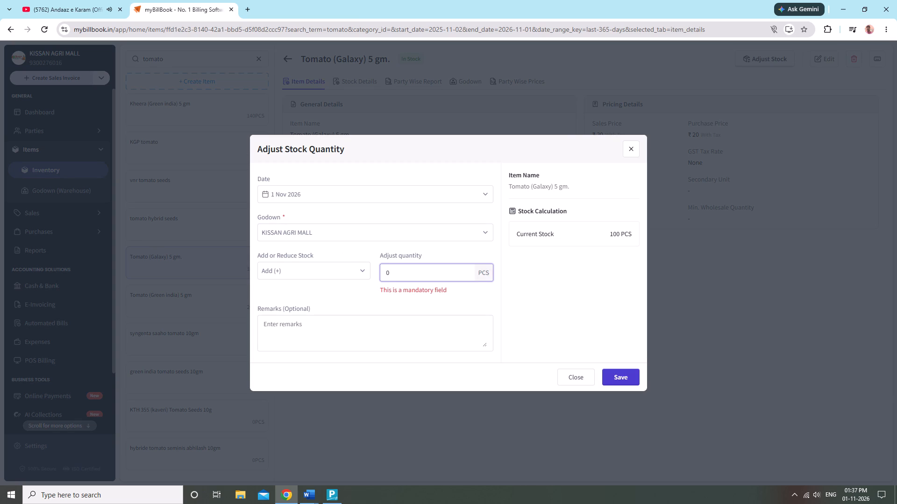
text(197)
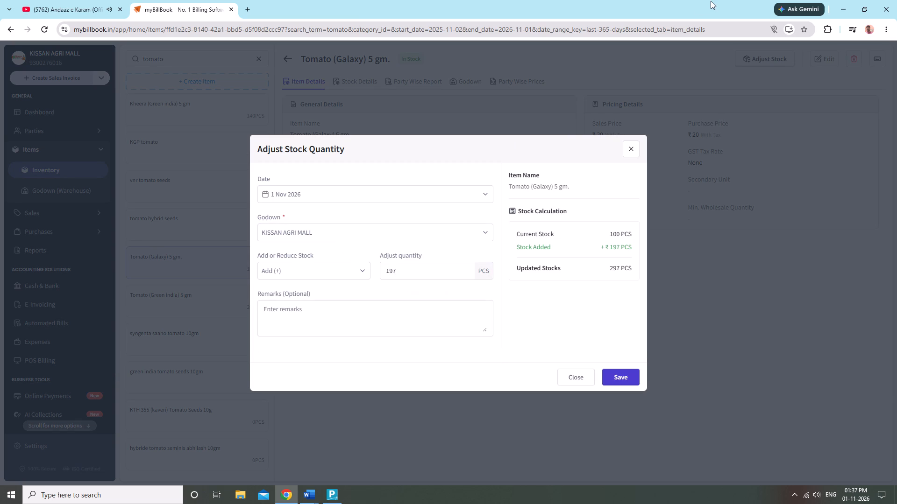
click(603, 382)
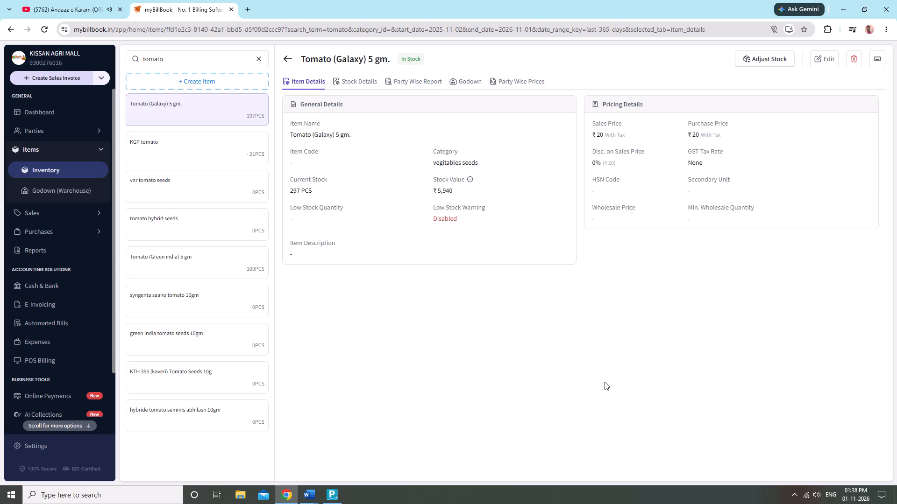
Search the inventory for existing louki items, trying the spellings lok, loo and lou.
click(256, 59)
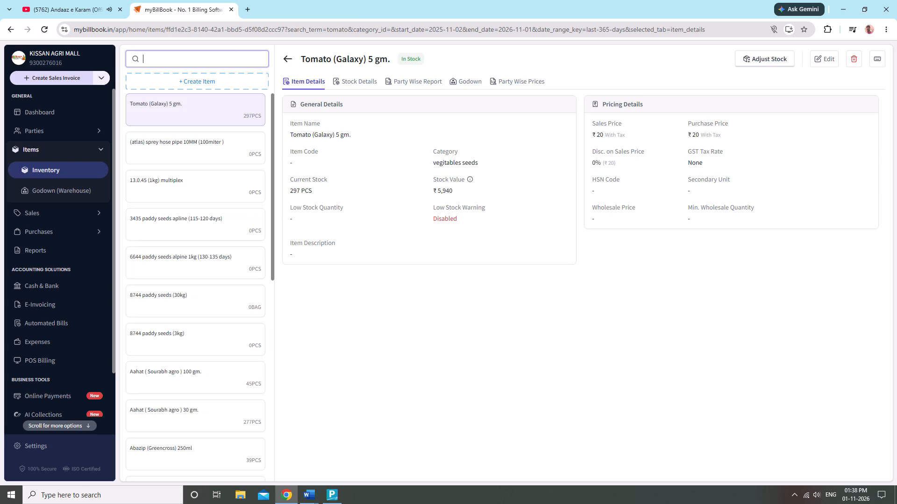
text(lo)
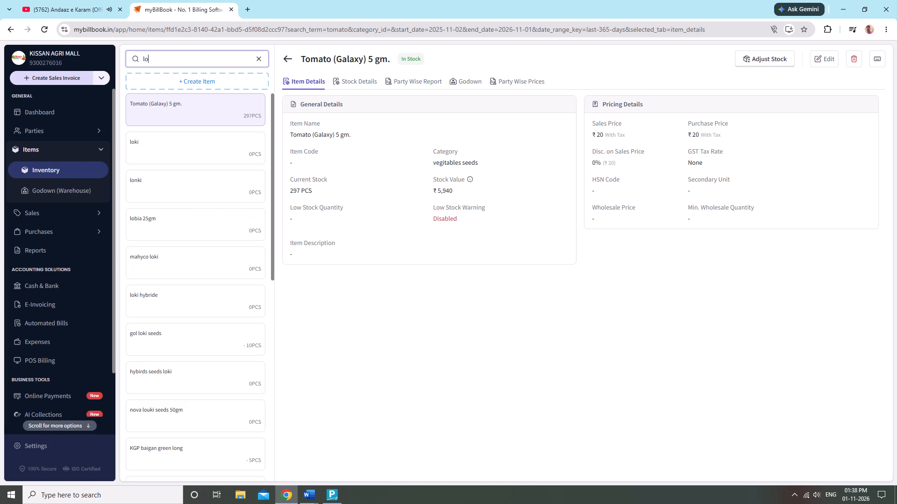
key(k)
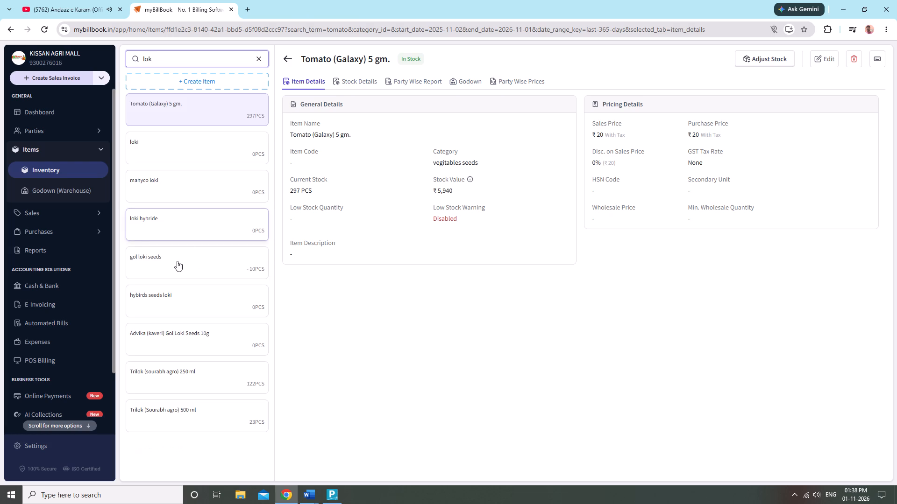
key(BackSpace)
key(o)
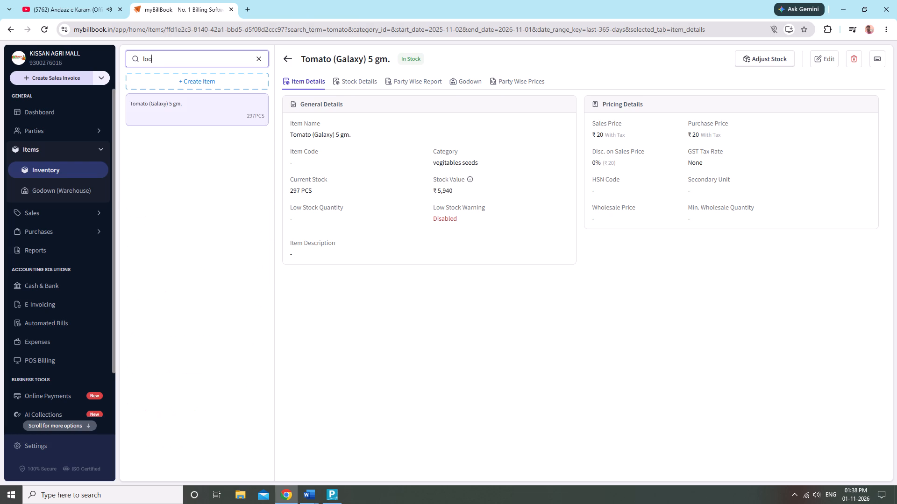
key(BackSpace)
key(u)
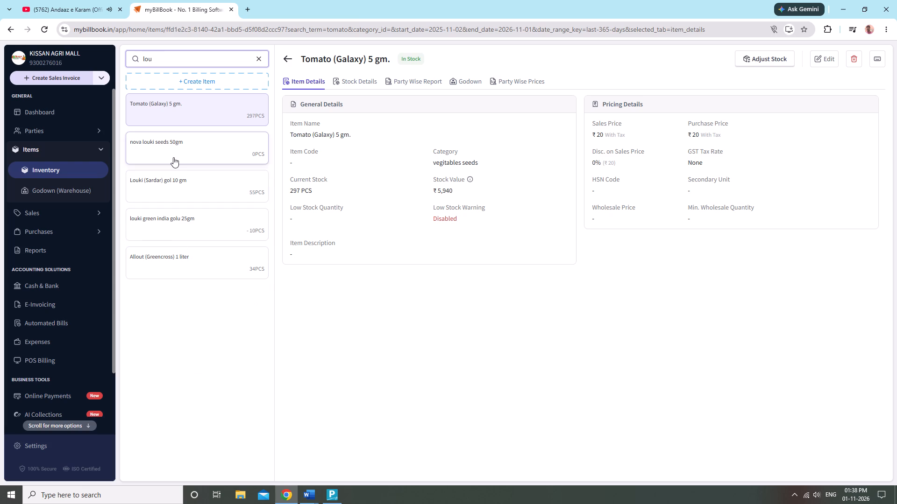
Start a new product item and name it Louki (Satmaan) 10 gm.
click(204, 77)
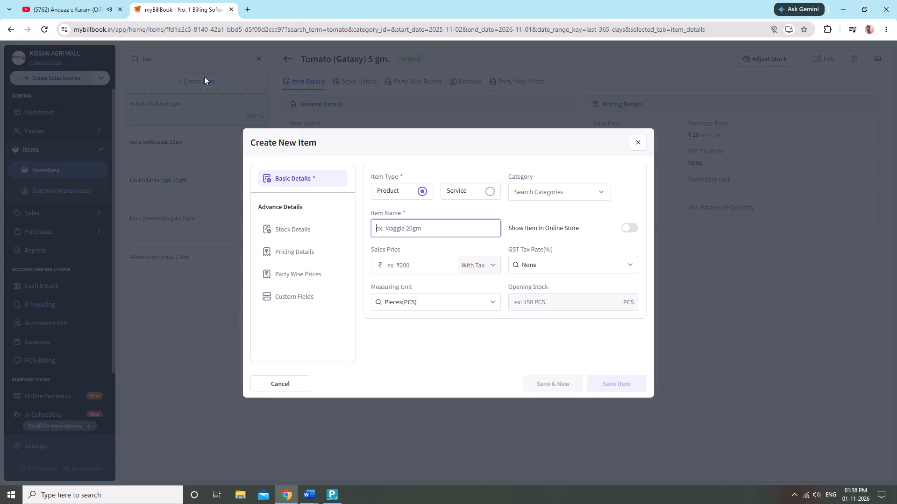
text(Louki)
key(space)
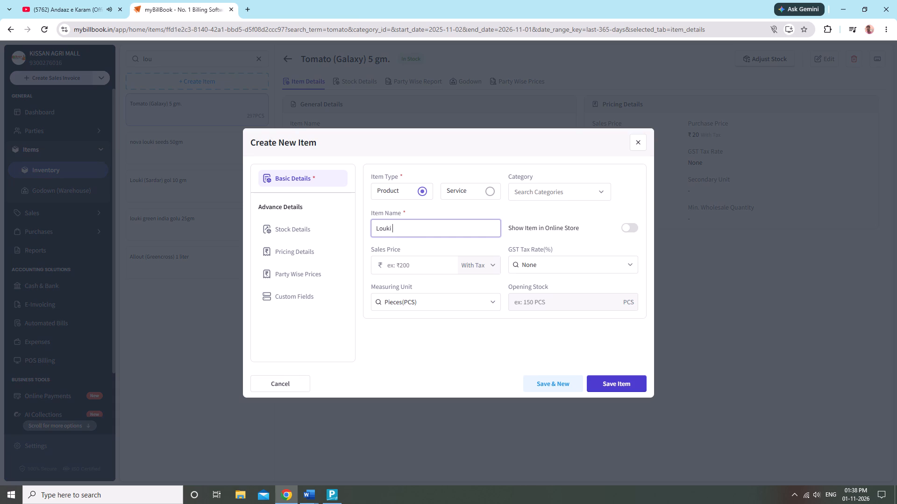
key(shift+parenleft)
text(sa)
key(t)
key(BackSpace)
key(BackSpace)
key(BackSpace)
text(Satmaan)
key(shift+parenright)
key(space)
text(10 g)
key(m)
key(space)
Set the new louki item's category to vegitables seeds.
click(525, 184)
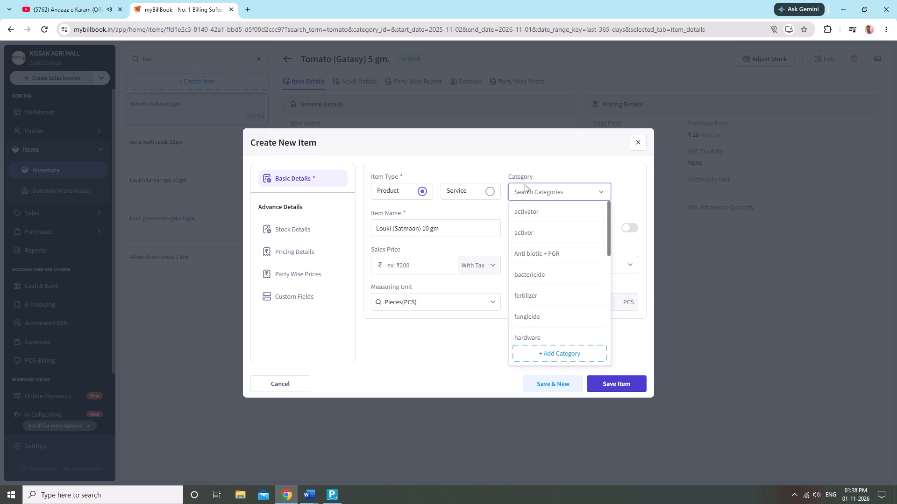
key(v)
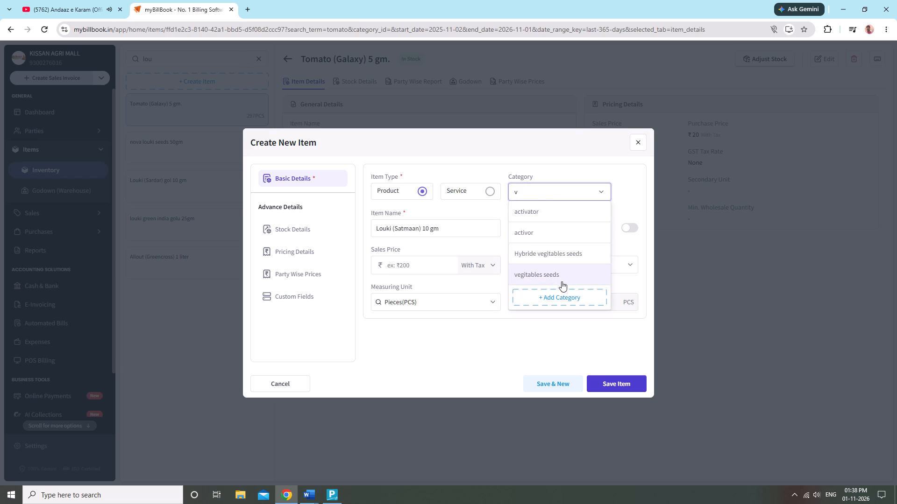
click(561, 279)
In the new item's stock details, choose the KISSAN AGRI MALL godown and enter an opening stock of 40 PCS.
click(277, 224)
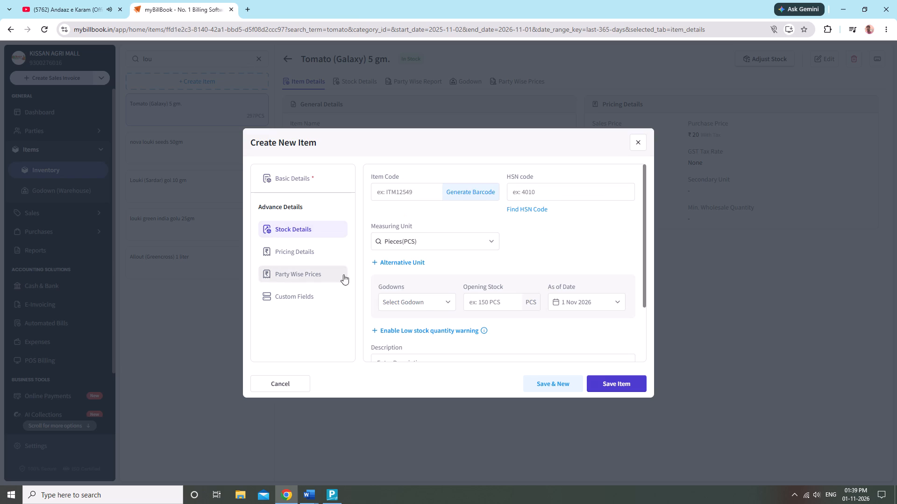
click(421, 297)
click(423, 318)
click(505, 297)
click(505, 300)
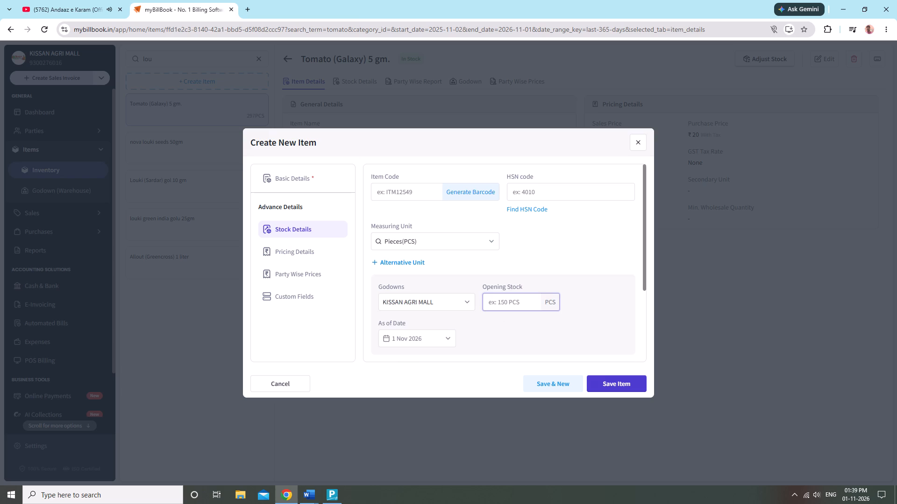
text(40)
Set the new item's sales price and purchase price to ₹20 each, and save the item.
click(310, 257)
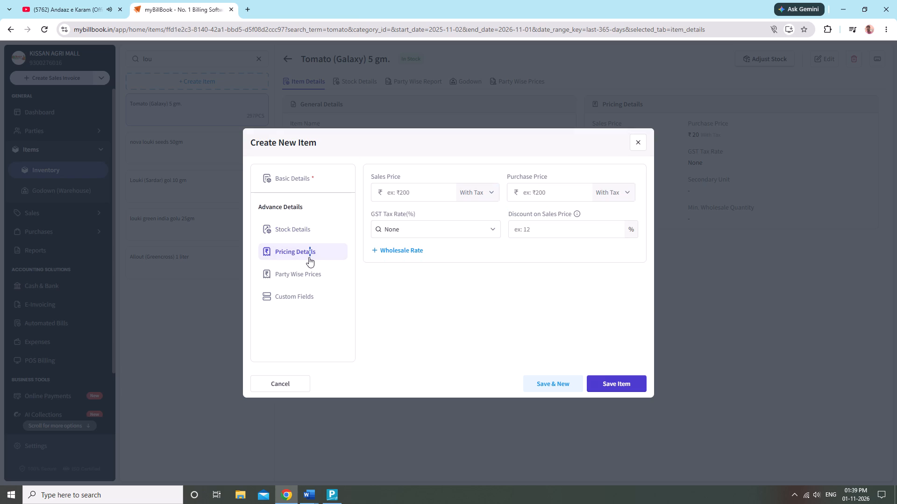
click(411, 196)
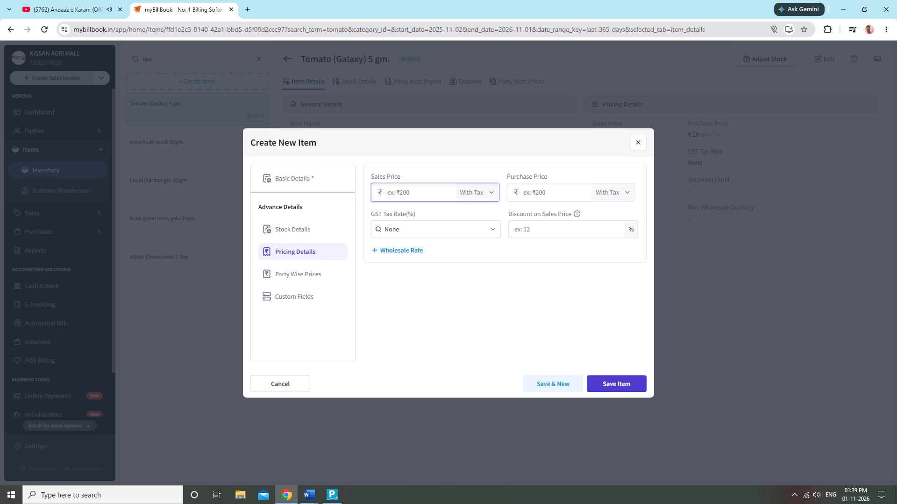
text(20)
click(536, 185)
click(546, 195)
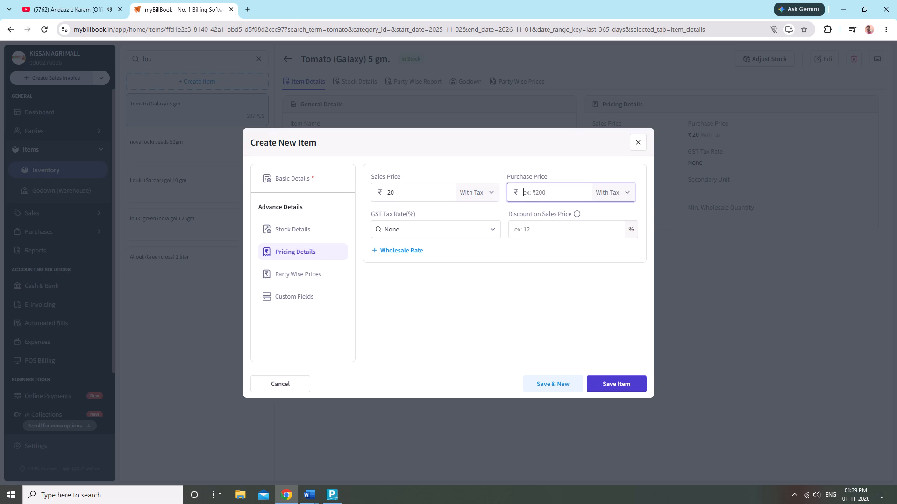
text(20)
click(632, 377)
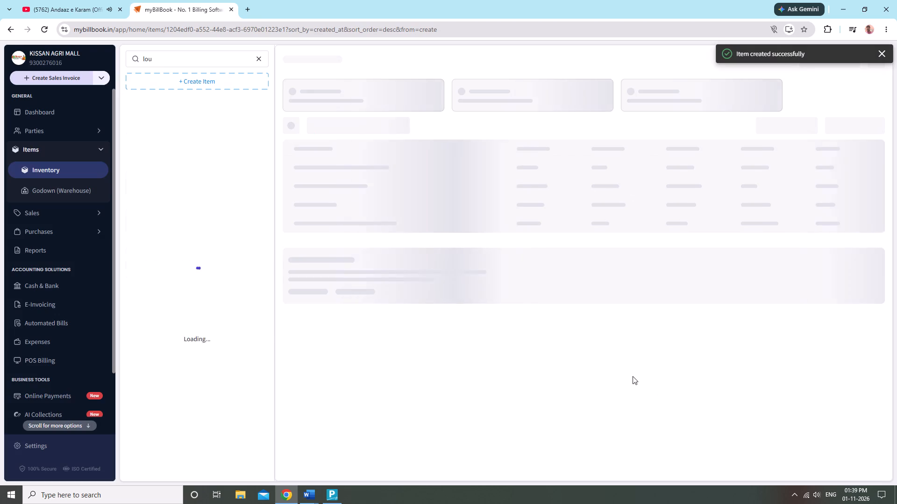
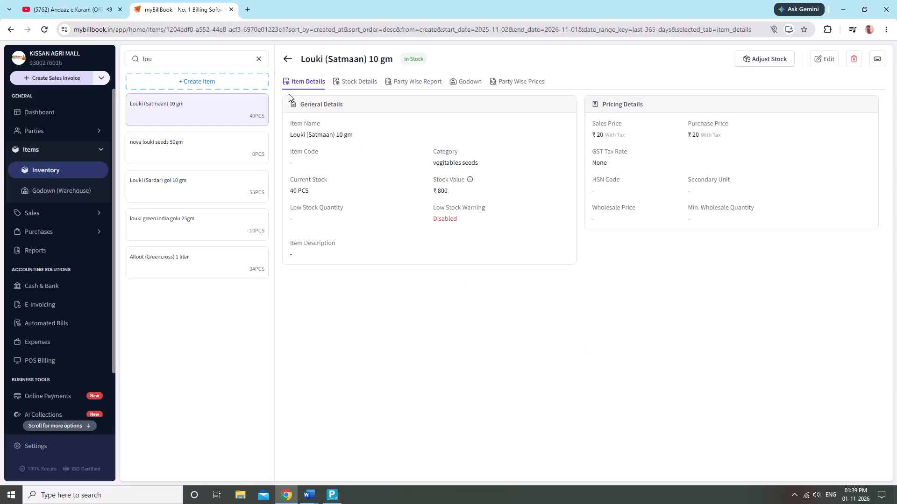
Search the items for tomato and add 64 PCS to the stock of Tomato (Green india) 5 gm in the KISSAN AGRI MALL godown.
click(259, 61)
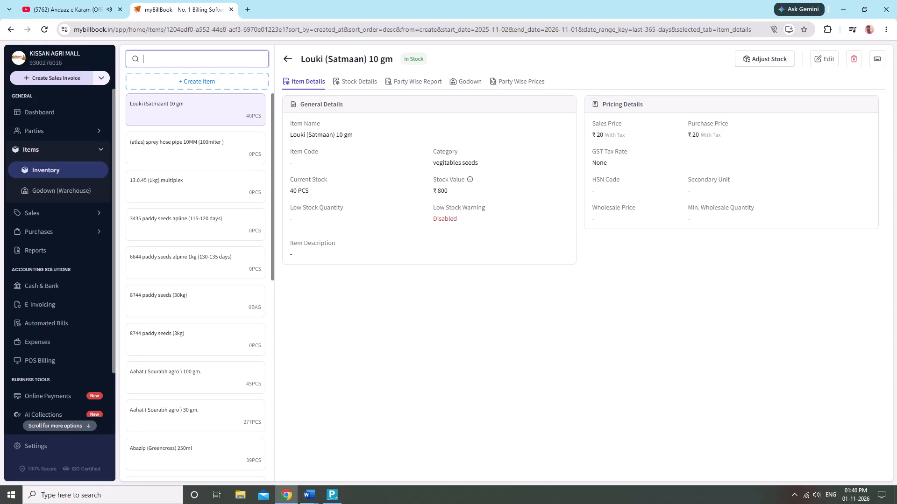
text(tomato)
key(space)
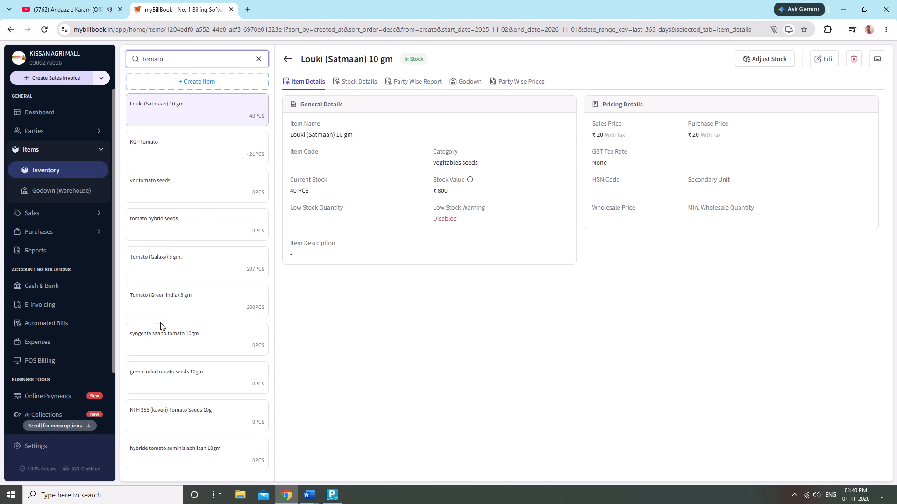
click(165, 297)
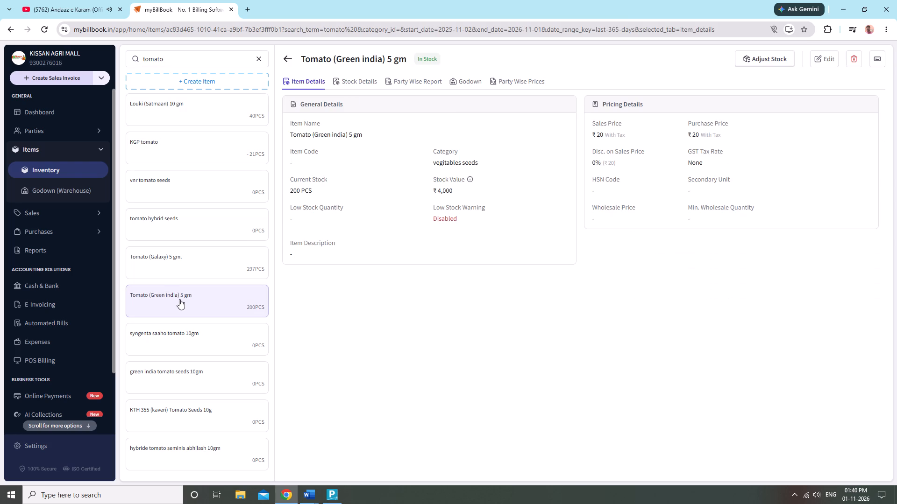
click(767, 64)
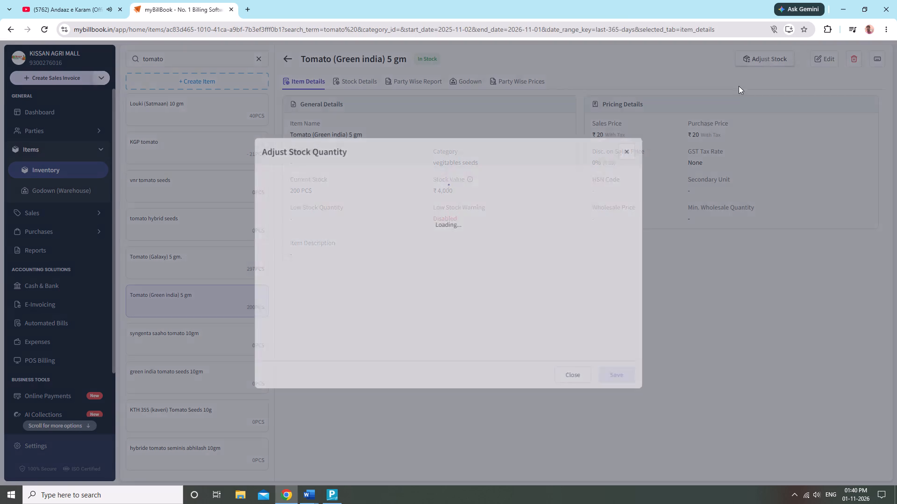
click(392, 224)
click(380, 245)
click(405, 273)
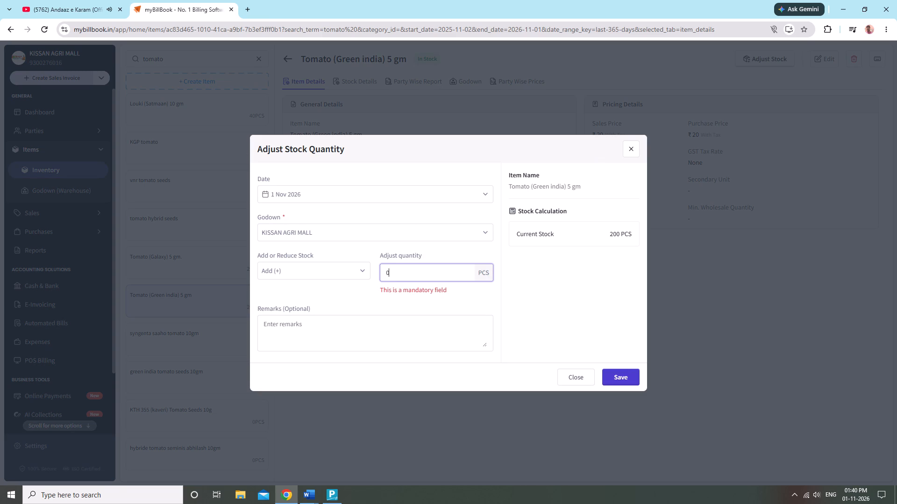
text(64)
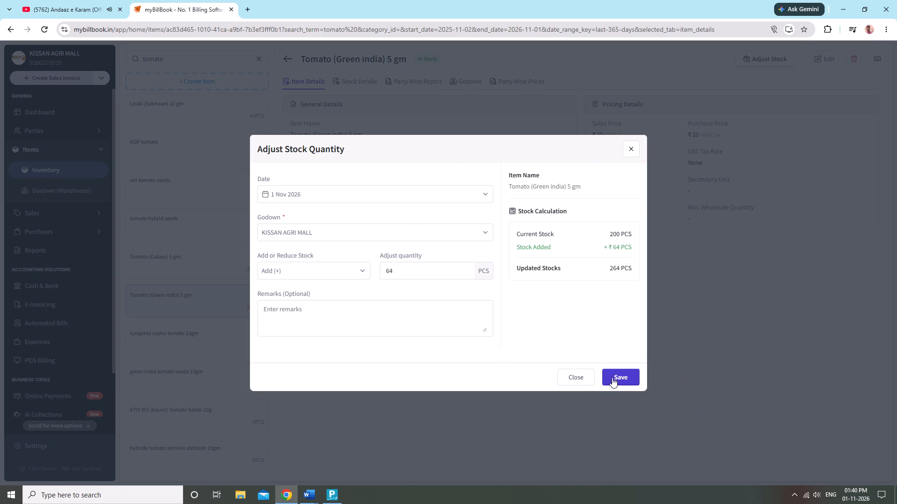
click(613, 378)
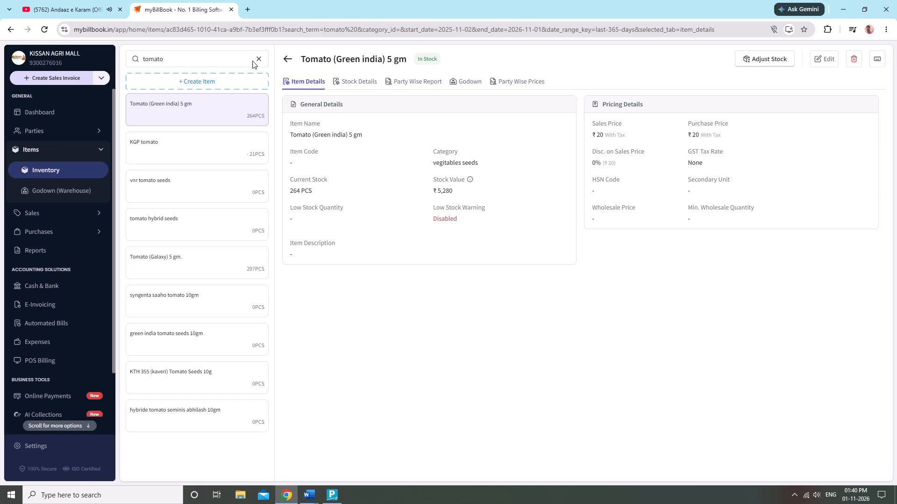
Add 73 PCS to the stock of Tomato (Galaxy) 5 gm. in the KISSAN AGRI MALL godown and save the adjustment.
click(162, 261)
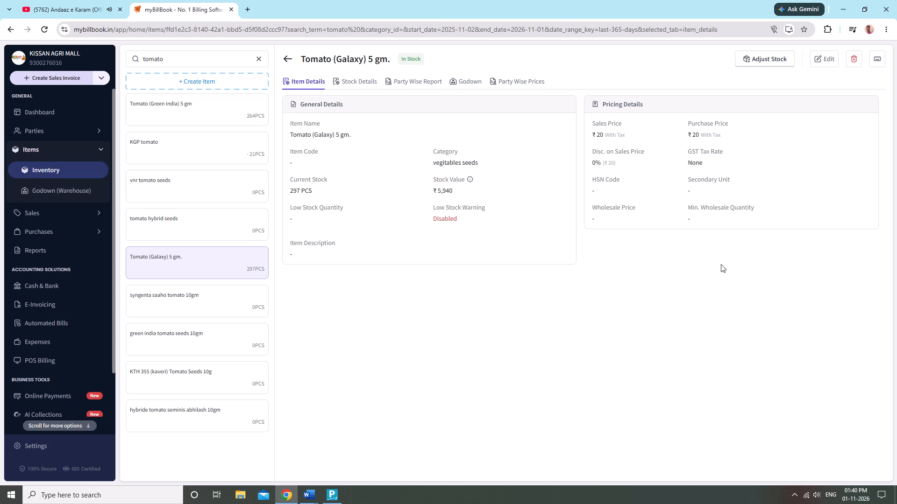
click(767, 55)
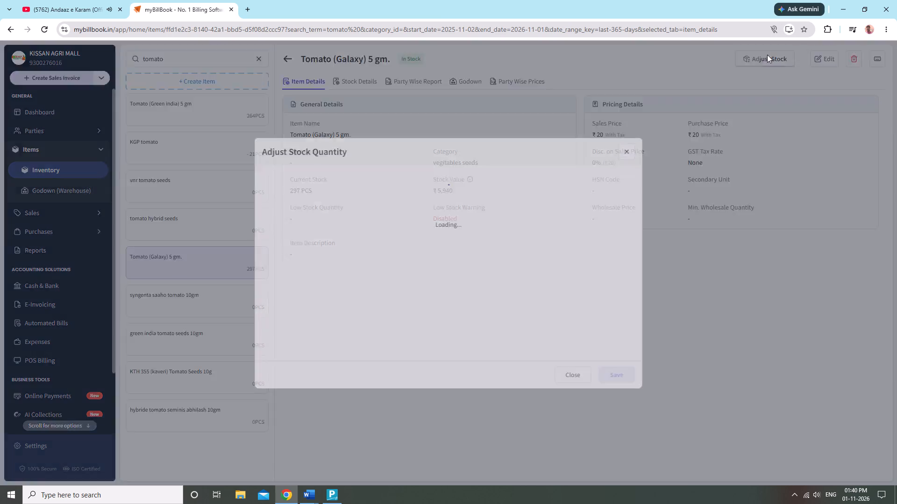
click(320, 239)
click(326, 257)
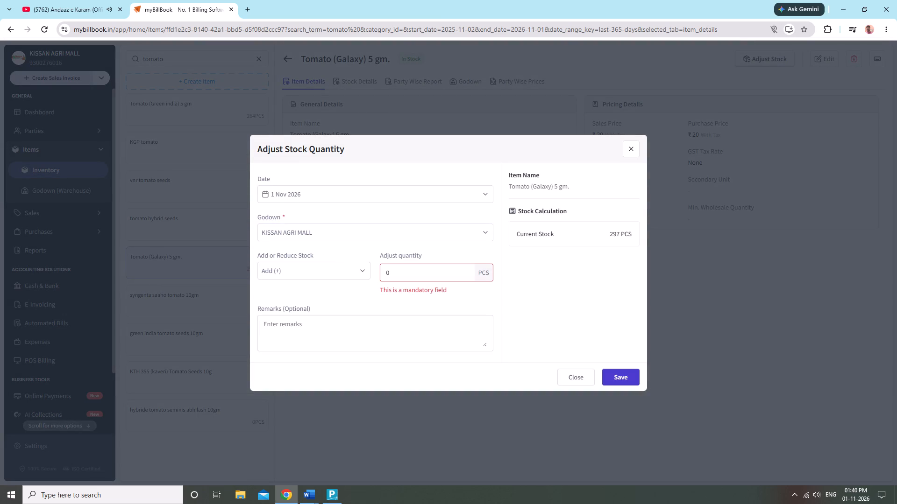
click(403, 270)
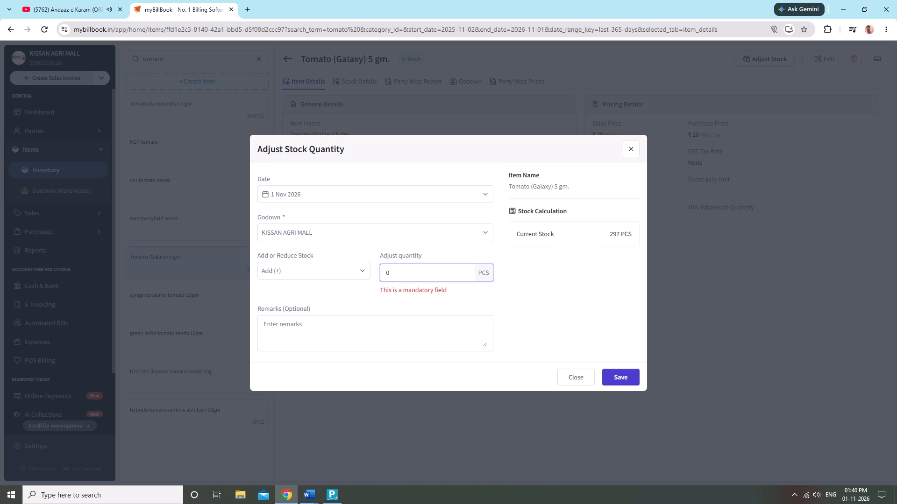
key(7)
key(3)
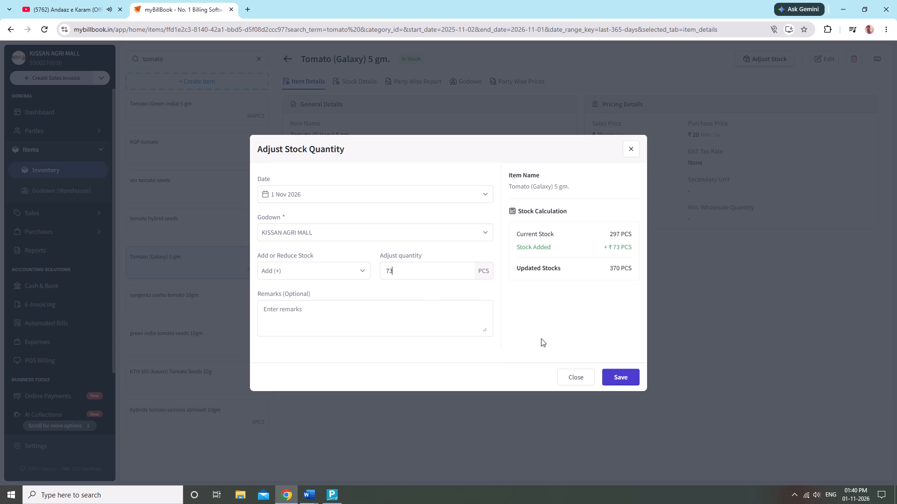
click(615, 383)
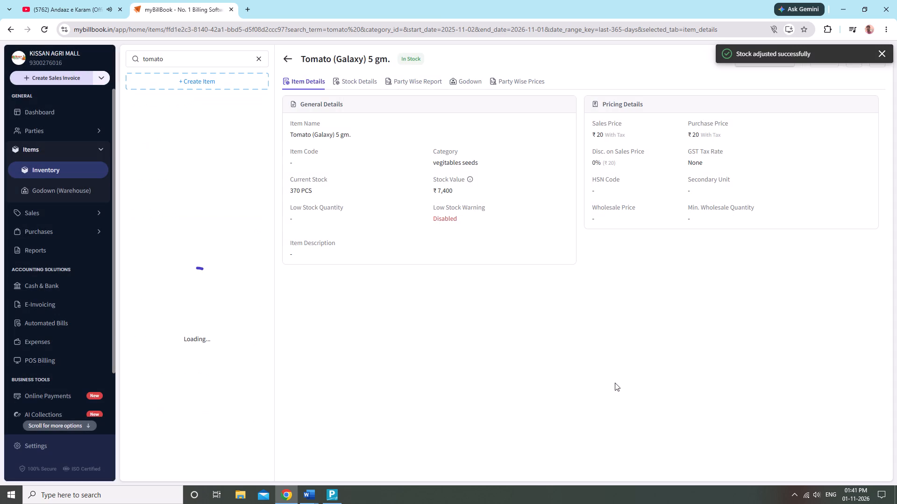
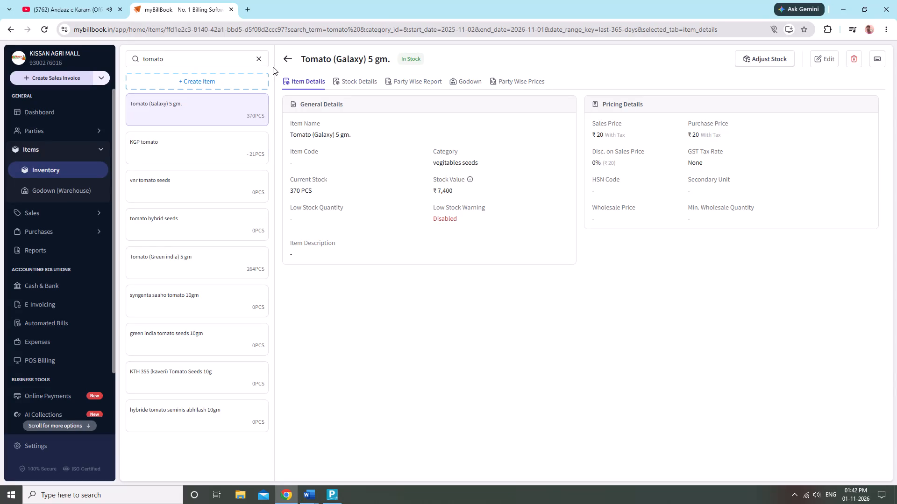
Search the items for semi and add 1 PCS to the stock of SEMI SEEDS in the KISSAN AGRI MALL godown.
click(255, 60)
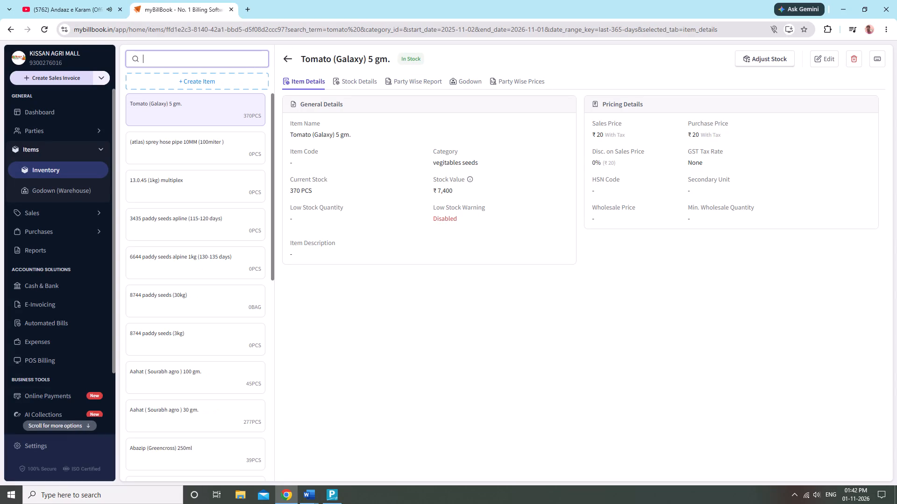
text(semi)
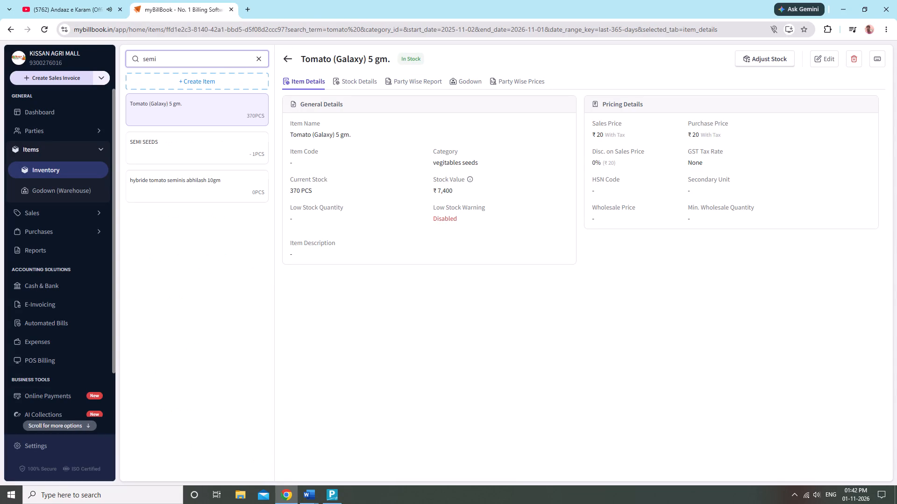
click(182, 150)
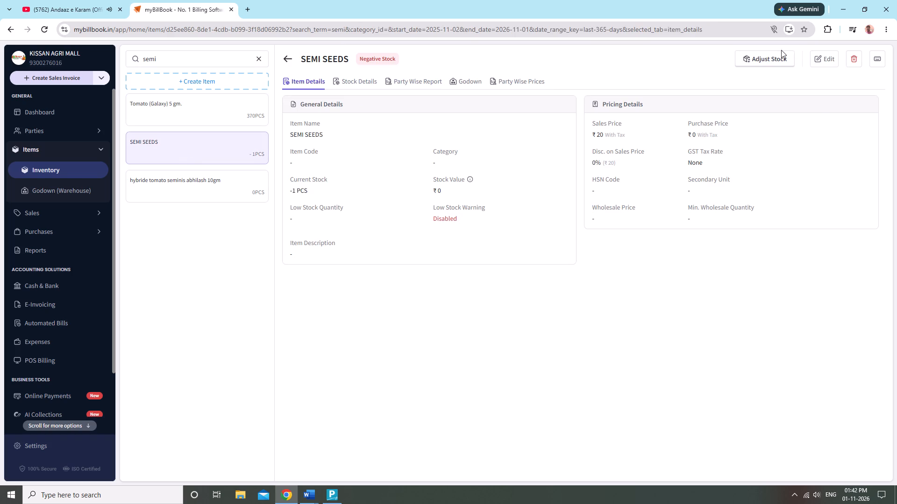
click(777, 51)
click(367, 232)
click(363, 245)
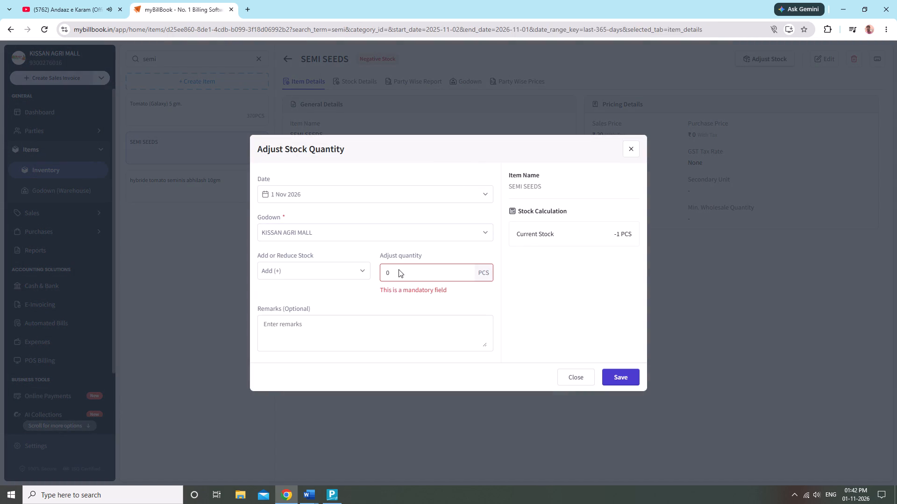
drag(429, 284, 430, 280)
click(428, 272)
key(1)
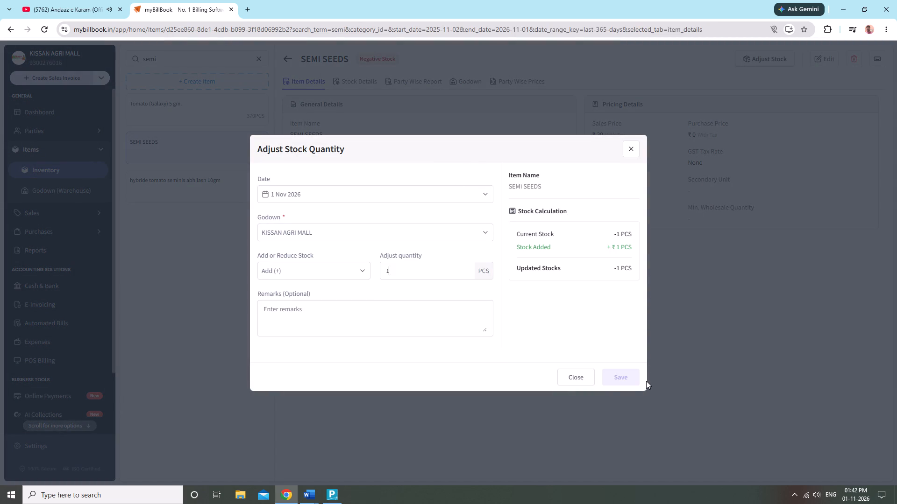
click(619, 378)
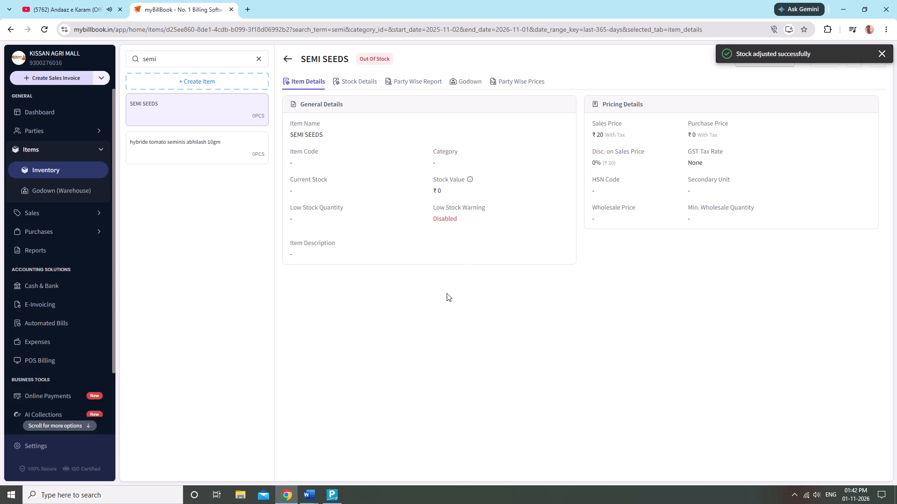
click(447, 293)
click(604, 73)
Open the SEMI SEEDS item for editing and rename it as Semi (sardar) 10 gm.
click(817, 61)
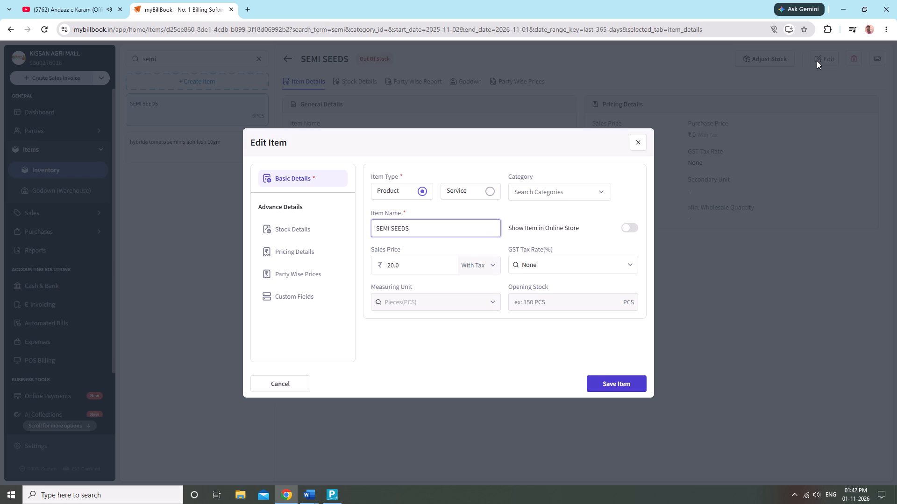
key(BackSpace)
key(BackSpace)
key(BackSpace)
key(BackSpace)
key(BackSpace)
key(BackSpace)
key(BackSpace)
key(BackSpace)
key(BackSpace)
key(BackSpace)
key(BackSpace)
key(BackSpace)
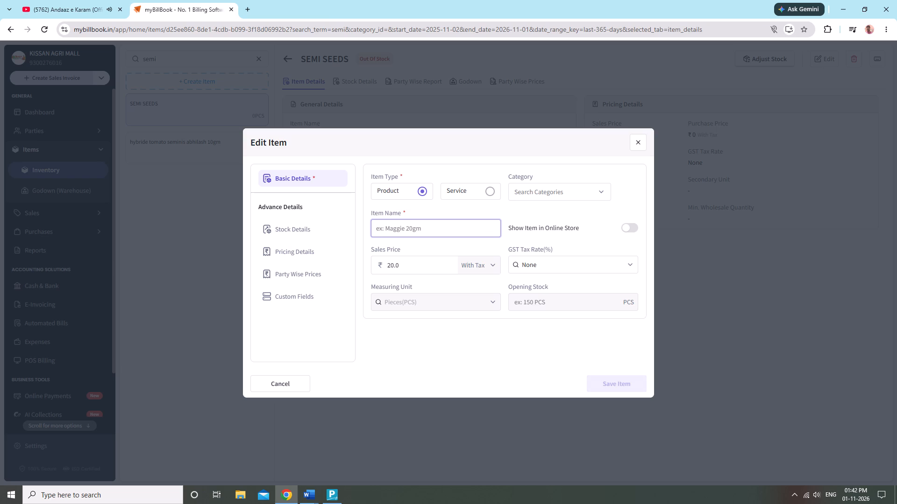
text(Se)
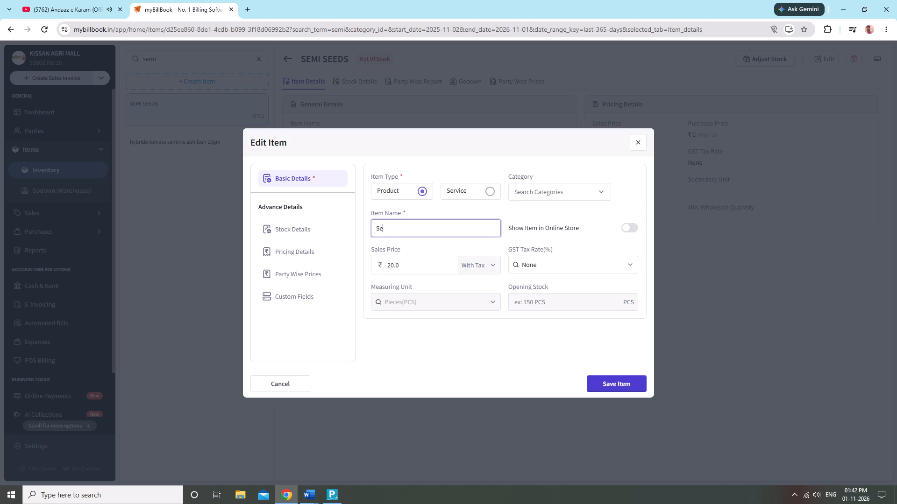
text(mi)
key(shift+parenleft)
key(BackSpace)
key(space)
key(shift+parenleft)
text(sa)
text(rd)
text(ar)
text())
key(space)
key(4)
key(BackSpace)
text(10 gm)
Set the item's category to vegitables seeds.
click(557, 180)
click(569, 184)
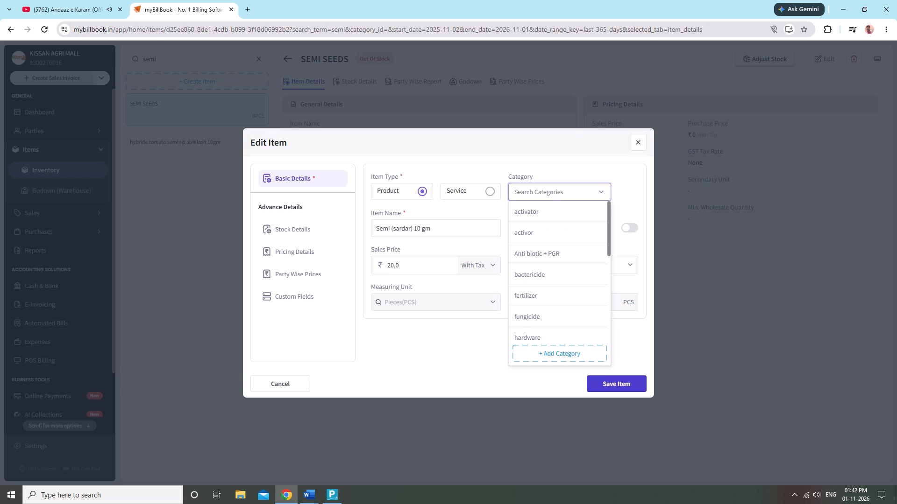
text(ve)
click(550, 236)
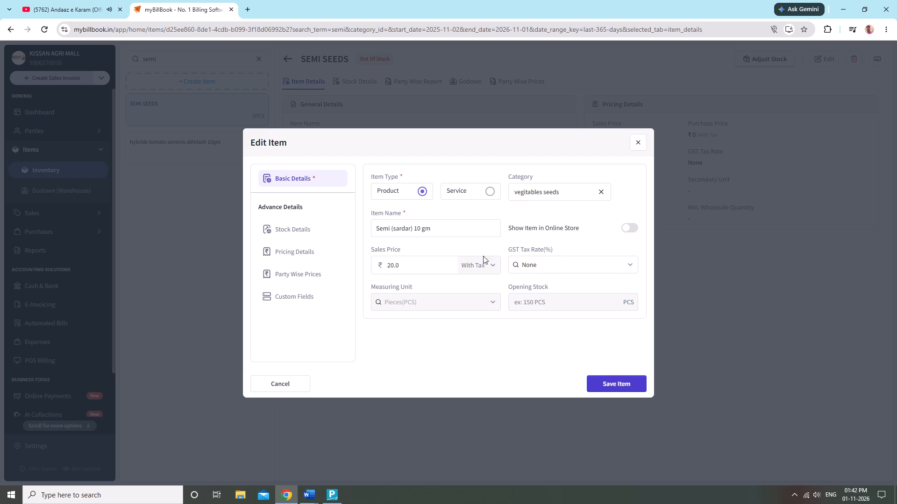
Set the item's purchase price to 20 and save the edited item.
click(303, 238)
click(289, 230)
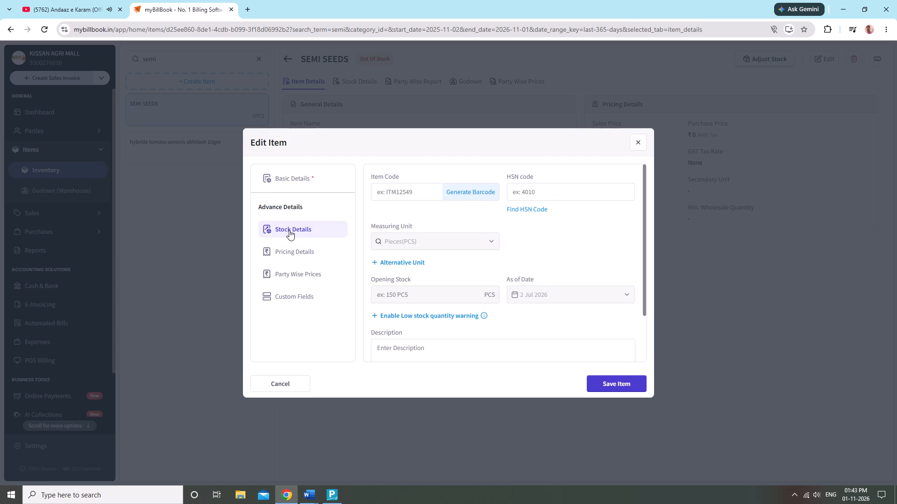
click(291, 252)
click(547, 187)
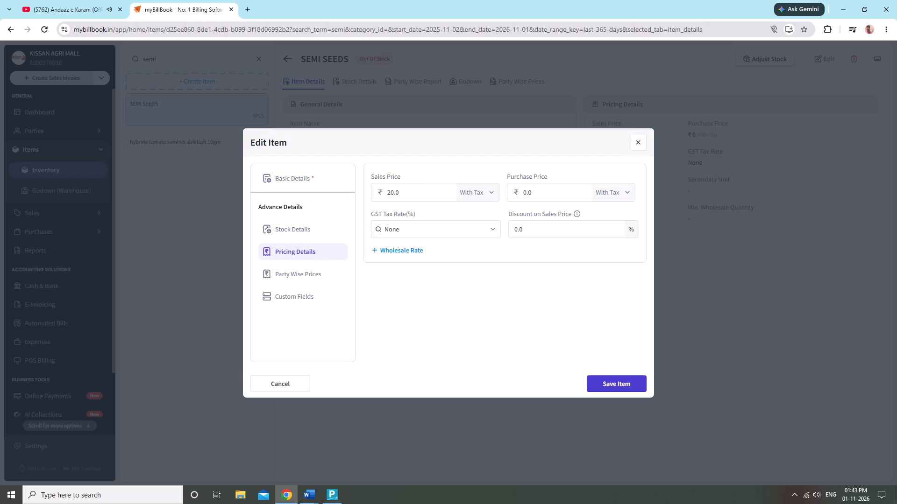
click(548, 193)
key(BackSpace)
key(BackSpace)
key(BackSpace)
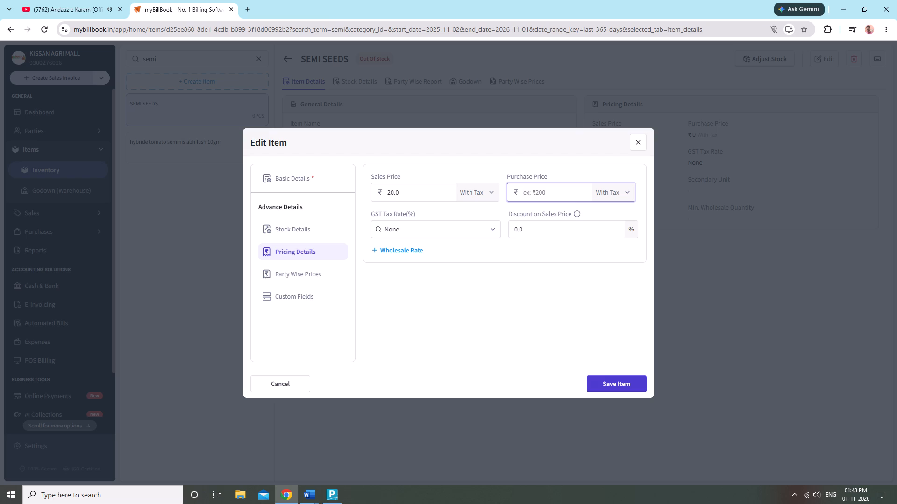
text(20)
click(622, 380)
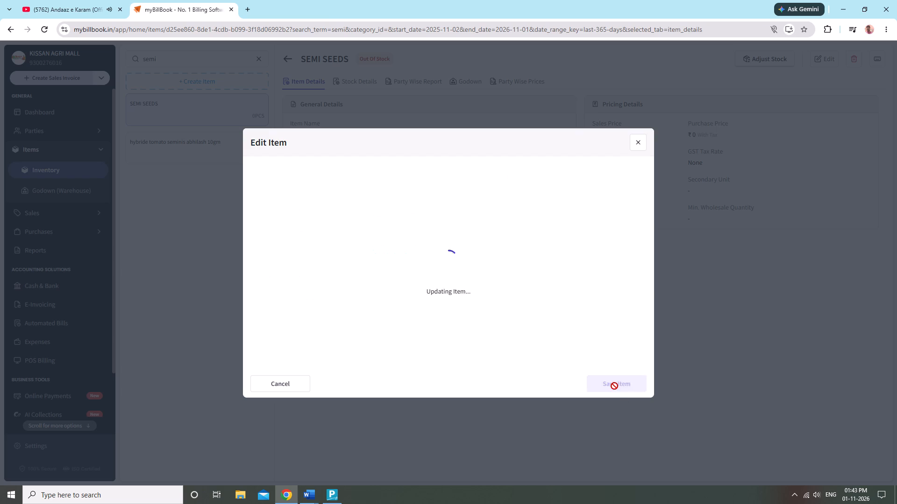
click(613, 385)
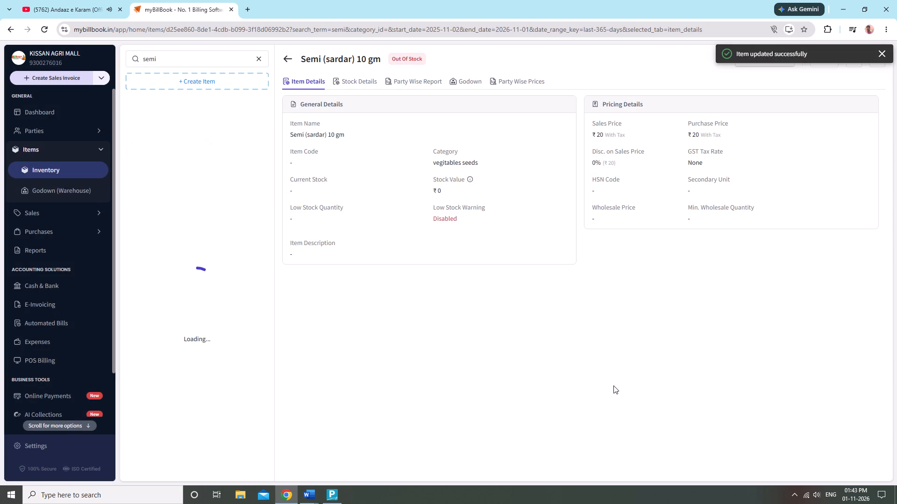
click(614, 378)
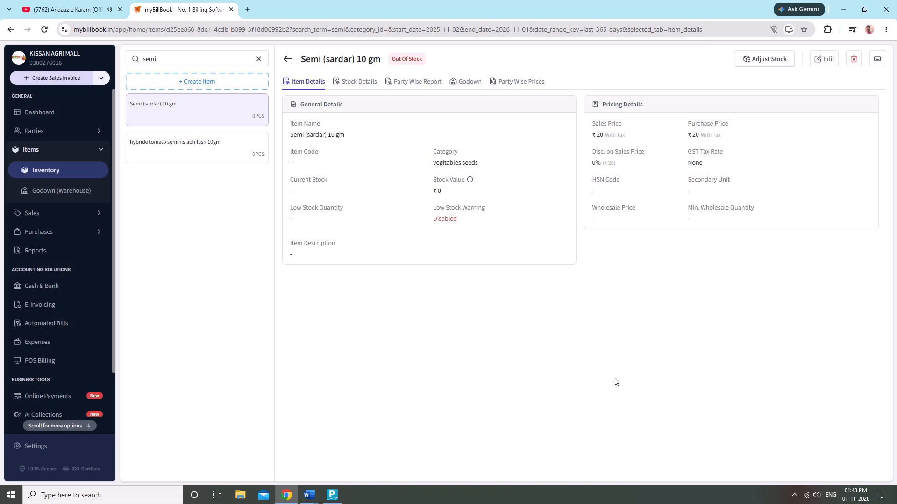
Add 33 PCS to the stock of Semi (sardar) 10 gm in the KISSAN AGRI MALL godown and save the adjustment.
click(765, 54)
click(340, 231)
click(326, 252)
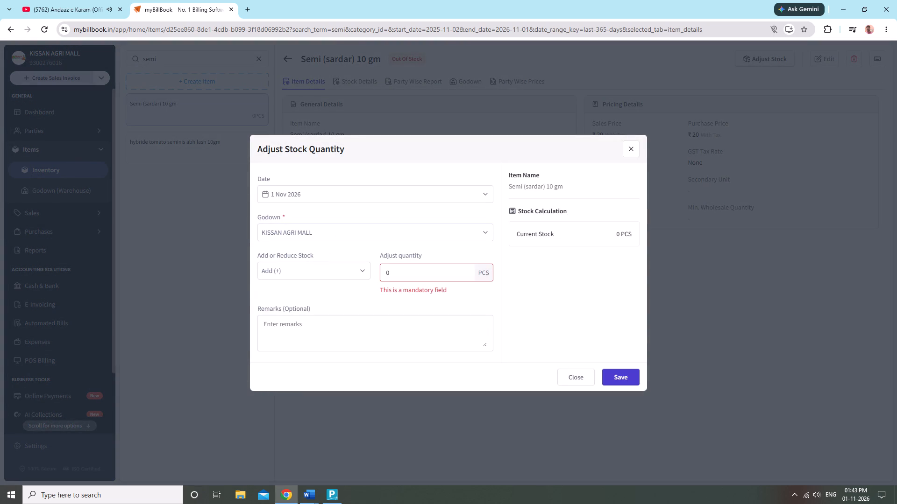
click(430, 271)
key(2)
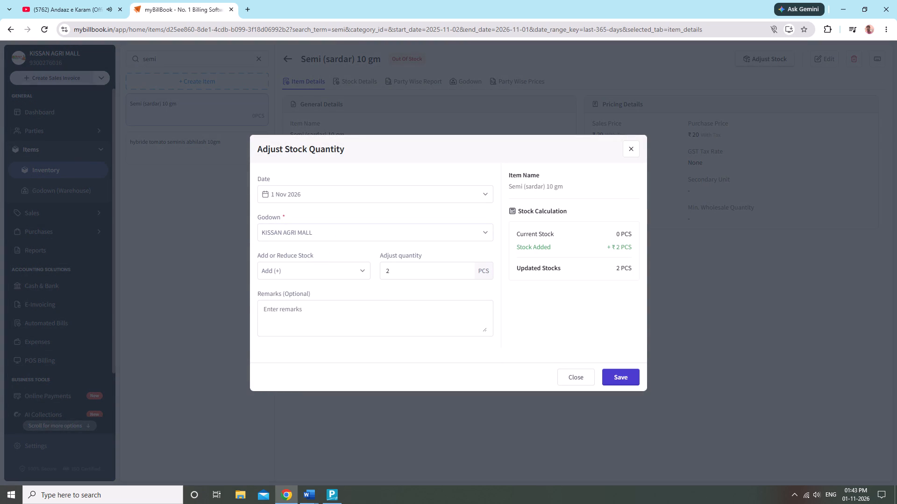
key(BackSpace)
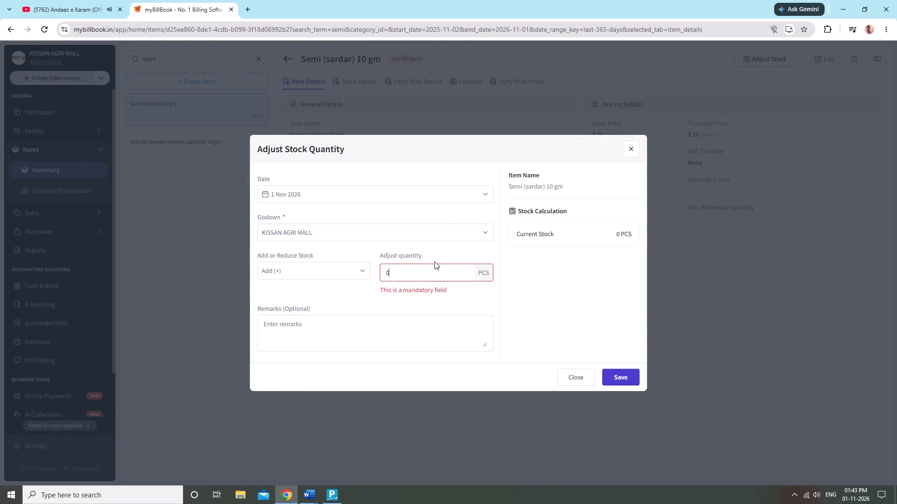
key(3)
key(2)
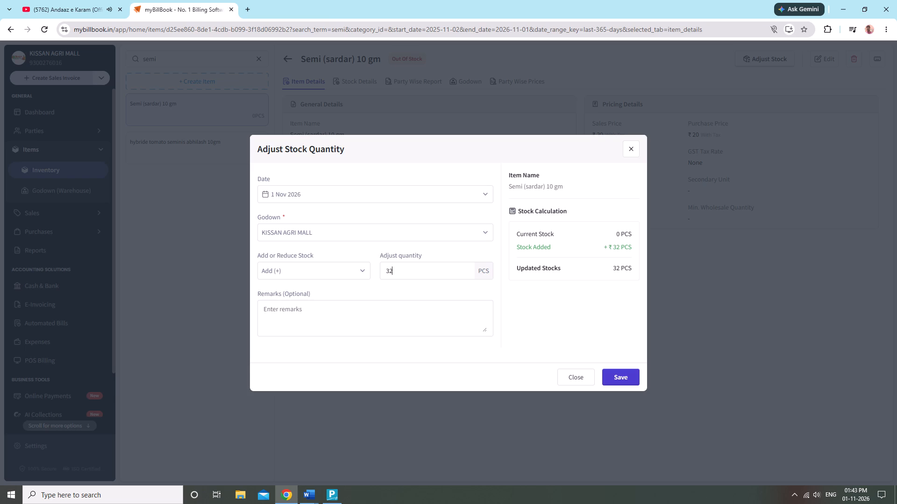
key(BackSpace)
key(3)
click(616, 382)
click(529, 332)
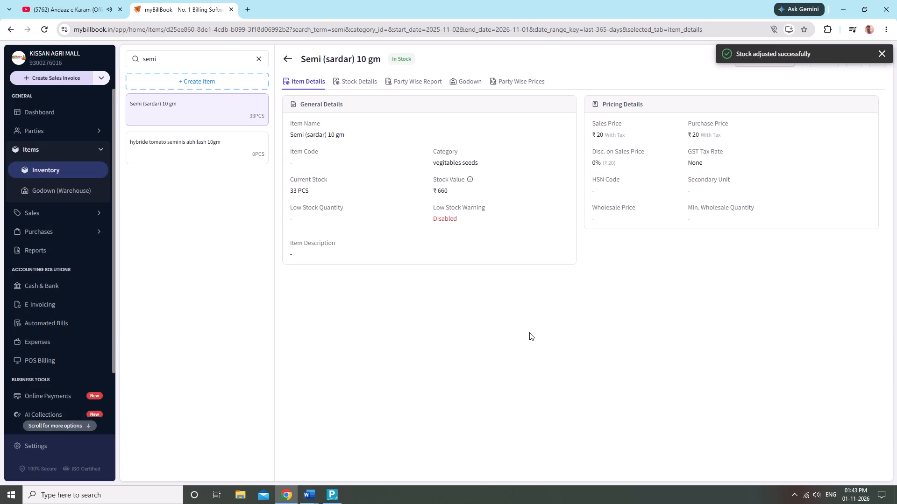
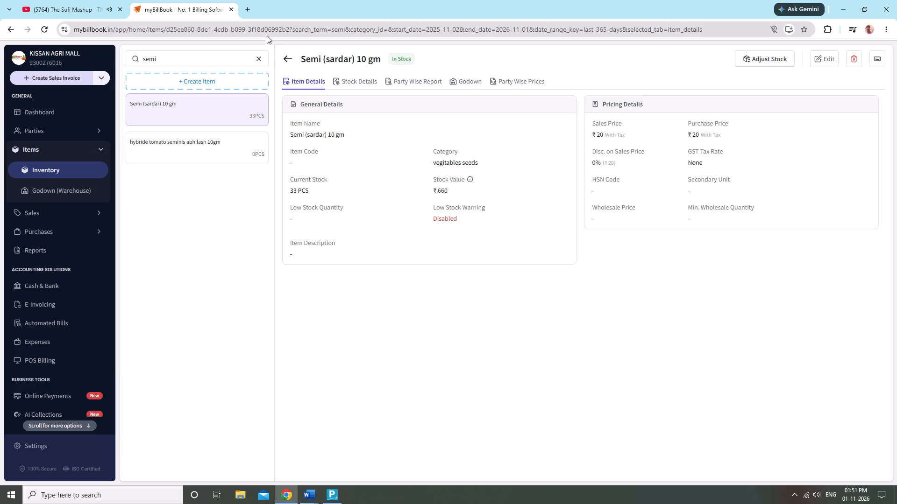
Search the inventory for "tomato" and open the KGP tomato item.
click(262, 63)
click(257, 58)
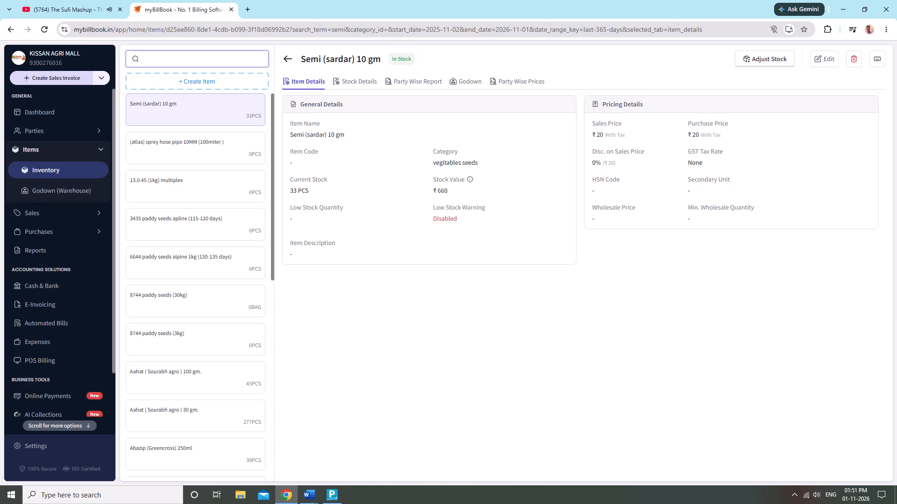
text(toma)
text(to)
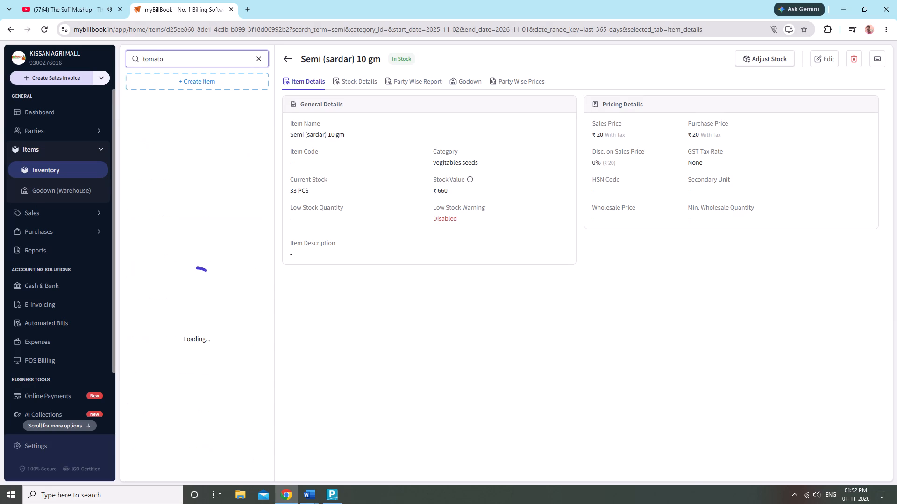
key(space)
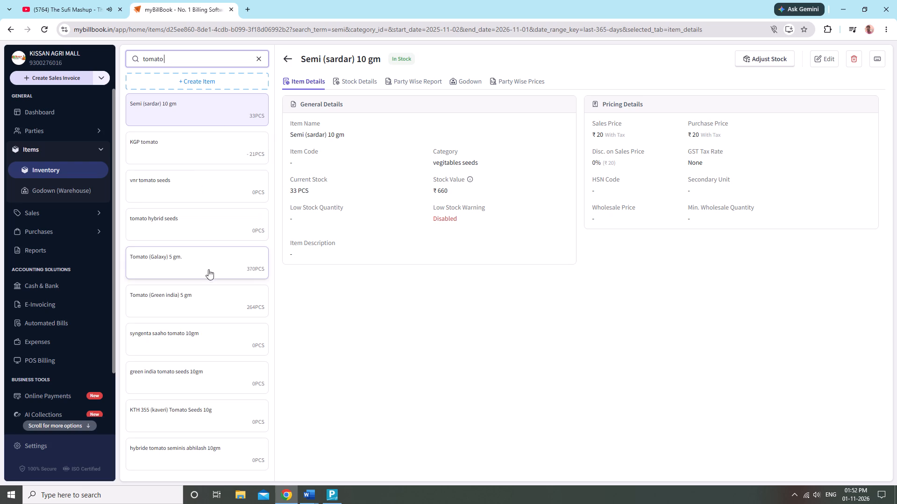
scroll(220, 461, down, 1)
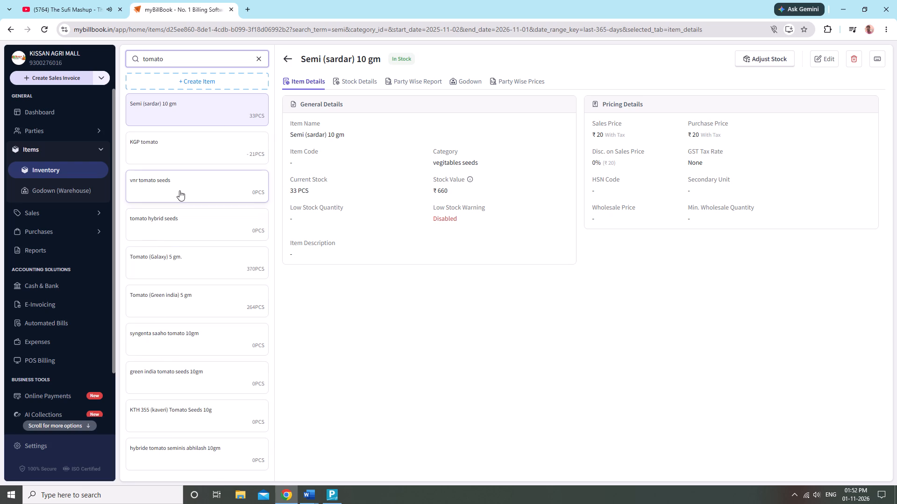
click(176, 218)
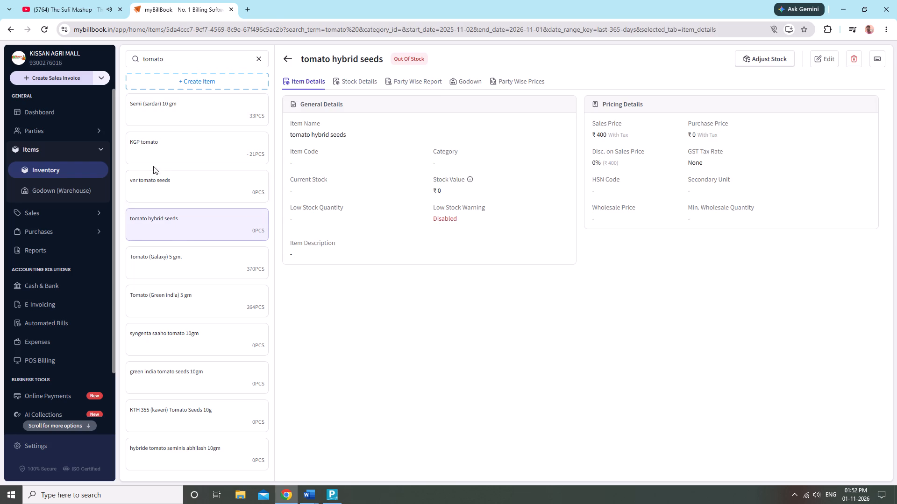
click(157, 151)
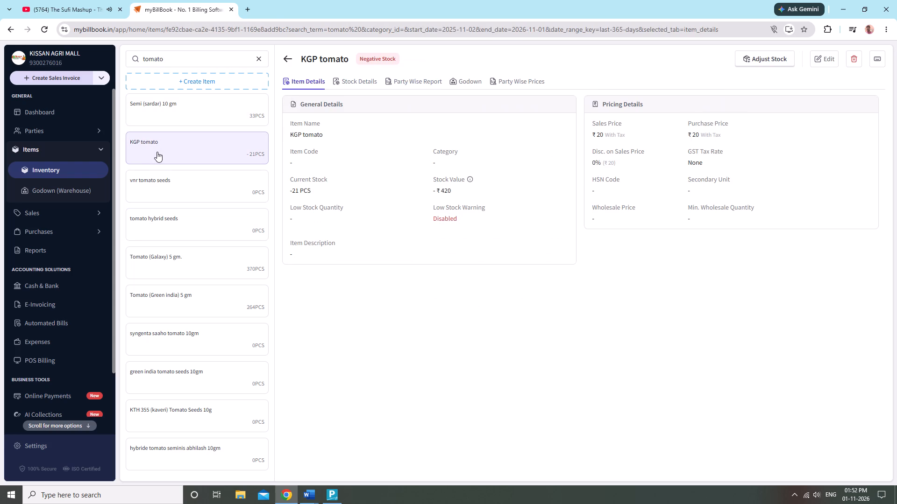
Adjust the KGP tomato stock by adding 21 PCS in the KISSAN AGRI MALL godown and save.
click(767, 62)
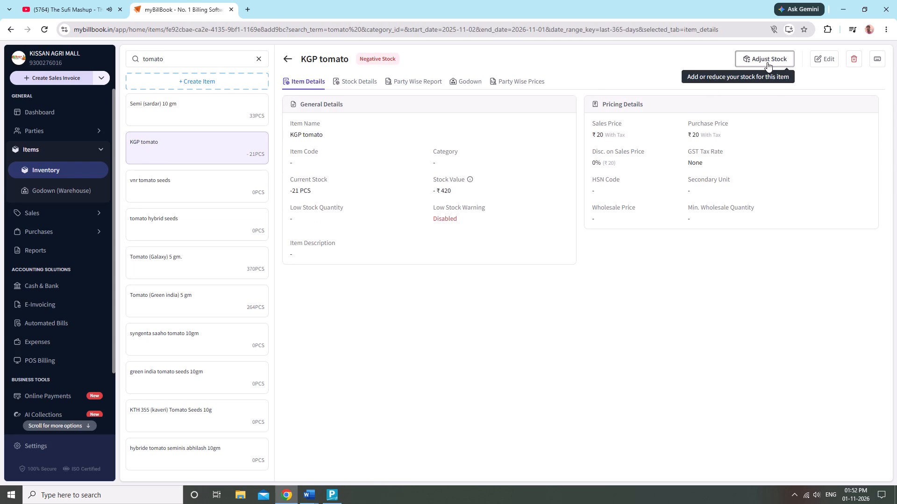
click(331, 242)
click(334, 231)
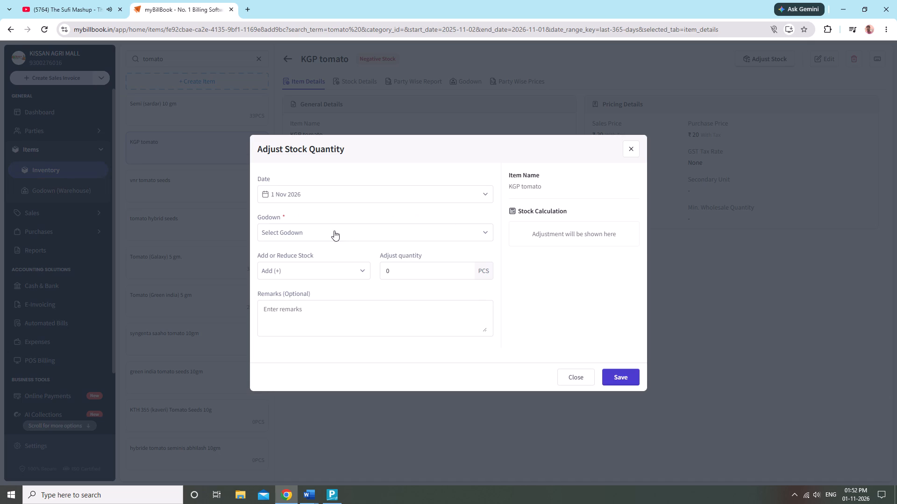
click(327, 251)
click(424, 270)
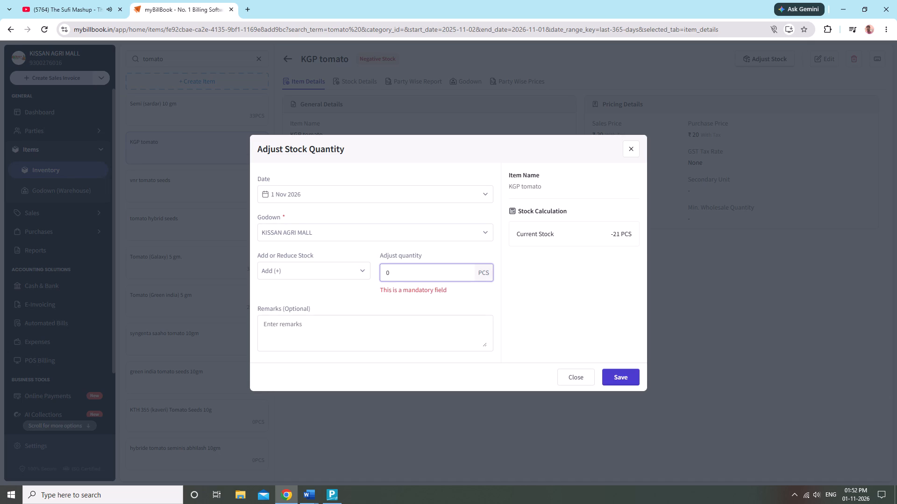
key(2)
key(1)
click(627, 376)
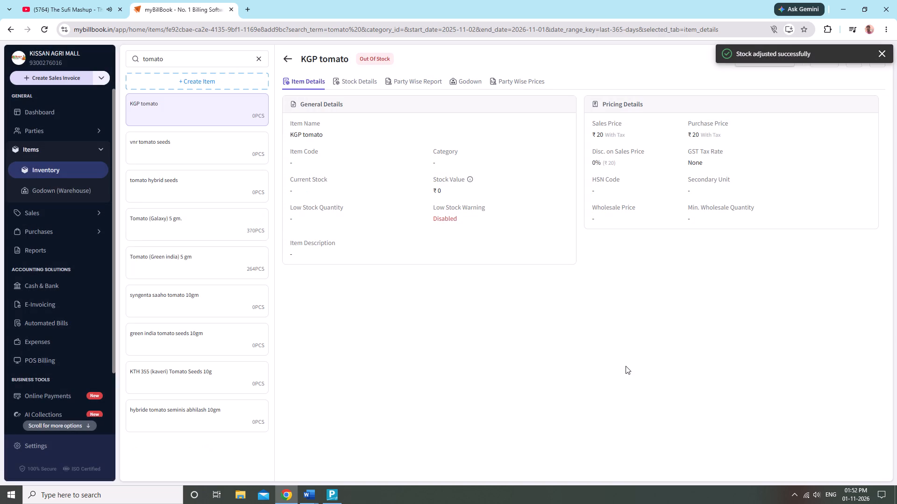
click(557, 319)
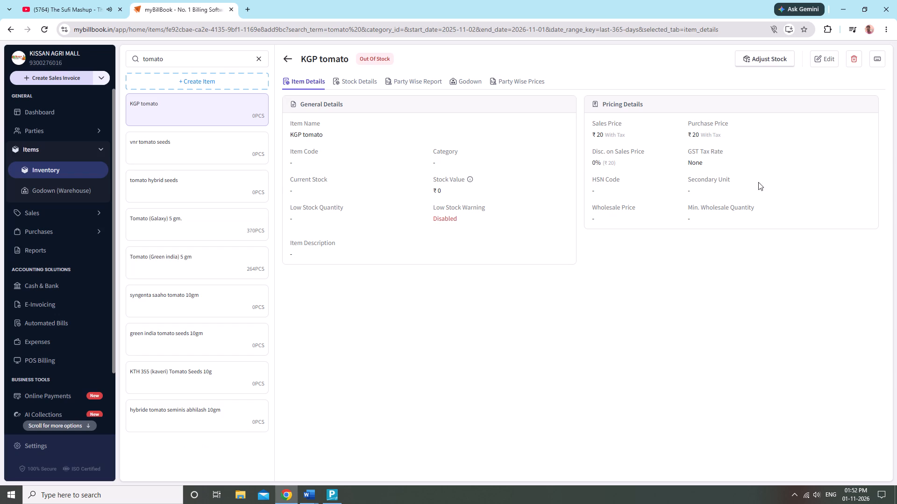
Edit the KGP tomato item and change its name to "Tomato (Sardar) 10 gm".
click(819, 60)
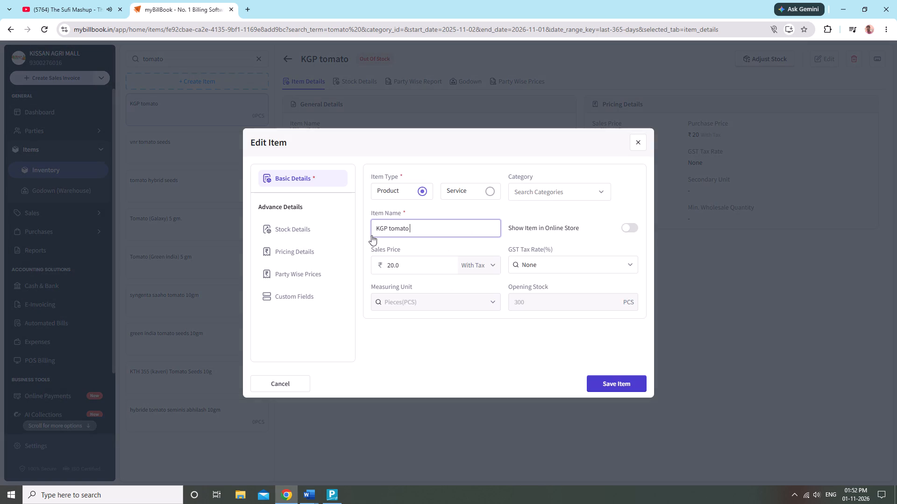
click(382, 233)
click(385, 231)
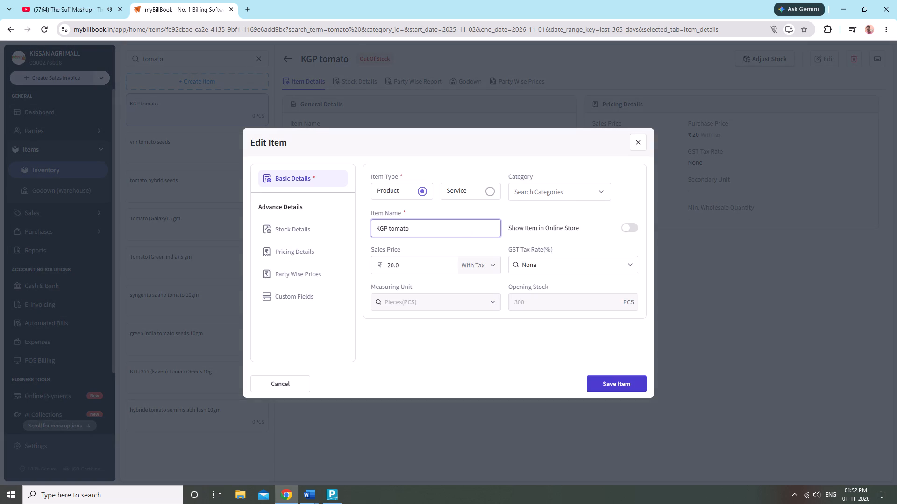
click(388, 228)
key(BackSpace)
key(BackSpace)
key(BackSpace)
key(BackSpace)
key(BackSpace)
key(BackSpace)
key(BackSpace)
key(BackSpace)
key(BackSpace)
key(BackSpace)
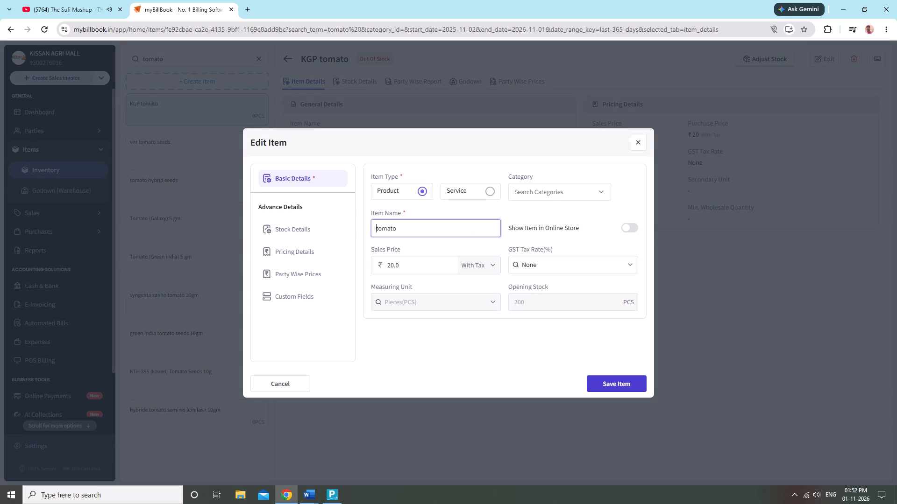
click(379, 227)
key(BackSpace)
key(shift+t)
click(415, 224)
key(shift+parenleft)
key(d)
key(BackSpace)
text(Sardar)
key(shift+parenright)
key(space)
text(10)
key(space)
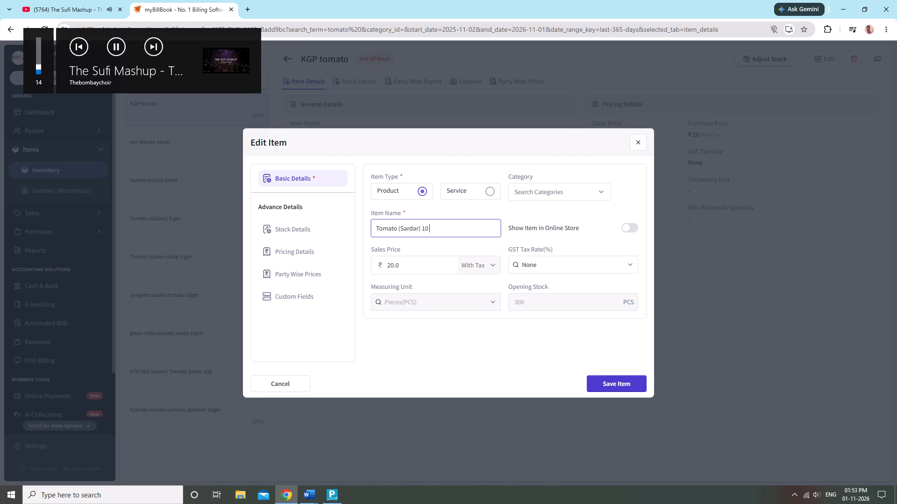
key(g)
key(m)
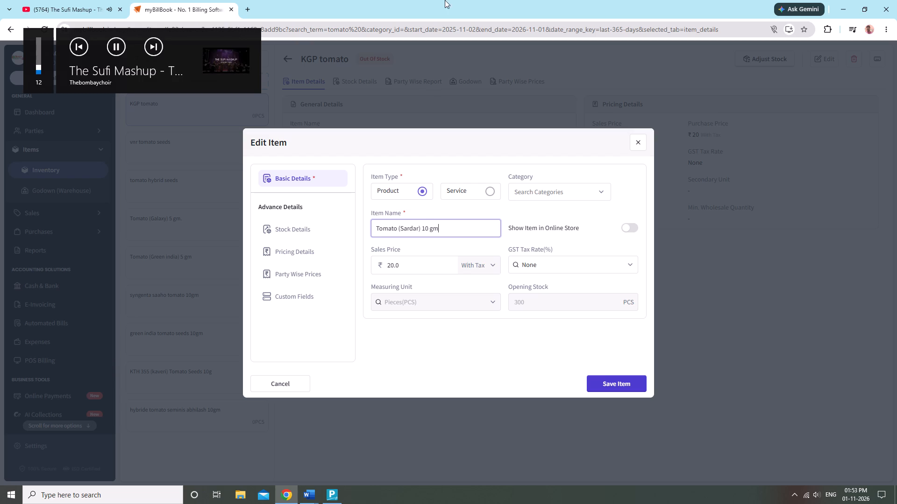
Assign the item to the "vegitables seeds" category, check its stock and pricing details, and save the item.
click(576, 185)
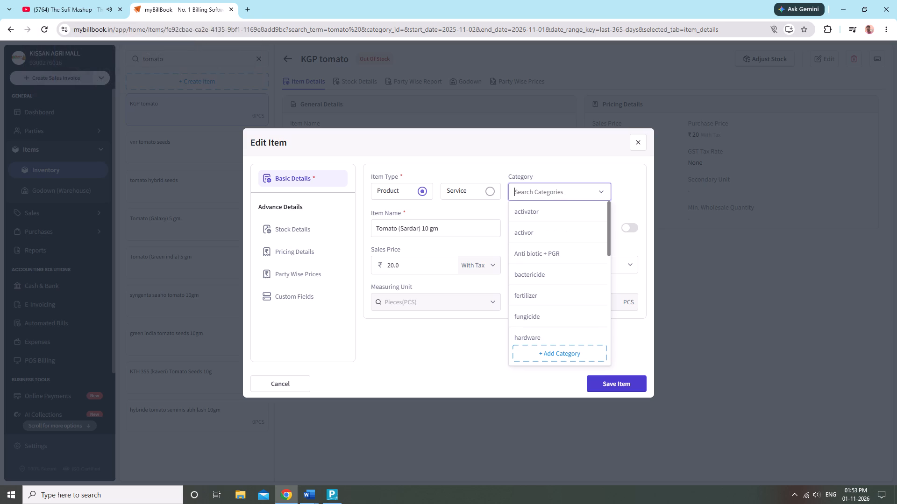
key(v)
click(543, 273)
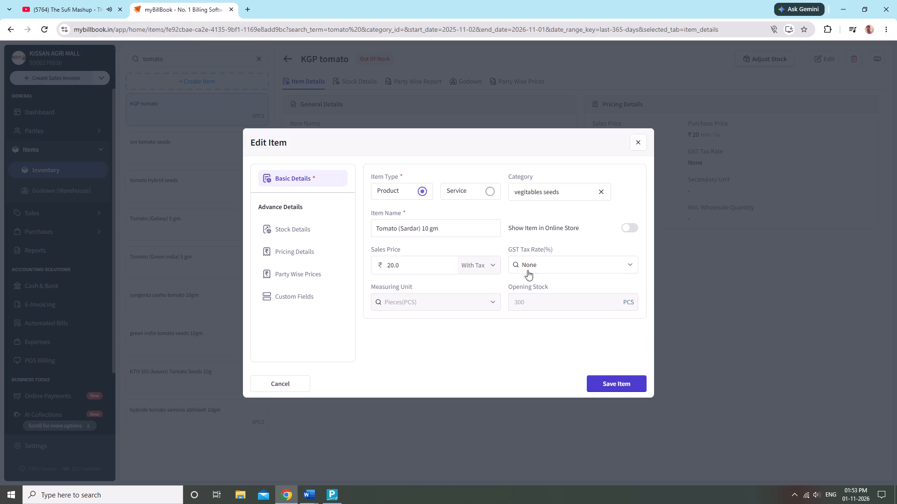
click(291, 233)
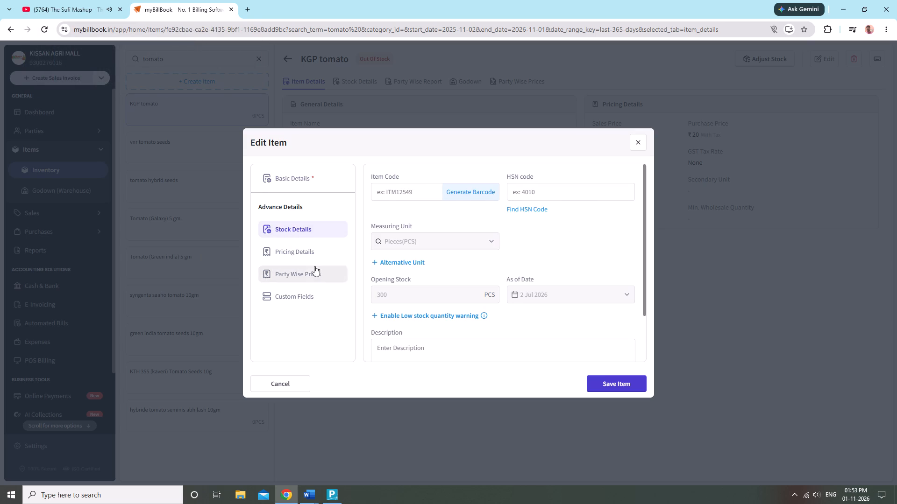
click(308, 251)
click(604, 380)
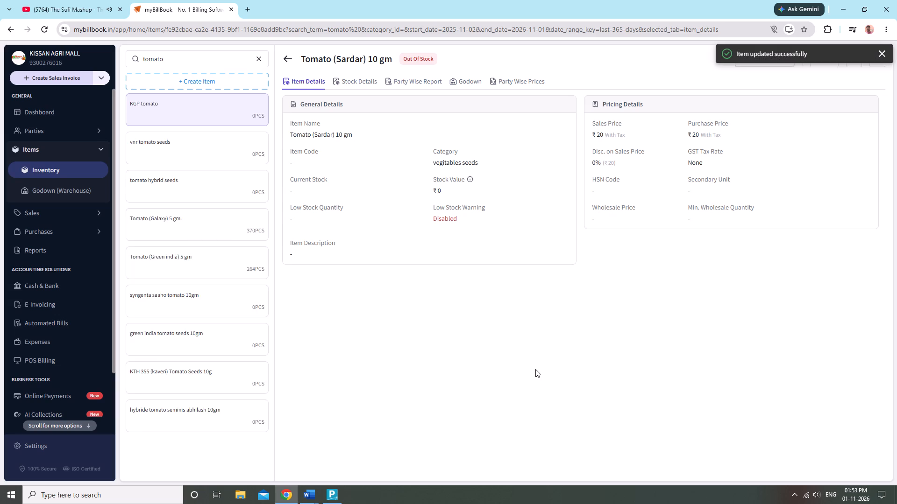
click(431, 278)
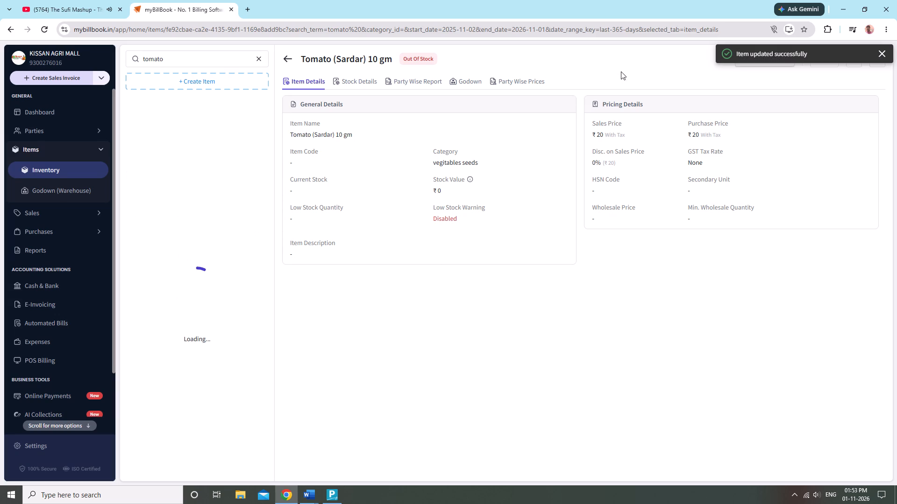
Adjust the Tomato (Sardar) 10 gm stock by adding 28 PCS in the KISSAN AGRI MALL godown and save.
click(621, 71)
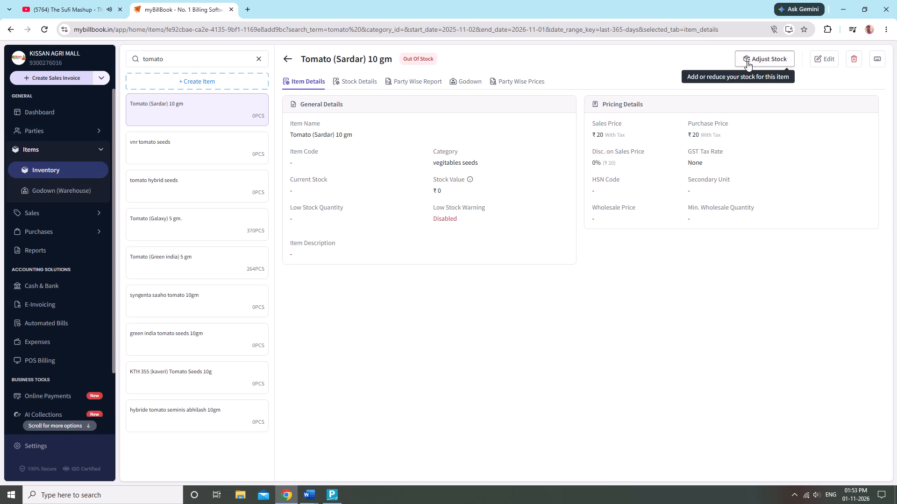
click(753, 62)
click(369, 230)
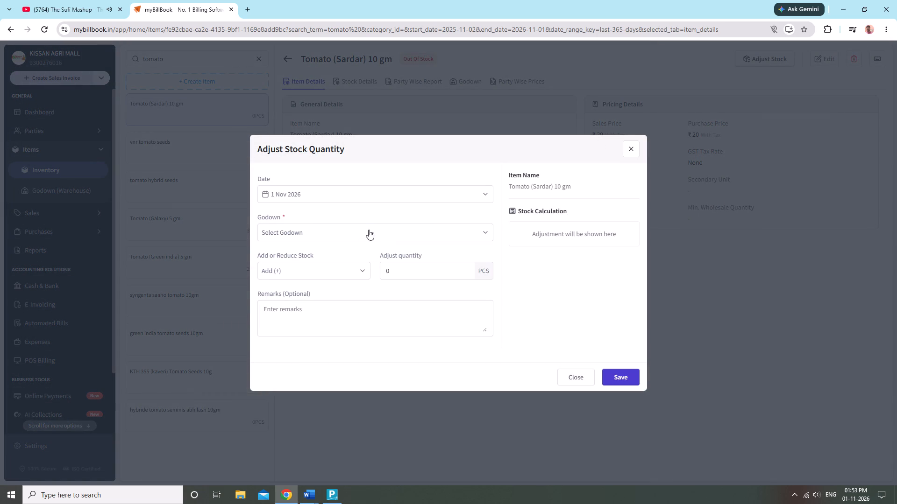
click(365, 249)
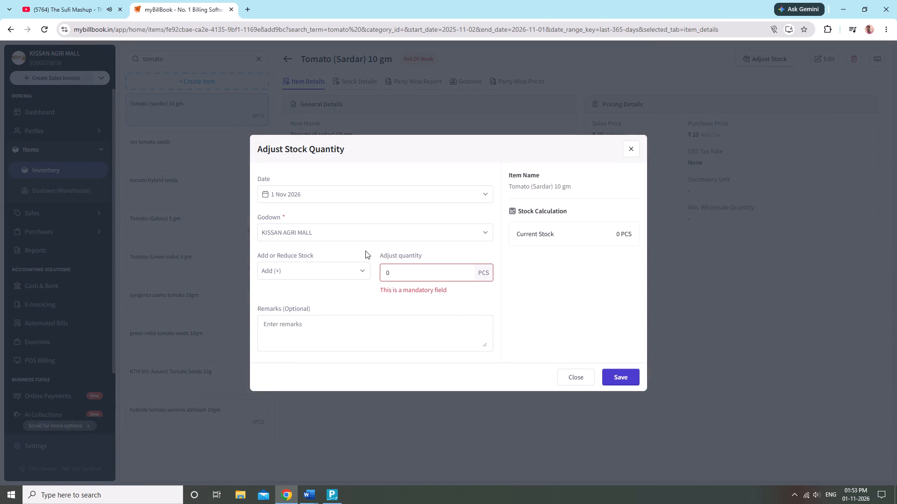
click(432, 270)
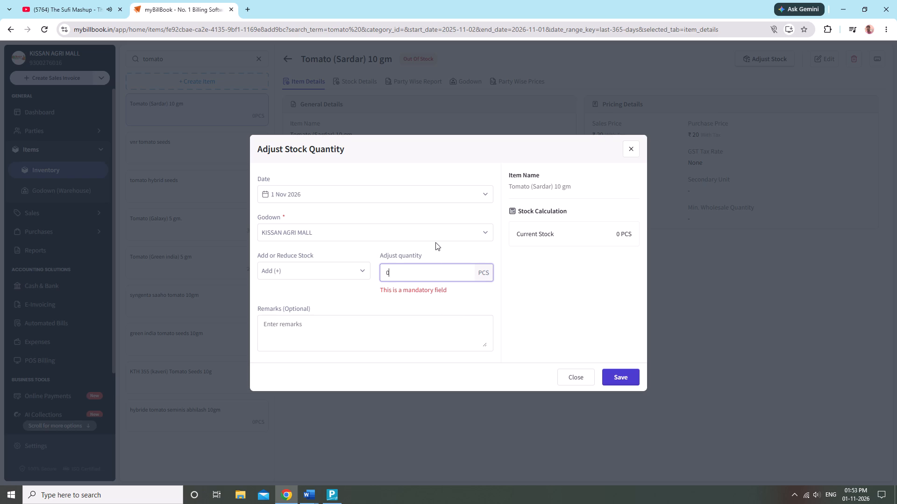
text(28)
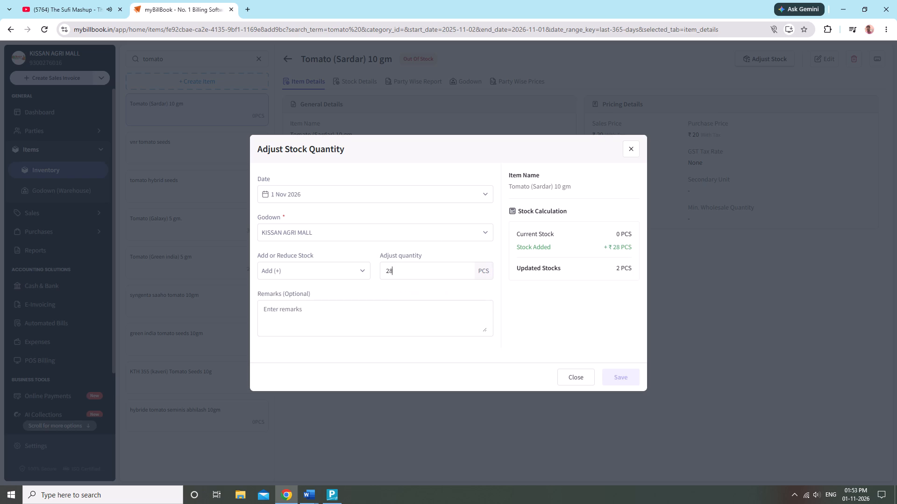
click(613, 378)
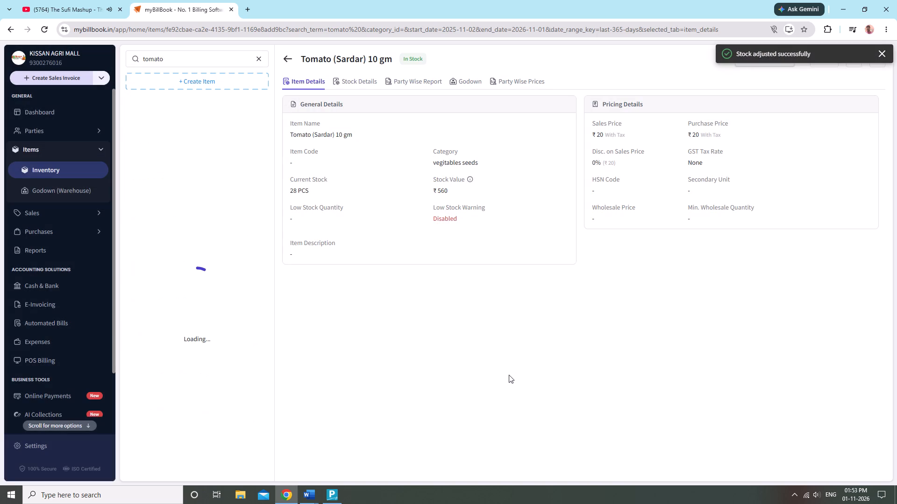
click(452, 349)
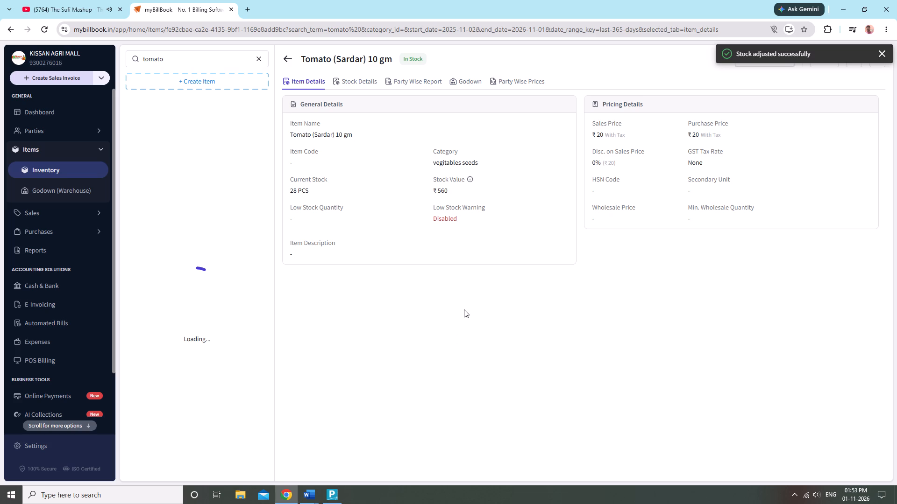
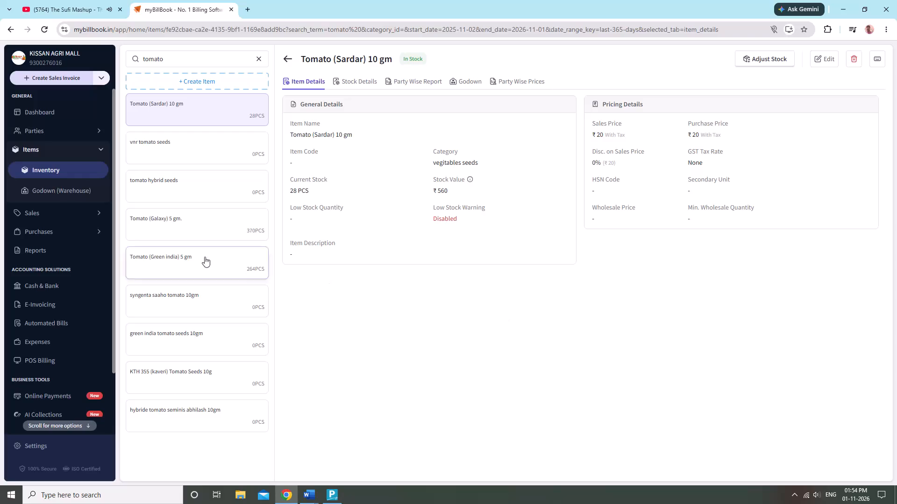
Search the inventory for "barvati" and open the Barvati (Sardar) 10 gm item.
click(262, 58)
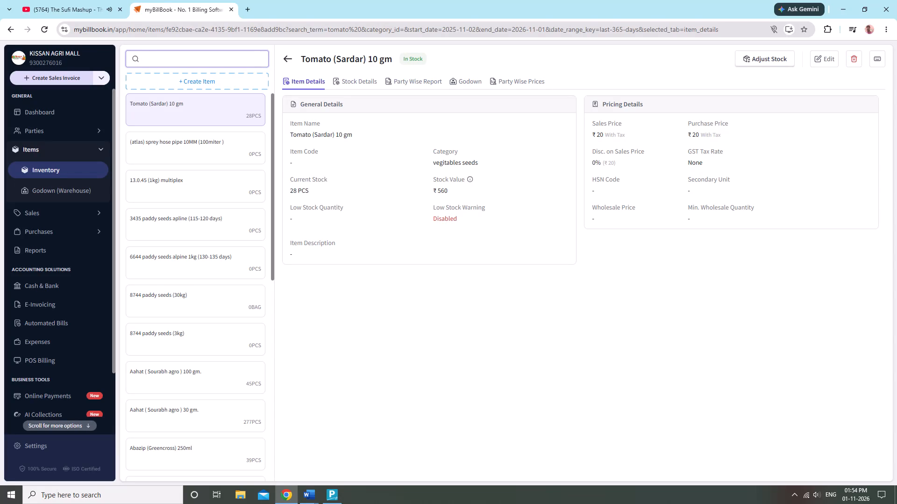
key(b)
key(a)
key(r)
key(v)
text(at)
key(i)
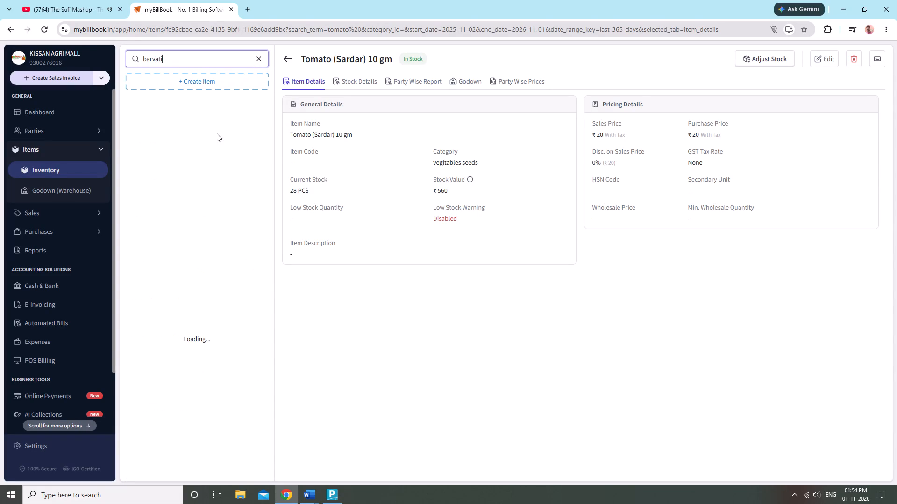
click(213, 224)
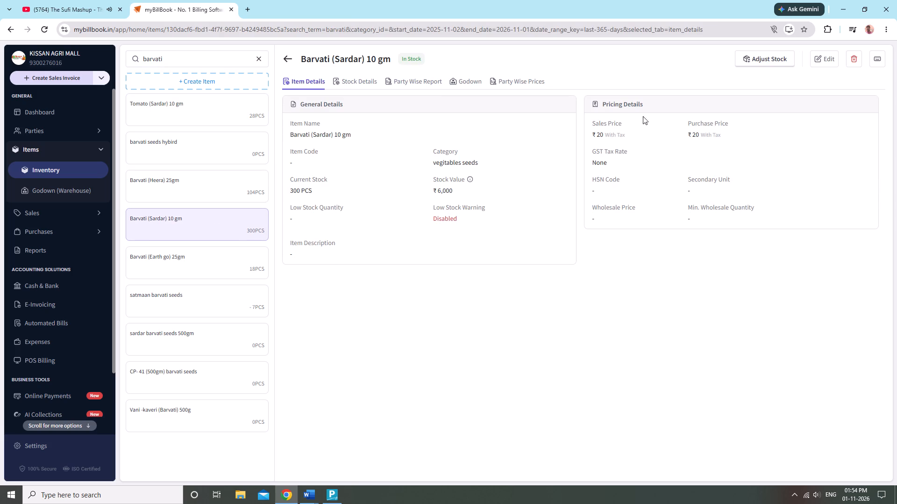
Adjust the Barvati (Sardar) 10 gm stock by adding 62 PCS in the KISSAN AGRI MALL godown and save.
click(765, 59)
click(380, 232)
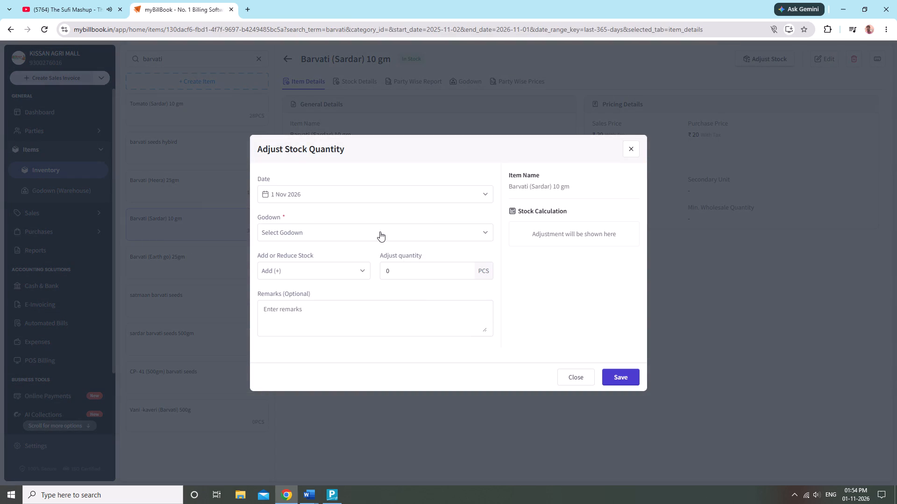
click(370, 249)
click(400, 276)
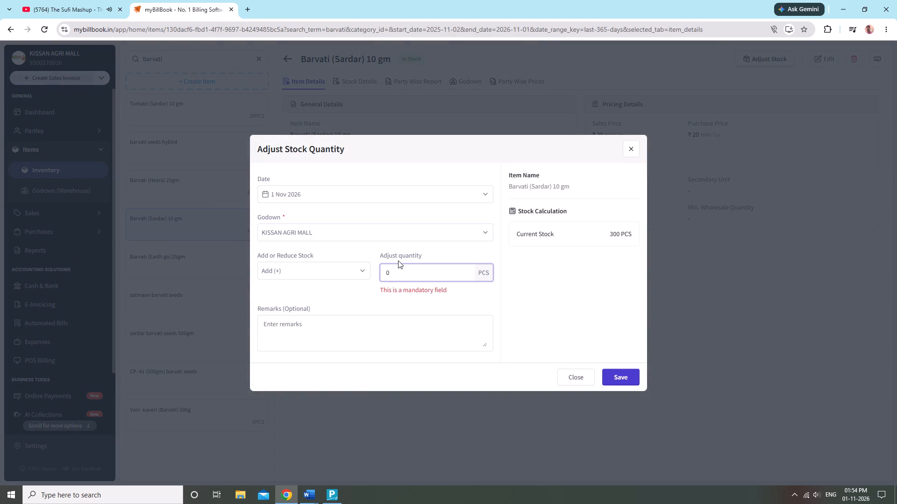
text(62)
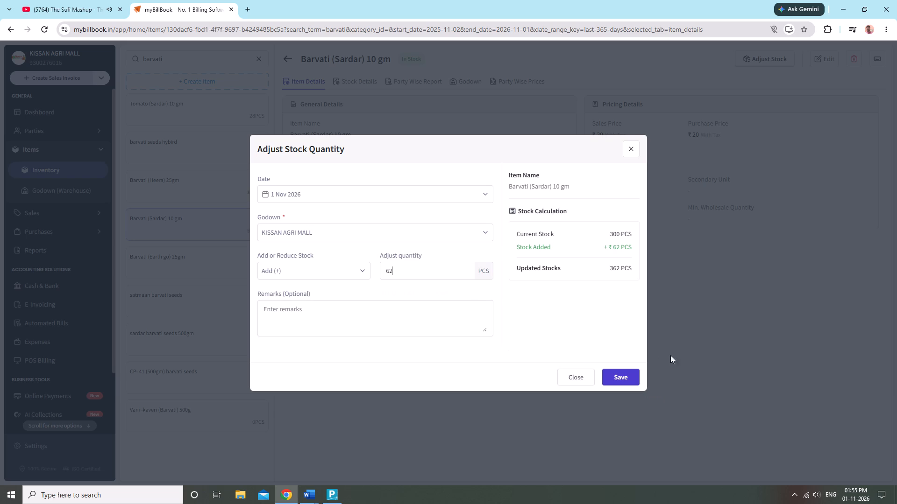
click(626, 378)
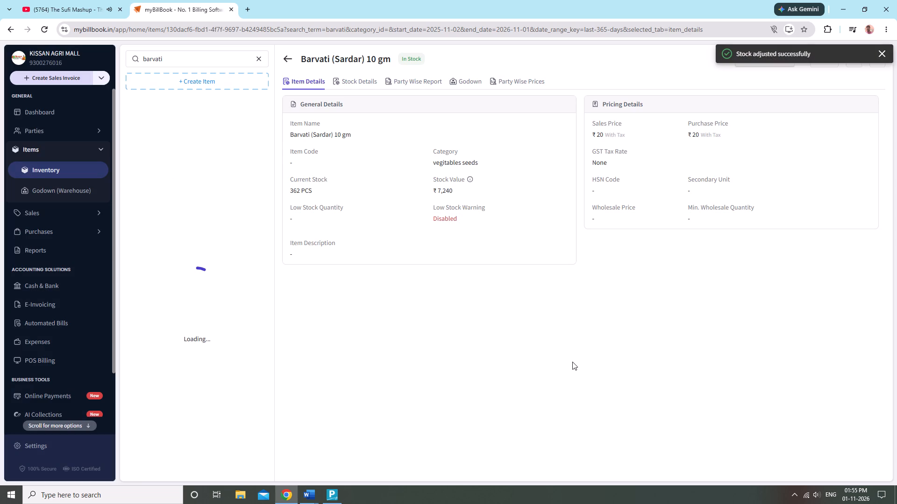
click(572, 361)
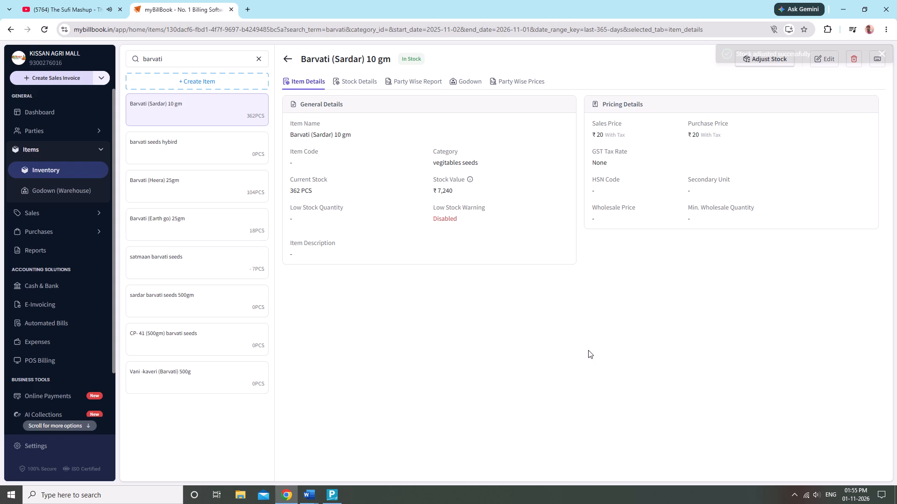
Search the inventory for "tora" and open the toraiya seeds item.
click(261, 61)
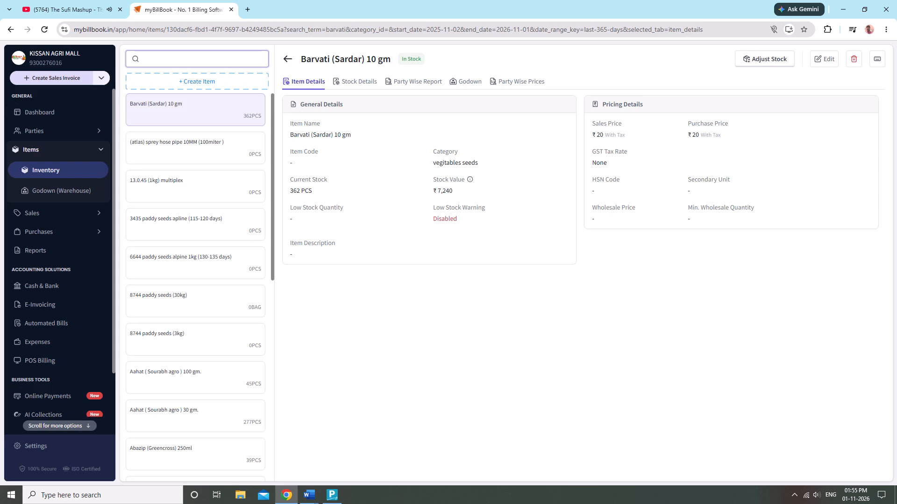
text(to)
key(r)
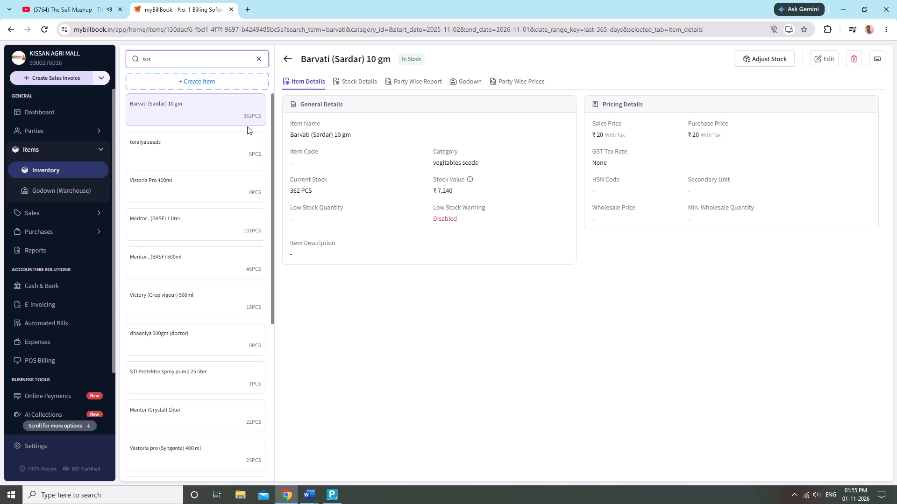
key(a)
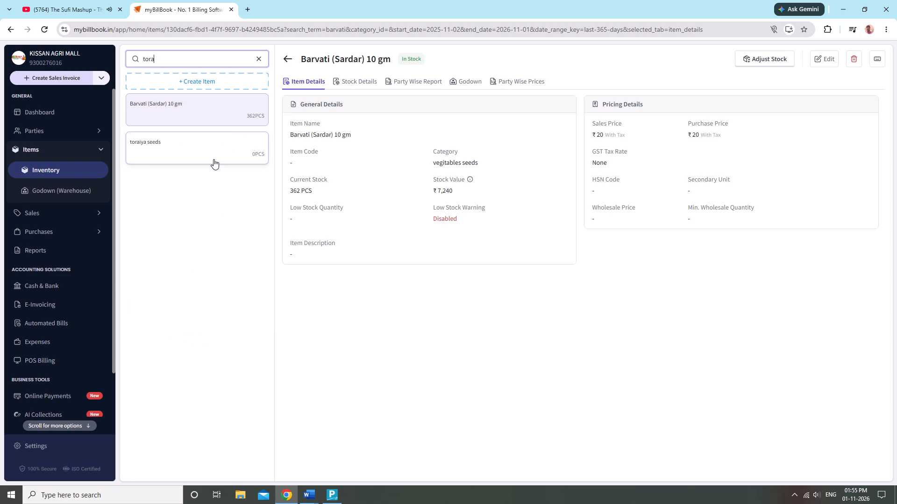
click(214, 159)
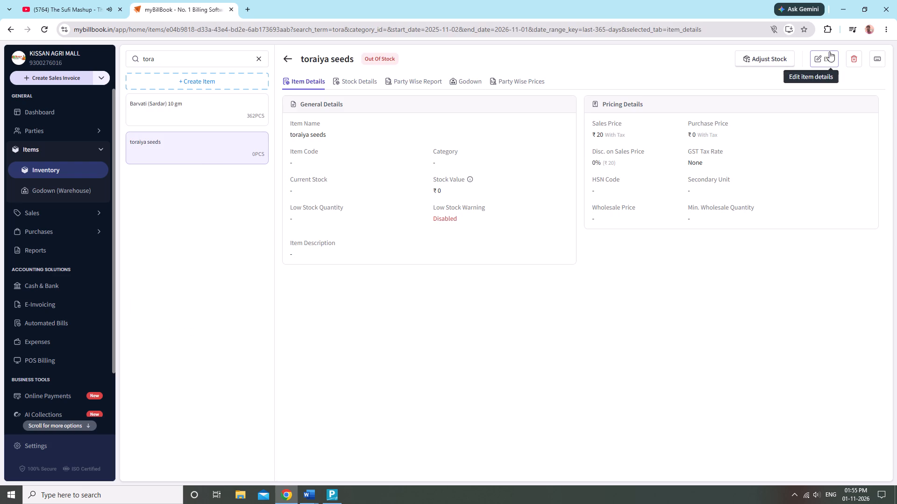
Edit the toraiya seeds item and change its name to "Toraiya (Sardar) 10 gm".
click(833, 50)
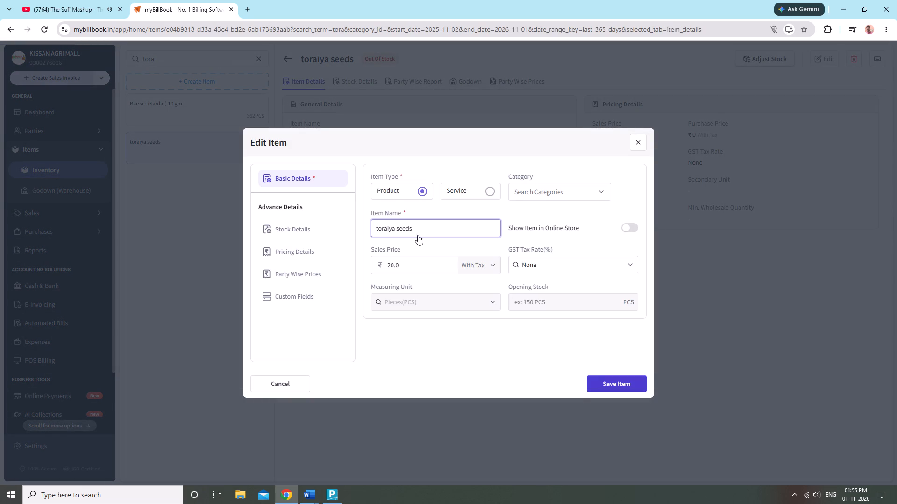
key(BackSpace)
key(BackSpace)
key(BackSpace)
key(BackSpace)
key(BackSpace)
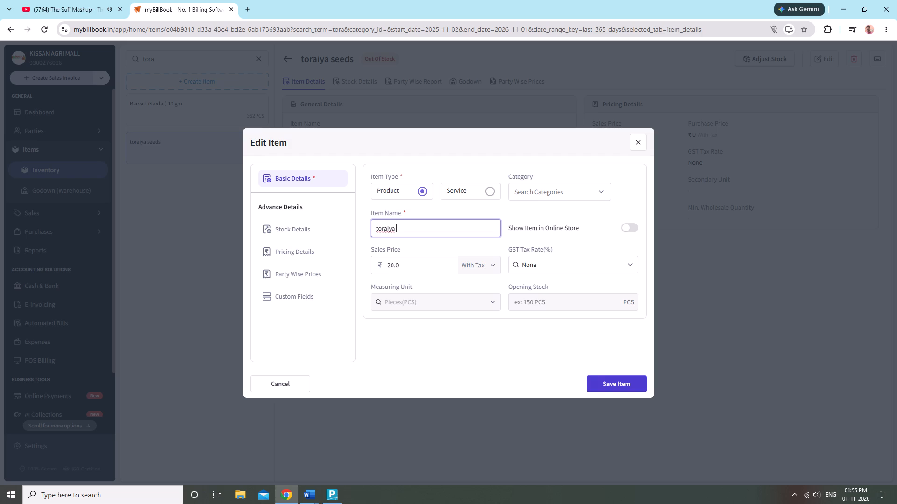
click(377, 229)
key(BackSpace)
key(shift+t)
click(410, 234)
key(shift+parenleft)
text(Sa)
text(rdar)
key(shift+parenright)
key(space)
key(1)
key(0)
key(space)
text(gm)
Assign the Toraiya (Sardar) 10 gm item to the "vegitables seeds" category.
click(559, 198)
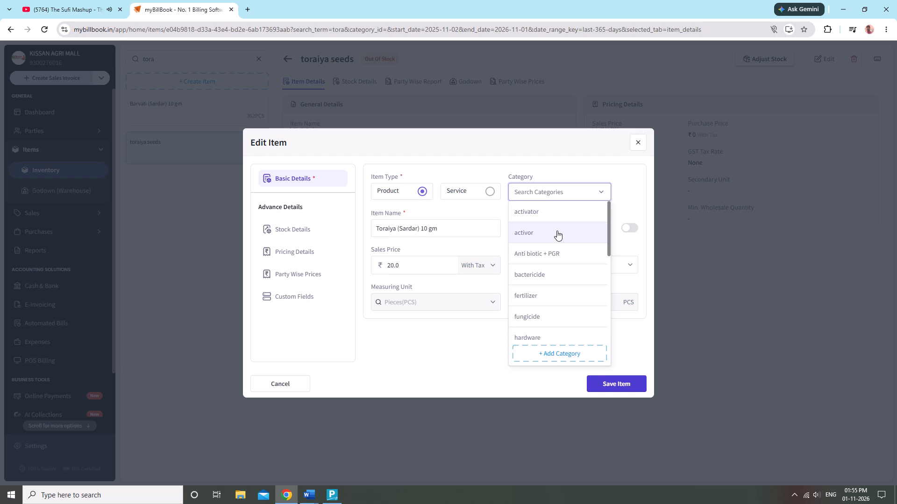
key(v)
click(563, 277)
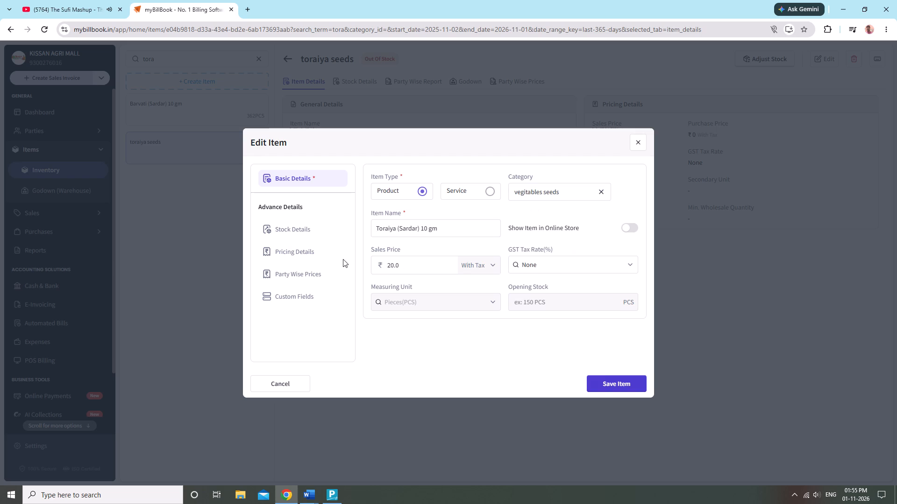
Set the item's purchase price to ₹20 in the pricing details and save the item.
click(299, 233)
click(298, 244)
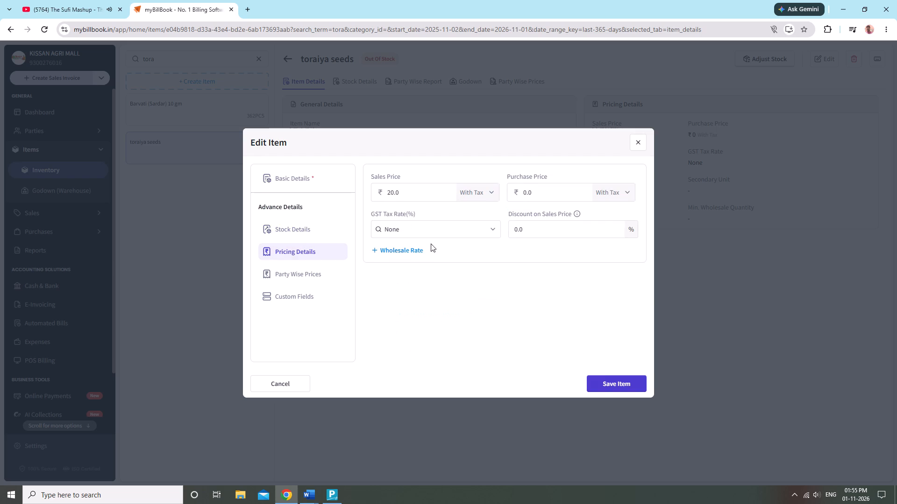
click(567, 193)
key(BackSpace)
key(BackSpace)
key(BackSpace)
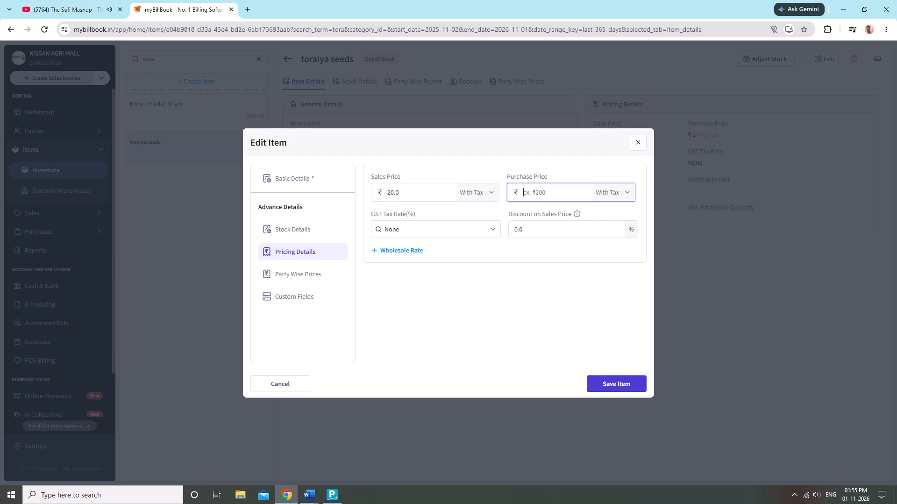
key(2)
key(0)
click(612, 375)
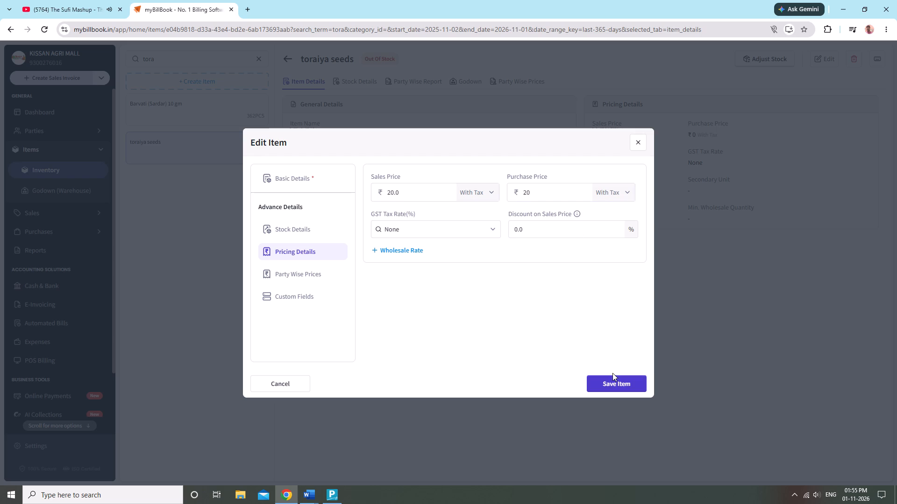
click(622, 386)
click(444, 341)
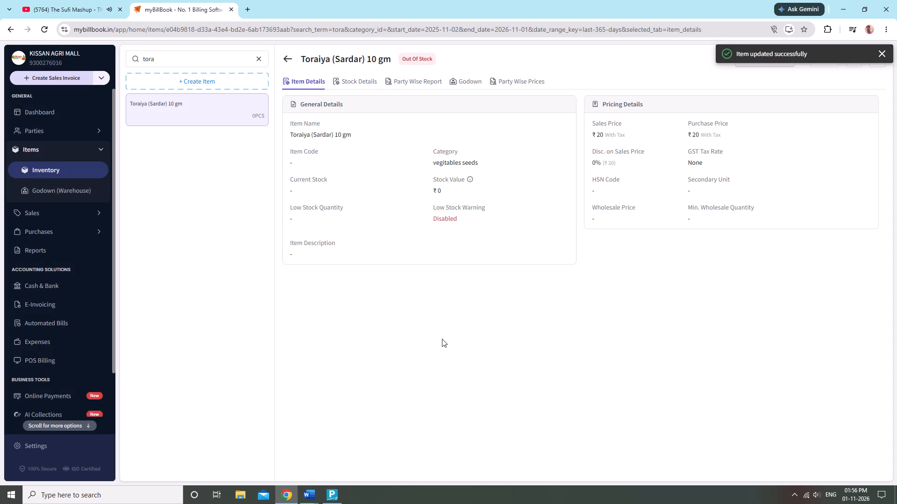
click(442, 339)
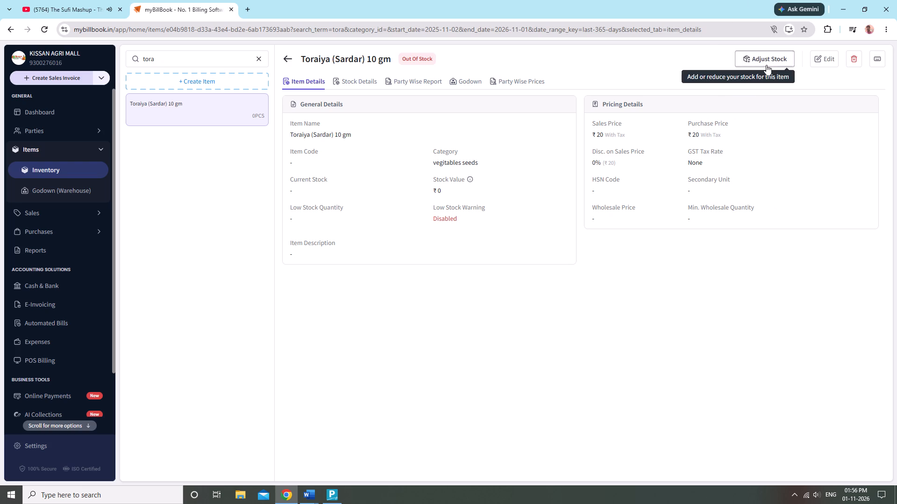
Adjust the Toraiya (Sardar) 10 gm stock by adding 51 PCS in the KISSAN AGRI MALL godown and save.
click(766, 65)
click(326, 236)
click(330, 246)
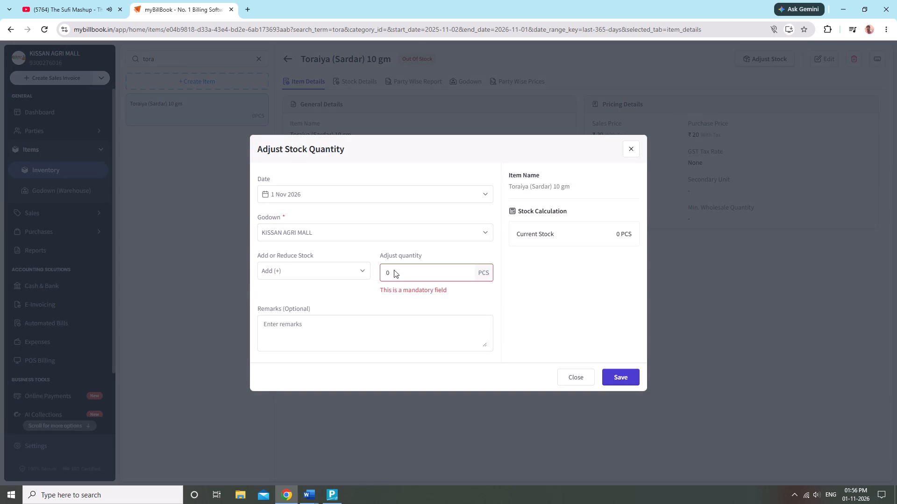
click(403, 275)
key(5)
key(1)
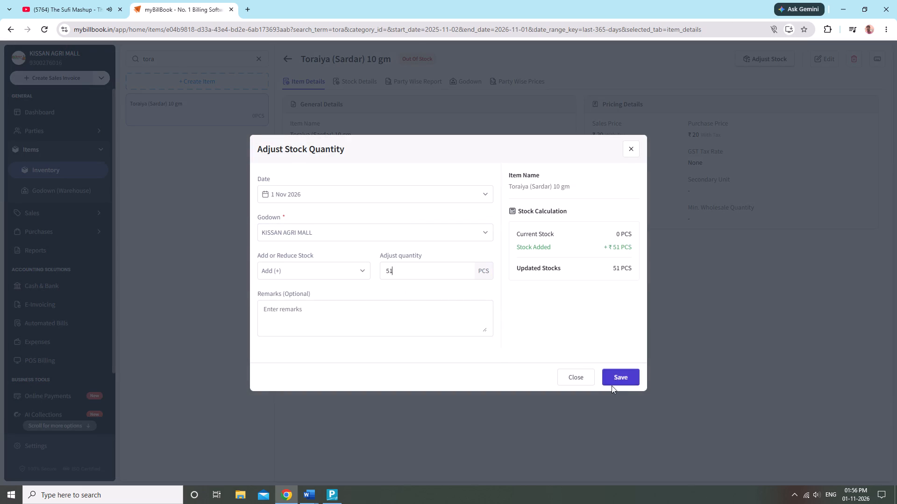
click(615, 380)
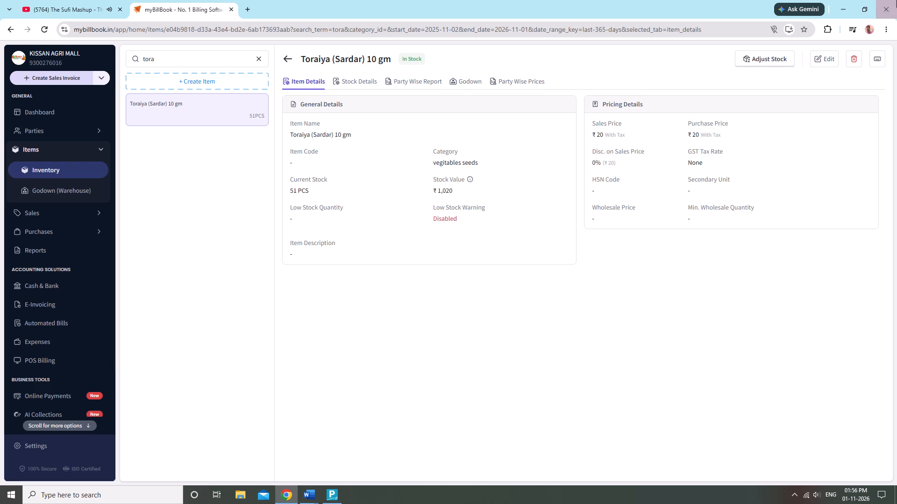
Search the inventory for "bhindi" and open the Bhindi (Sardar) 10 gm item.
click(260, 57)
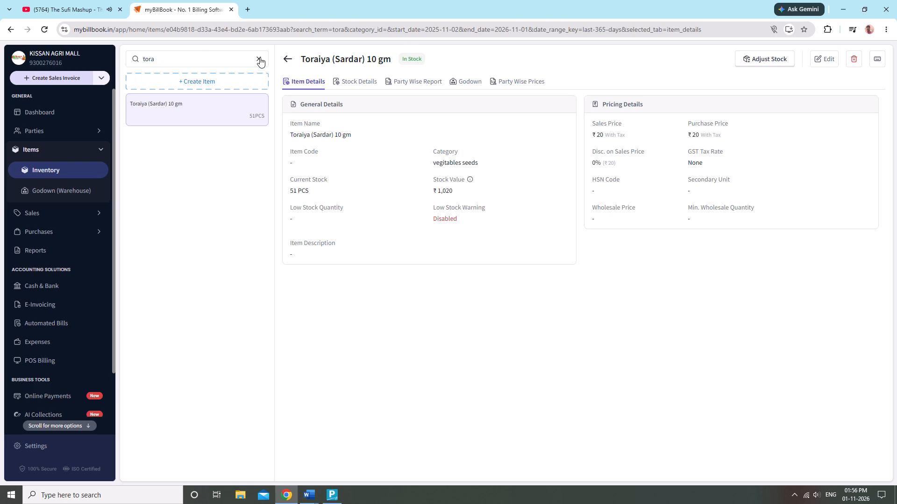
key(b)
key(h)
key(i)
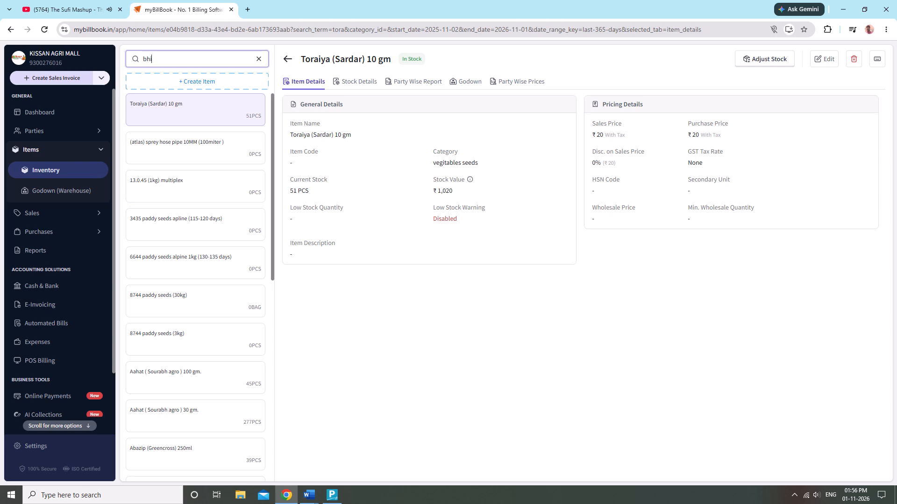
text(nd)
key(i)
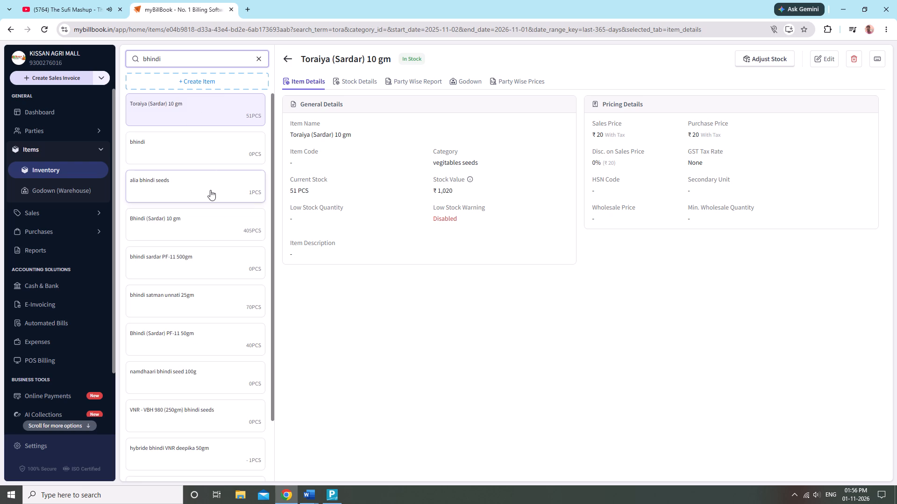
click(196, 226)
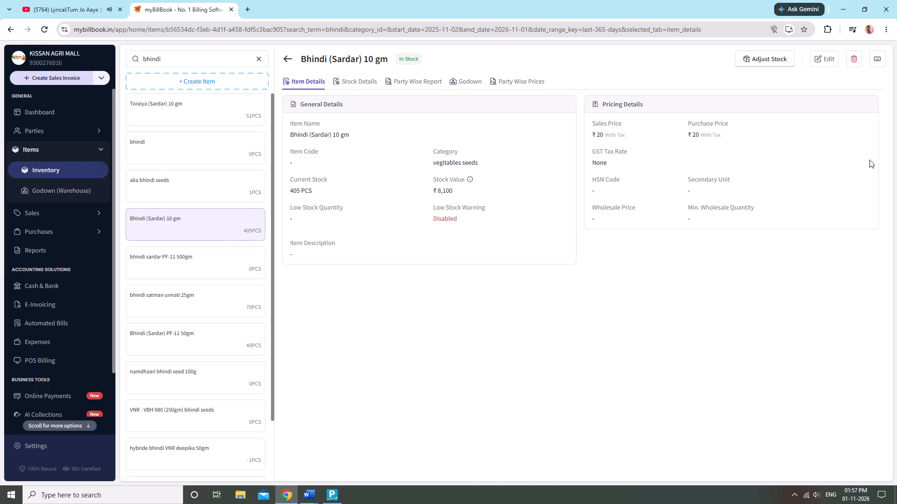
Adjust the Bhindi (Sardar) 10 gm stock by adding 49 PCS in the KISSAN AGRI MALL godown and save.
click(770, 60)
click(390, 224)
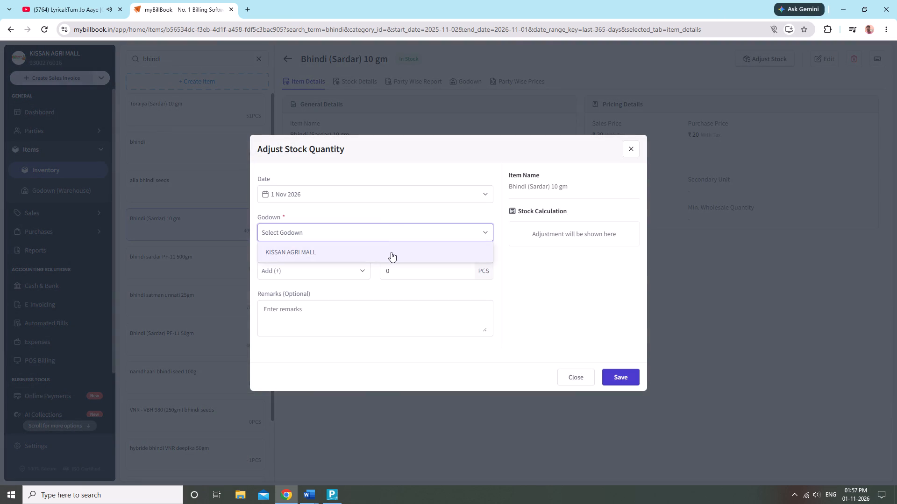
click(391, 252)
click(410, 273)
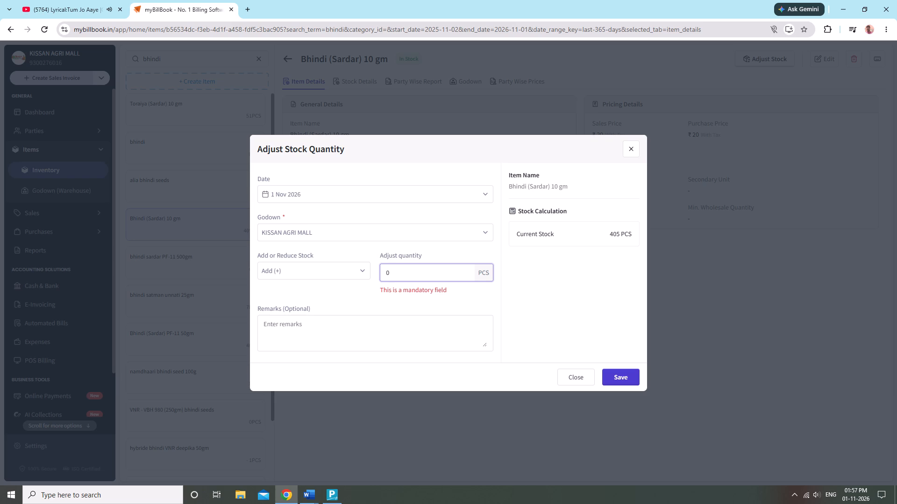
text(49)
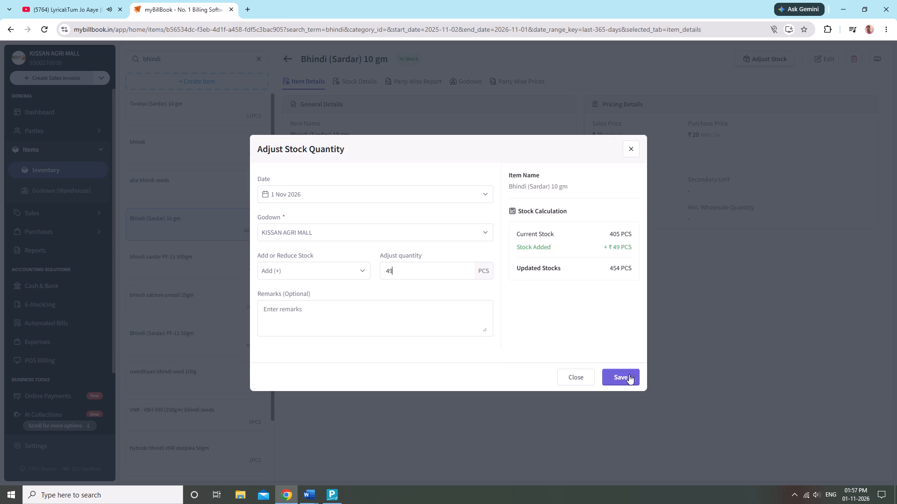
click(620, 374)
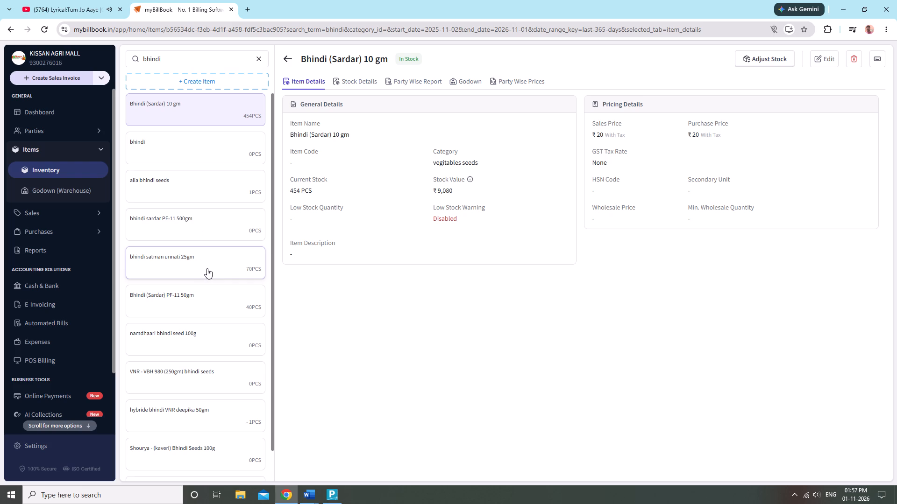
Adjust the bhindi satman unnati 25gm stock by adding 45 PCS in the KISSAN AGRI MALL godown and save.
click(211, 266)
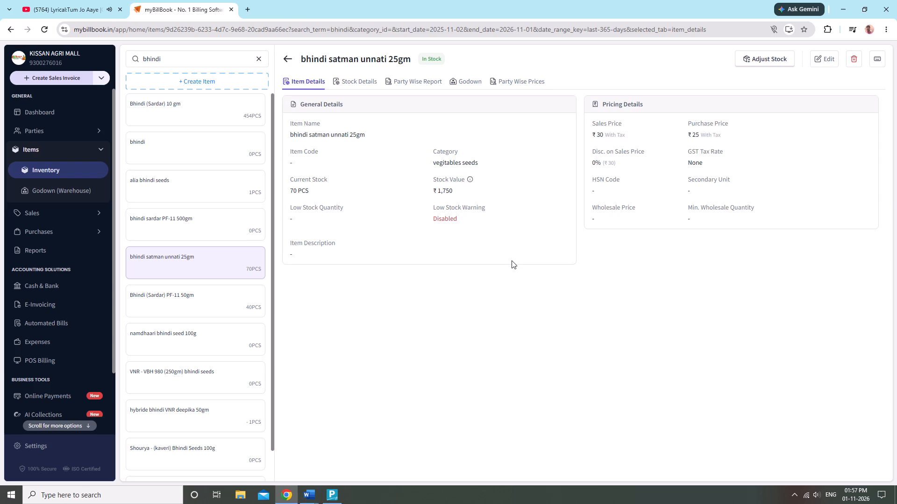
click(763, 57)
click(322, 247)
click(325, 231)
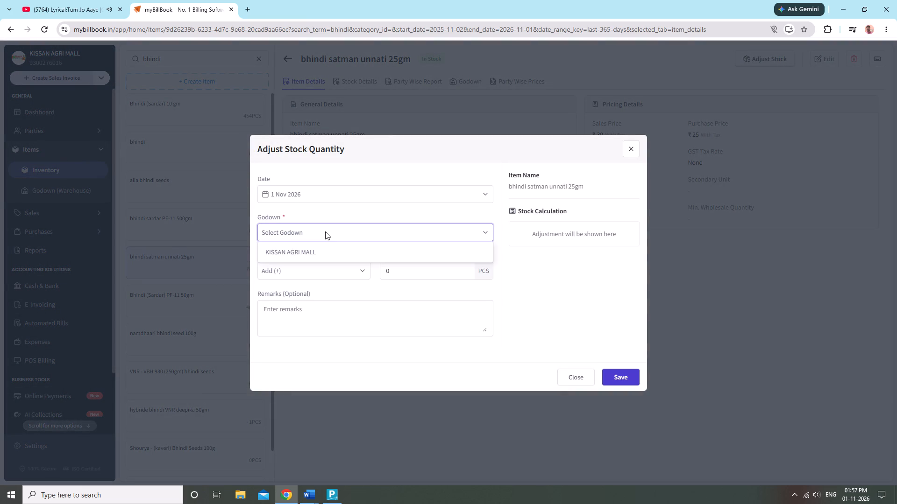
click(337, 249)
click(414, 272)
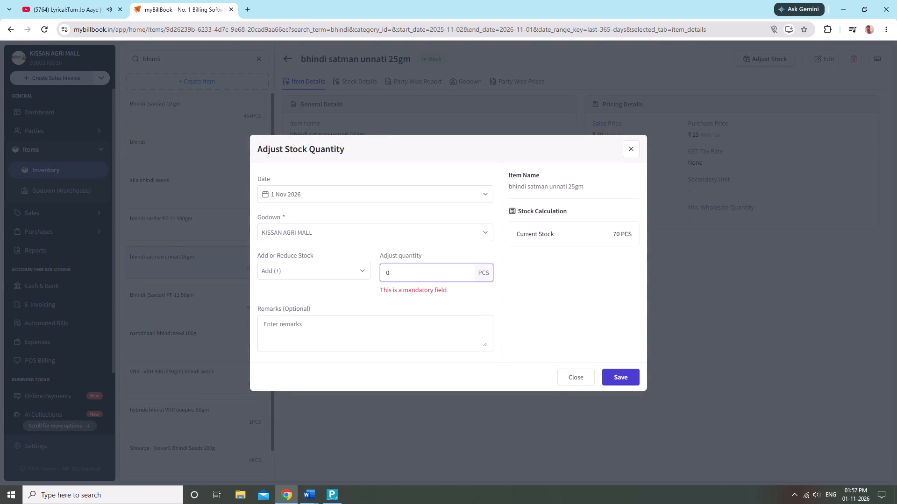
text(45)
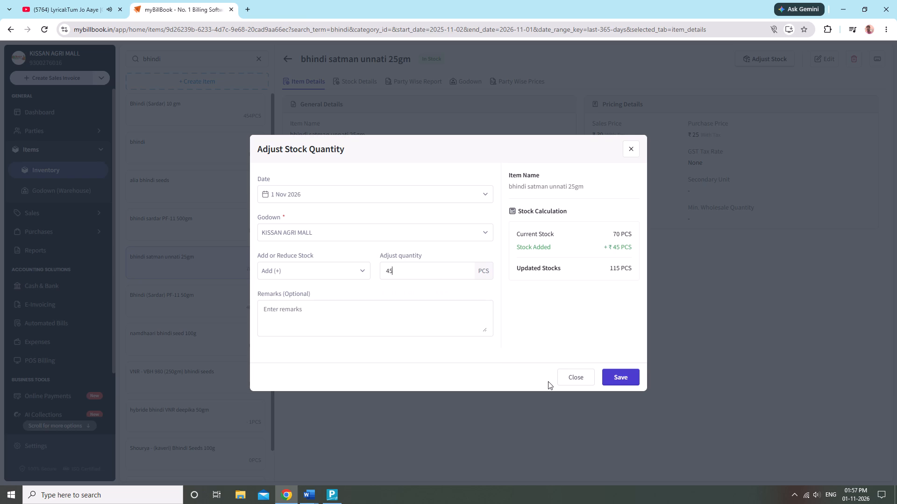
click(640, 376)
click(627, 372)
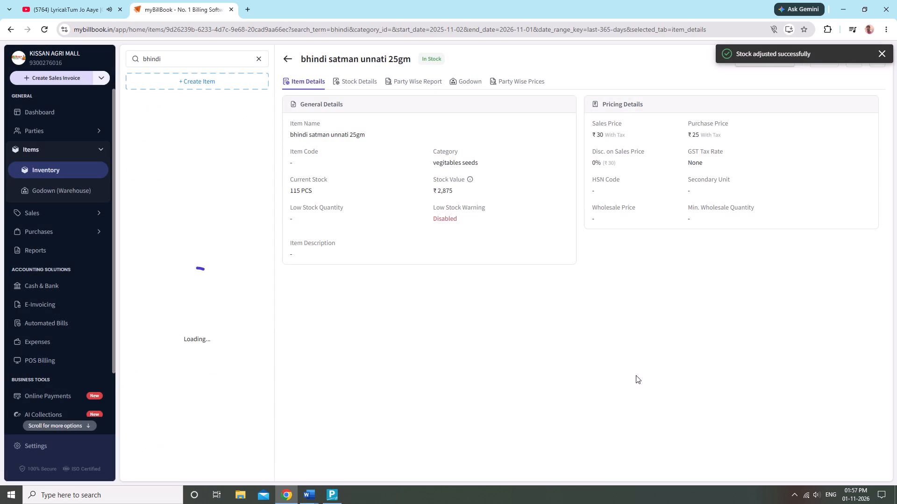
click(600, 399)
click(461, 354)
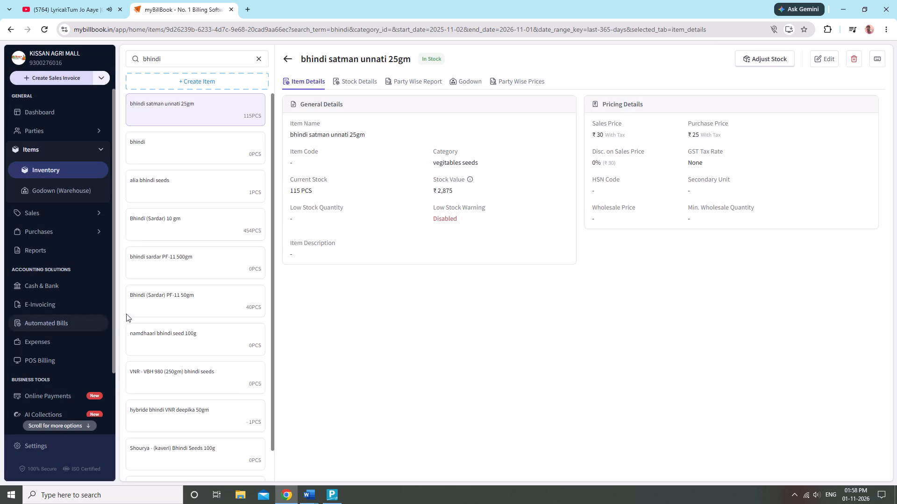
Rename the bhindi satman unnati 25gm item as "Bhindi (Satmaan unnati) 25gm" and save the item.
scroll(225, 361, down, 1)
scroll(220, 404, down, 1)
scroll(219, 407, up, 6)
click(819, 62)
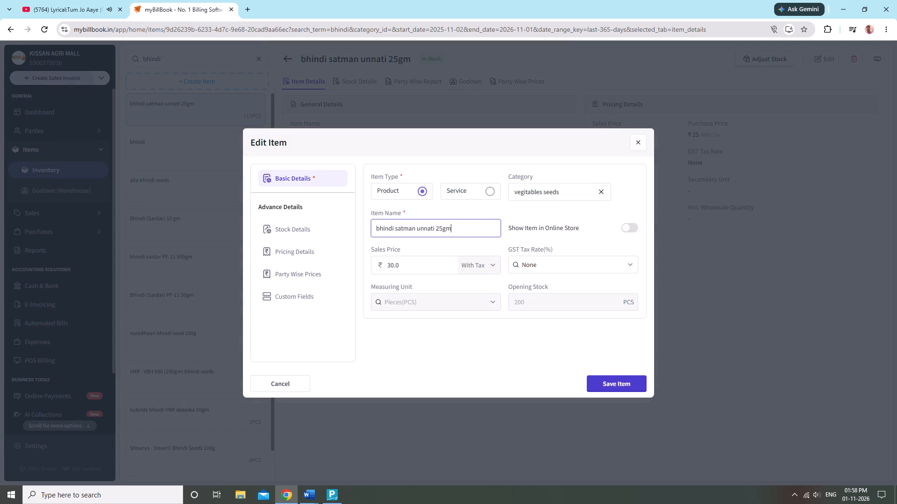
click(379, 233)
key(BackSpace)
key(shift+s)
key(BackSpace)
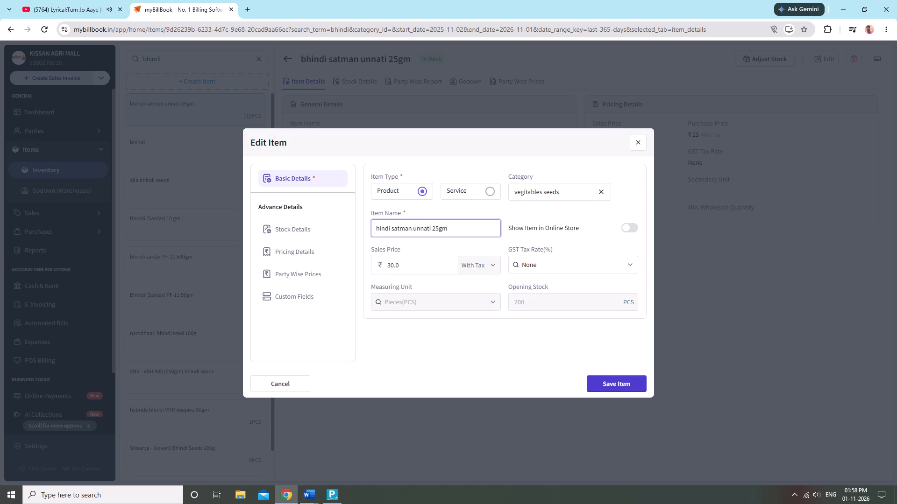
key(shift+b)
click(412, 229)
key(shift+a)
key(BackSpace)
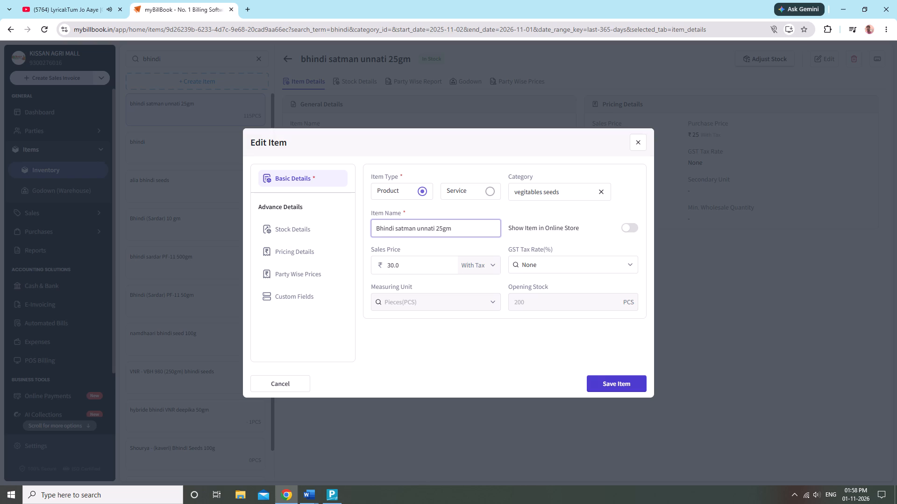
key(a)
click(398, 232)
key(BackSpace)
key(shift+s)
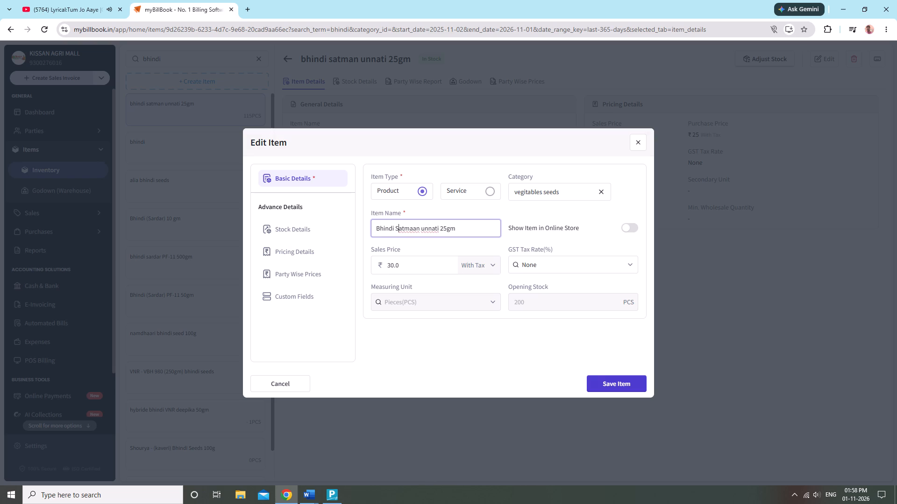
click(393, 230)
key(space)
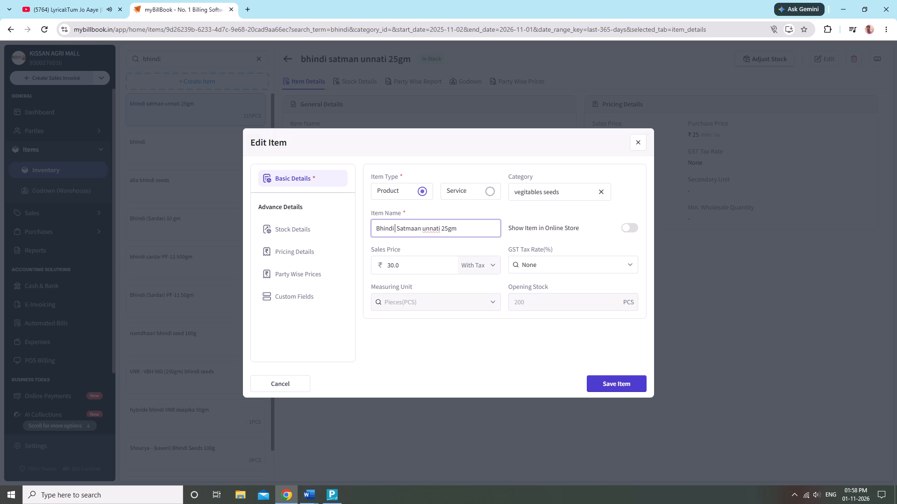
click(398, 228)
key(shift+parenleft)
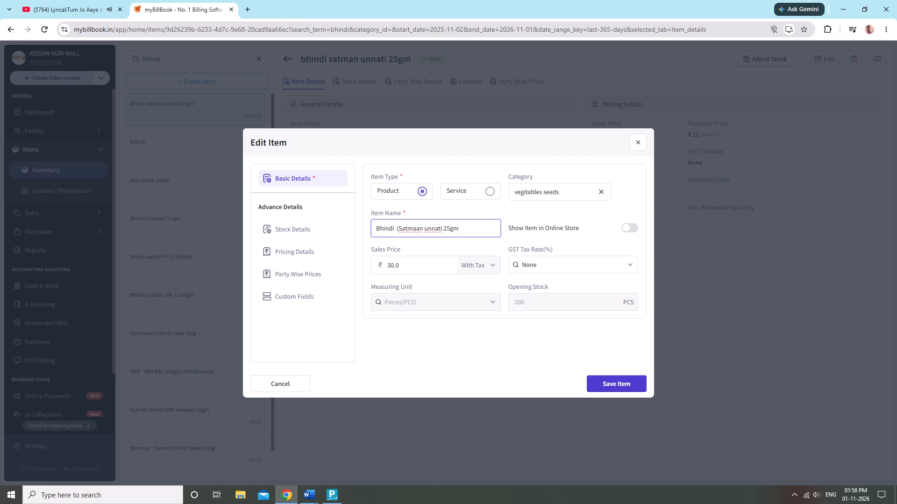
click(396, 232)
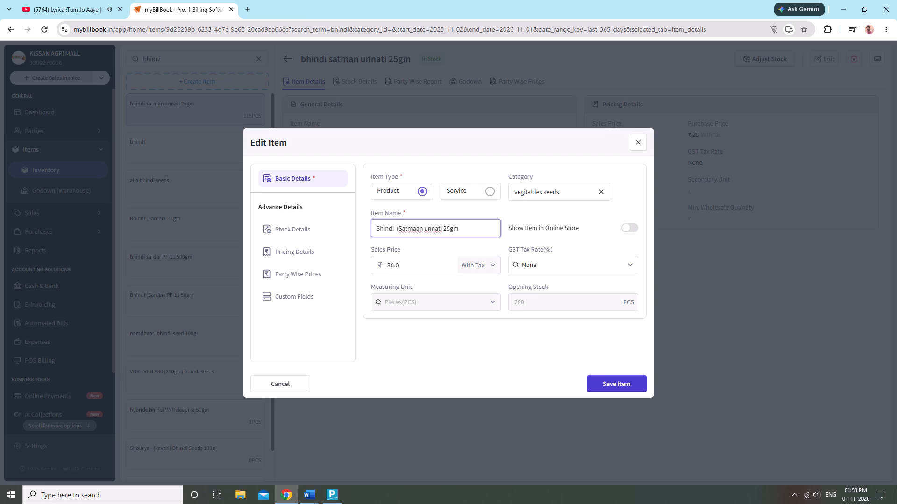
click(395, 228)
key(BackSpace)
click(440, 227)
key(shift+parenright)
click(613, 379)
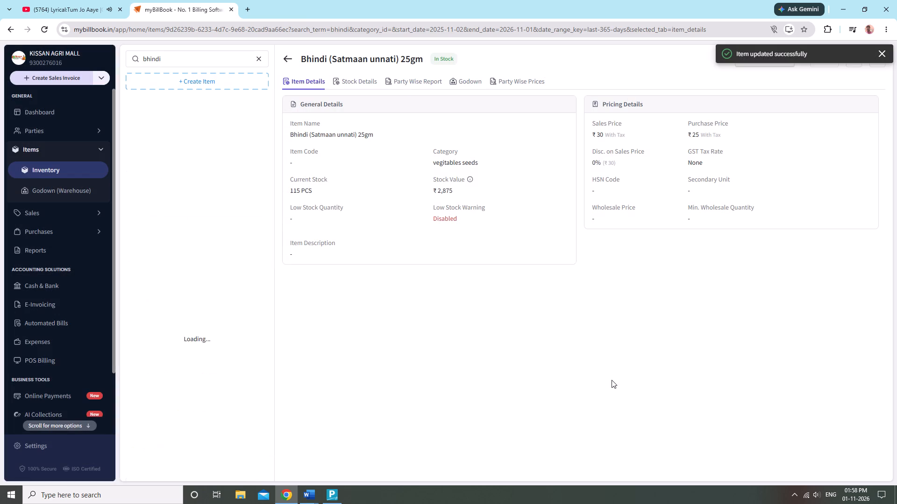
click(456, 387)
click(420, 317)
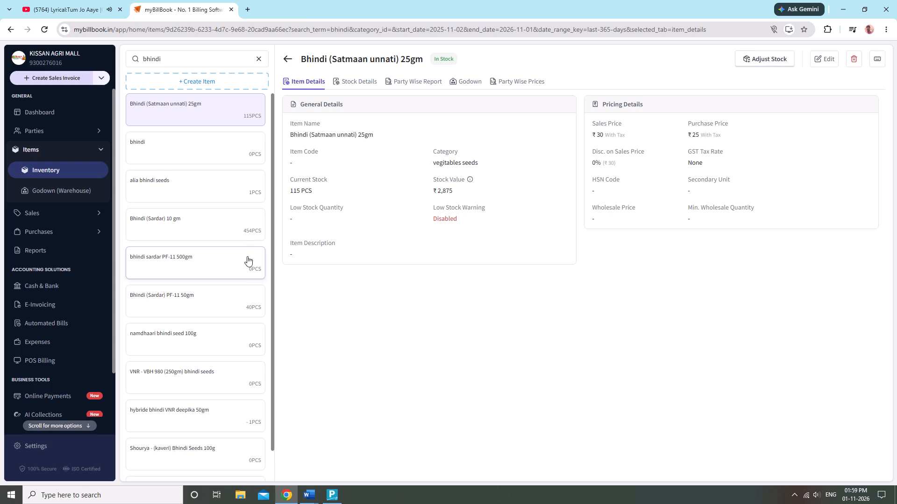
Adjust the Bhindi (Sardar) PF-11 50gm stock by adding 33 PCS in the KISSAN AGRI MALL godown and save.
click(243, 299)
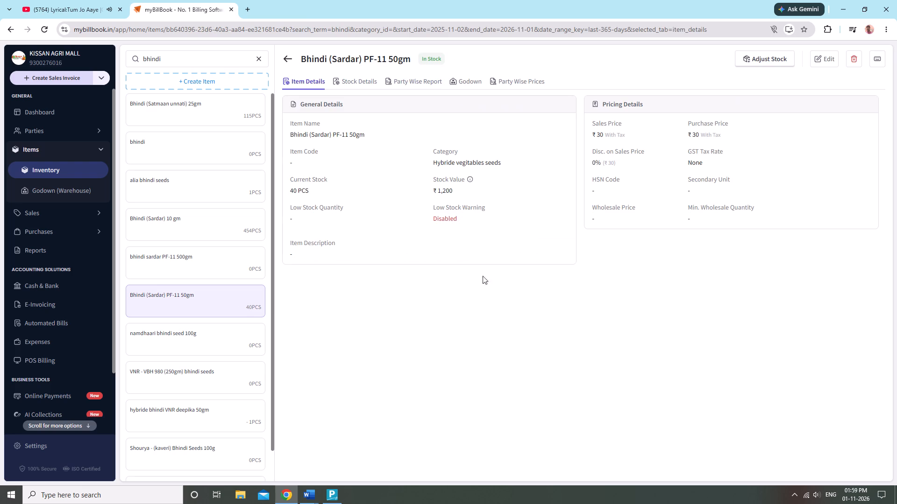
click(755, 54)
click(315, 234)
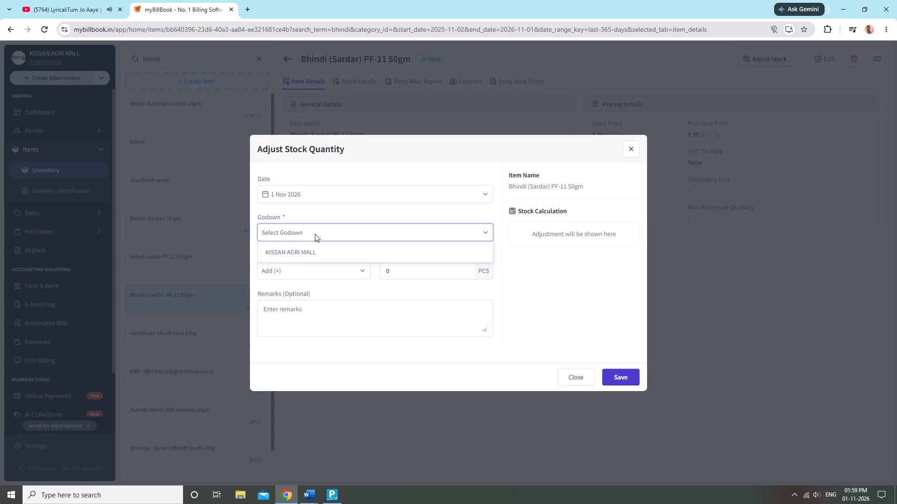
click(317, 252)
click(439, 279)
click(442, 275)
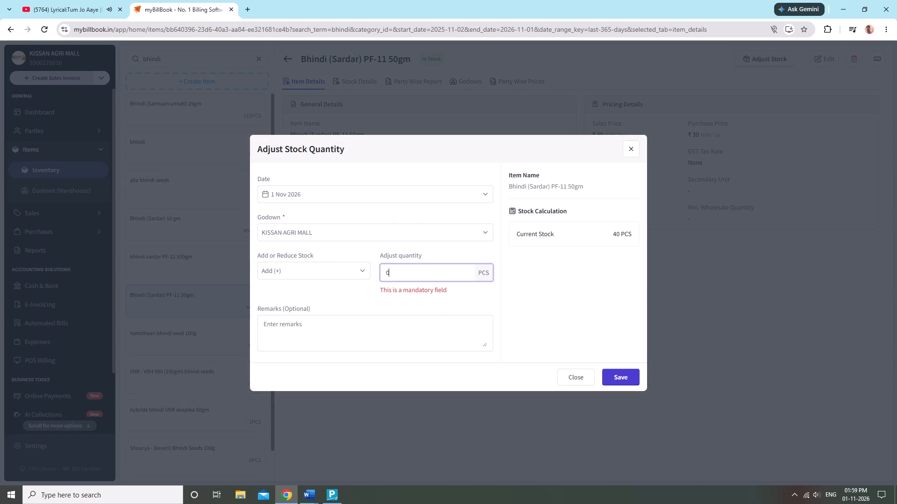
key(3)
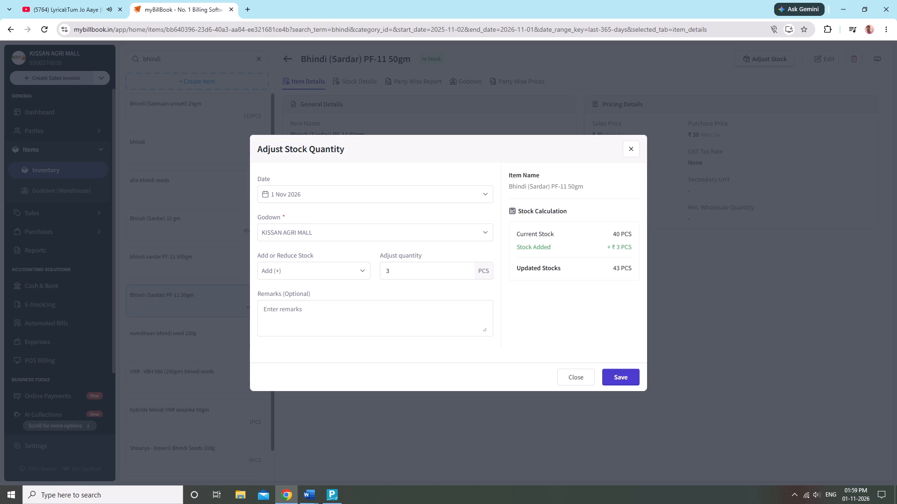
key(3)
click(626, 378)
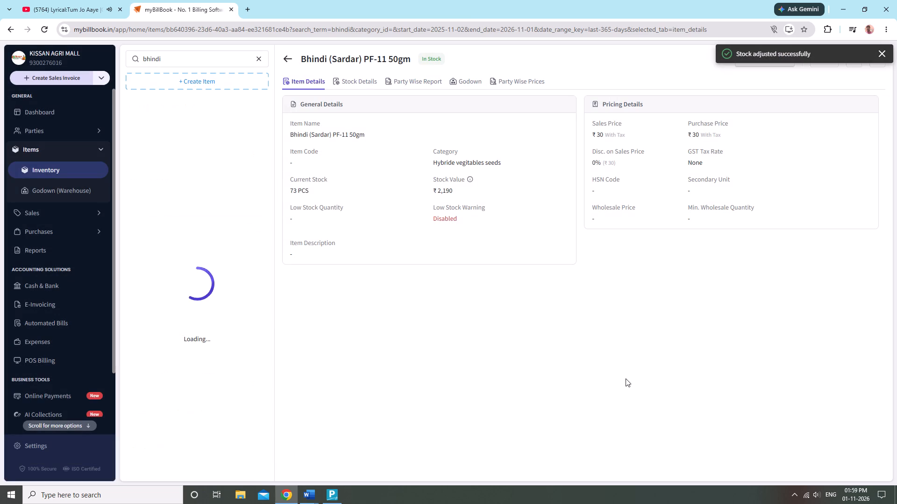
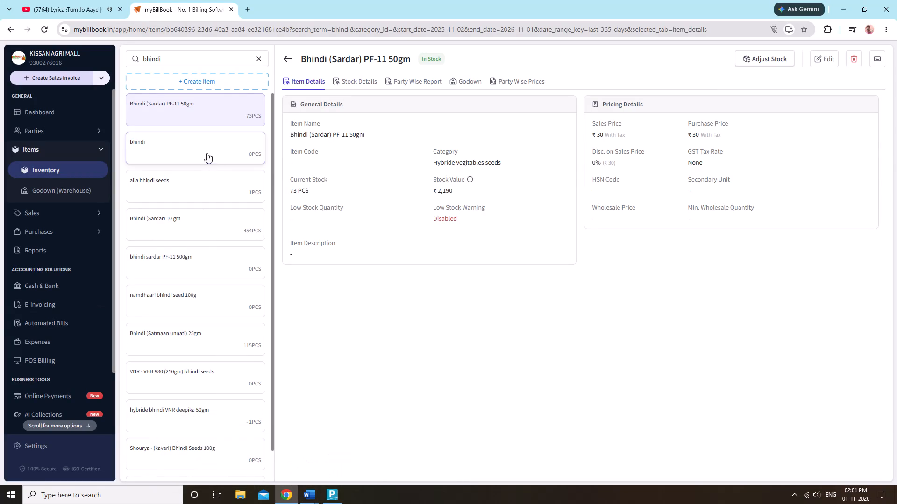
Search the inventory items for kheera.
click(258, 58)
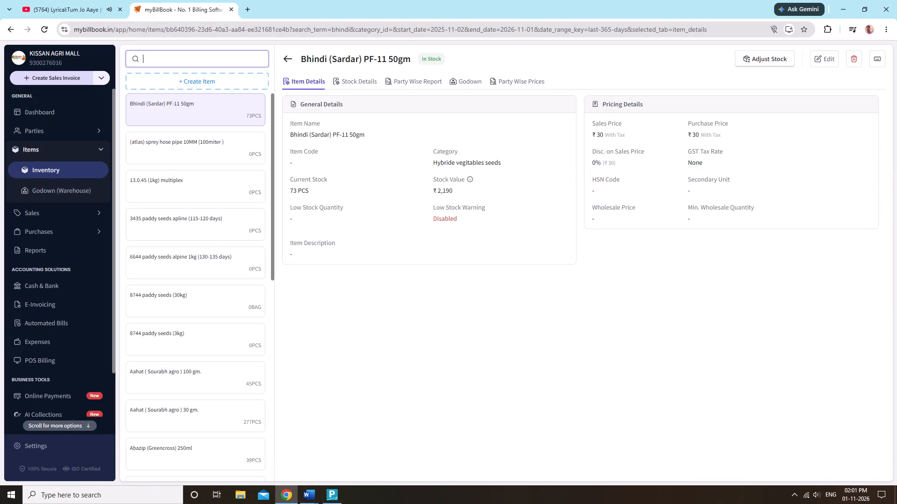
key(k)
key(h)
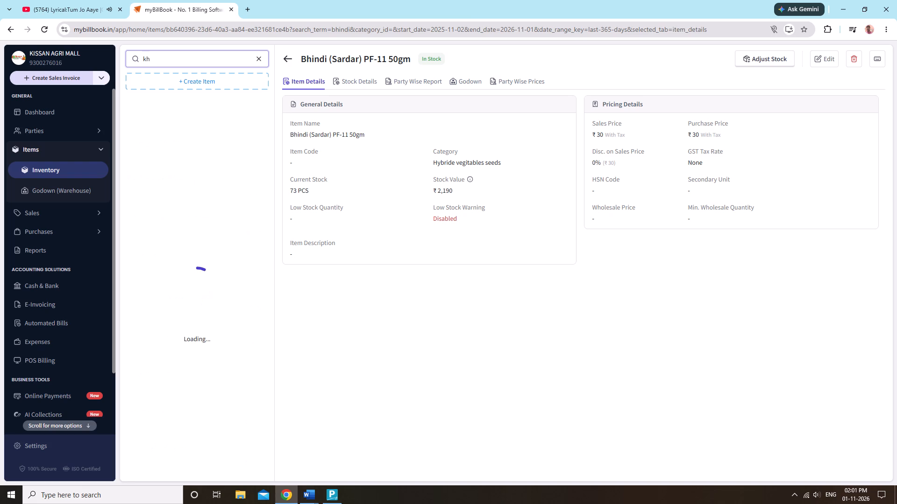
text(eer)
key(a)
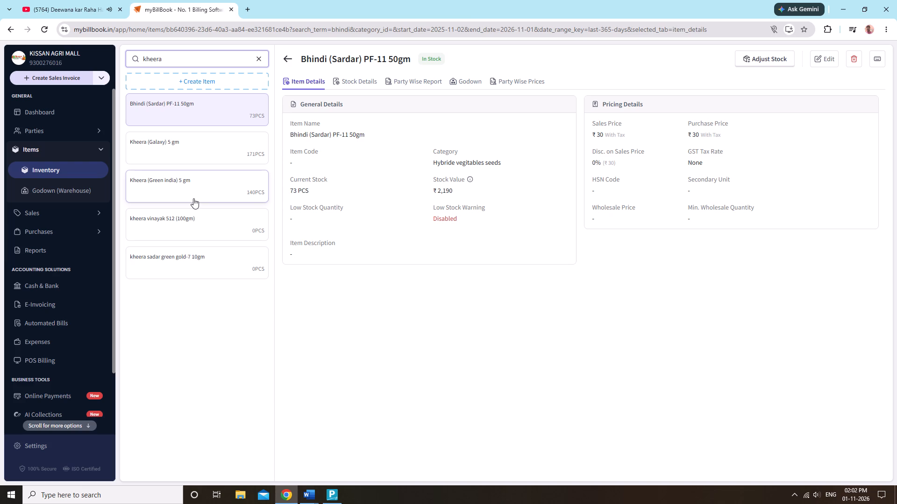
Start a new product item named "kheera (Sardar) 10 gm".
click(191, 84)
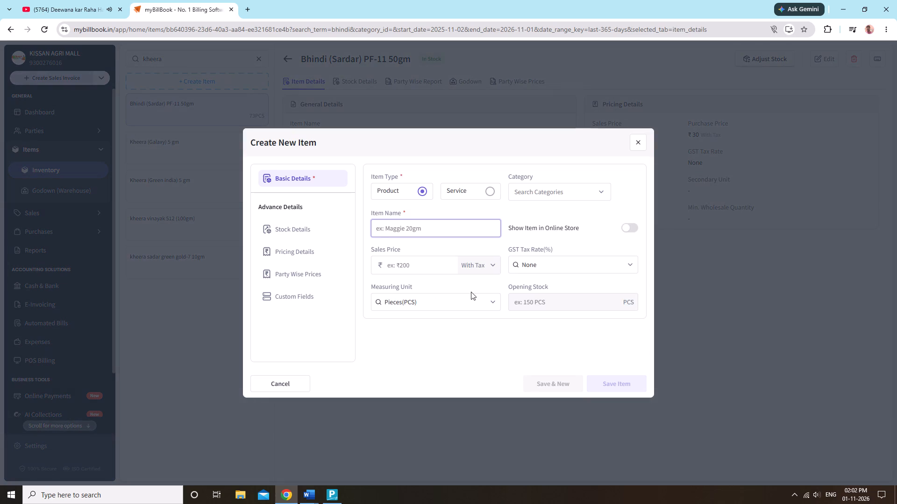
text(kheera)
key(space)
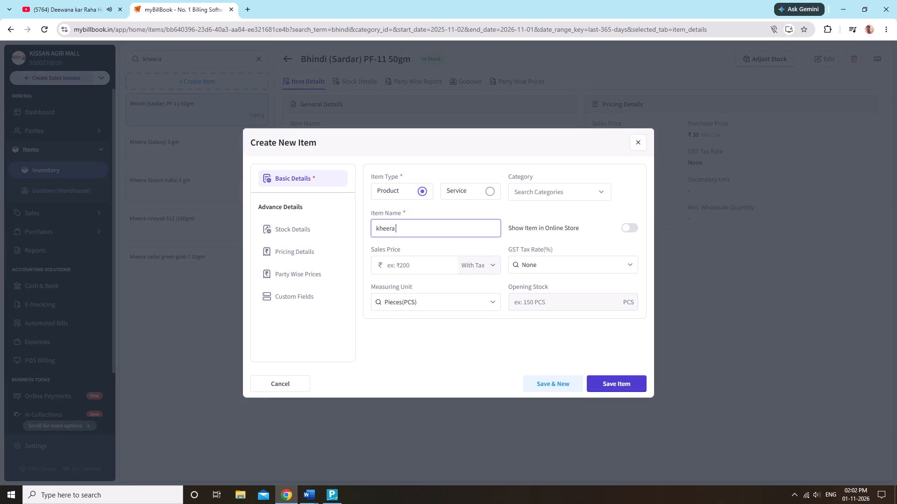
key(shift+parenleft)
text(Sardar)
key(shift+parenright)
key(space)
text(10 gm)
Assign the new kheera item to the vegitables seeds category and set its sales price to ₹20.
click(527, 187)
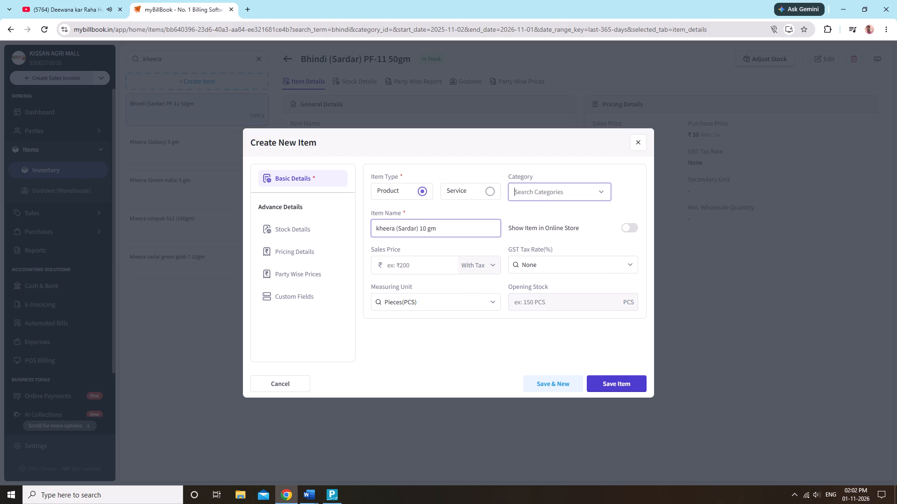
key(v)
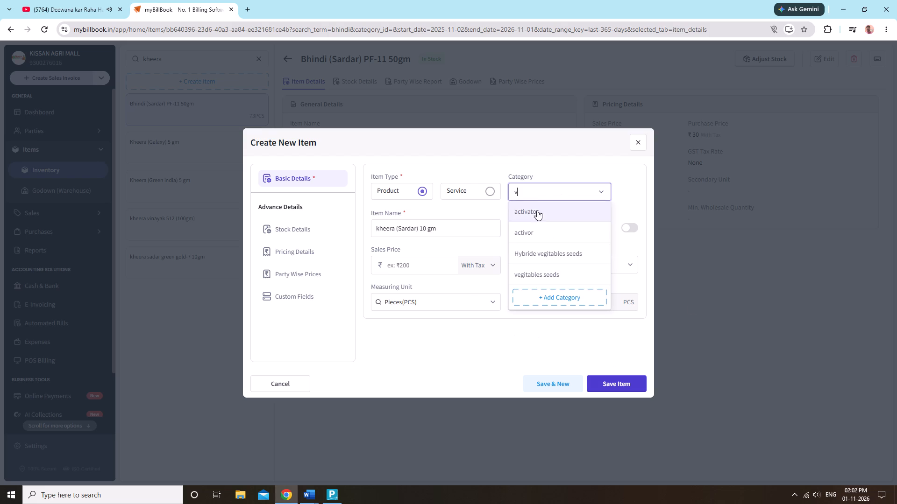
click(542, 274)
click(416, 270)
click(419, 264)
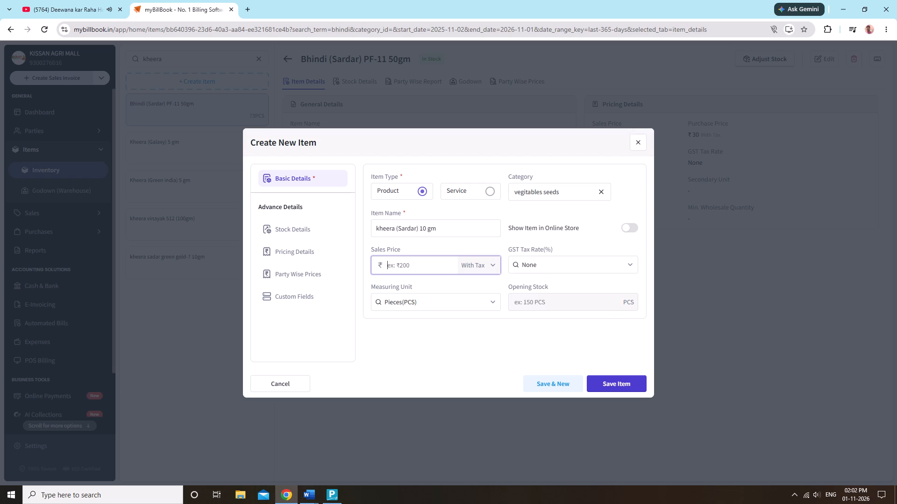
key(2)
key(0)
Set the new item's opening stock to 60 PCS in the KISSAN AGRI MALL godown.
click(323, 229)
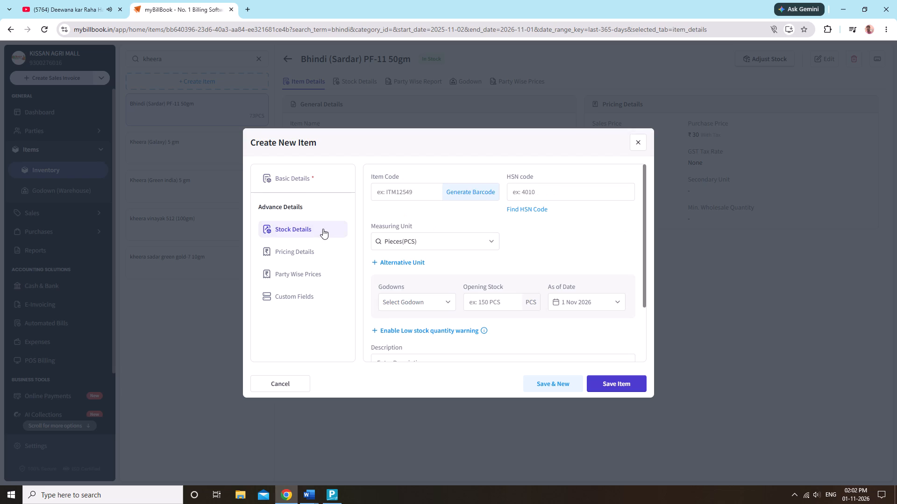
click(420, 303)
click(429, 318)
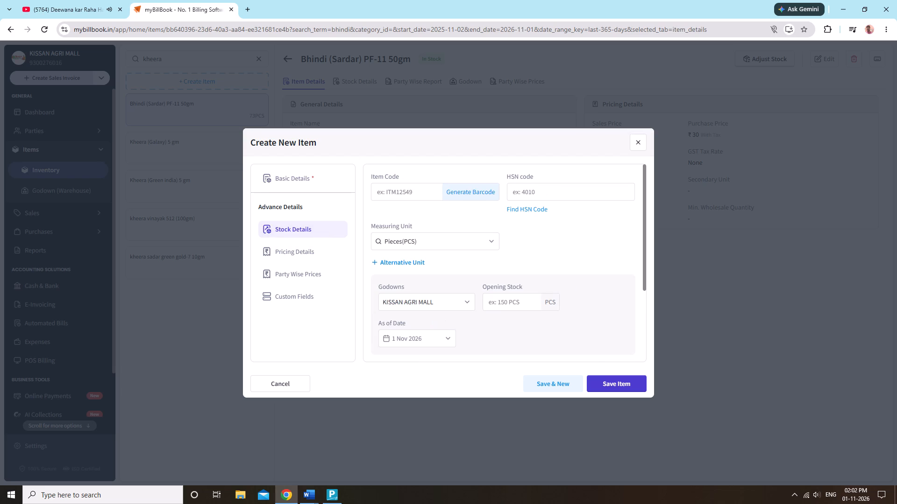
click(523, 301)
text(60)
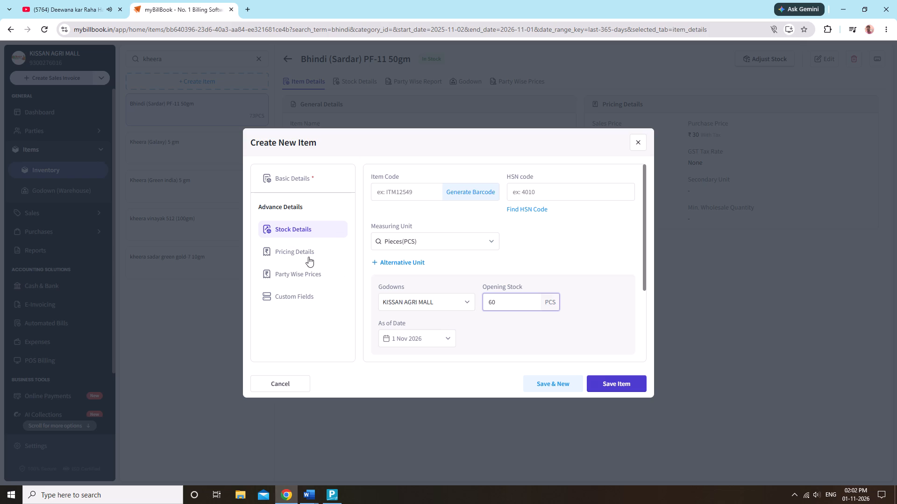
Set the new kheera item's purchase price to ₹20 and save the item.
click(306, 255)
click(305, 274)
click(302, 236)
click(305, 252)
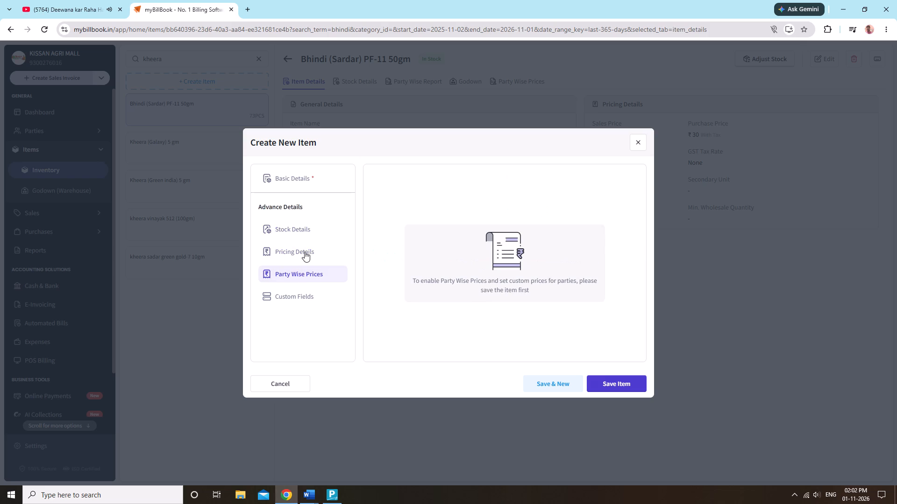
click(561, 190)
key(2)
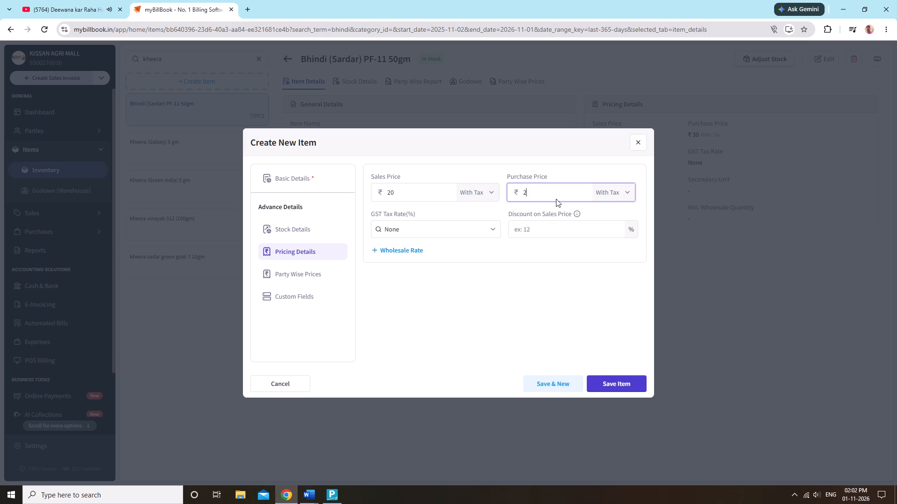
key(0)
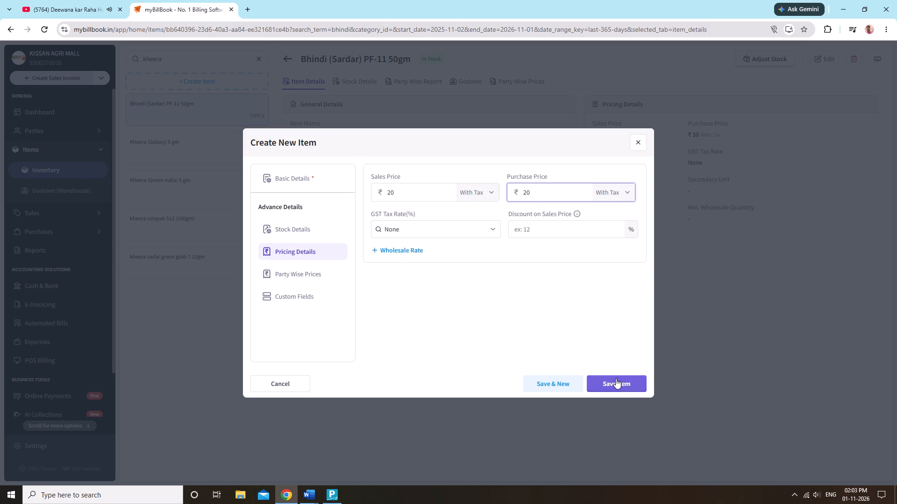
click(616, 378)
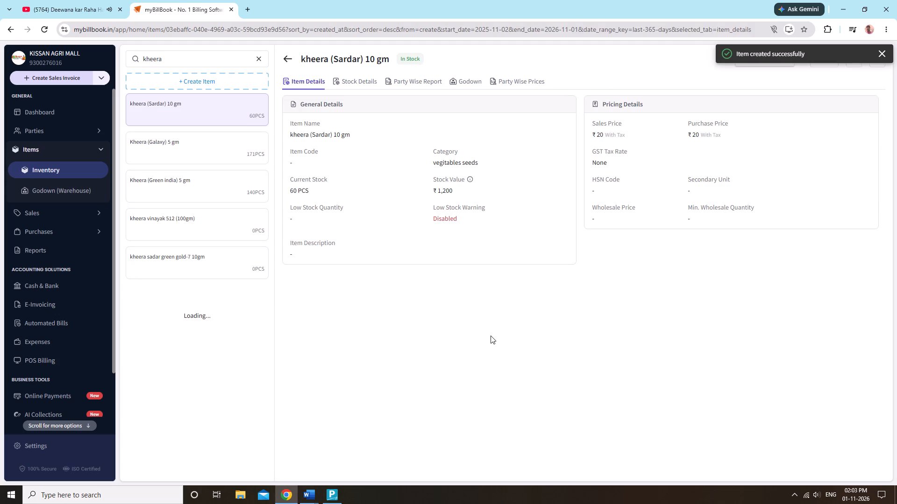
click(491, 336)
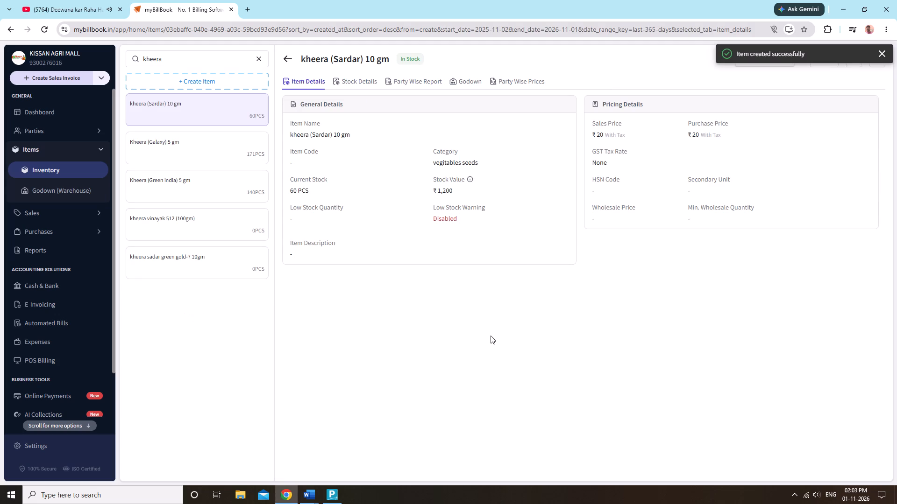
click(491, 336)
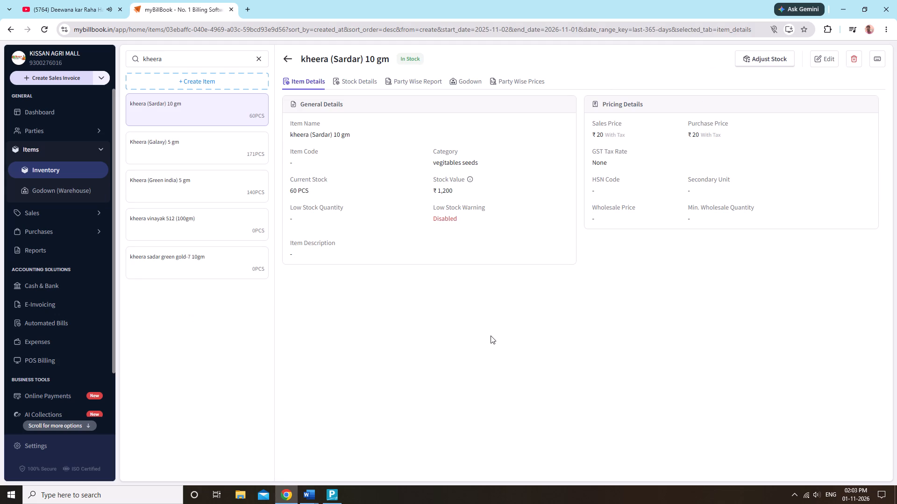
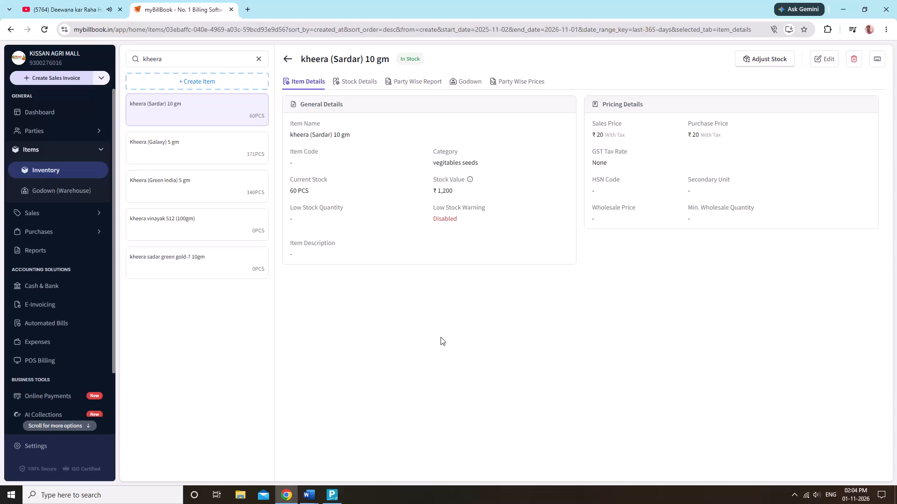
Add 6 PCS to the stock of Barvati (Earth go) 25gm in the KISSAN AGRI MALL godown.
click(441, 337)
click(253, 60)
click(261, 61)
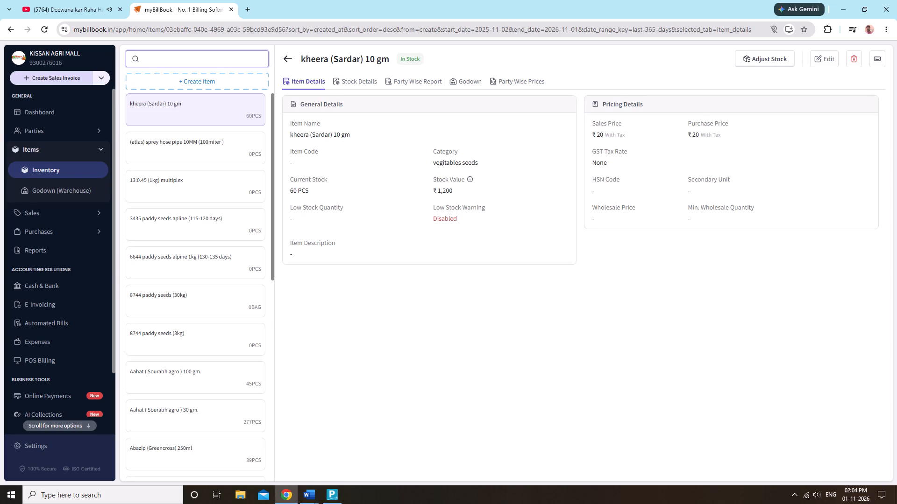
key(b)
key(a)
text(rv)
text(ati)
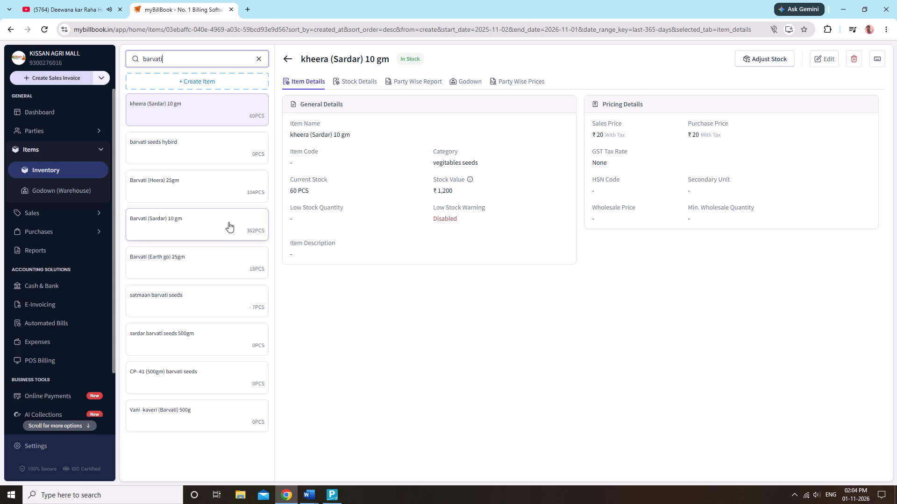
click(219, 261)
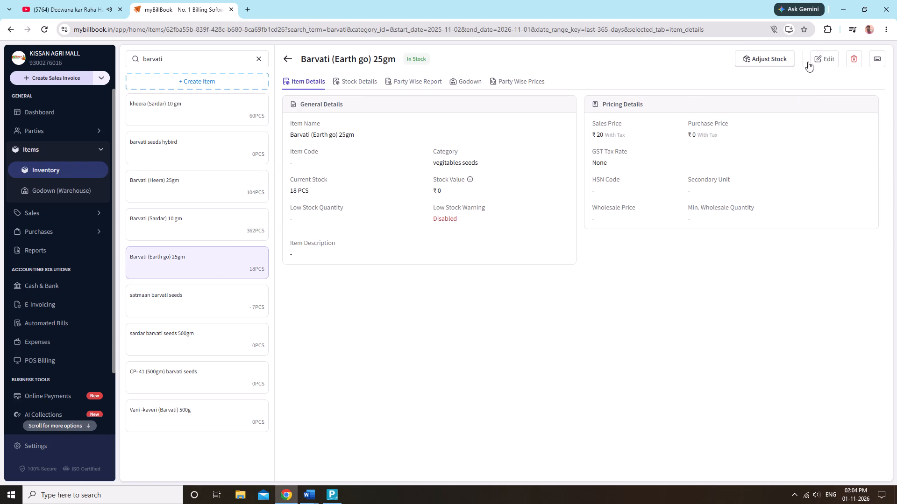
click(775, 55)
click(404, 234)
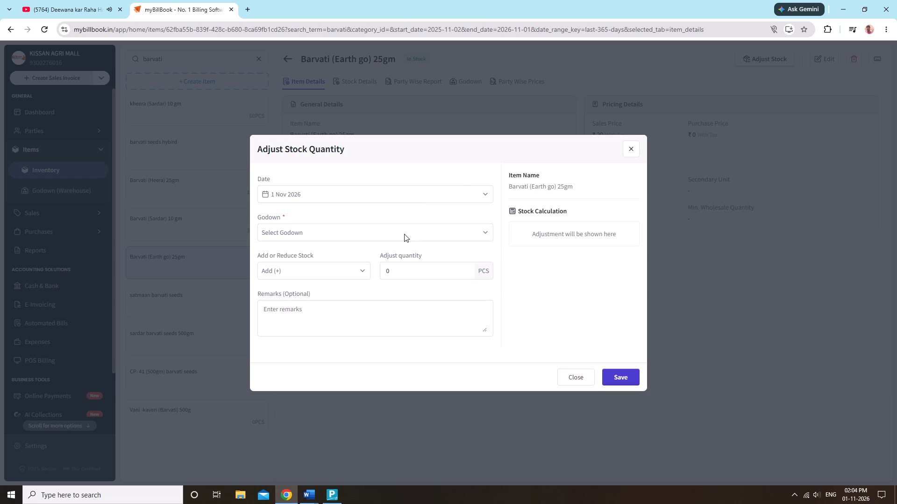
click(406, 252)
click(433, 271)
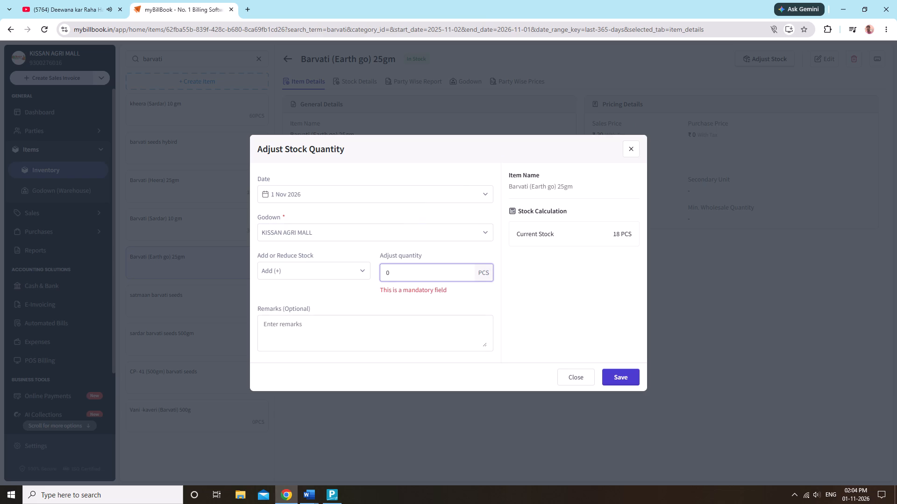
key(6)
click(633, 375)
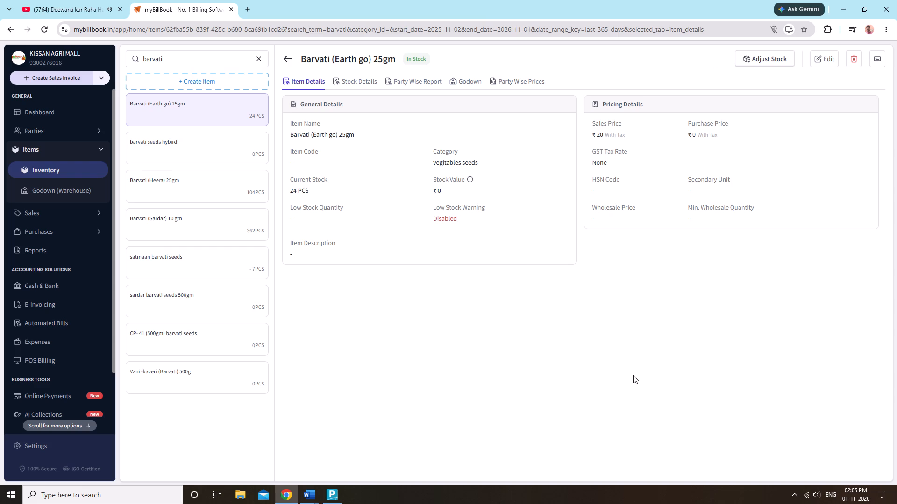
Add 7 PCS to the stock of Louki (Satmaan) 10 gm in the KISSAN AGRI MALL godown.
click(260, 63)
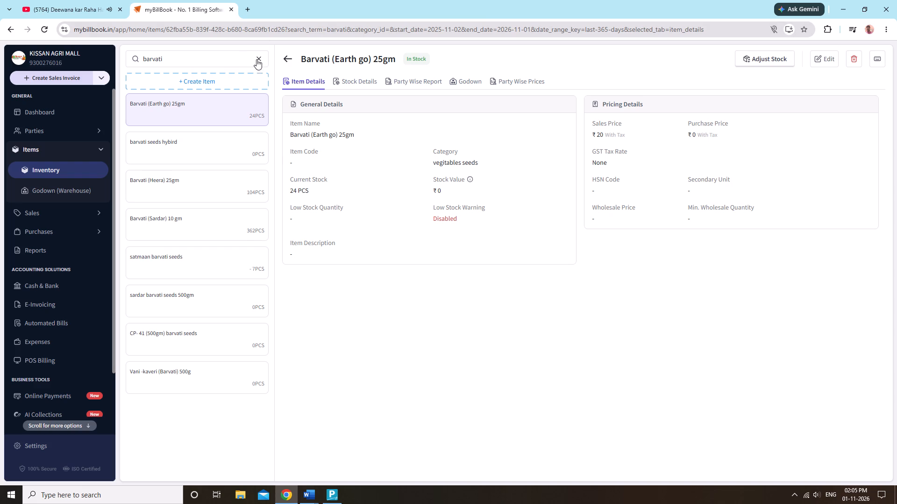
click(256, 59)
text(lou)
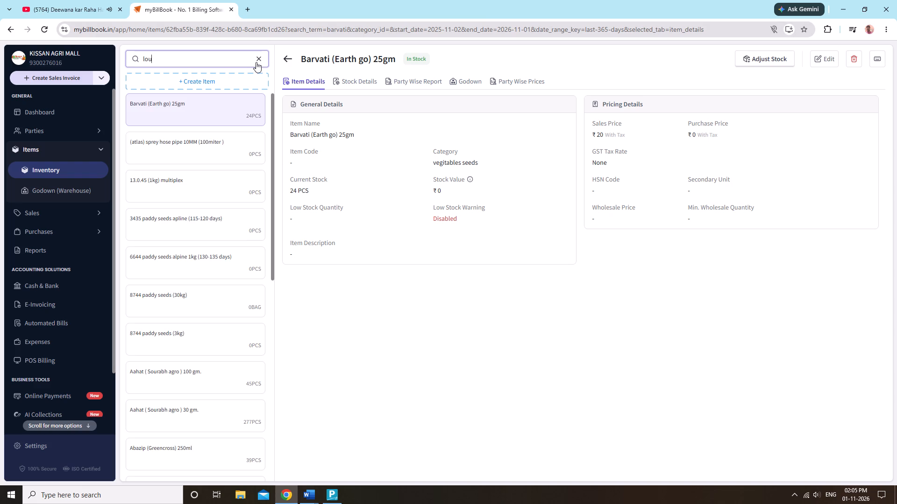
text(ki)
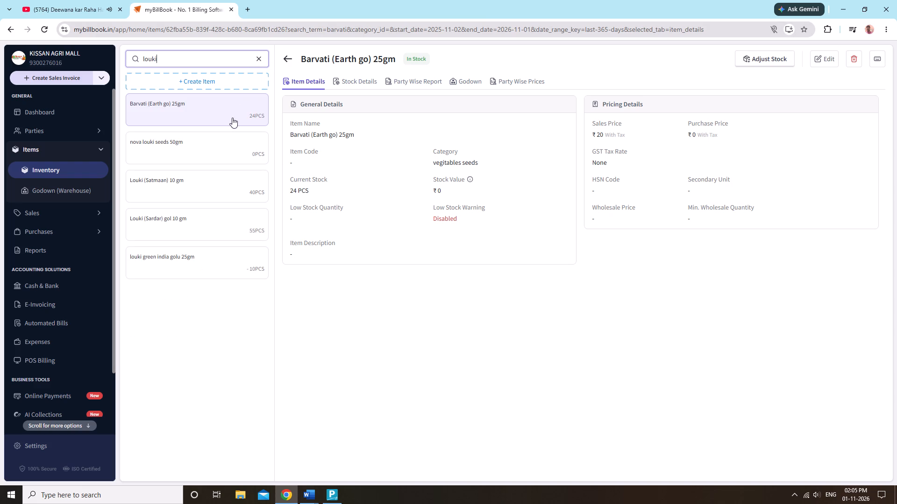
click(207, 191)
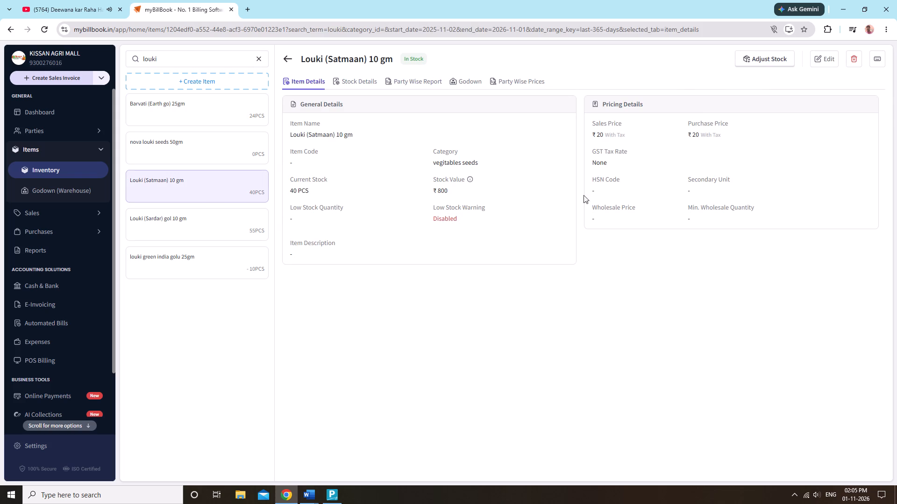
click(755, 64)
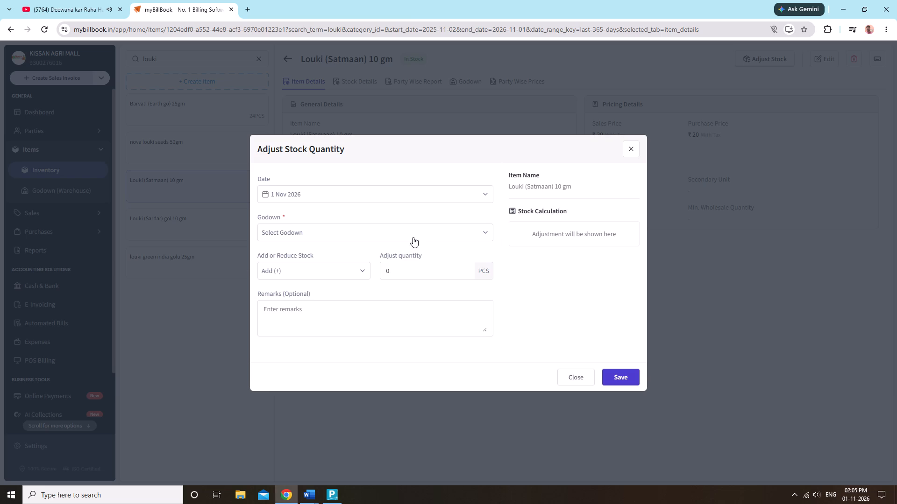
click(416, 232)
click(404, 256)
click(416, 268)
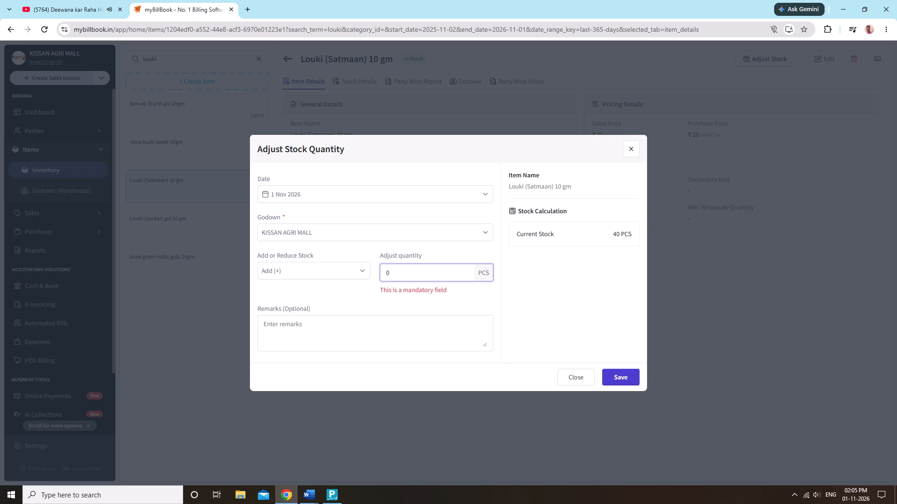
key(7)
click(624, 380)
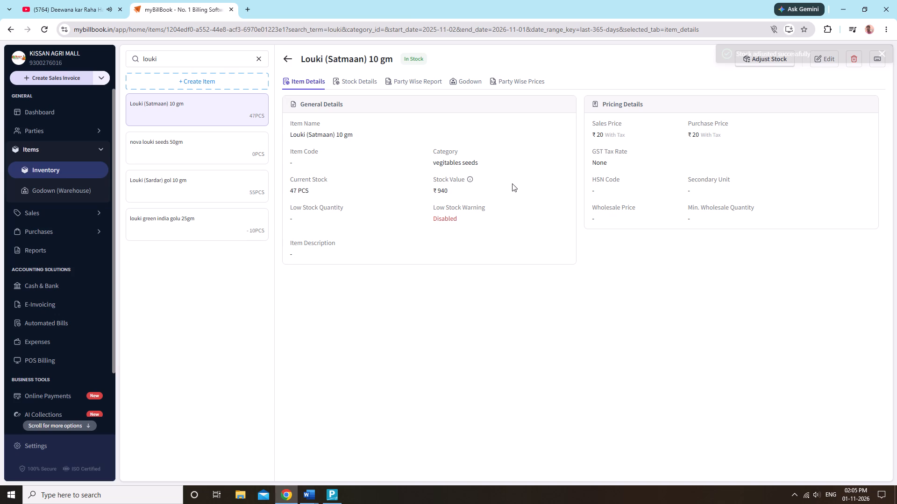
Add 12 PCS to the stock of Kheera (Green india) 5 gm in the KISSAN AGRI MALL godown.
click(259, 56)
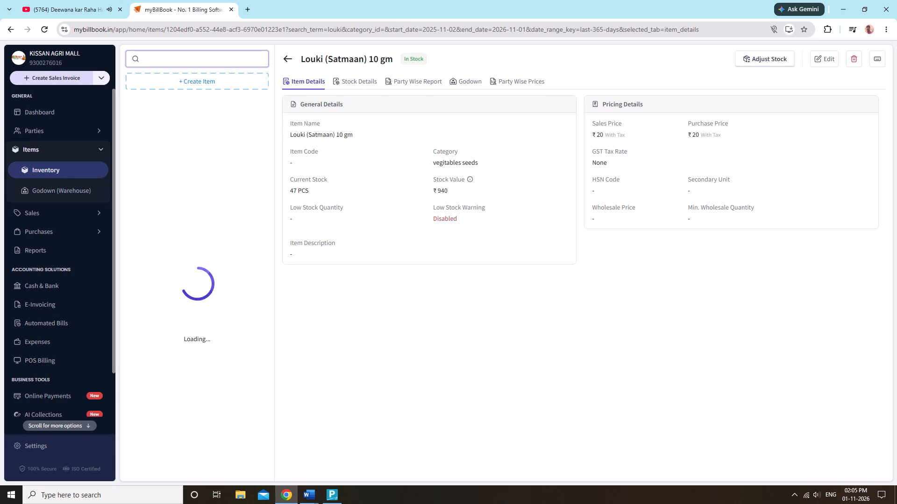
text(kheer)
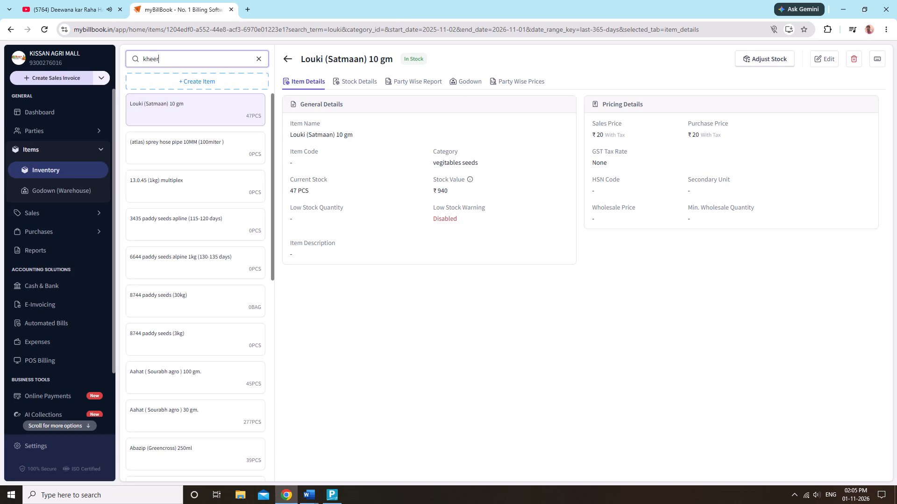
key(a)
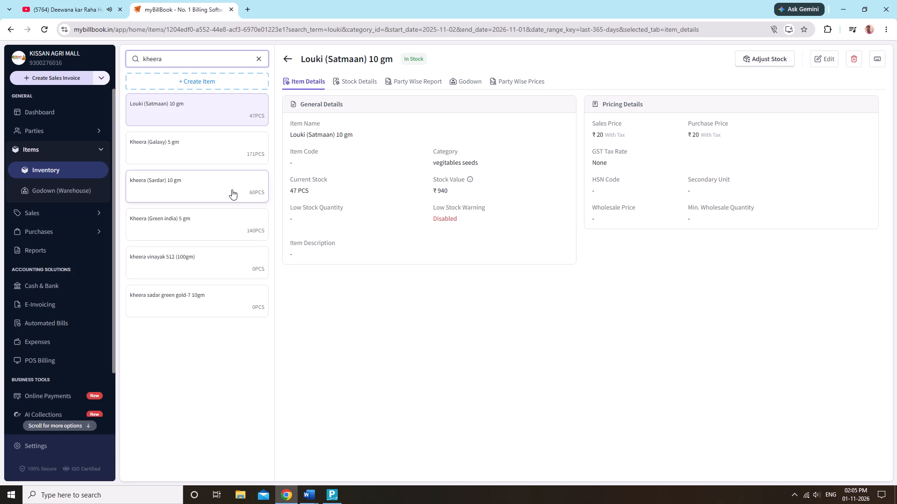
click(245, 229)
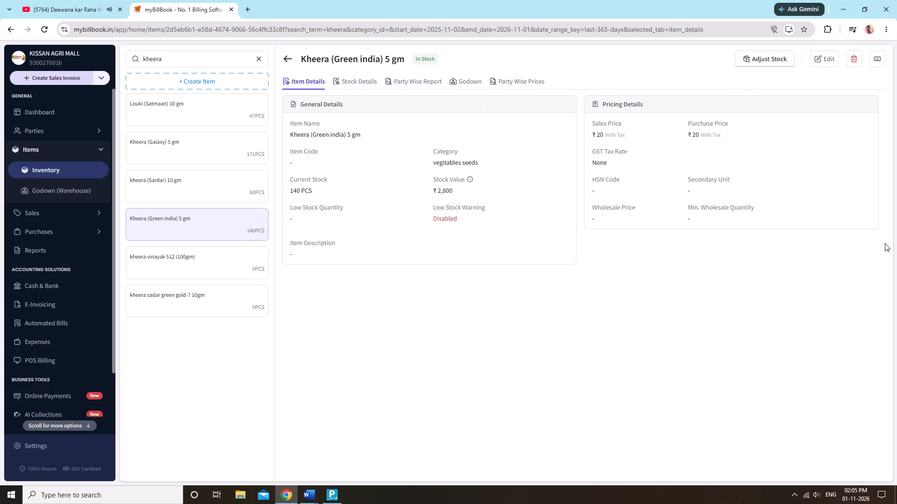
click(760, 62)
click(298, 234)
click(302, 258)
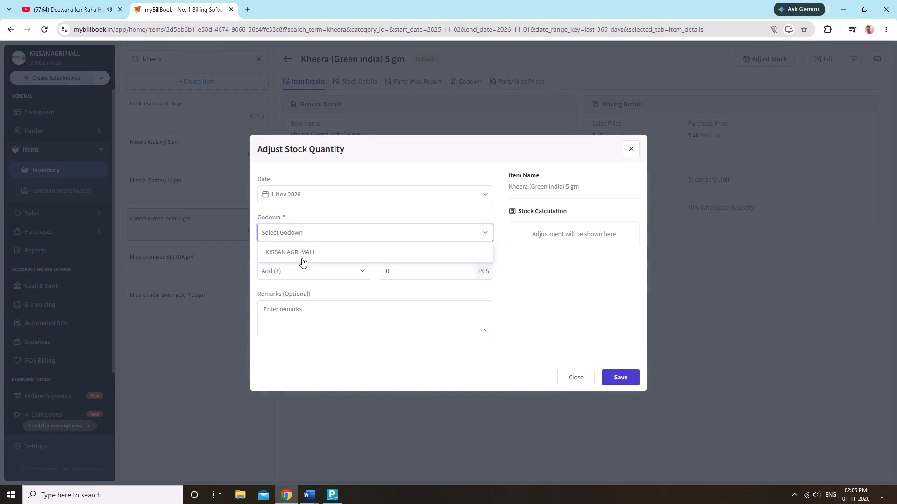
click(460, 281)
click(452, 273)
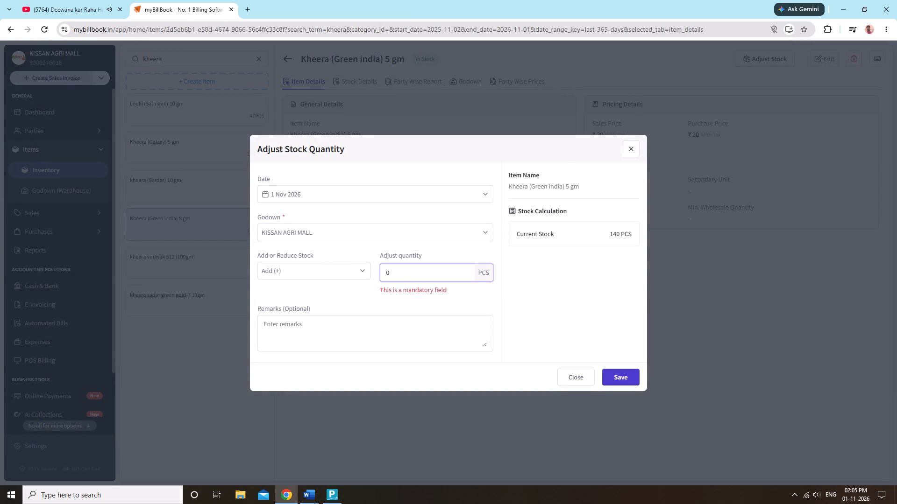
text(12)
click(636, 375)
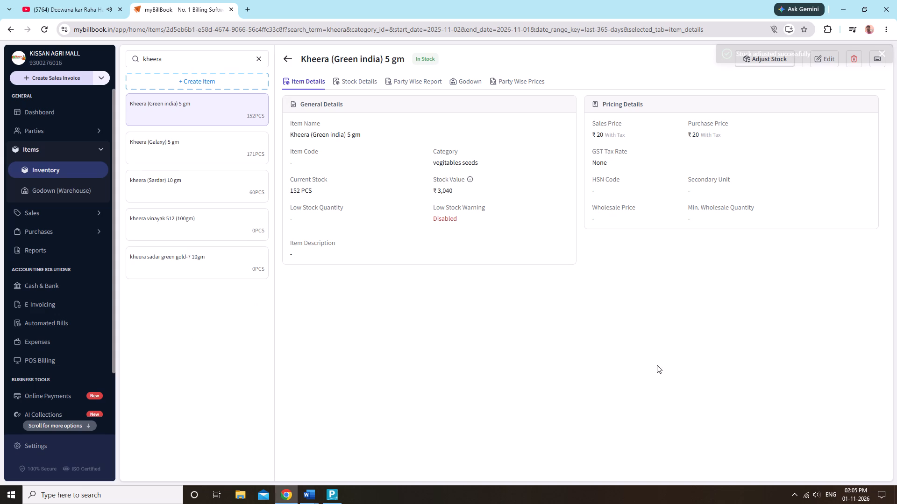
Look up the item Wheat Seeds HI-1650 (New Kisan) 40 kg and view its details.
click(260, 59)
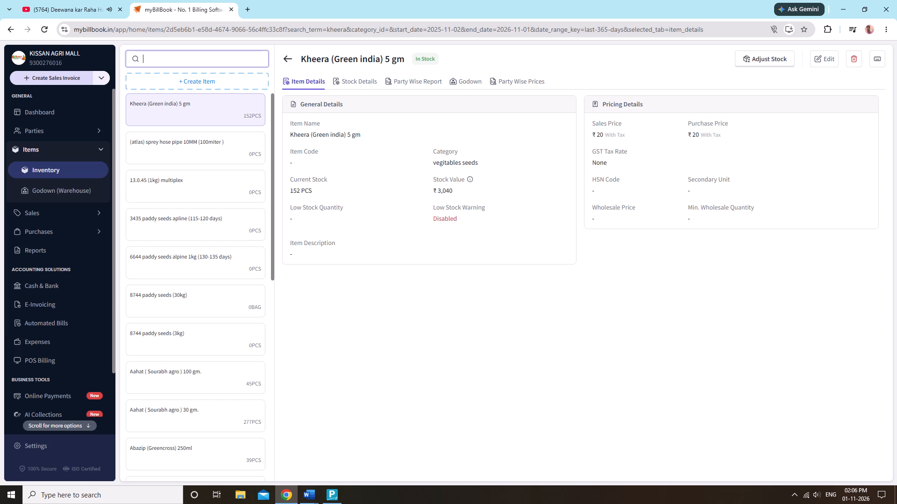
text(baig)
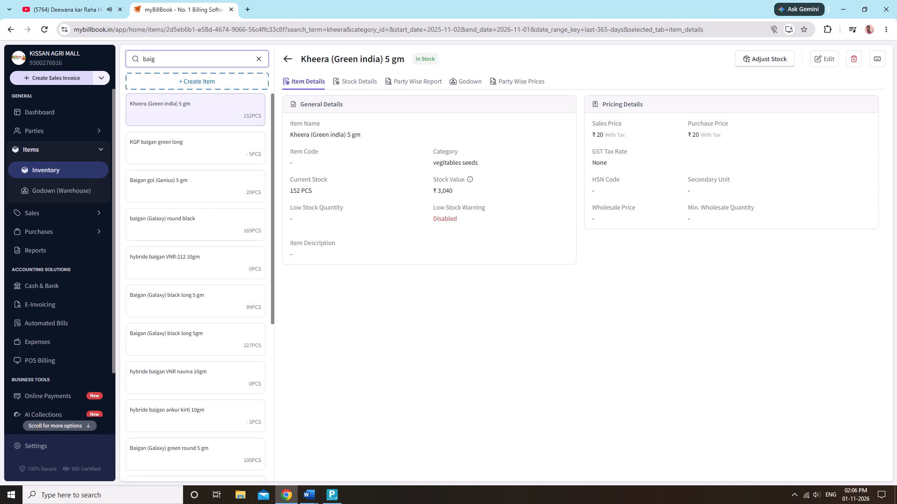
click(258, 58)
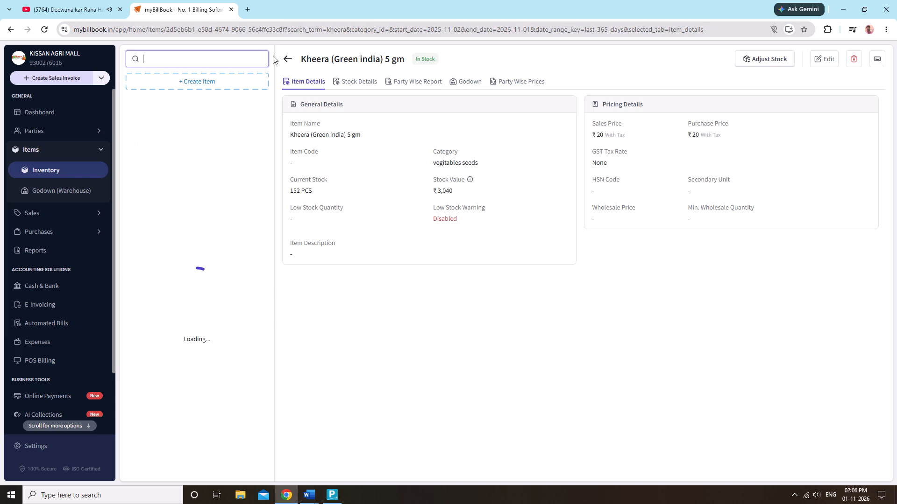
text(1650)
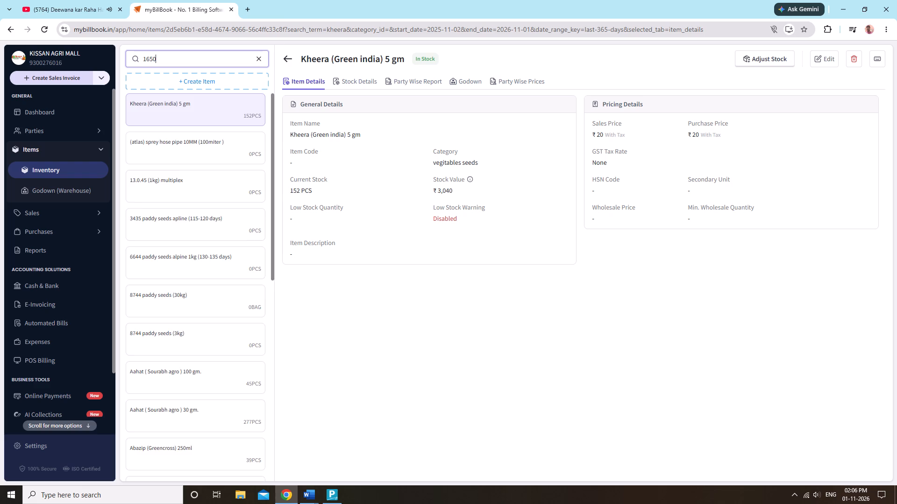
click(206, 148)
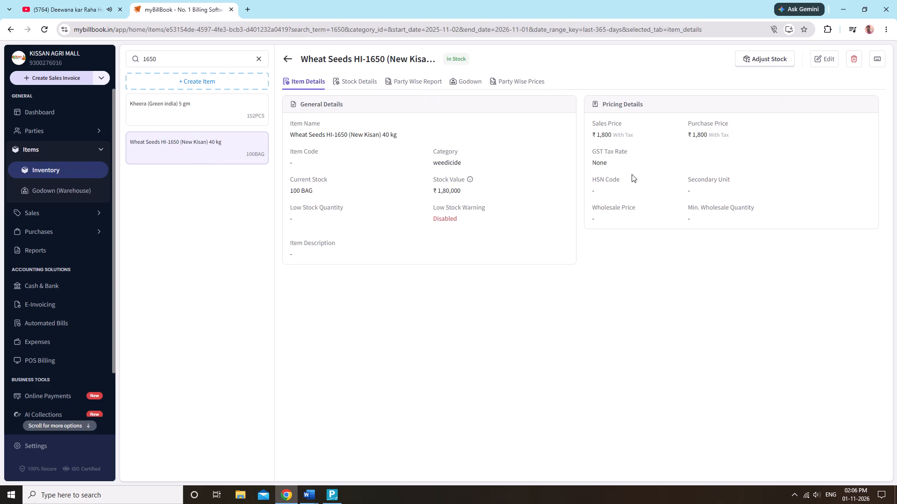
Find Baigan (Galaxy) black long 5 gm and add 12 PCS to its stock in the KISSAN AGRI MALL godown.
click(256, 59)
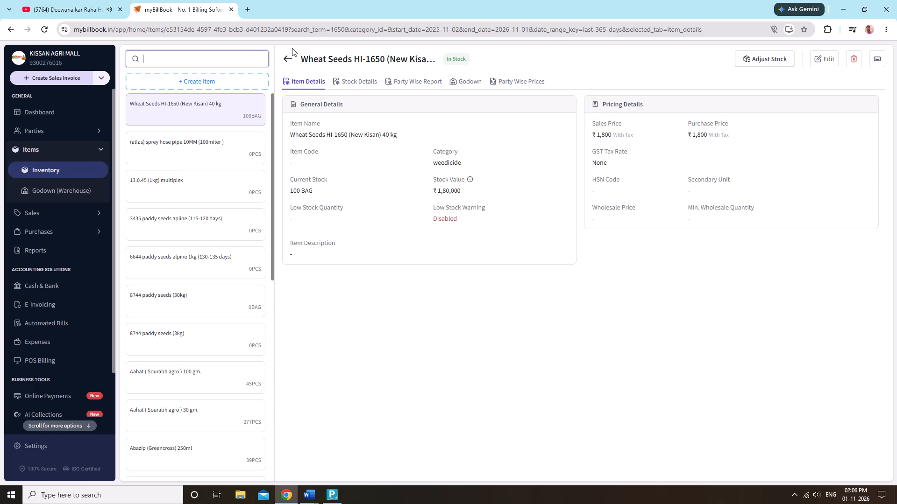
text(baigan)
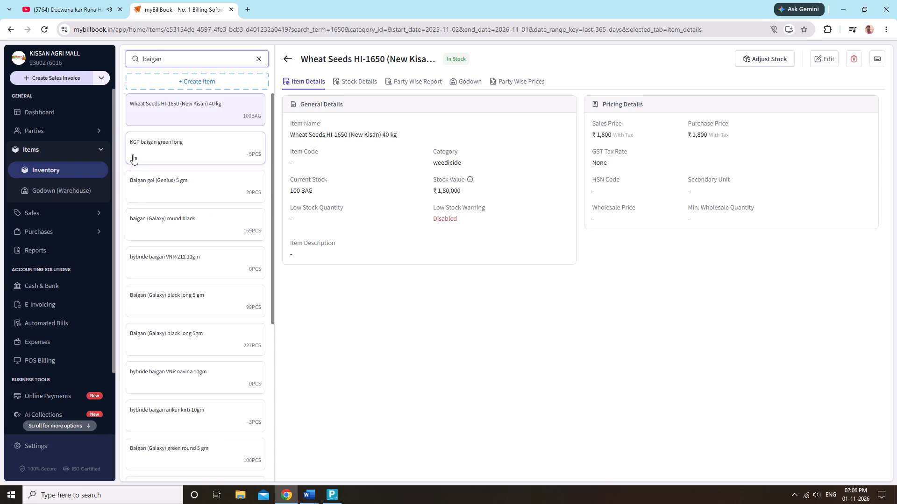
click(169, 188)
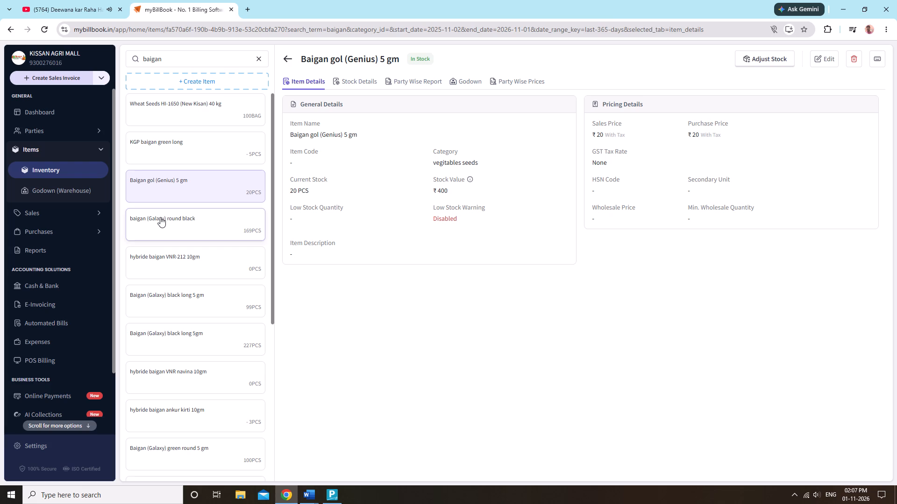
click(204, 58)
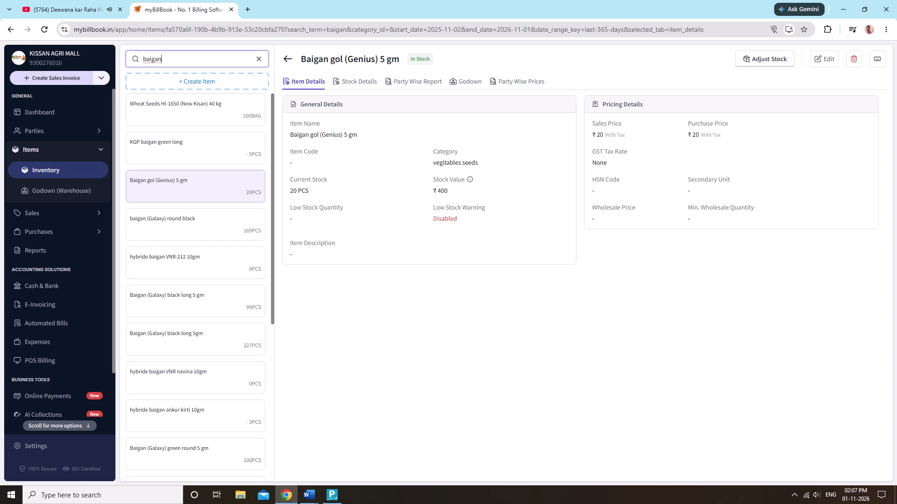
key(space)
text(lo)
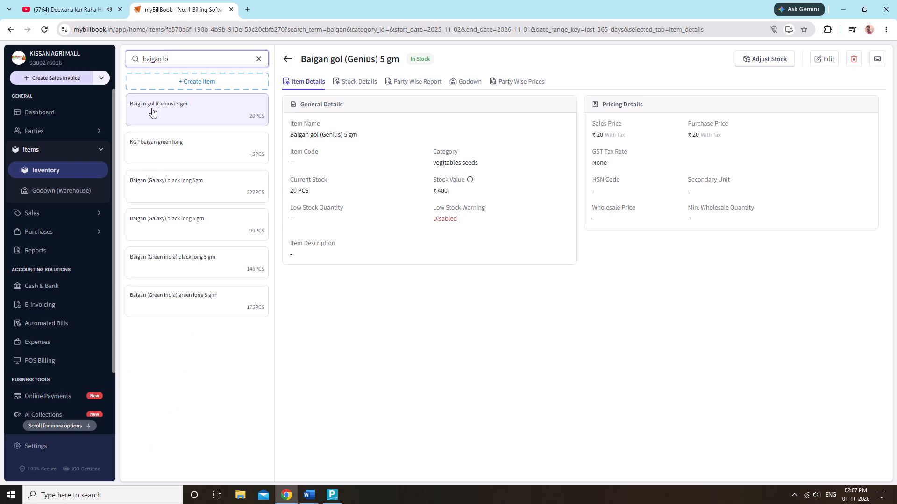
click(169, 193)
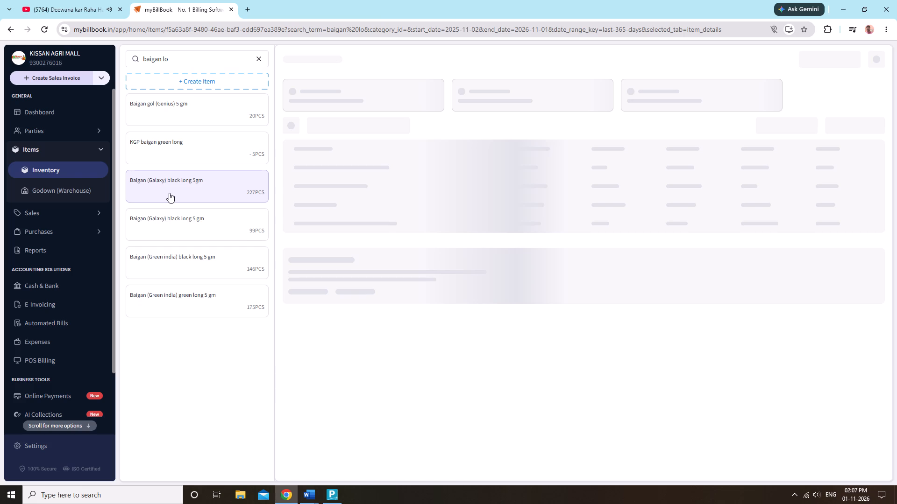
click(175, 210)
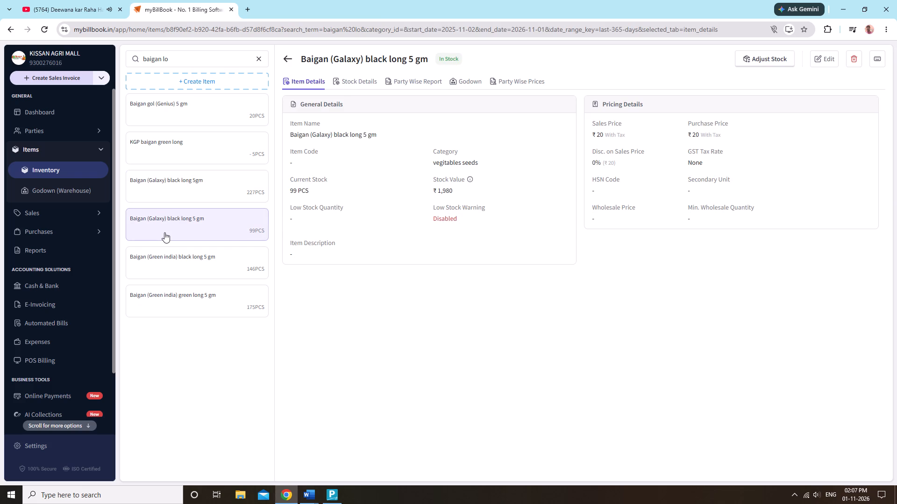
click(758, 61)
click(304, 238)
click(308, 245)
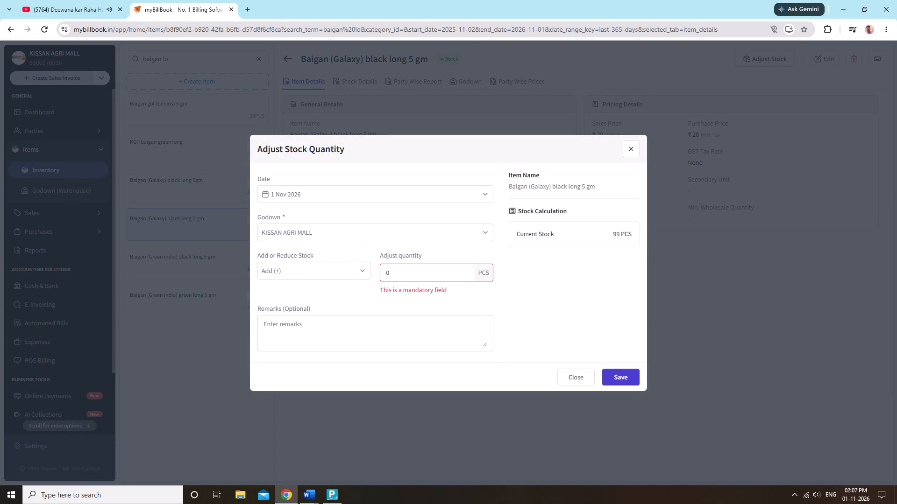
click(426, 269)
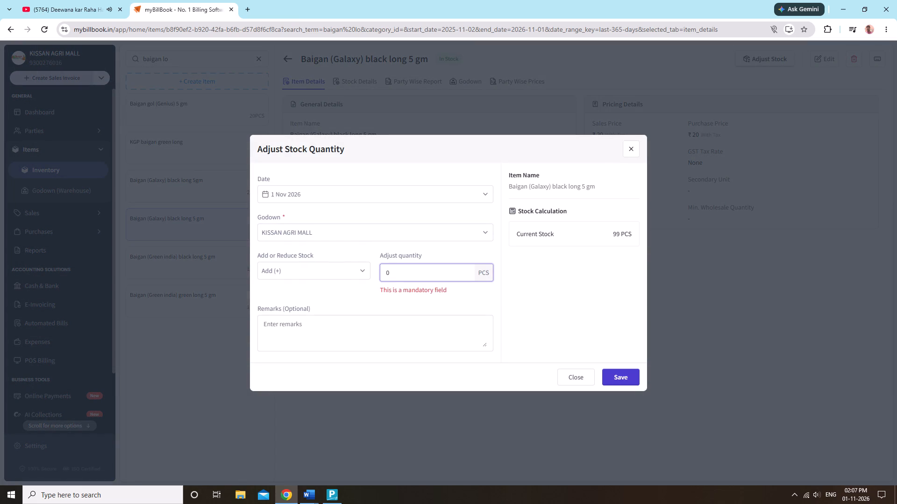
key(1)
key(2)
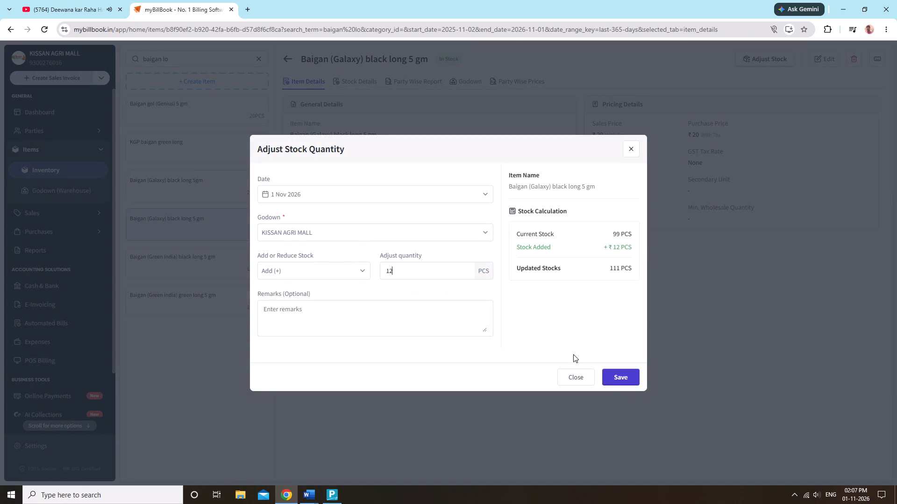
click(613, 376)
click(384, 337)
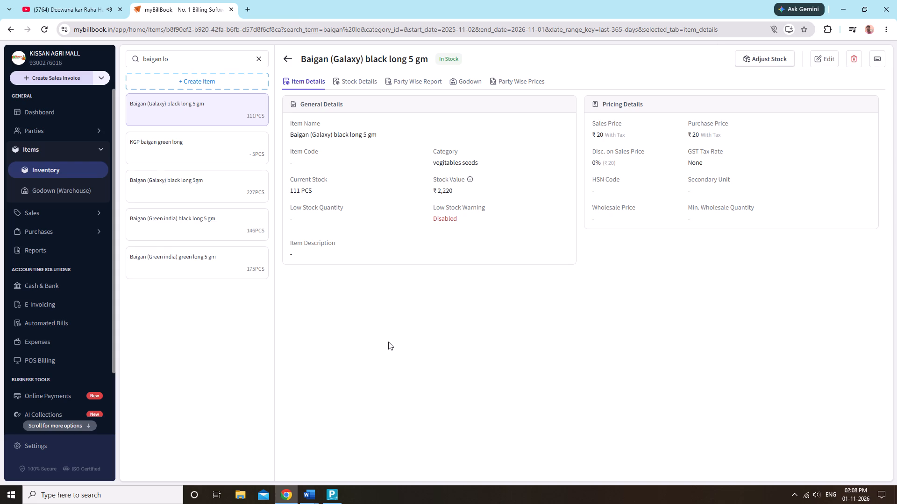
Find the item chorai green bhaji and rename it chourai sag (Green india) 25 gm.
click(256, 56)
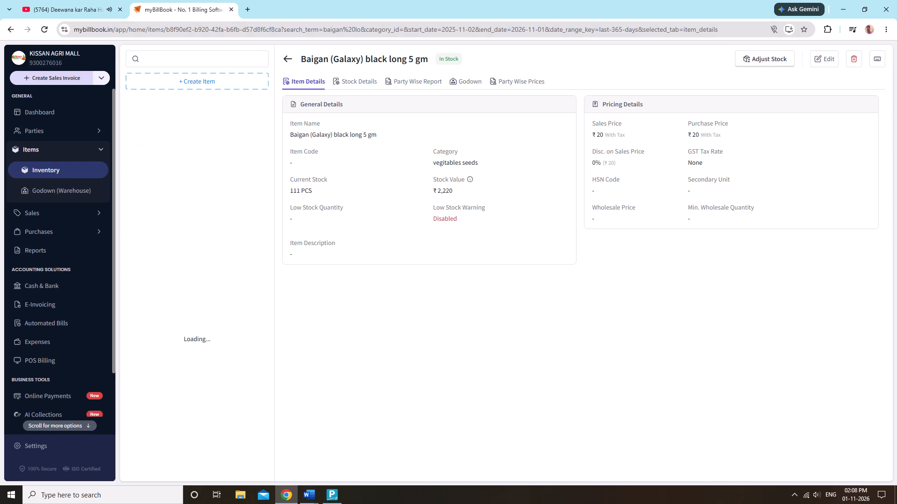
text(chor)
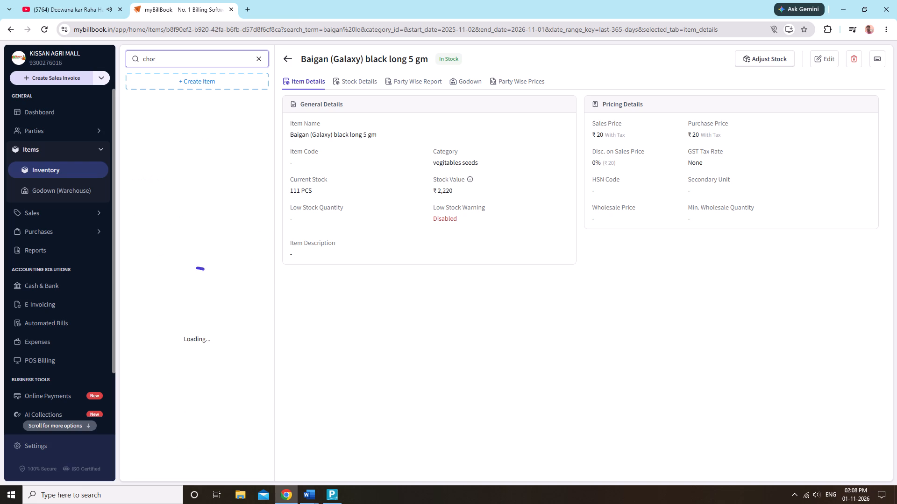
click(206, 141)
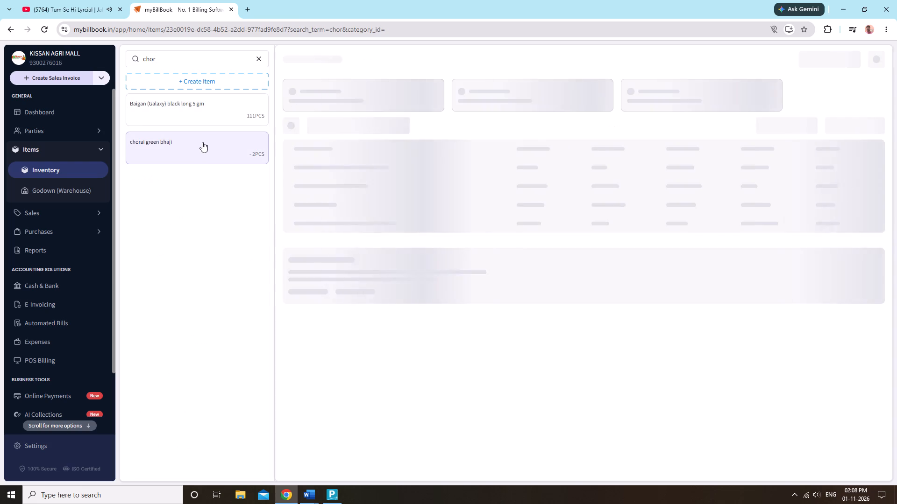
click(818, 52)
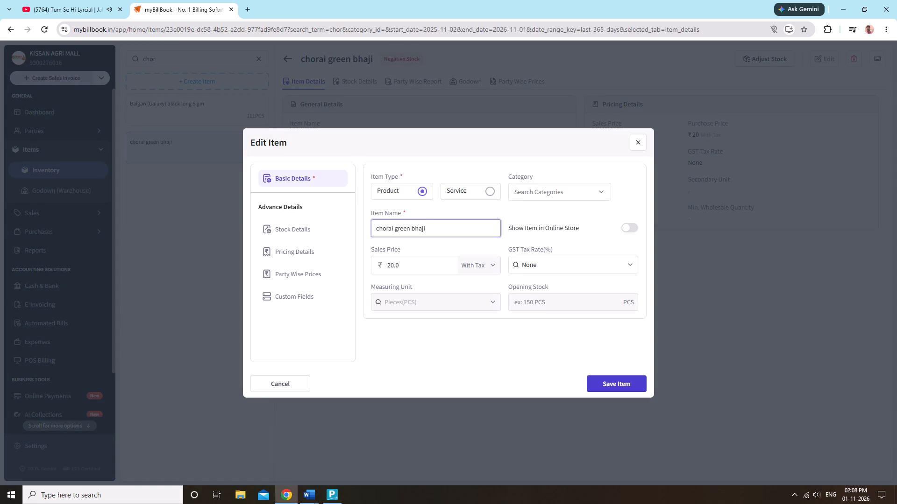
key(BackSpace)
key(BackSpace)
key(BackSpace)
key(BackSpace)
key(BackSpace)
key(BackSpace)
key(BackSpace)
key(BackSpace)
key(BackSpace)
key(BackSpace)
key(BackSpace)
key(BackSpace)
key(BackSpace)
key(BackSpace)
key(BackSpace)
key(BackSpace)
key(BackSpace)
key(BackSpace)
text(chou)
text(rai)
key(space)
key(shift+parenleft)
key(BackSpace)
text(sag)
key(space)
key(shift+parenleft)
text(Gree)
text(n india)
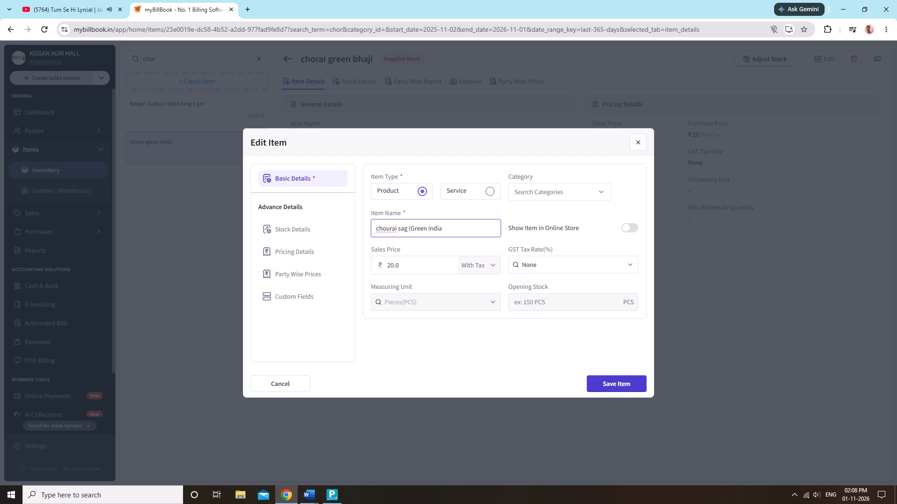
key(shift+parenright)
key(space)
text(25 gm)
Assign the vegitables seeds category to chourai sag (Green india) 25 gm, check its pricing details and save the item.
click(560, 182)
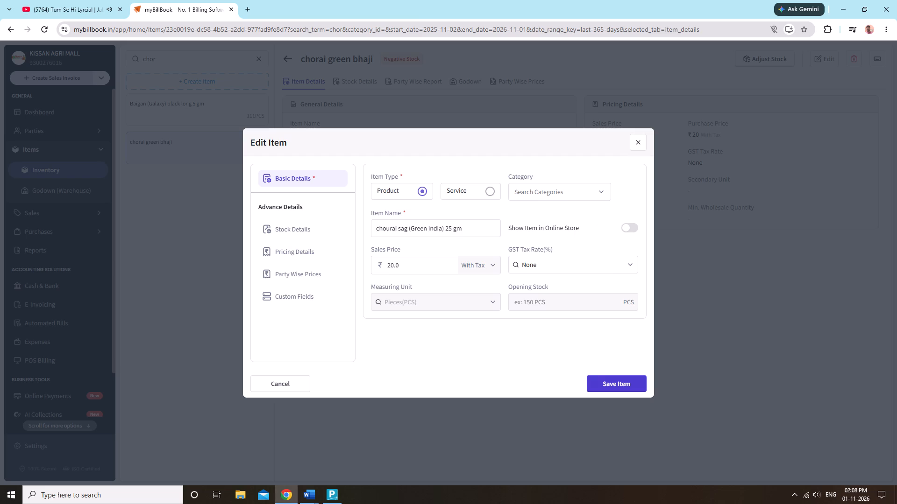
click(563, 189)
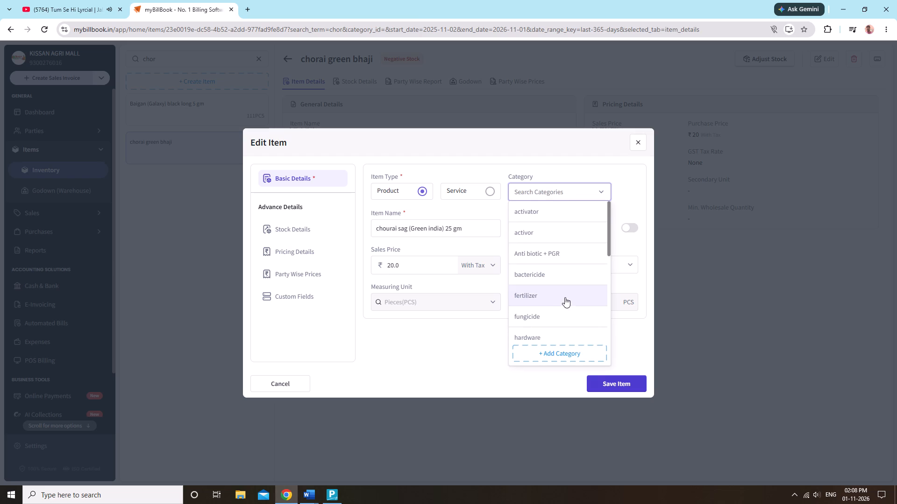
key(v)
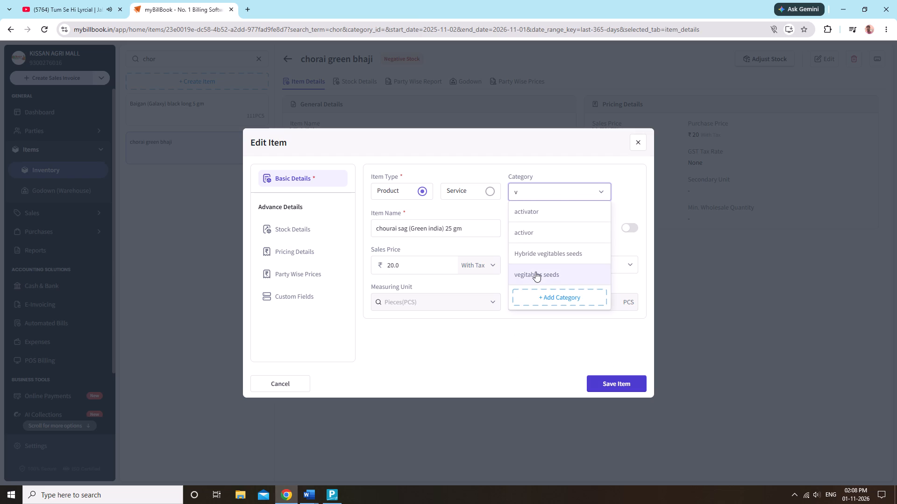
click(535, 272)
click(284, 233)
click(286, 246)
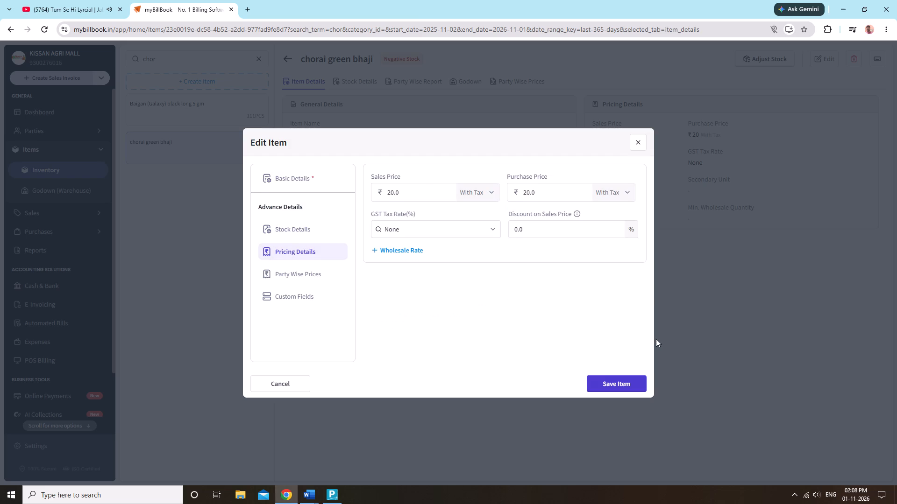
click(619, 383)
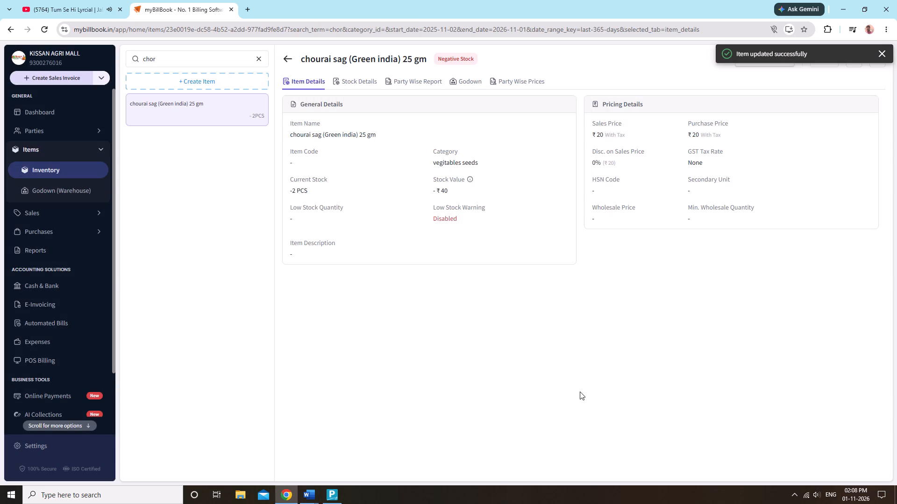
click(739, 254)
Add 10 PCS to the stock of chourai sag (Green india) 25 gm in the KISSAN AGRI MALL godown.
click(780, 53)
click(308, 240)
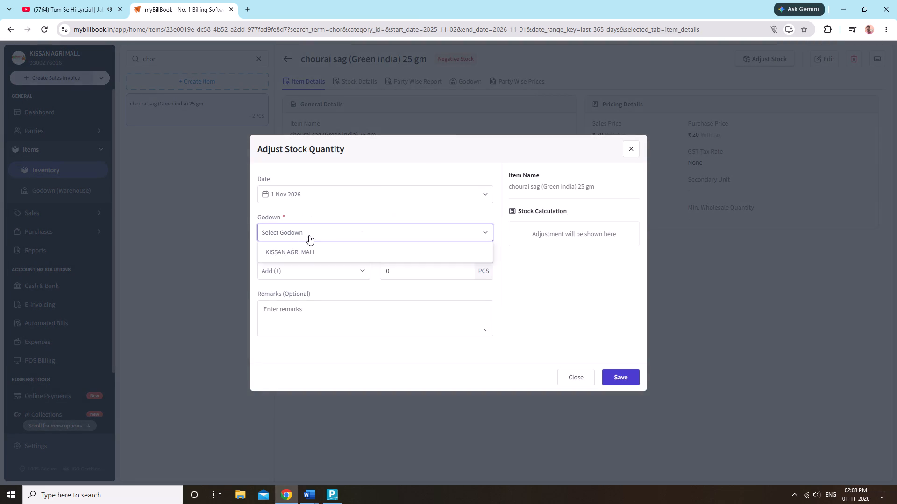
click(317, 247)
click(392, 273)
text(10)
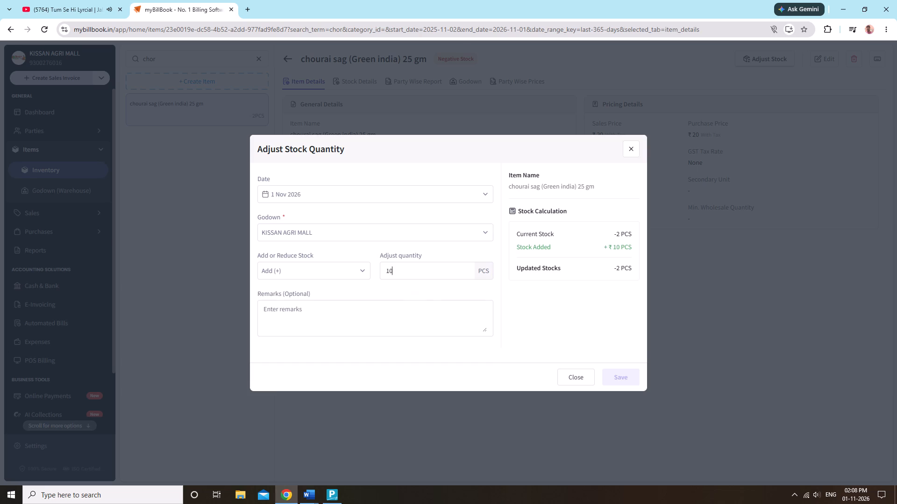
drag(628, 370, 624, 372)
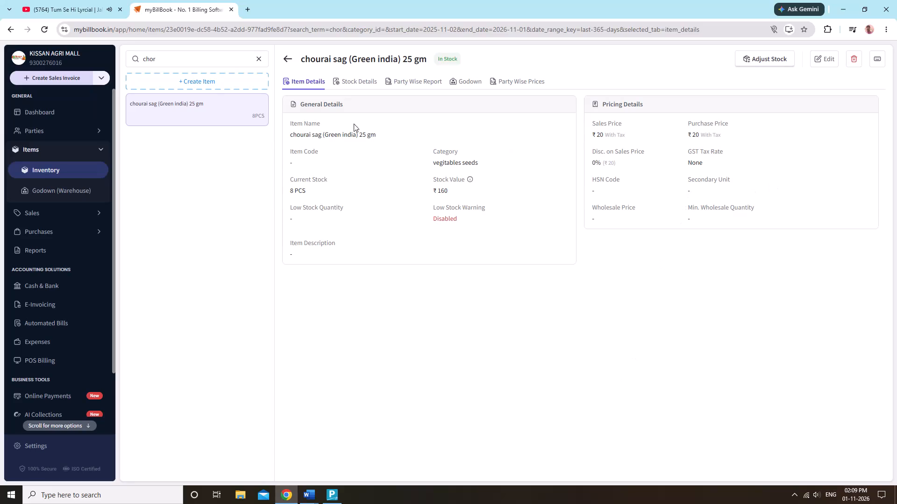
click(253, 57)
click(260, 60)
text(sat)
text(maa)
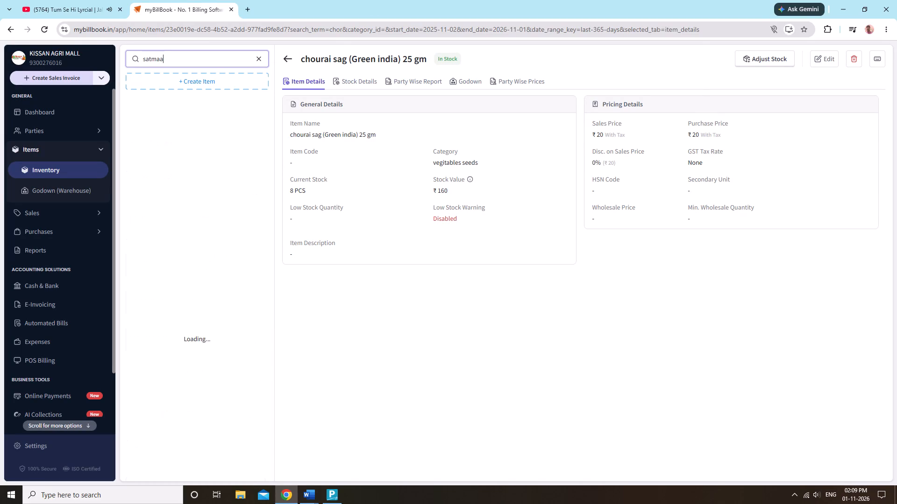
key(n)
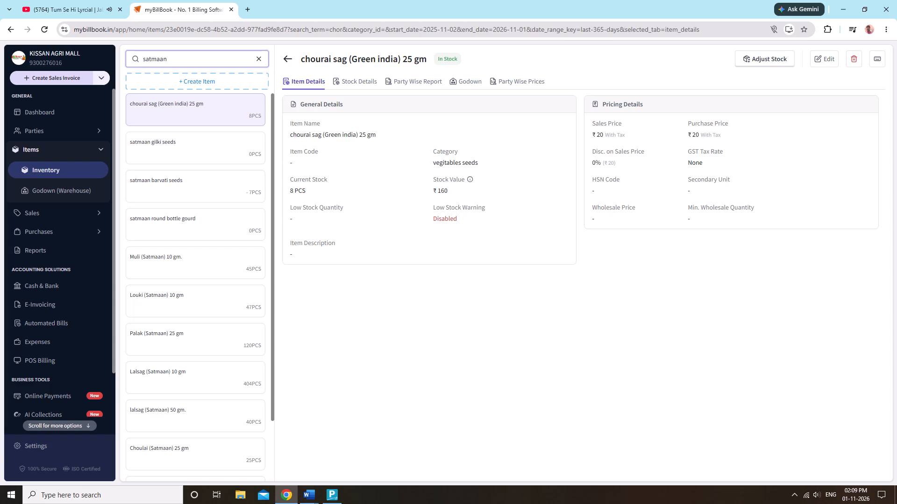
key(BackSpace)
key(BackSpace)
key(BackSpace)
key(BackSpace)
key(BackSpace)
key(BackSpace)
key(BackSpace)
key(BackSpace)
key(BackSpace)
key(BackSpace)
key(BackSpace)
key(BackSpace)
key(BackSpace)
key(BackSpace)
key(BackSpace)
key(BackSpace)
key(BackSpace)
Find Bhindi (Satmaan unnati) 25gm and add 5 PCS to its stock in the KISSAN AGRI MALL godown.
text(bhindi)
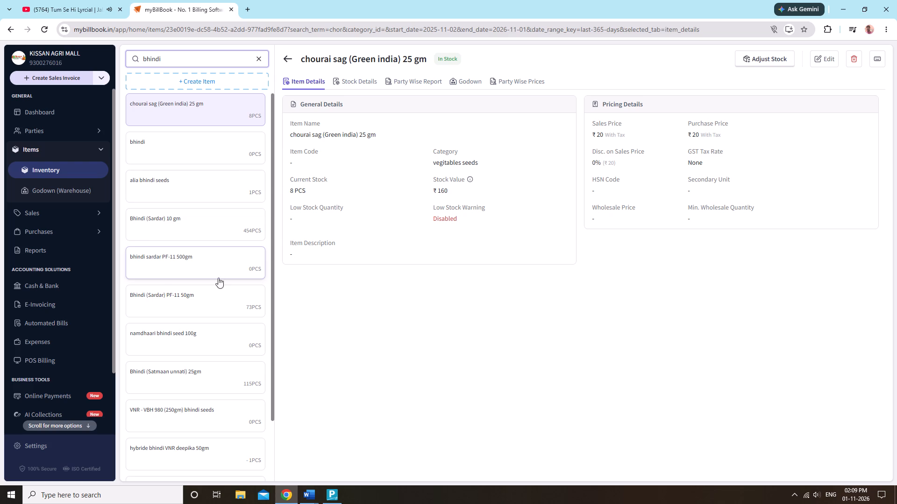
click(207, 368)
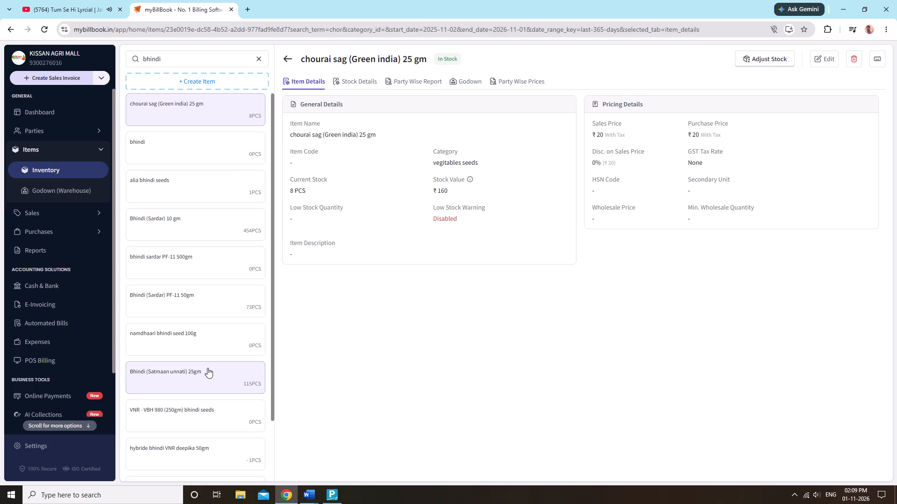
click(783, 51)
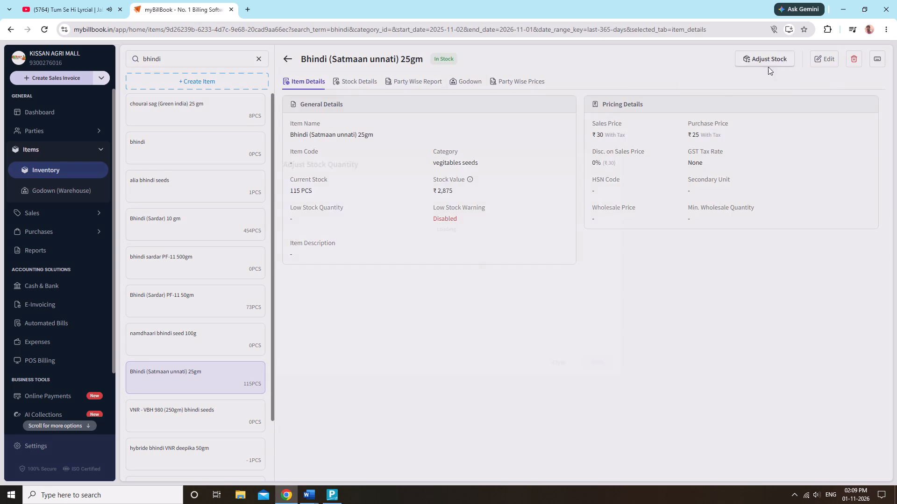
click(362, 248)
click(371, 227)
click(378, 247)
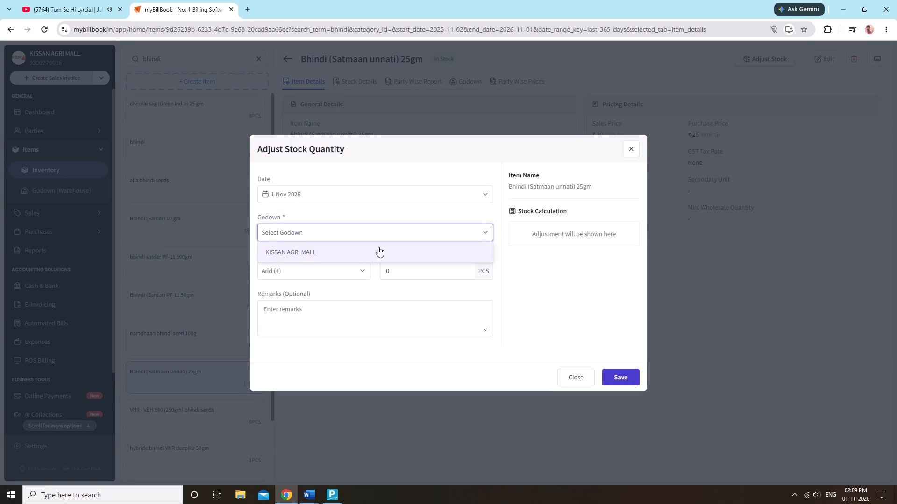
click(420, 268)
key(5)
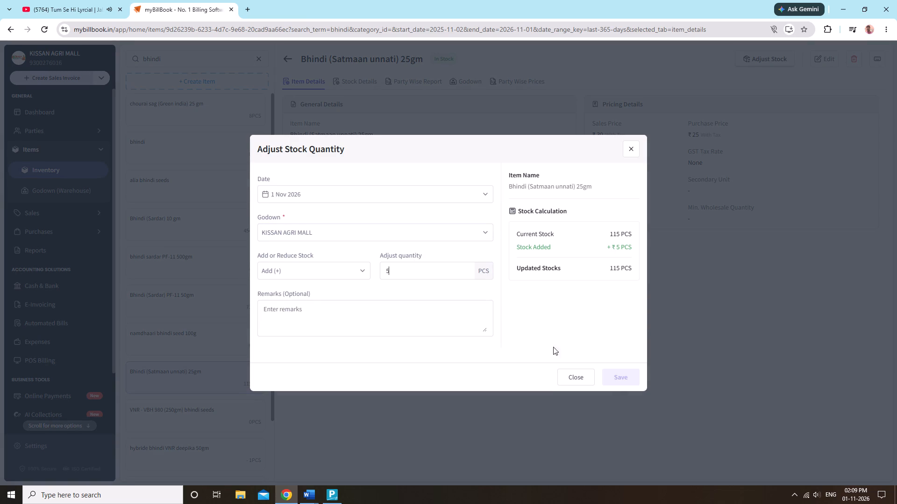
click(609, 381)
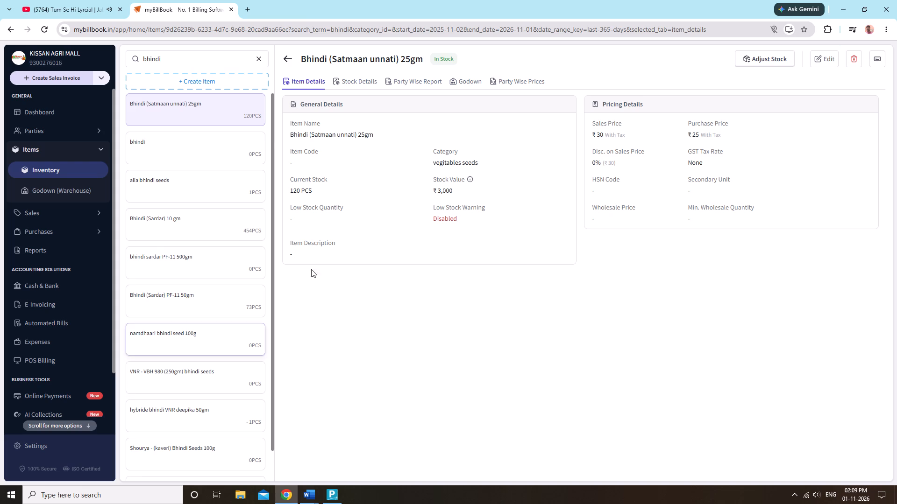
Find Semi (sardar) 10 gm and add 9 PCS to its stock in the KISSAN AGRI MALL godown.
click(259, 61)
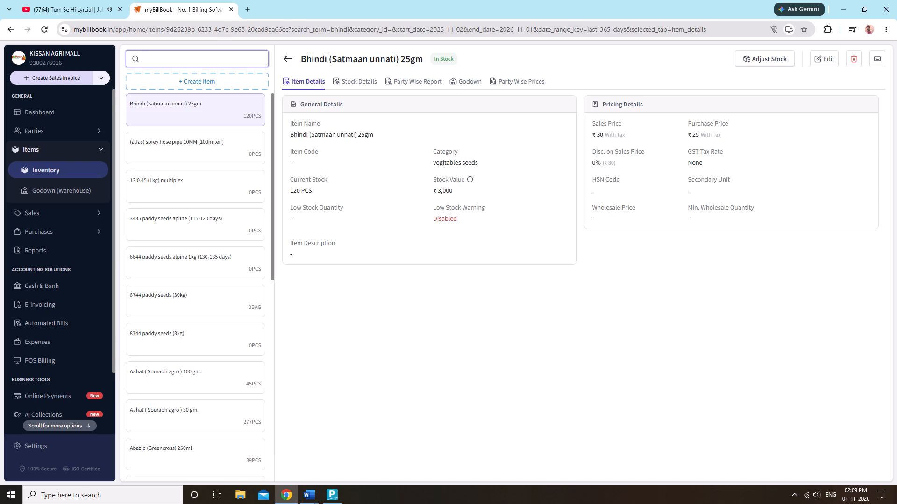
text(semi)
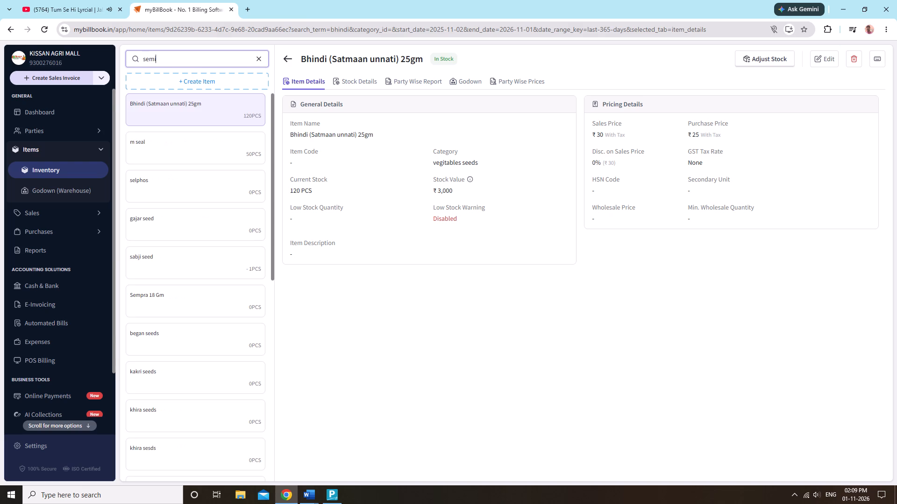
click(202, 145)
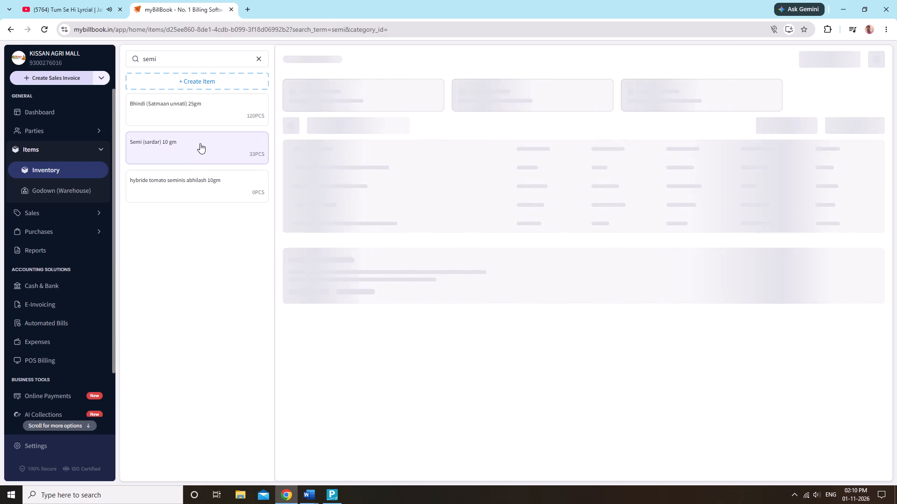
click(768, 53)
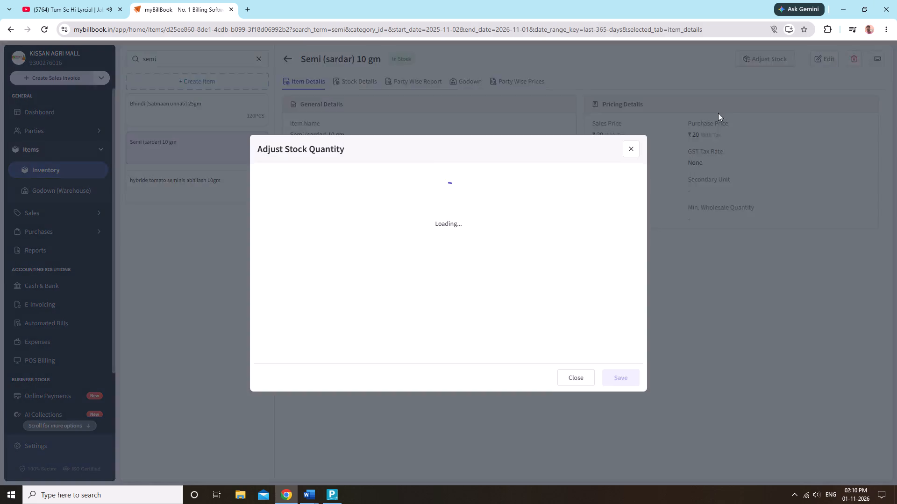
click(347, 240)
click(351, 248)
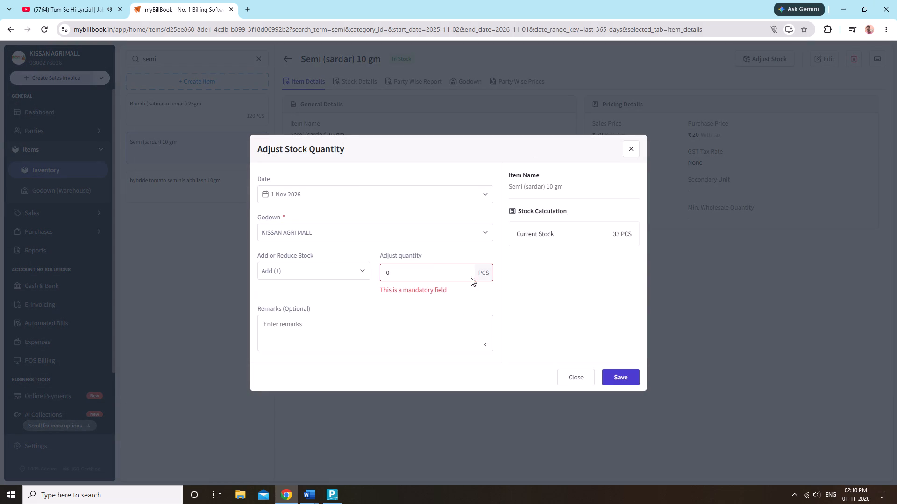
click(431, 263)
click(435, 270)
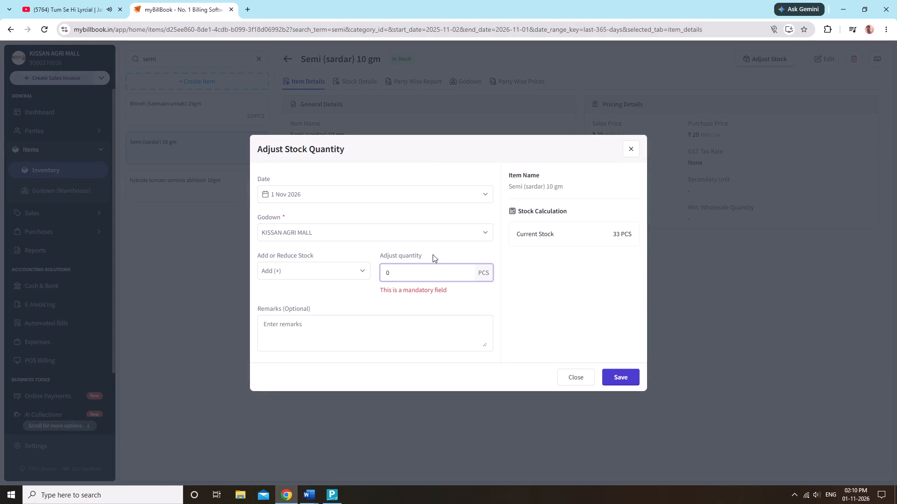
key(9)
click(615, 372)
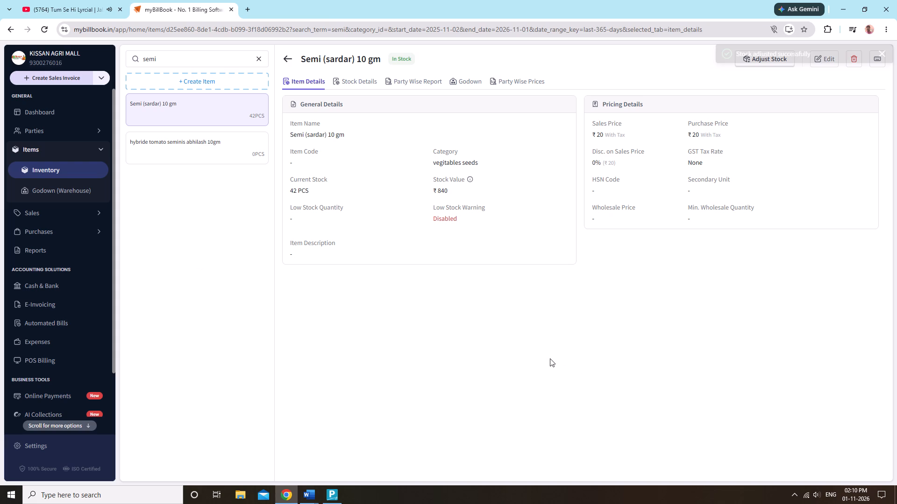
Find Tomato (Galaxy) 5 gm. and add 12 PCS to its stock in the KISSAN AGRI MALL godown.
click(260, 60)
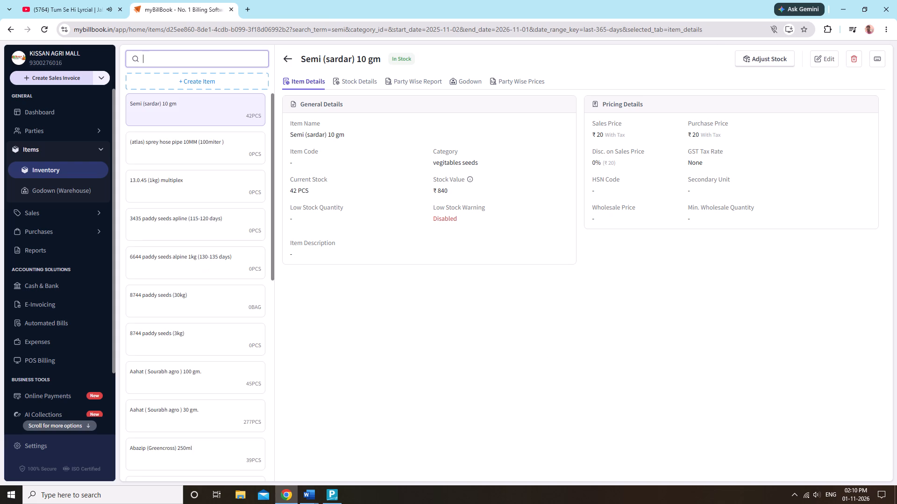
key(t)
text(oms)
key(BackSpace)
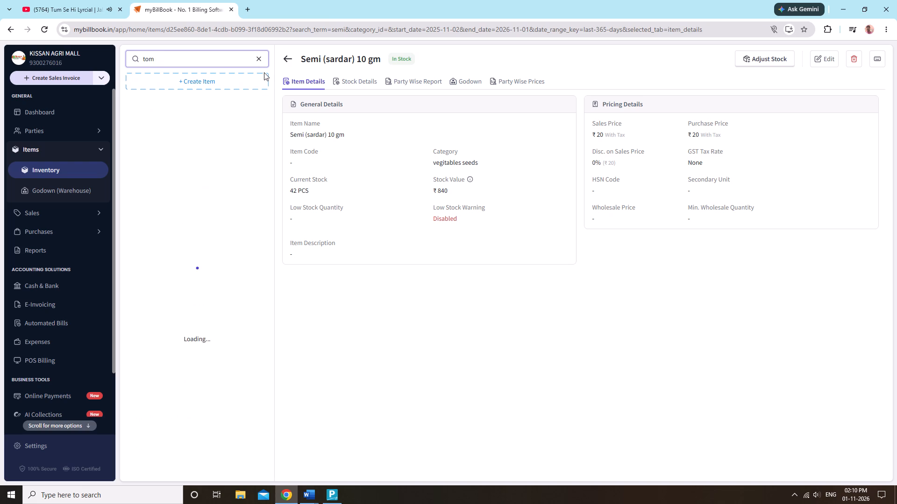
text(ato)
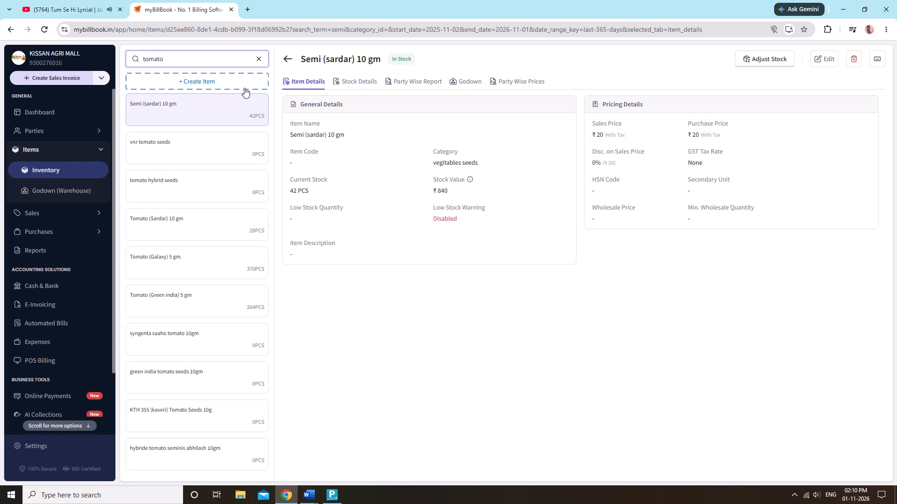
key(space)
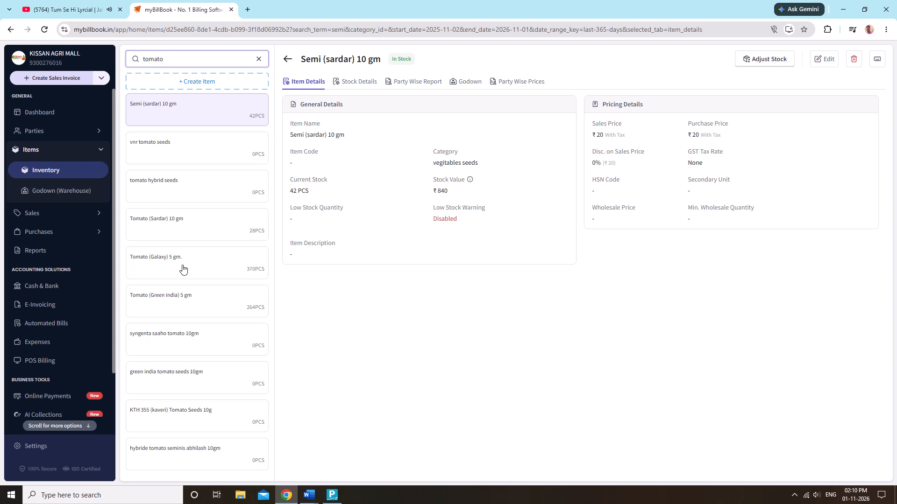
click(182, 265)
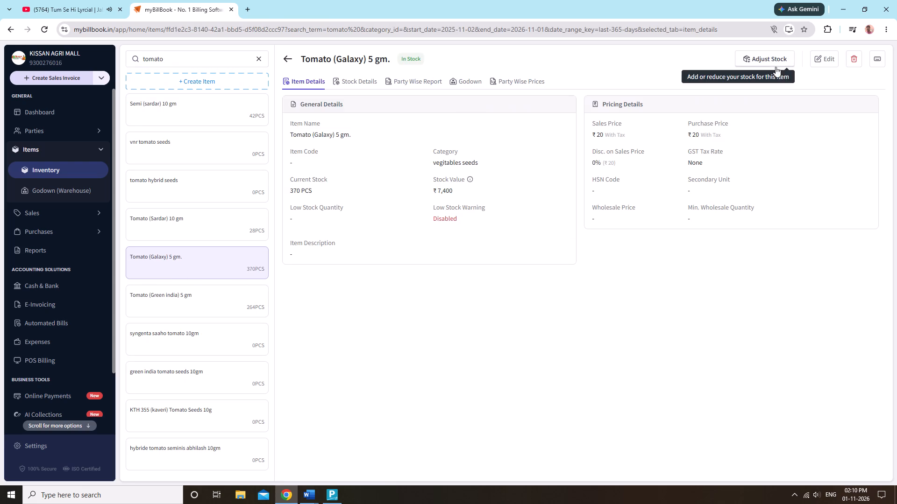
click(772, 62)
click(338, 235)
click(340, 250)
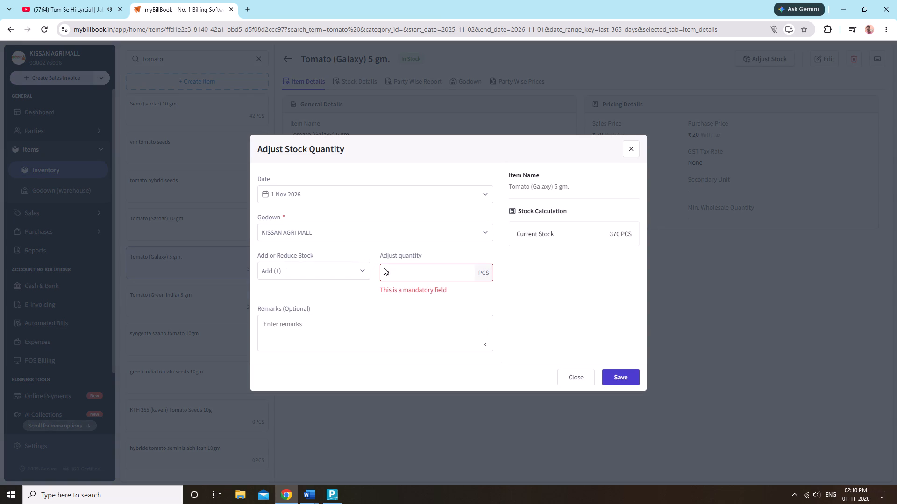
click(402, 274)
key(1)
key(2)
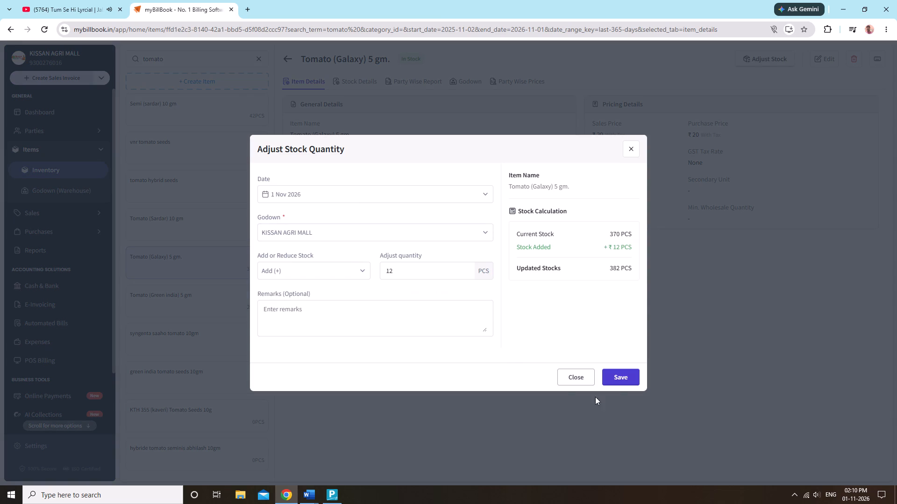
click(621, 369)
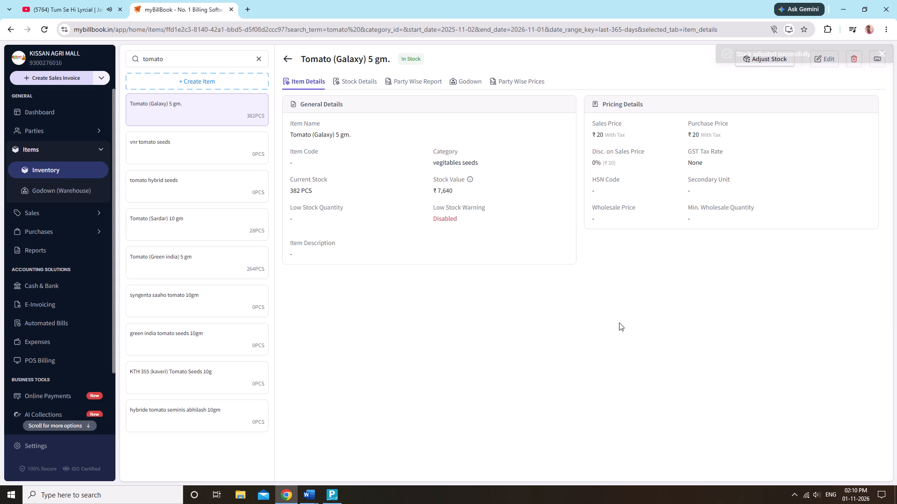
Search for baigan rou, compare the two Galaxy green round entries, and delete the duplicate Baigan (Galaxy) round green 5 gm.
click(261, 54)
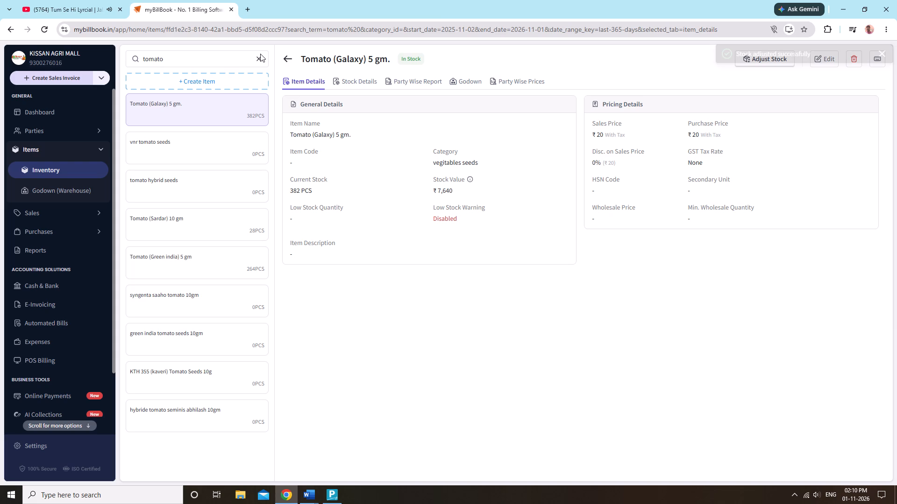
click(254, 58)
click(256, 59)
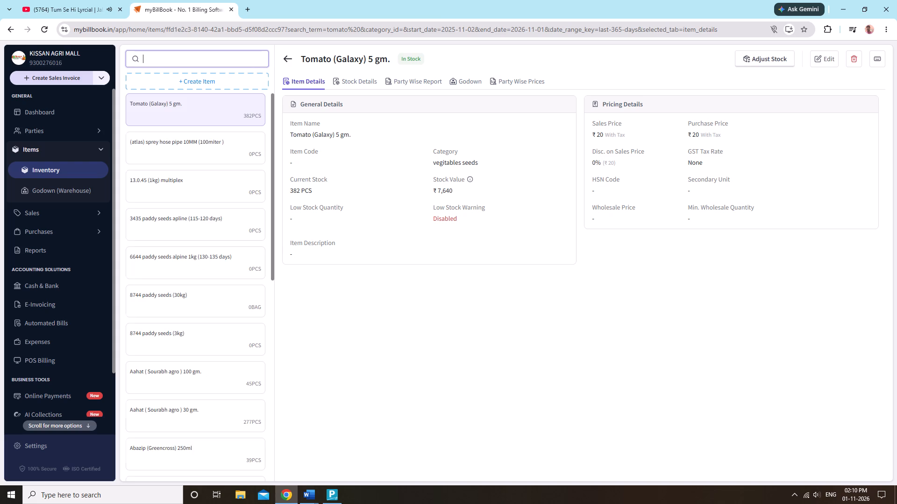
text(bai)
text(gan)
key(space)
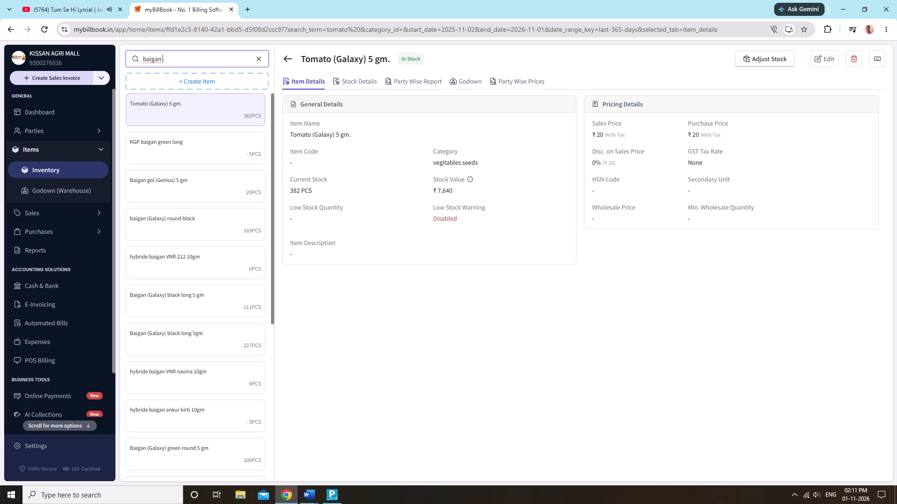
text(rou)
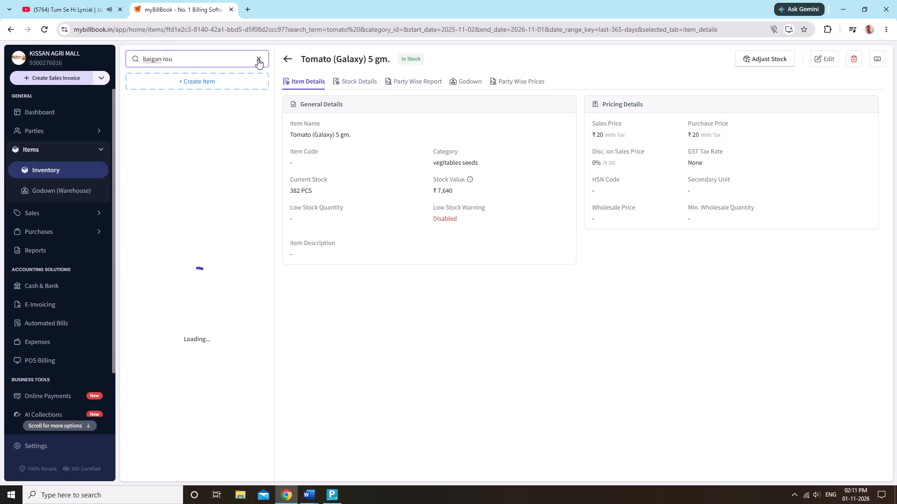
click(167, 143)
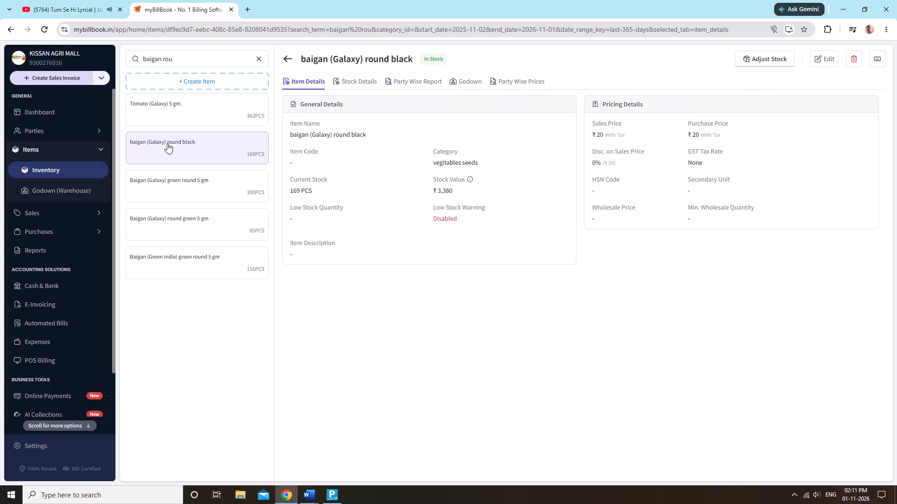
click(176, 196)
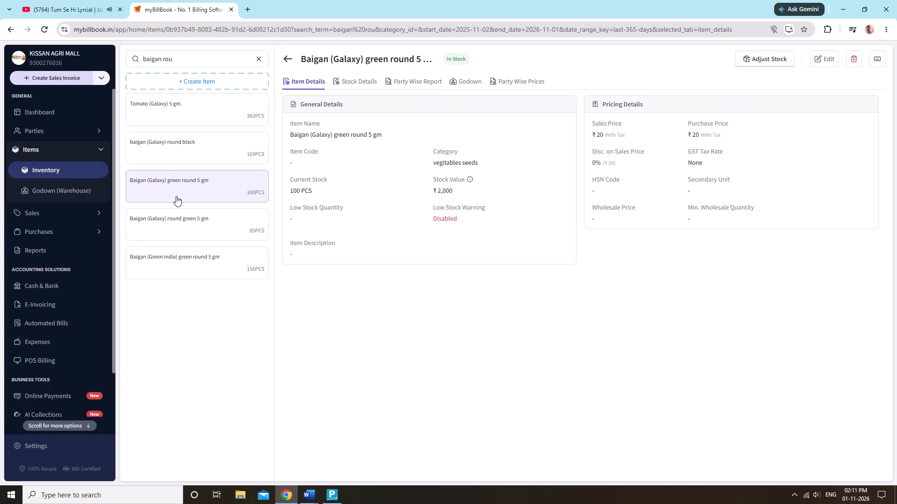
click(194, 231)
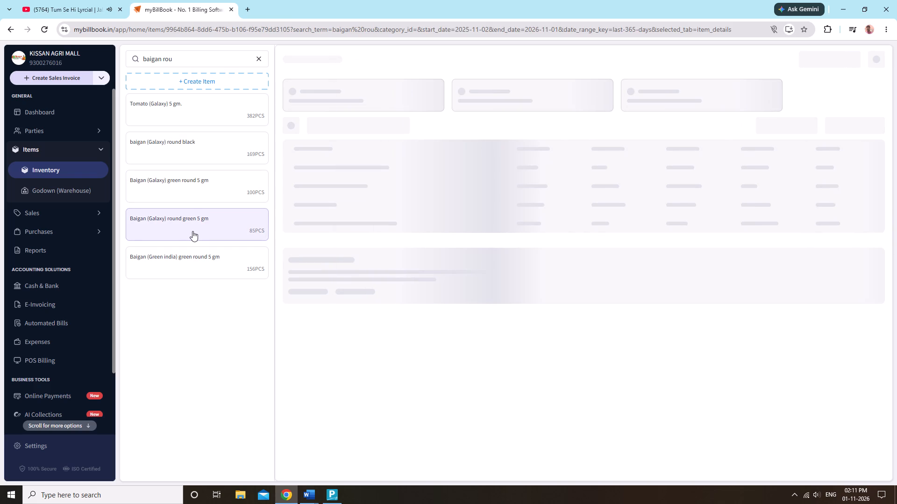
click(193, 201)
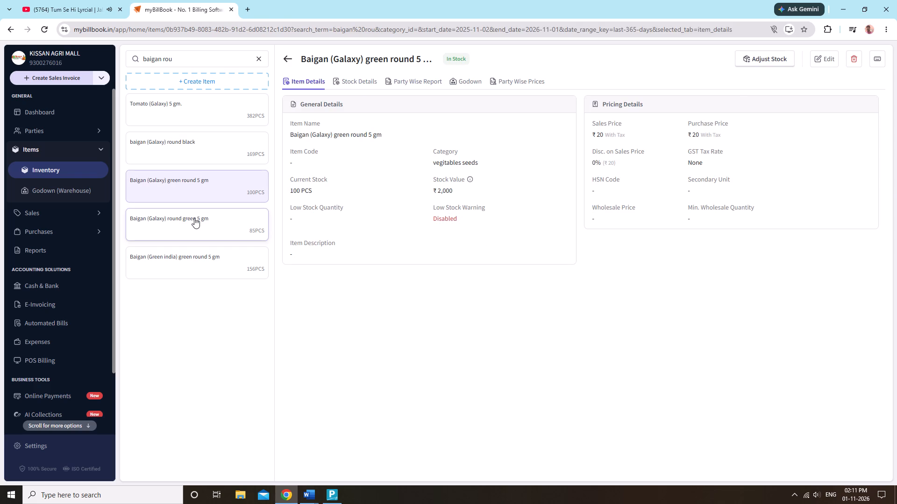
click(209, 222)
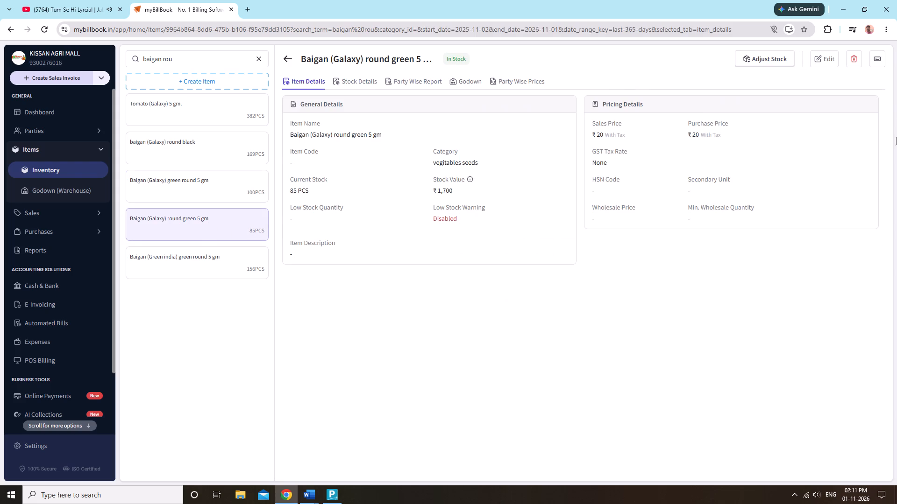
click(187, 186)
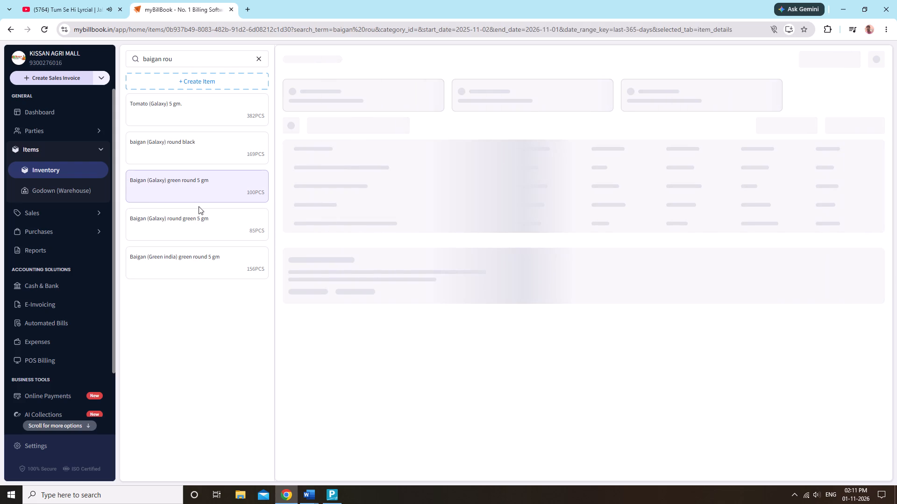
click(202, 216)
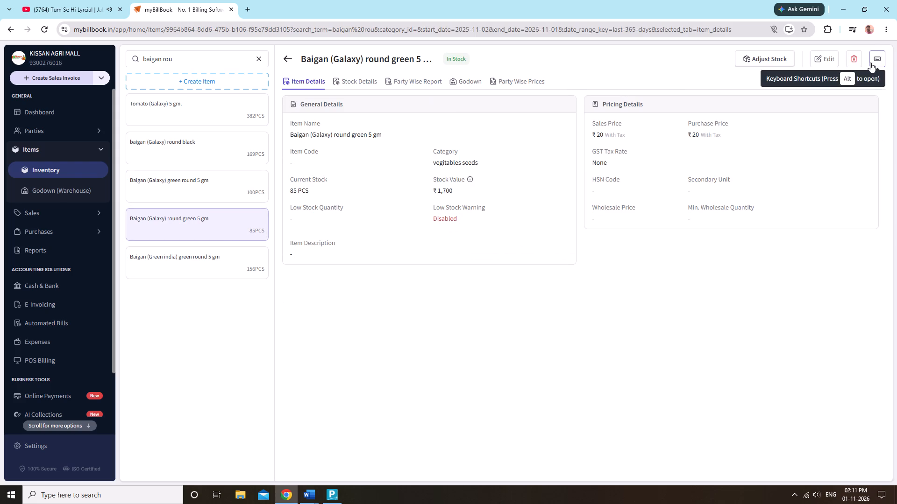
click(861, 59)
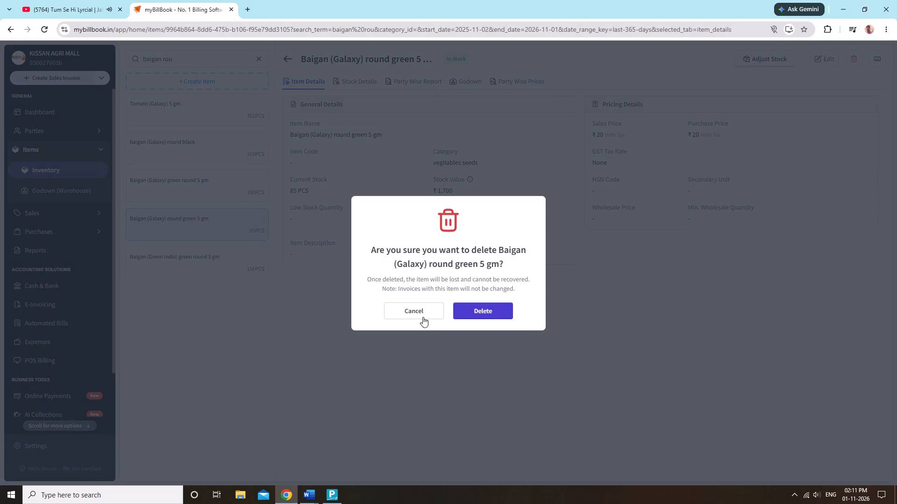
click(489, 317)
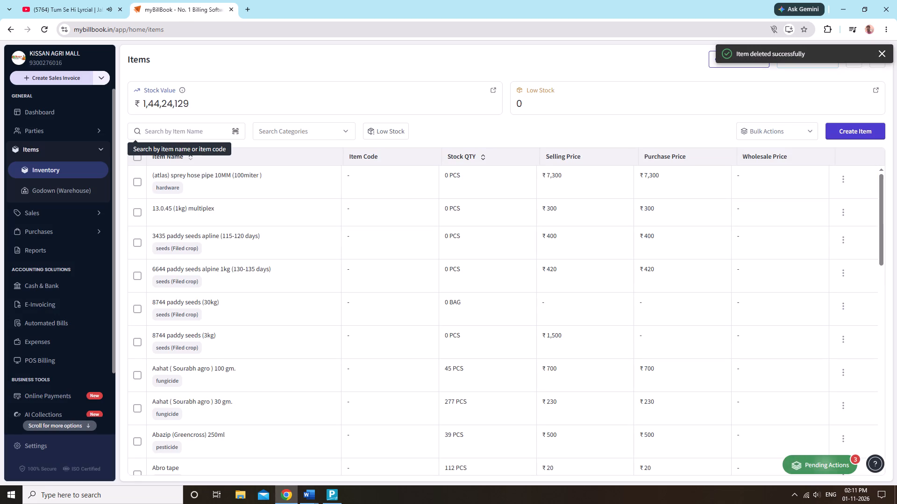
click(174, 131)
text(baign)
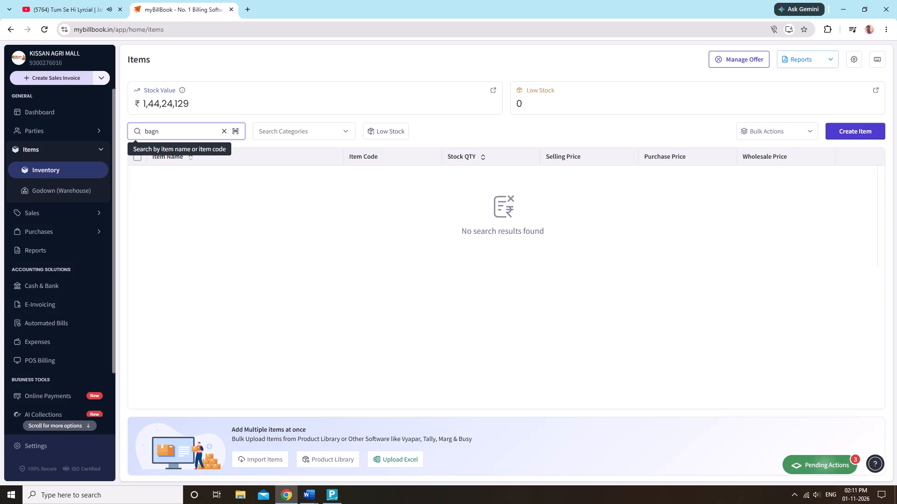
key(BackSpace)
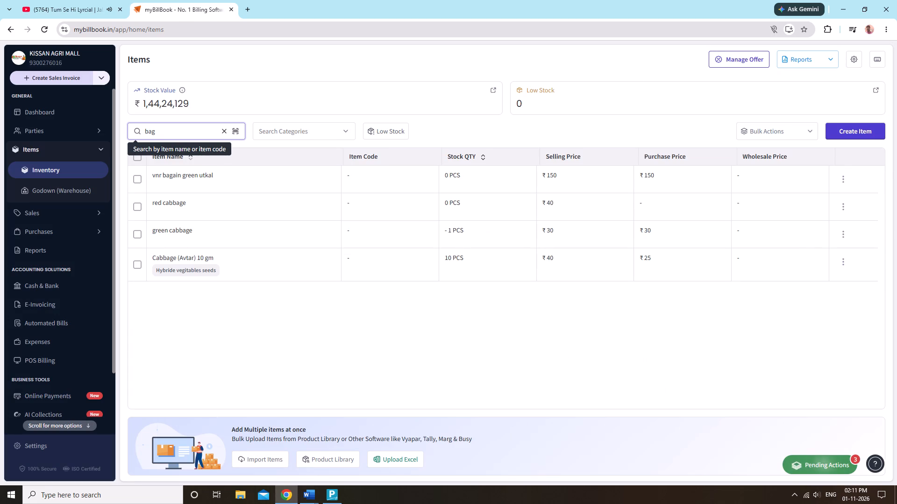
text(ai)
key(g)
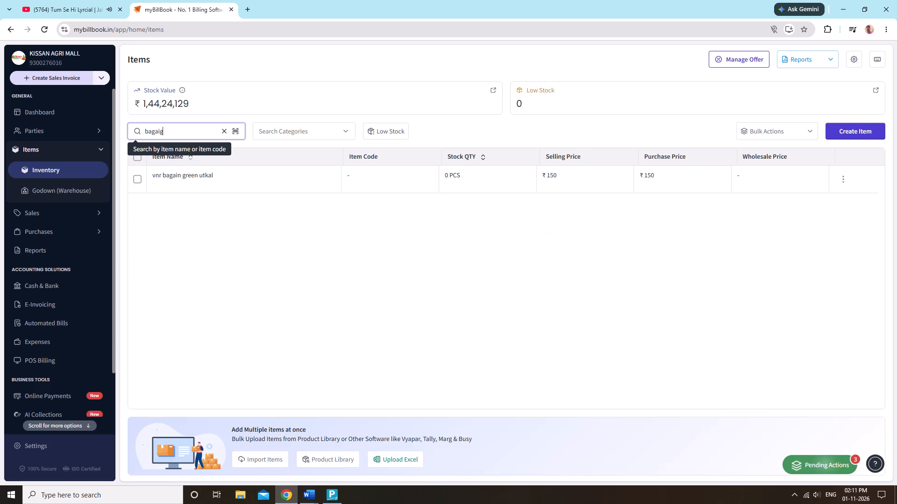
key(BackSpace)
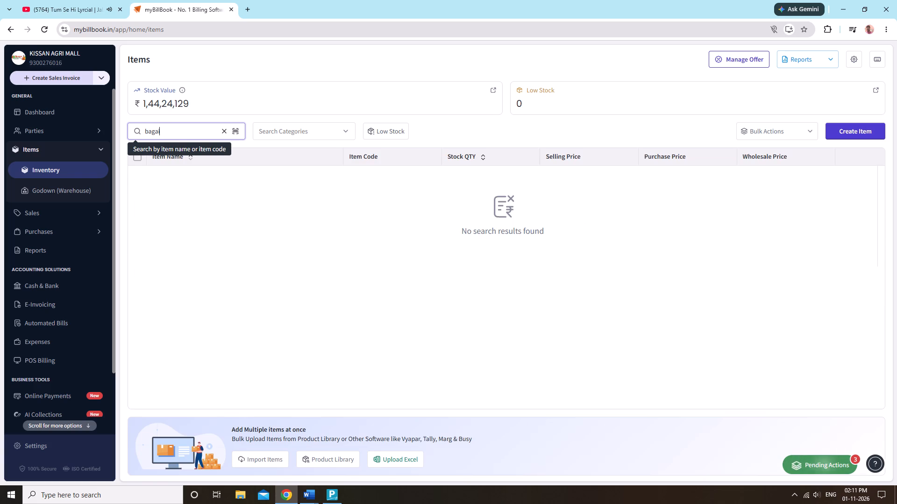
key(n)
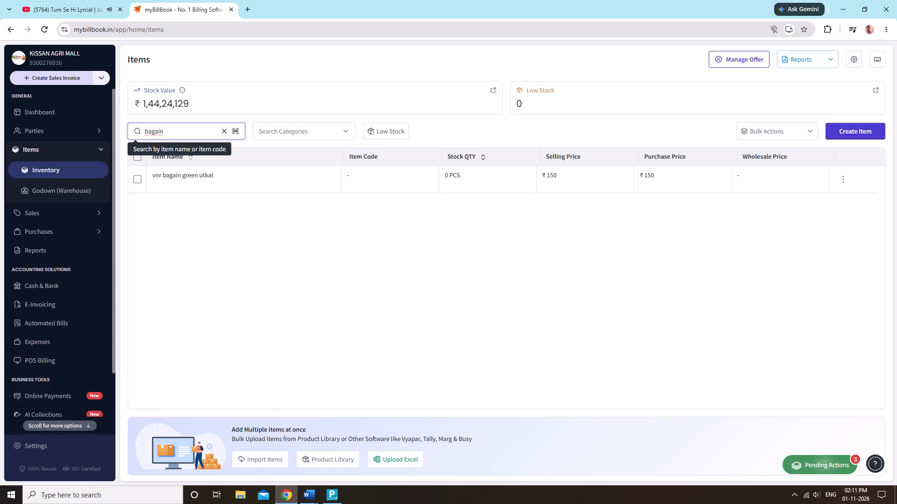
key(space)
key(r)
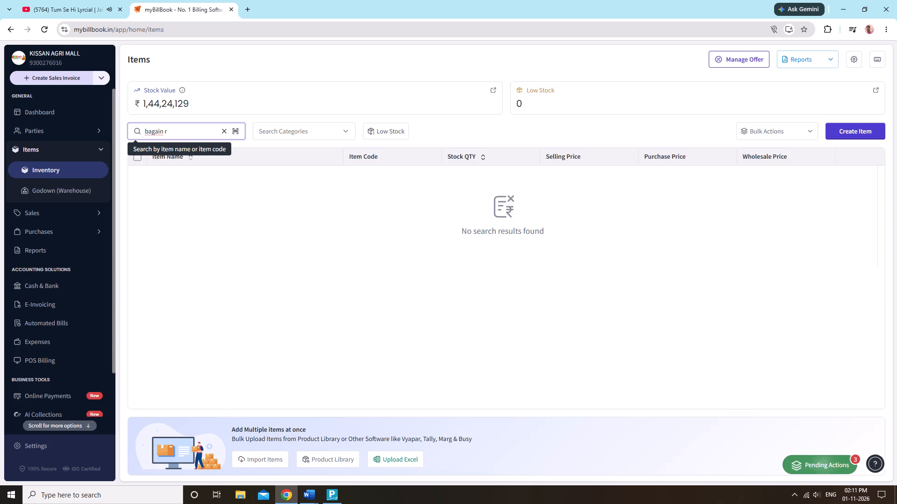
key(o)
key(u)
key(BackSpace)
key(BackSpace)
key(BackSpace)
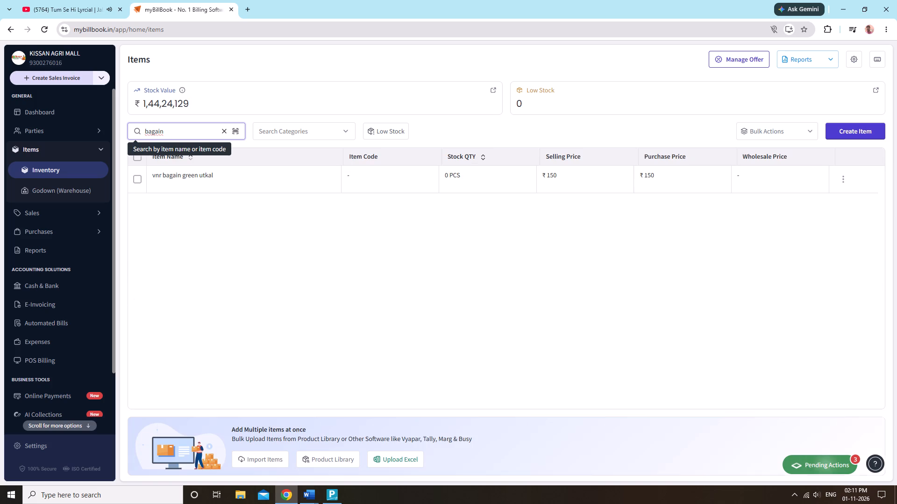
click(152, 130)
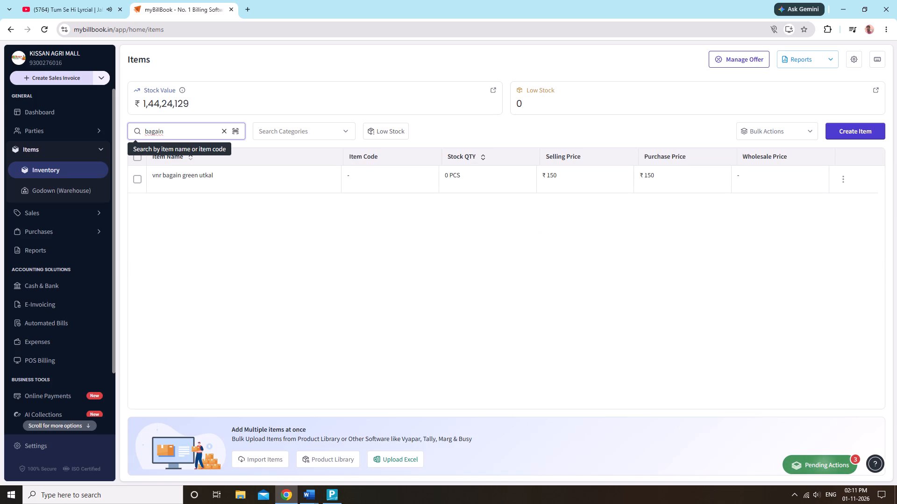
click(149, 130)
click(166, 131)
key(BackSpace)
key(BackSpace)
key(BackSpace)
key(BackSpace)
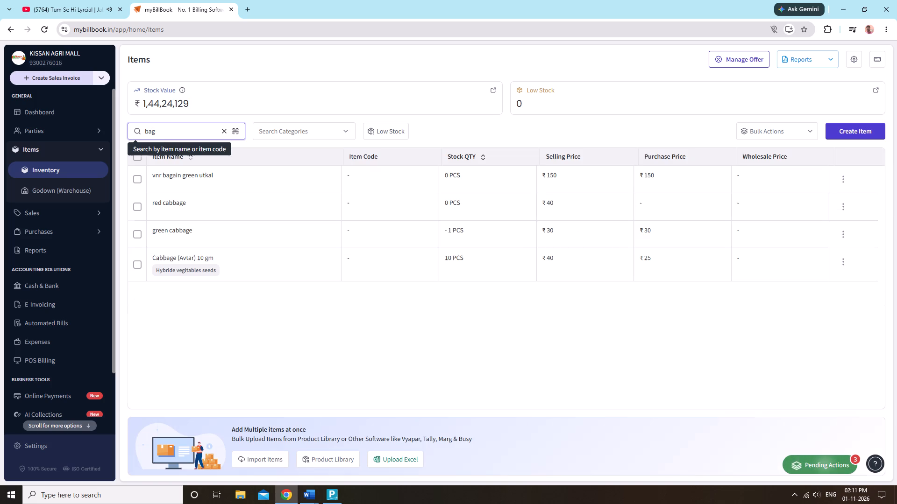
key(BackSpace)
Find Baigan (Galaxy) green round 5 gm by searching baigan rou and add 85 PCS to its stock in the KISSAN AGRI MALL godown.
text(ig)
key(a)
key(n)
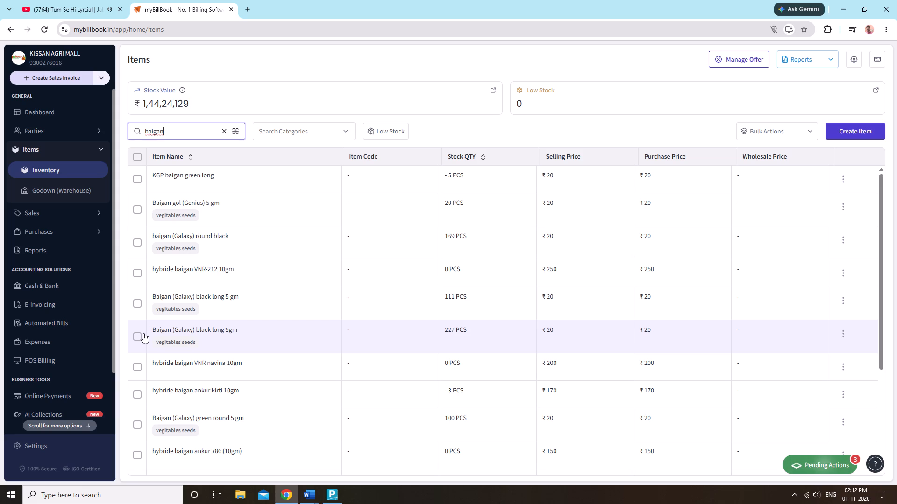
click(842, 336)
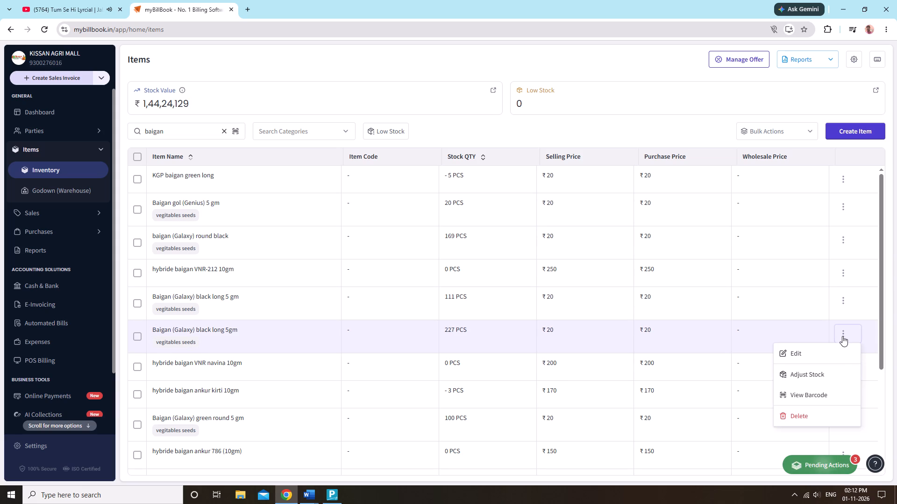
click(190, 133)
key(space)
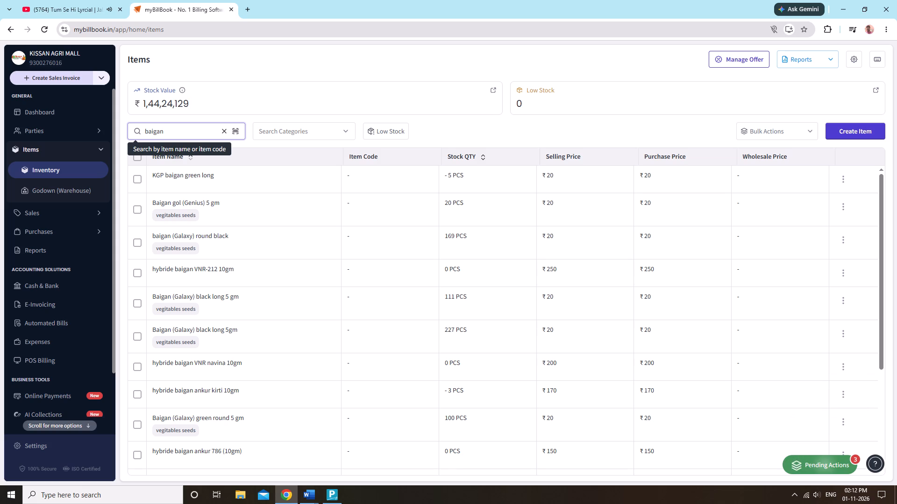
text(rou)
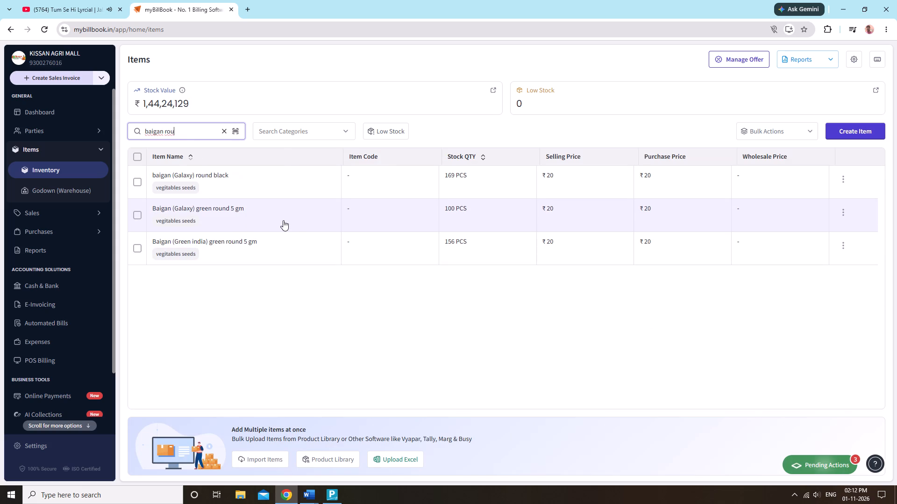
click(845, 210)
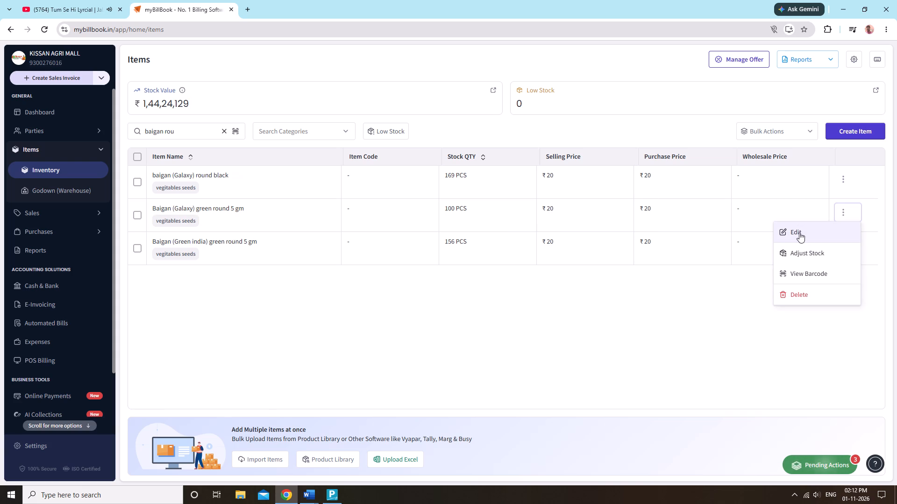
click(802, 252)
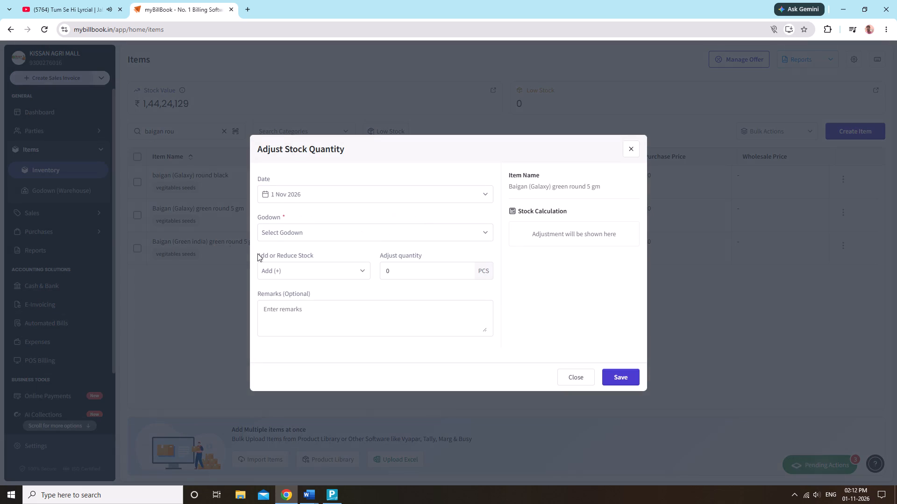
click(317, 235)
click(309, 248)
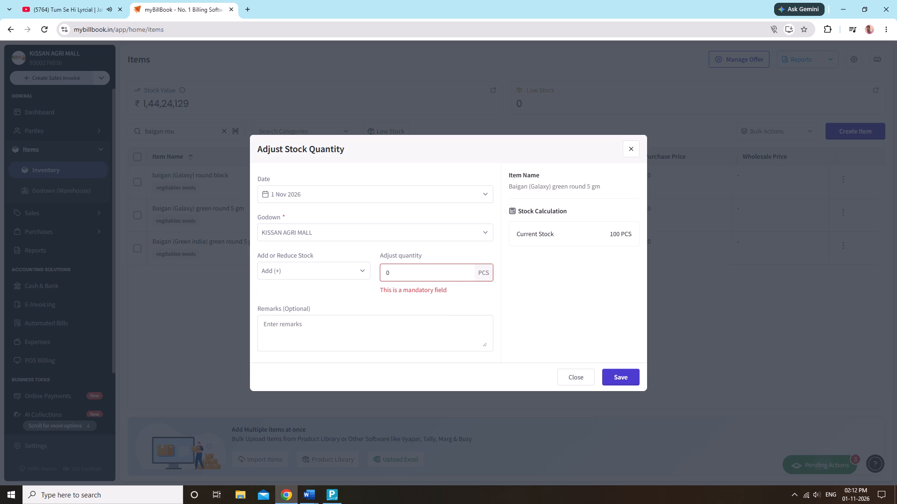
click(441, 274)
text(85)
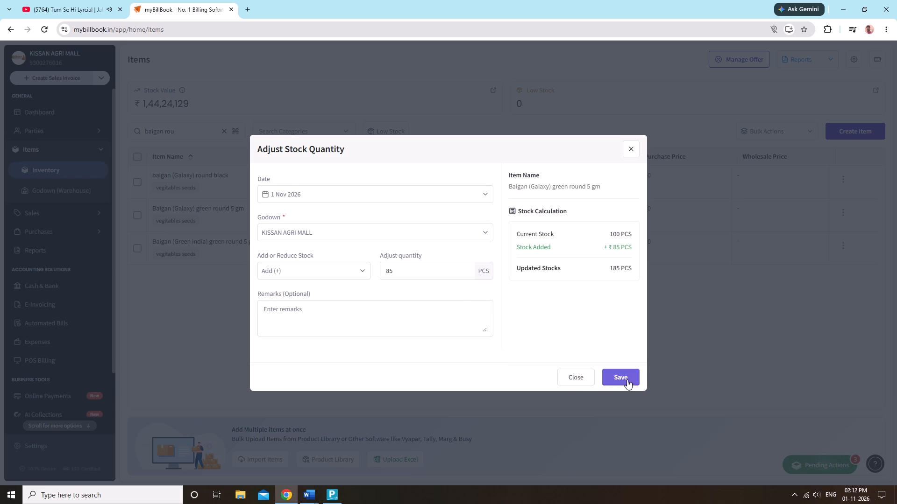
click(634, 379)
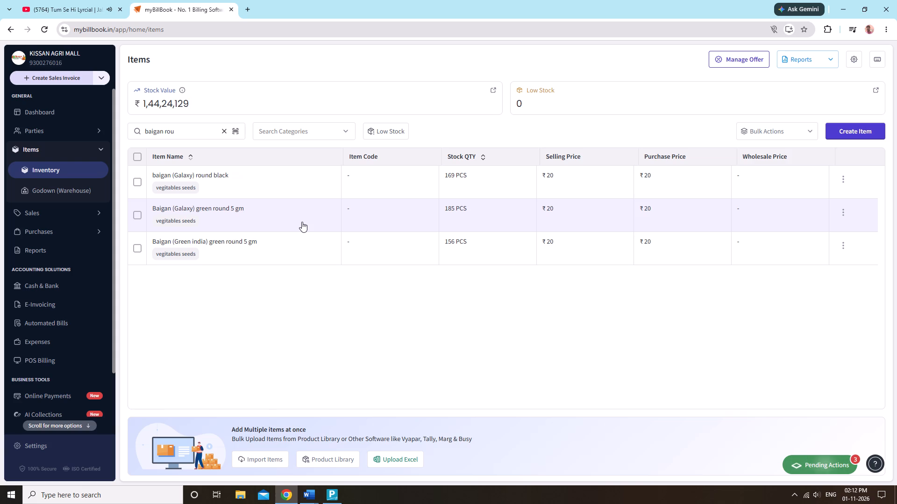
Add 2 PCS to the stock of Baigan (Galaxy) green round 5 gm in the KISSAN AGRI MALL godown.
click(843, 209)
click(804, 256)
click(428, 232)
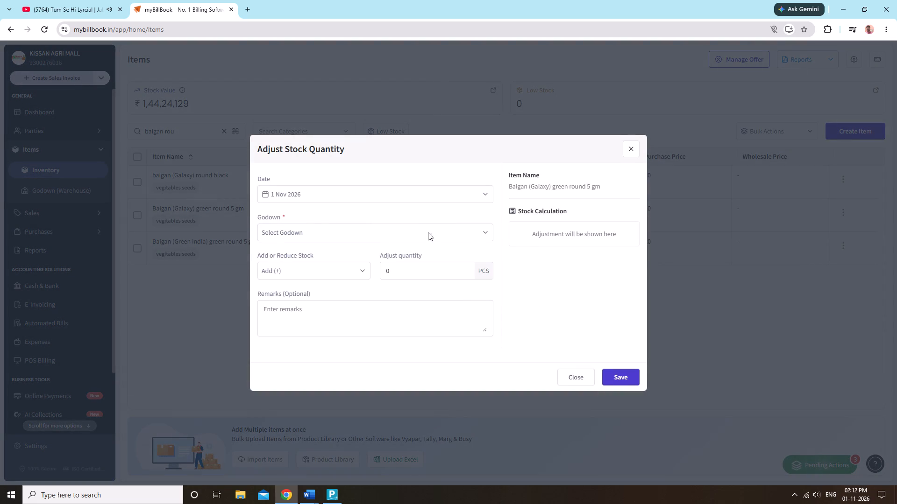
click(413, 242)
click(426, 268)
key(2)
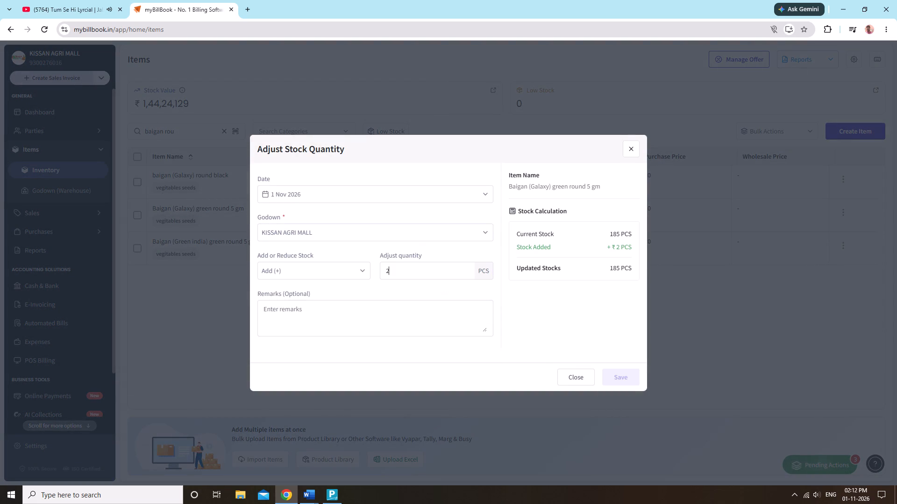
click(627, 376)
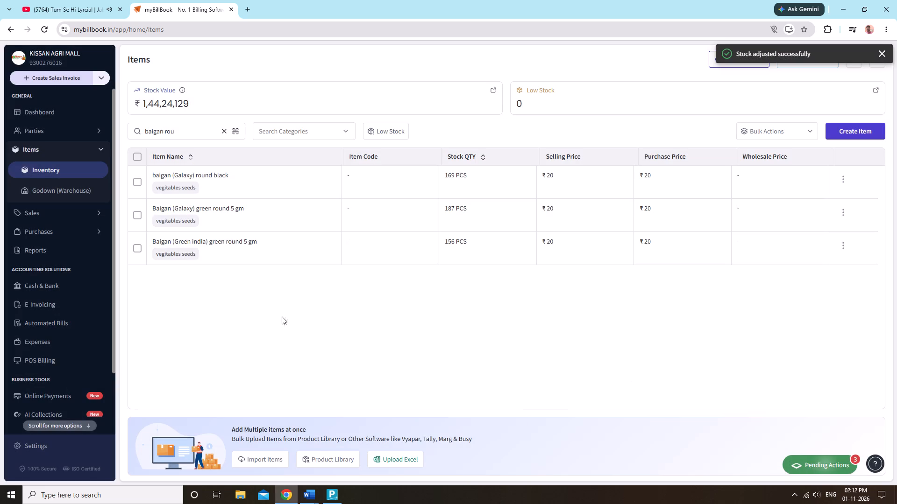
Broaden the item search to baigan to find the two Galaxy black long entries.
click(194, 128)
key(BackSpace)
key(BackSpace)
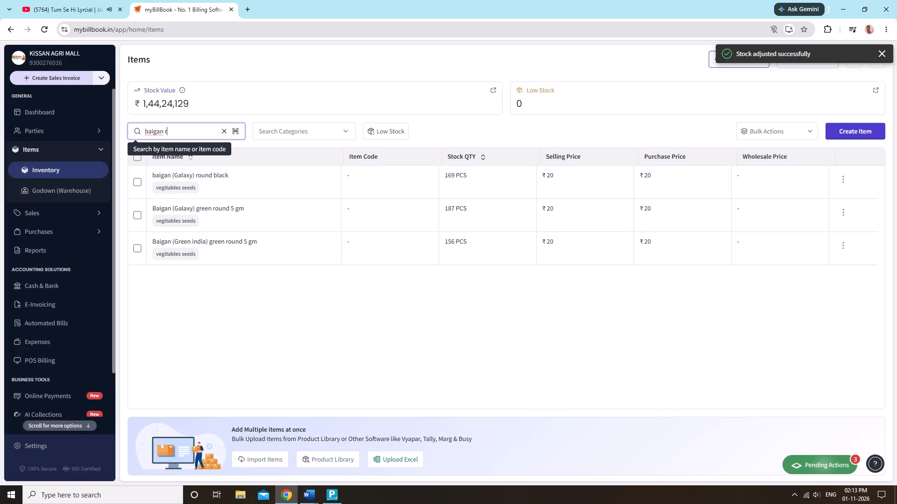
key(BackSpace)
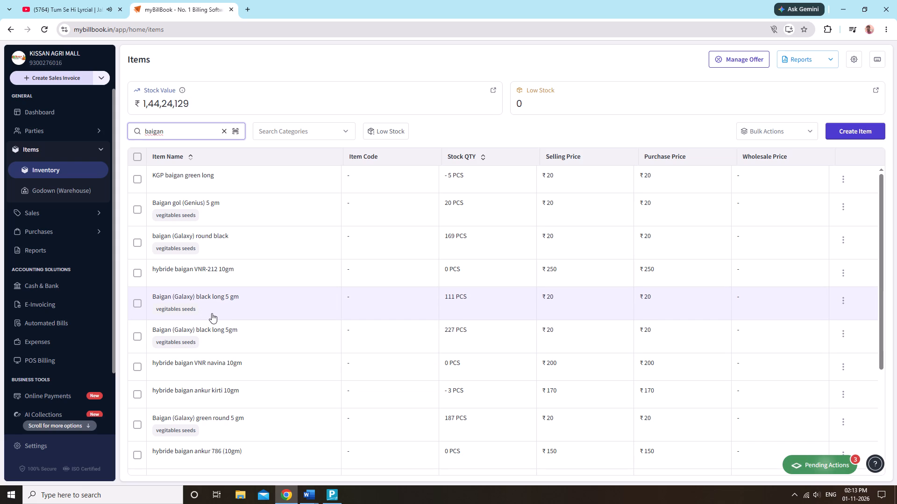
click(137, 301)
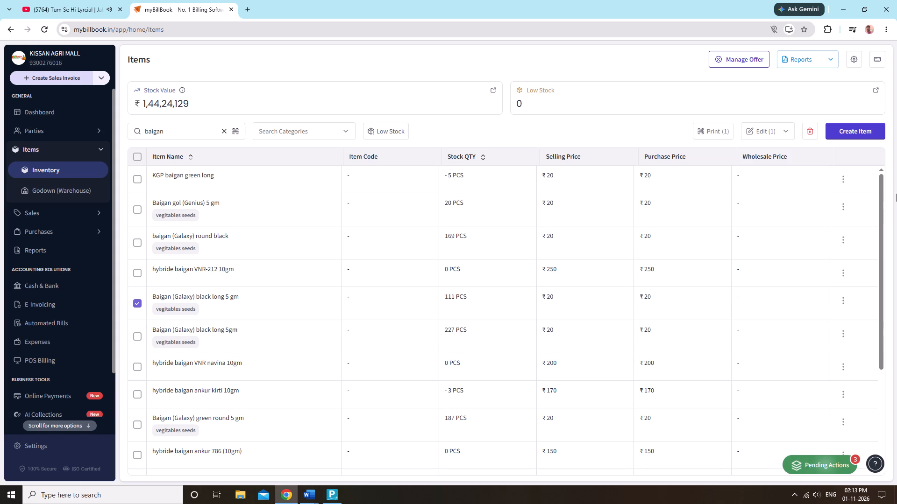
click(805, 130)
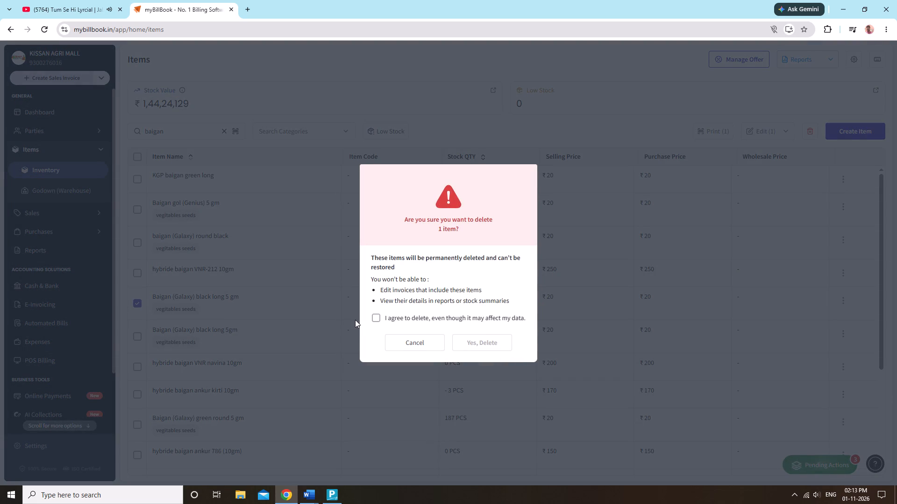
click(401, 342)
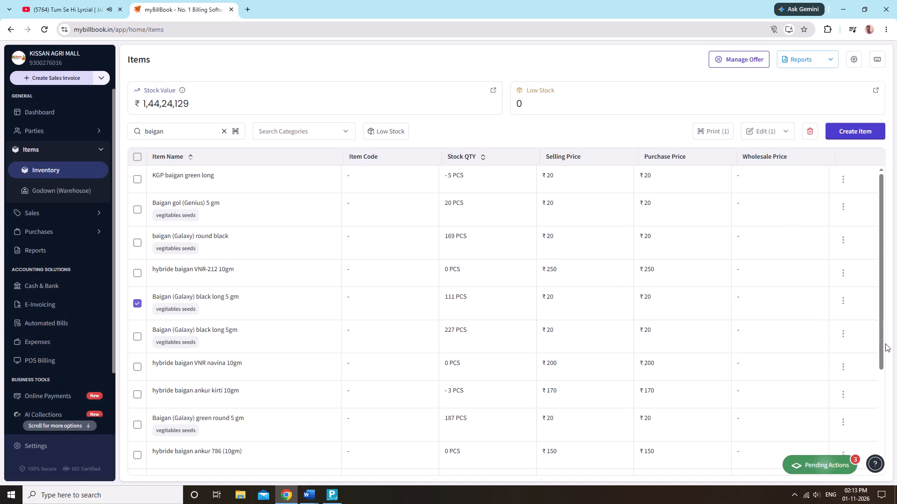
Add 111 PCS to the stock of Baigan (Galaxy) black long 5gm in the KISSAN AGRI MALL godown.
click(843, 331)
click(810, 373)
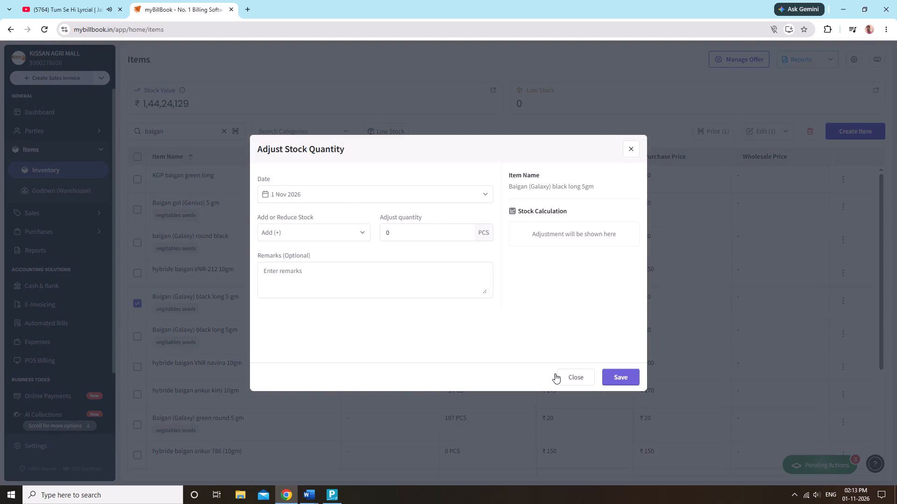
click(303, 232)
click(301, 247)
click(414, 277)
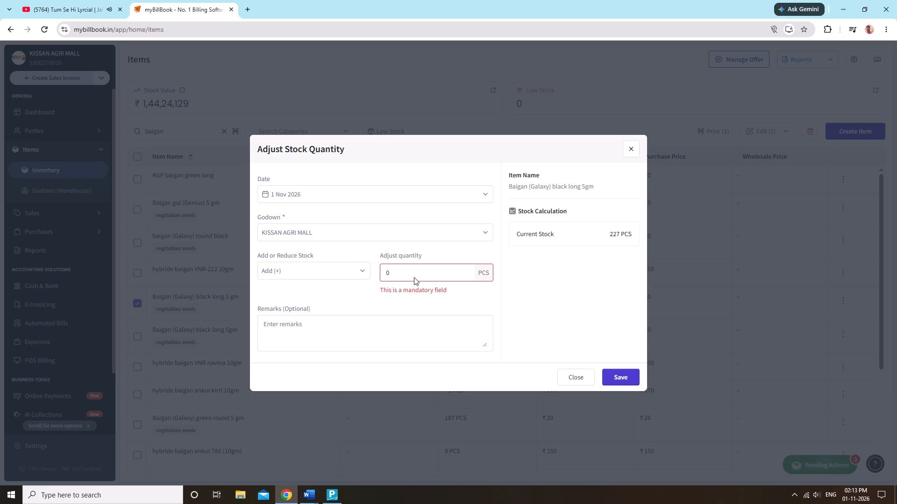
click(414, 277)
text(111)
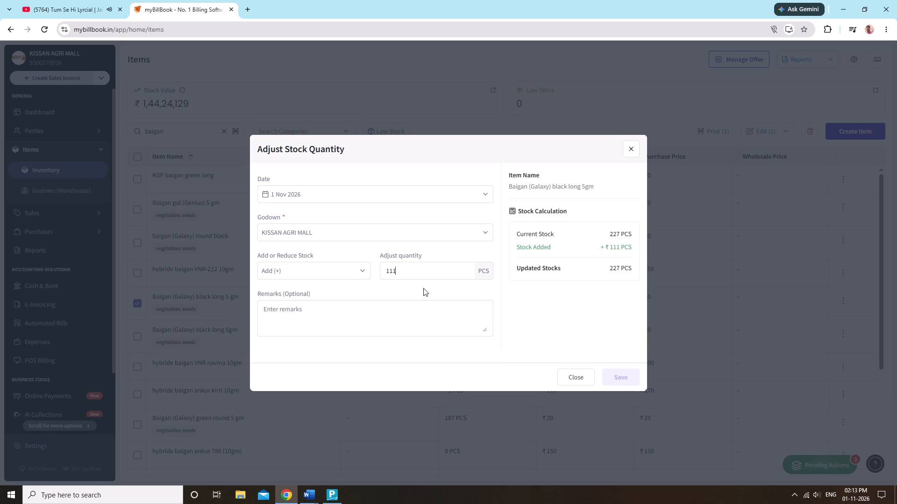
click(622, 382)
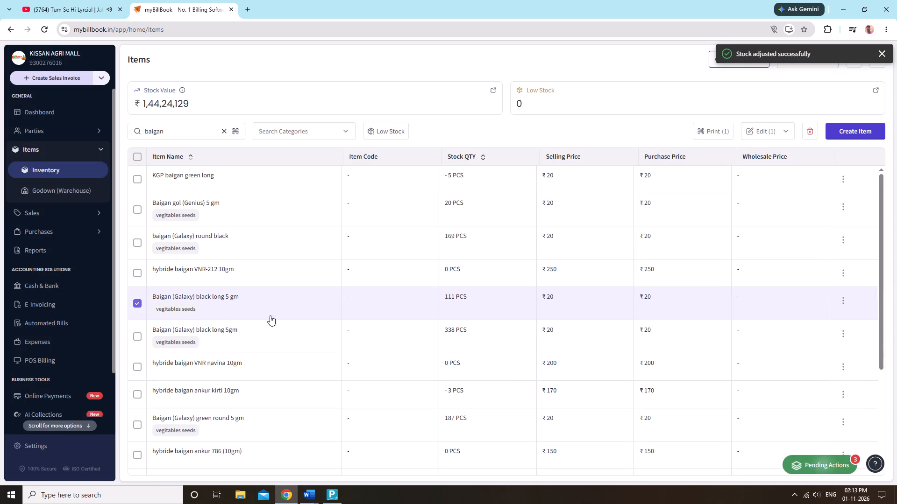
Delete the duplicate item Baigan (Galaxy) black long 5 gm, the entry spelled with a space in "5 gm".
click(847, 299)
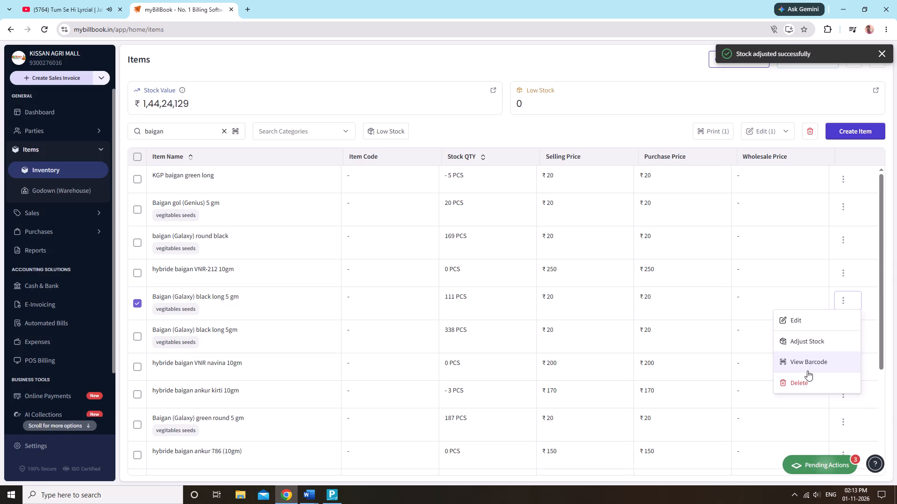
click(808, 379)
click(495, 308)
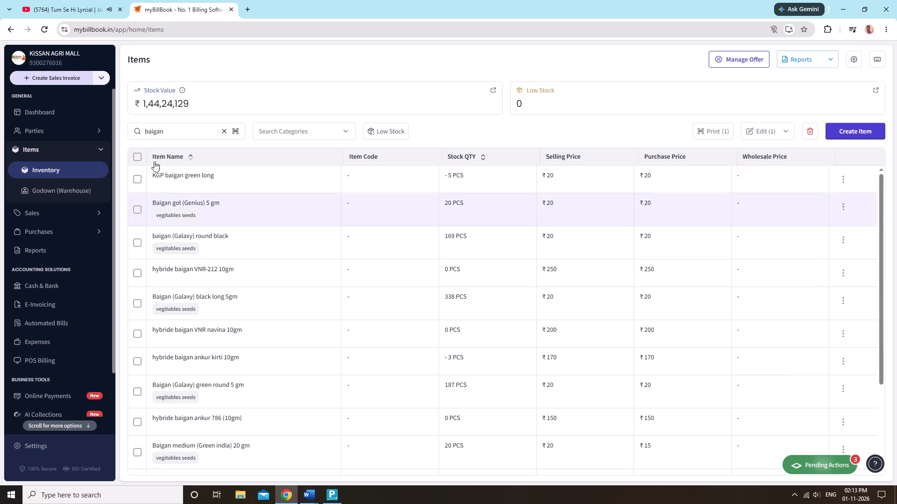
Search for baigan long and add 1 PCS to Baigan (Green india) black long 5 gm in the KISSAN AGRI MALL godown.
click(171, 133)
text(lo)
text(nh)
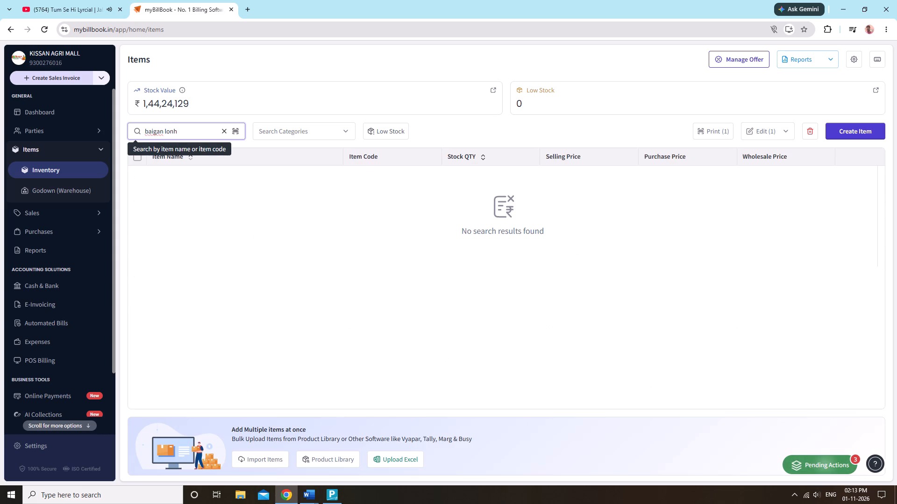
key(equal)
key(BackSpace)
key(BackSpace)
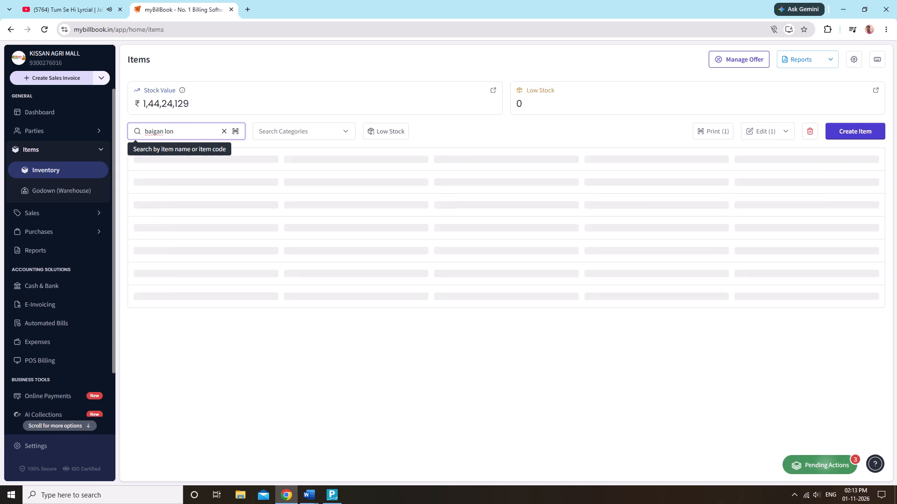
key(g)
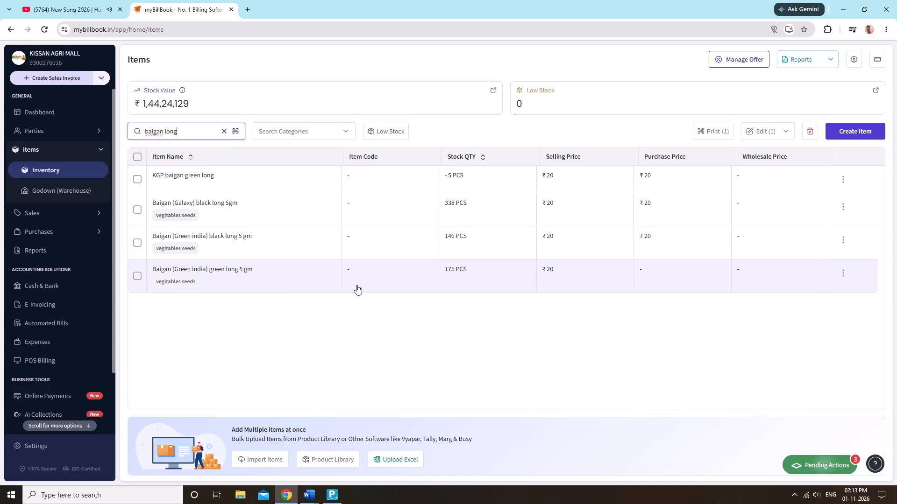
click(842, 275)
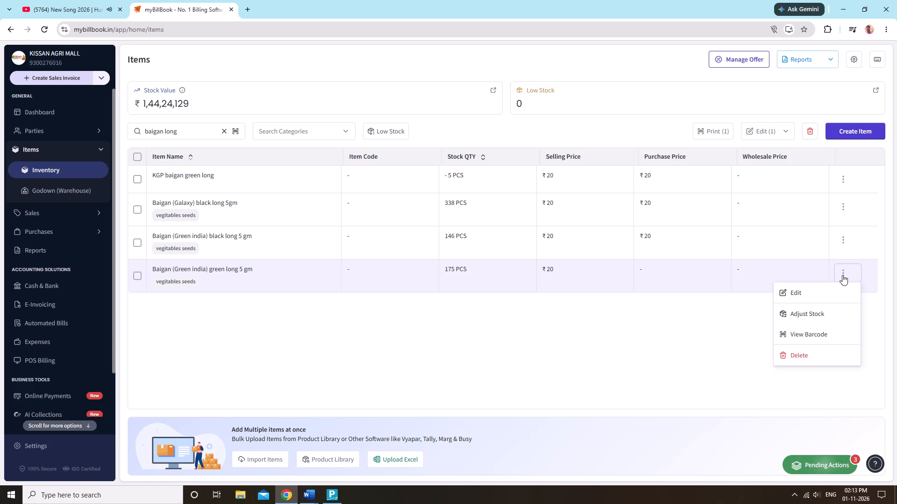
click(829, 238)
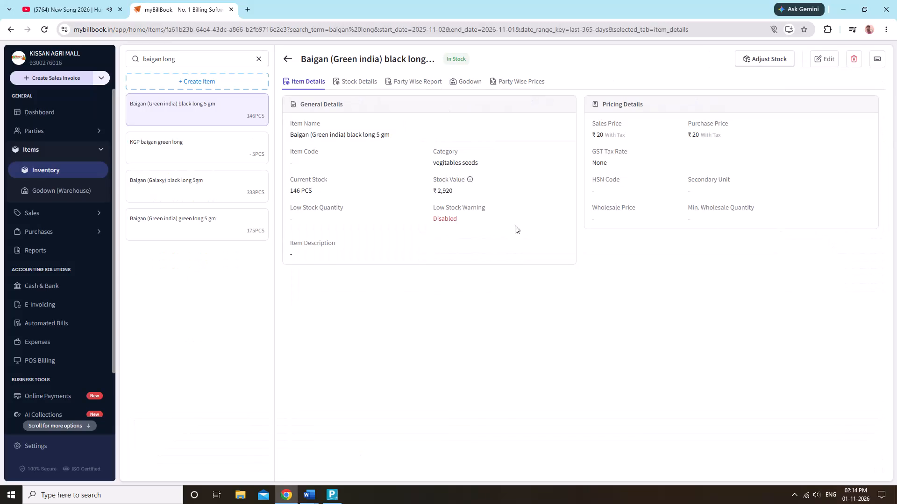
click(763, 64)
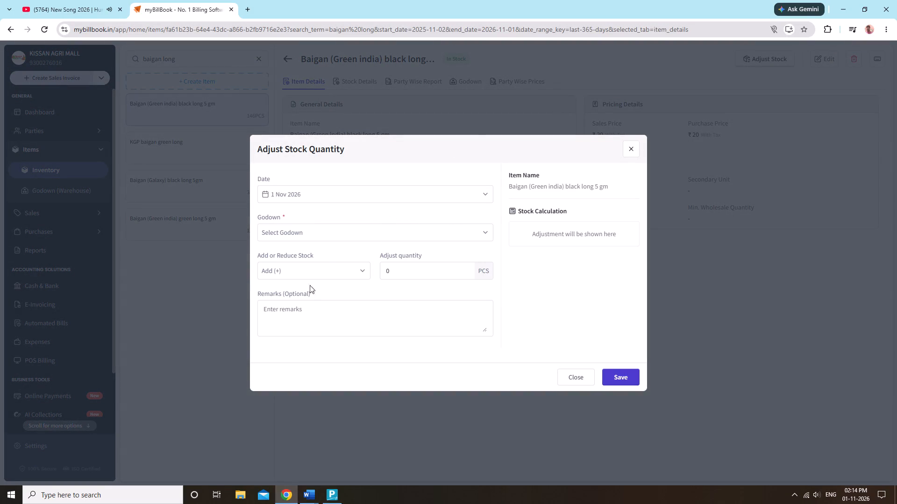
click(292, 235)
click(291, 252)
click(403, 266)
click(407, 273)
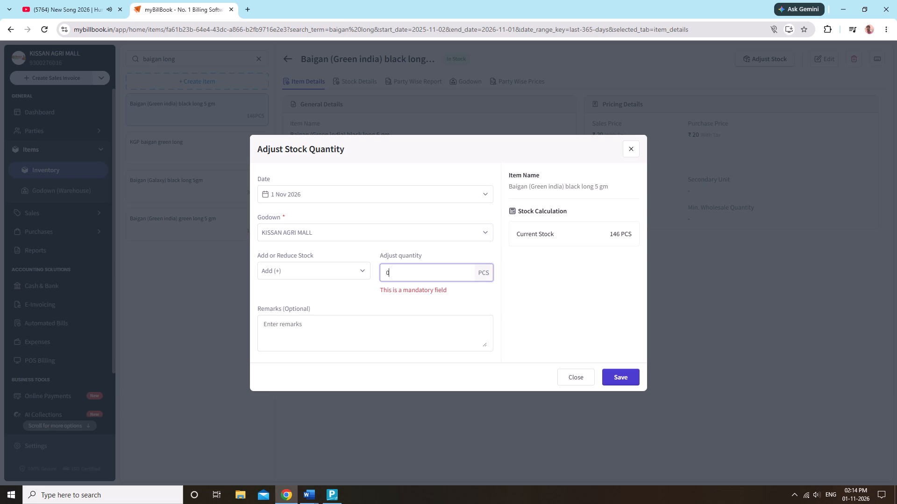
key(1)
click(633, 373)
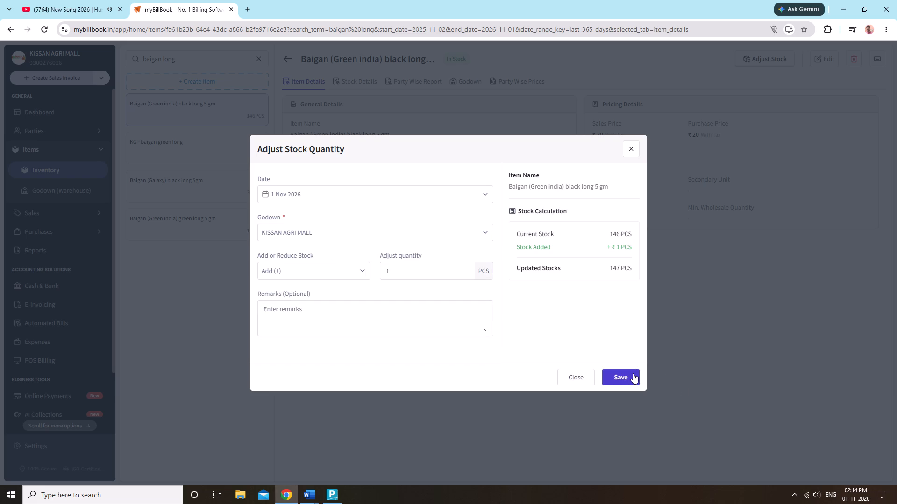
click(489, 396)
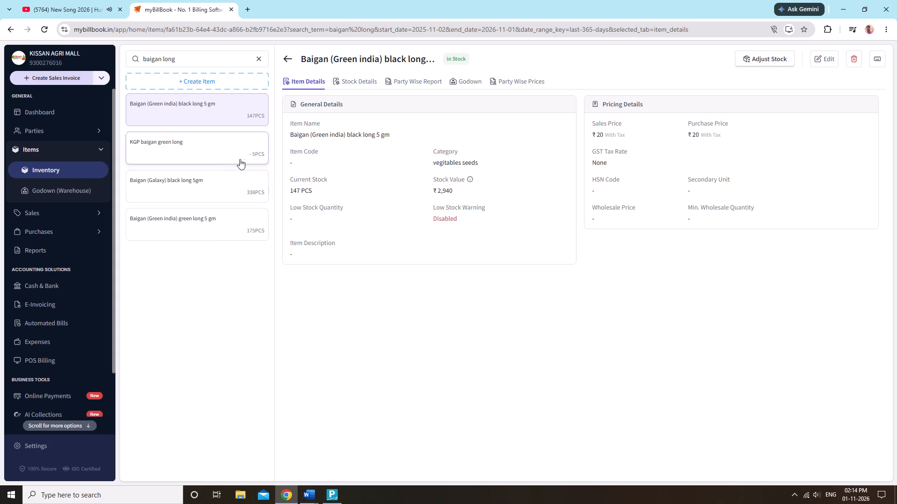
Open the KGP baigan green long item among the baigan long results and delete it.
click(224, 153)
click(224, 178)
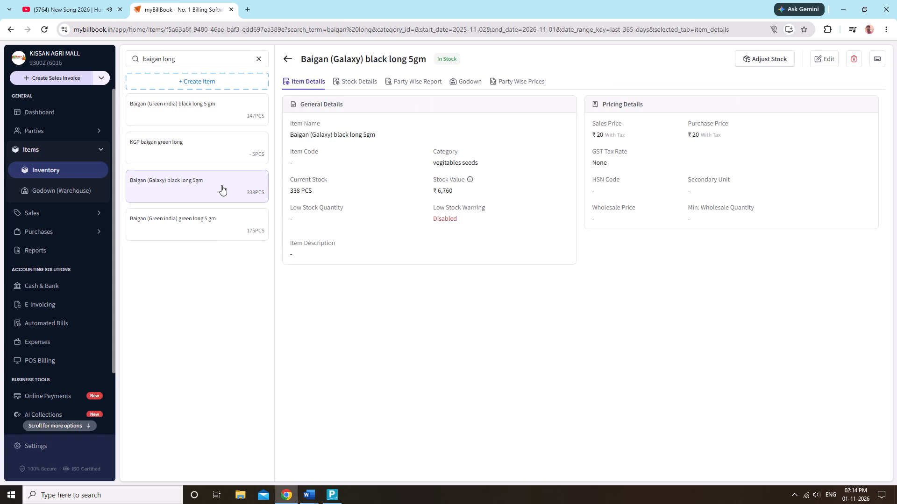
click(206, 149)
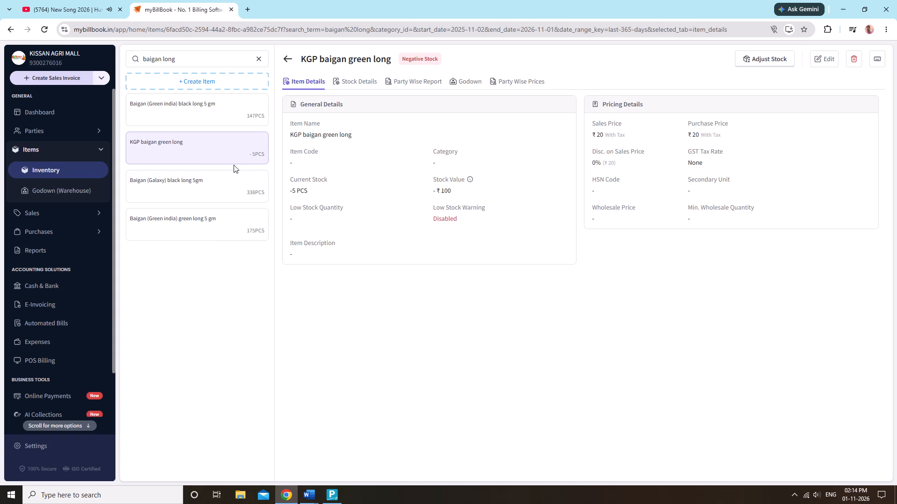
click(857, 57)
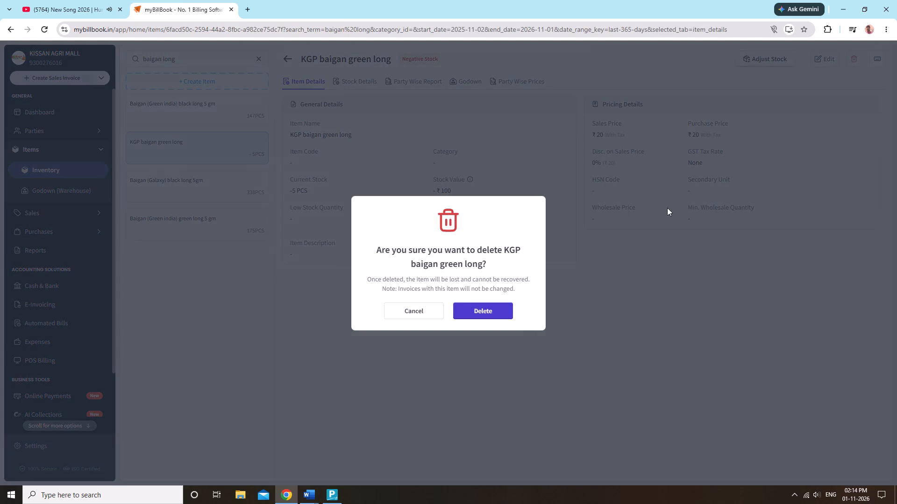
click(486, 307)
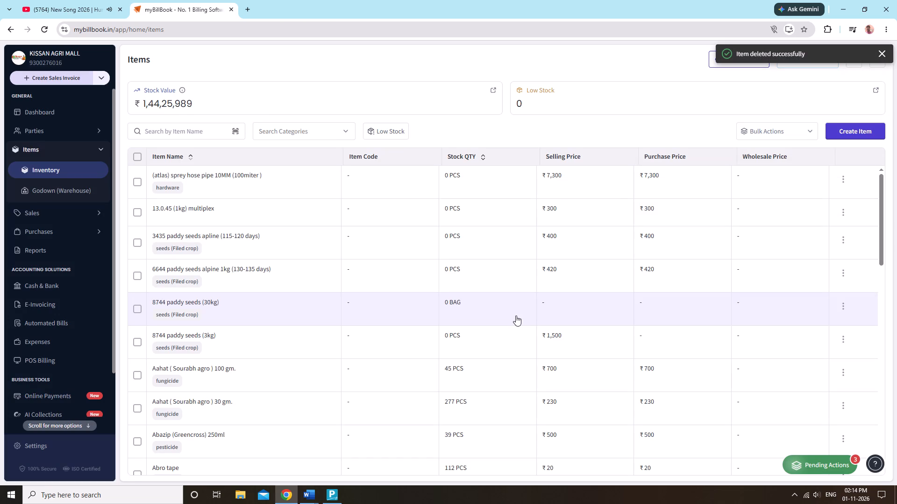
Find Toraiya (Sardar) 10 gm by searching torai and add 12 PCS to its stock in the KISSAN AGRI MALL godown.
click(188, 132)
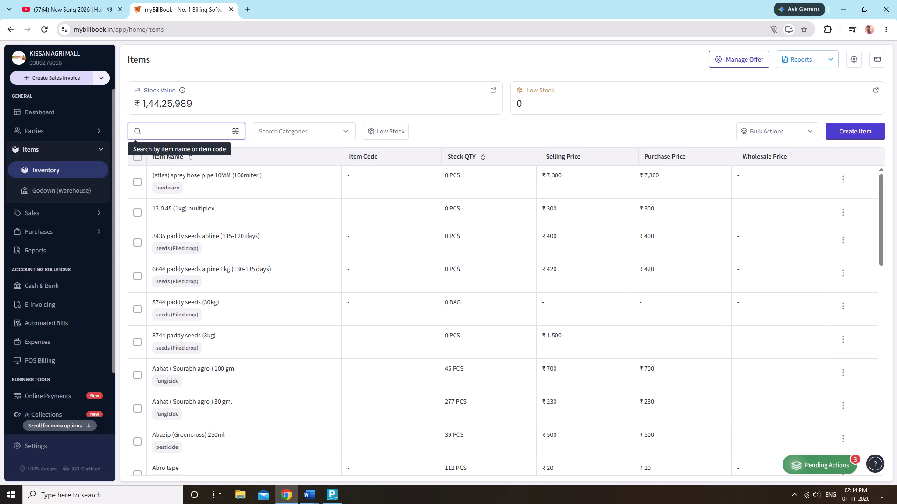
text(torai)
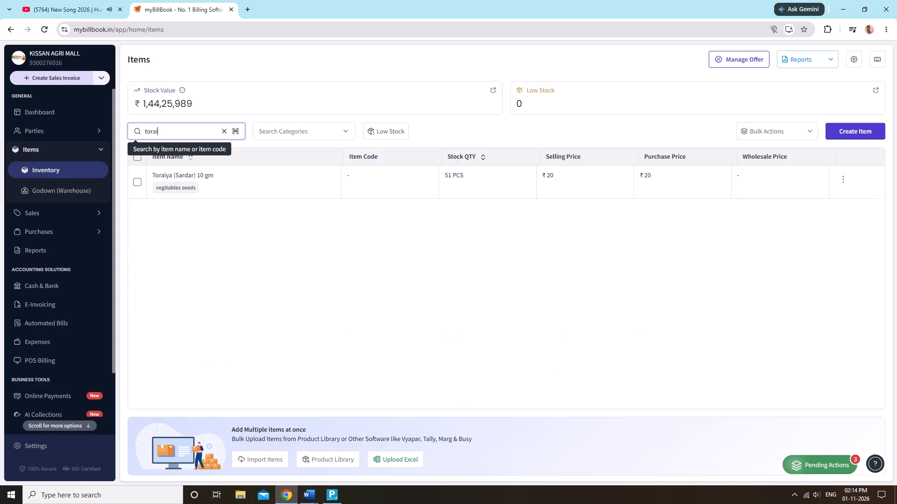
click(840, 182)
click(808, 219)
click(353, 224)
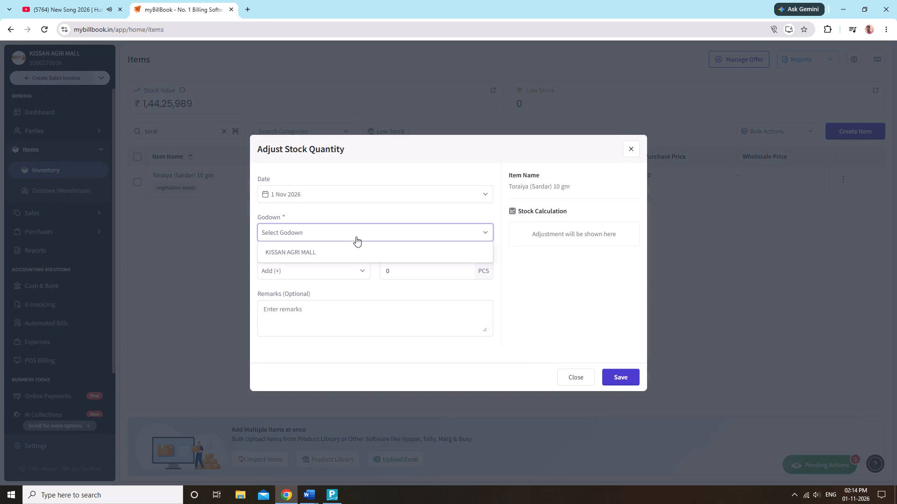
click(357, 253)
click(411, 274)
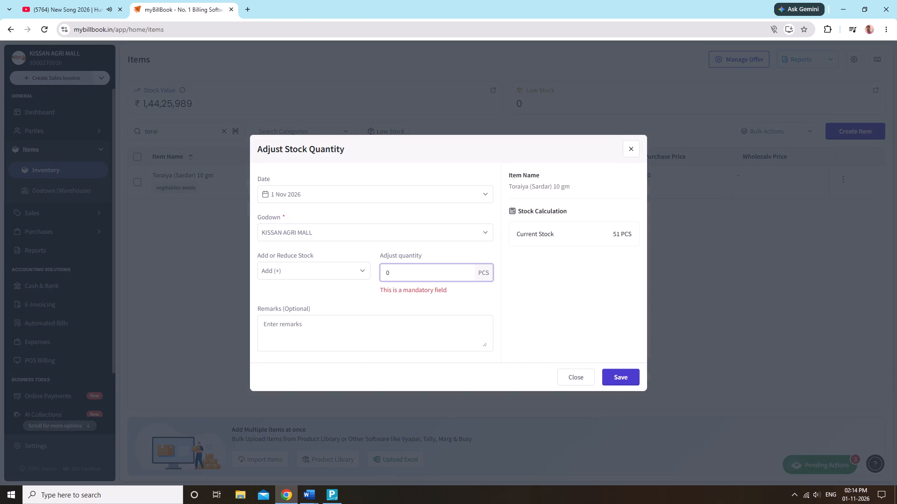
text(12)
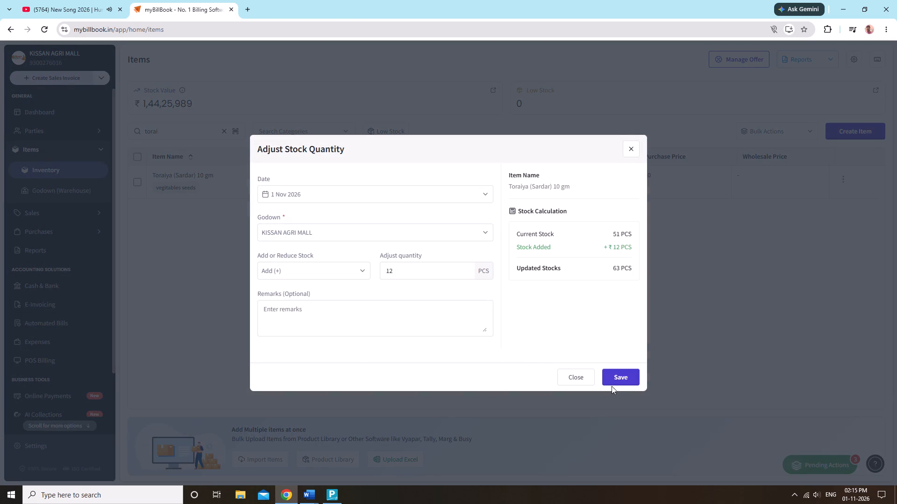
click(615, 377)
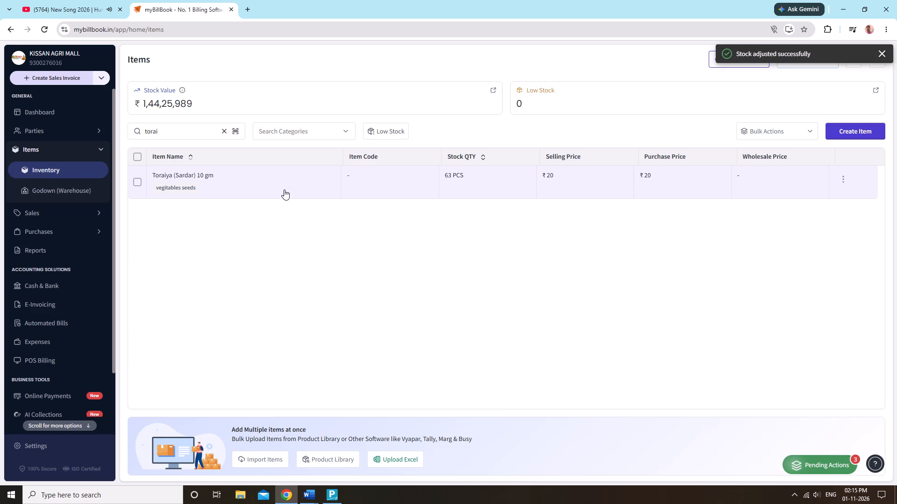
Search the items for tomato and add 5 PCS to the stock of Tomato (Sardar) 10 gm in the KISSAN AGRI MALL godown.
click(222, 133)
key(y)
key(BackSpace)
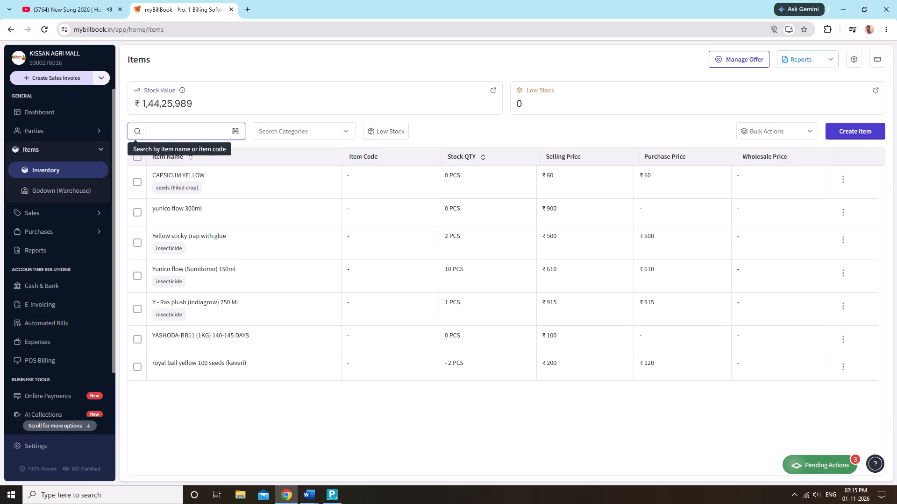
text(to)
text(mat)
key(o)
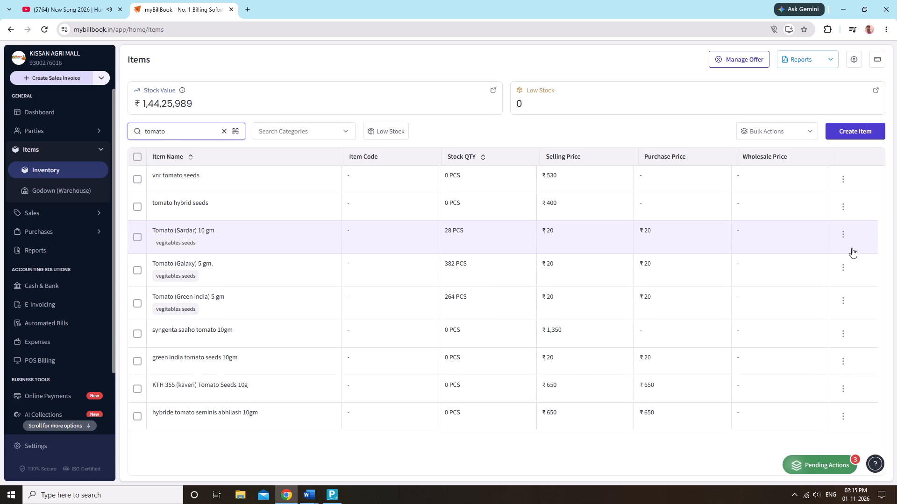
click(844, 235)
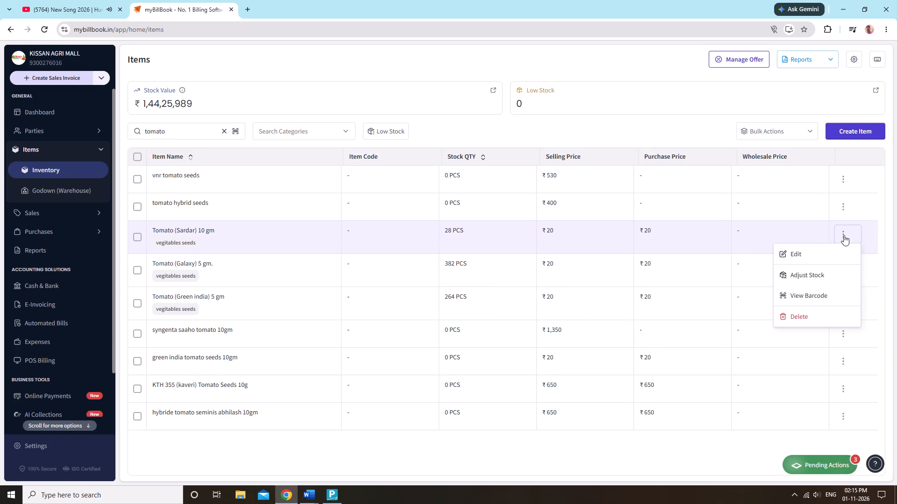
click(818, 270)
click(372, 225)
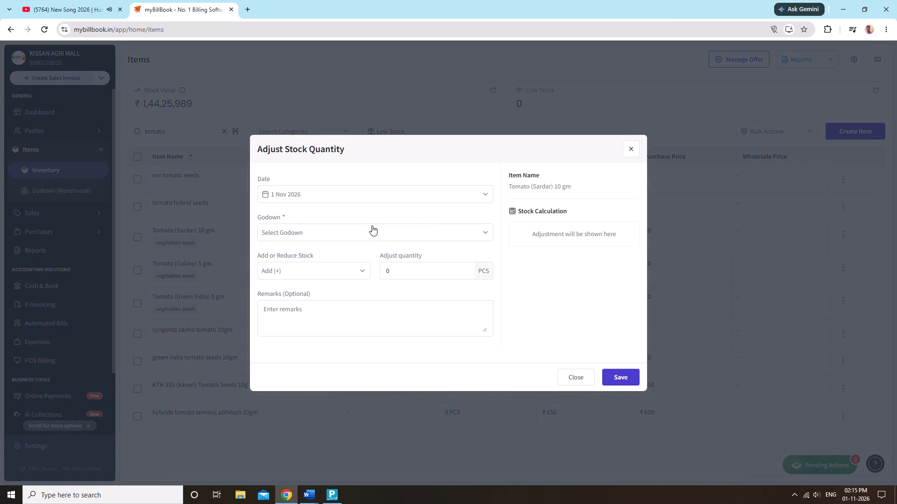
click(351, 252)
click(400, 269)
key(5)
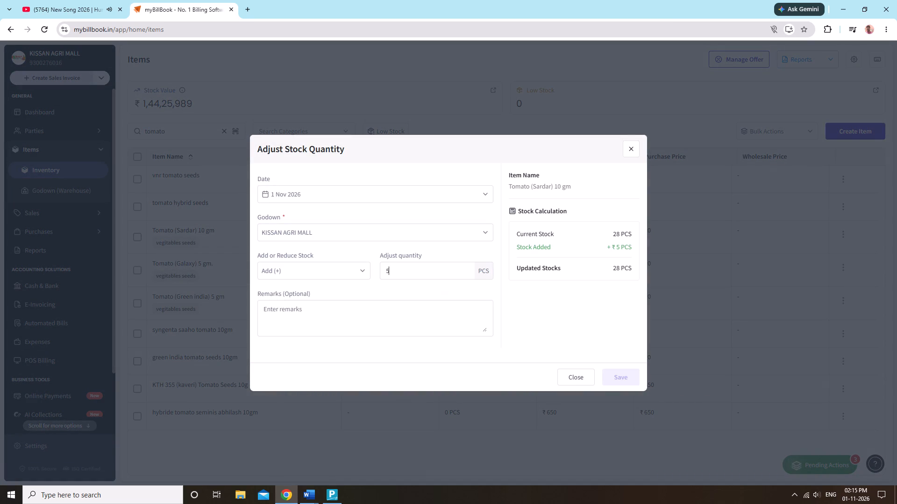
click(611, 380)
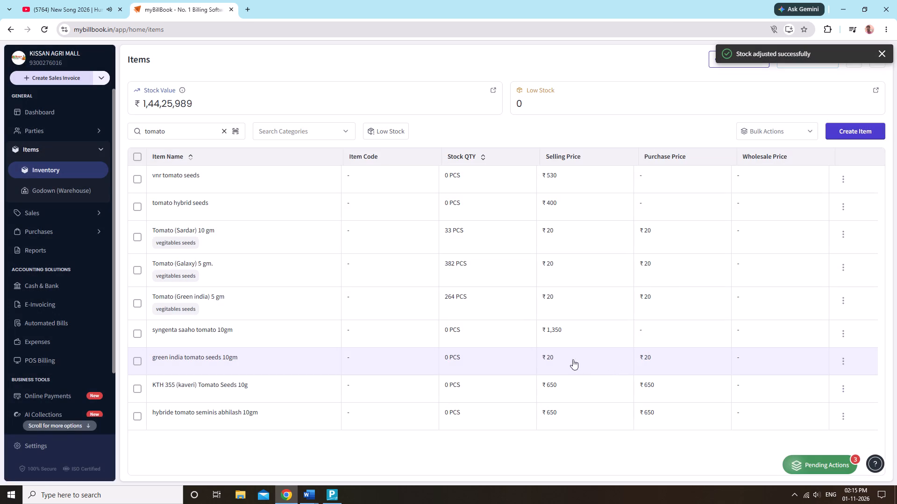
Find kheera (Sardar) 10 gm by searching kheer and add 9 PCS to its stock in the KISSAN AGRI MALL godown.
click(221, 133)
text(kheer)
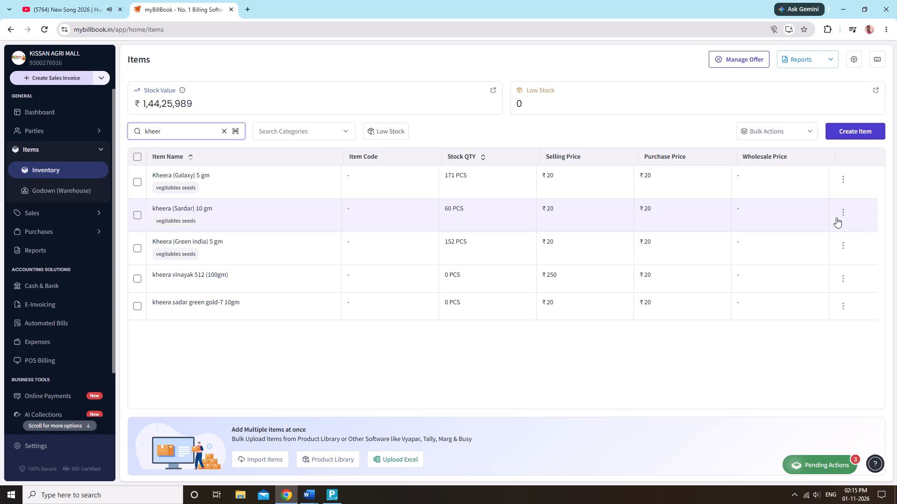
click(847, 211)
click(819, 256)
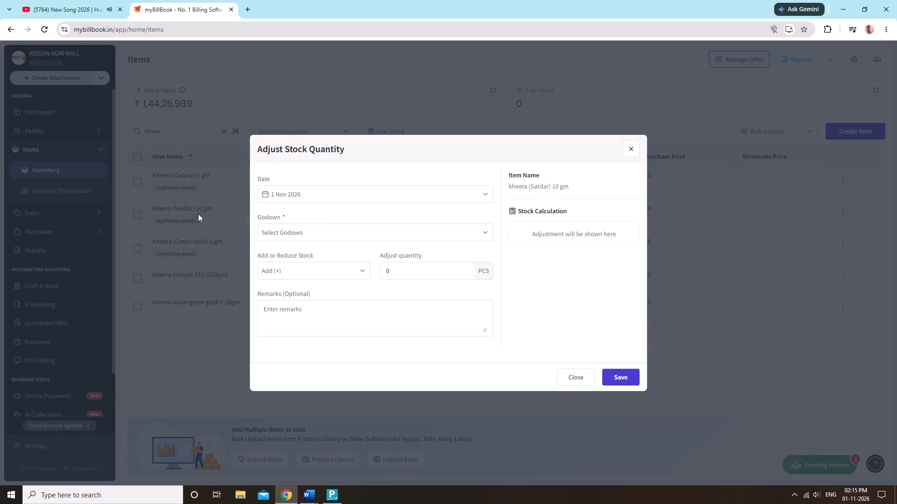
click(337, 237)
click(335, 254)
click(406, 266)
click(411, 270)
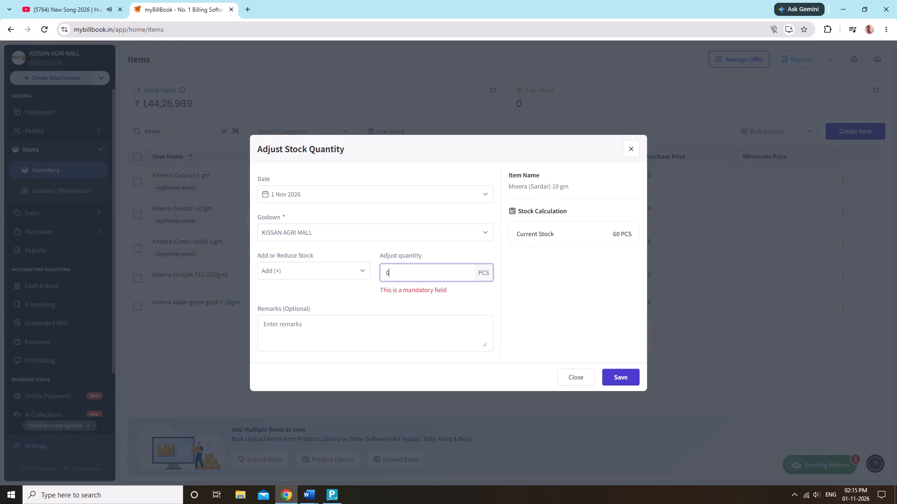
key(9)
click(632, 369)
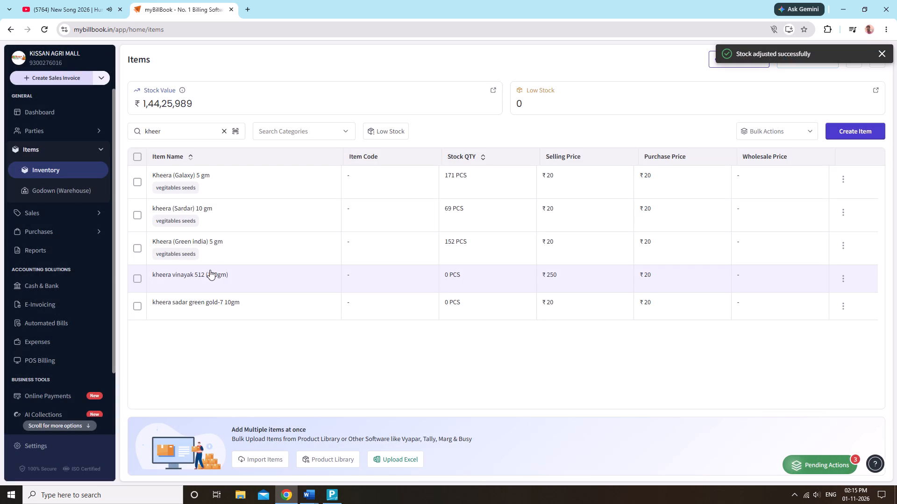
Search the inventory items for palak.
click(226, 133)
key(p)
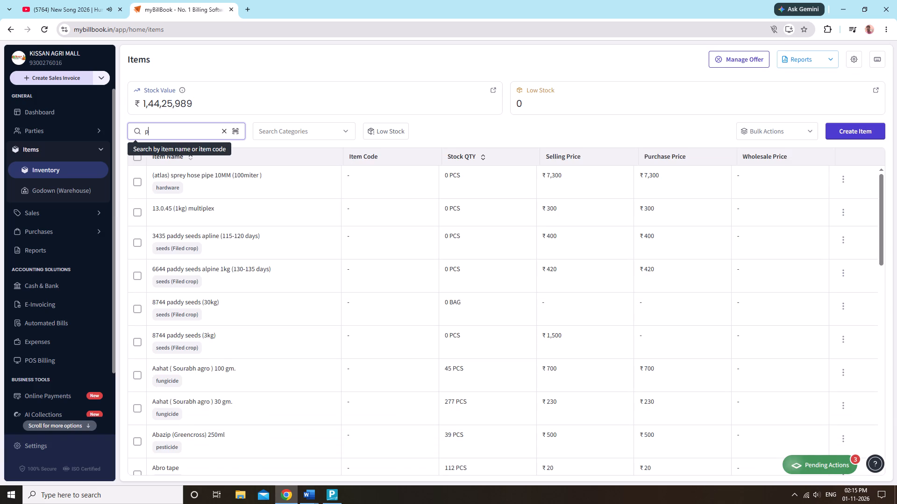
key(a)
key(l)
text(ak)
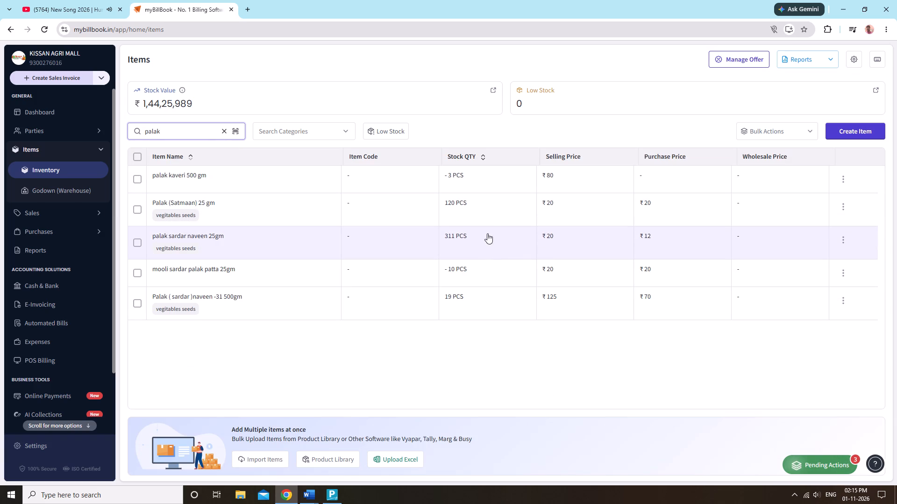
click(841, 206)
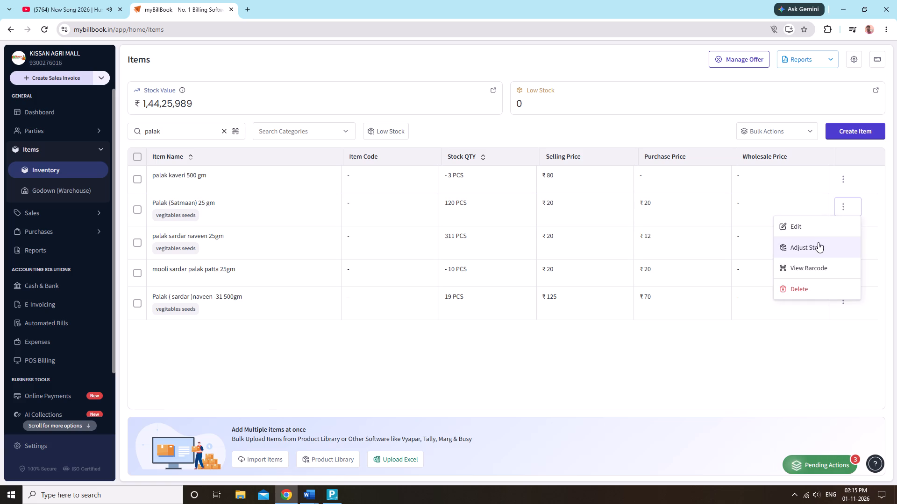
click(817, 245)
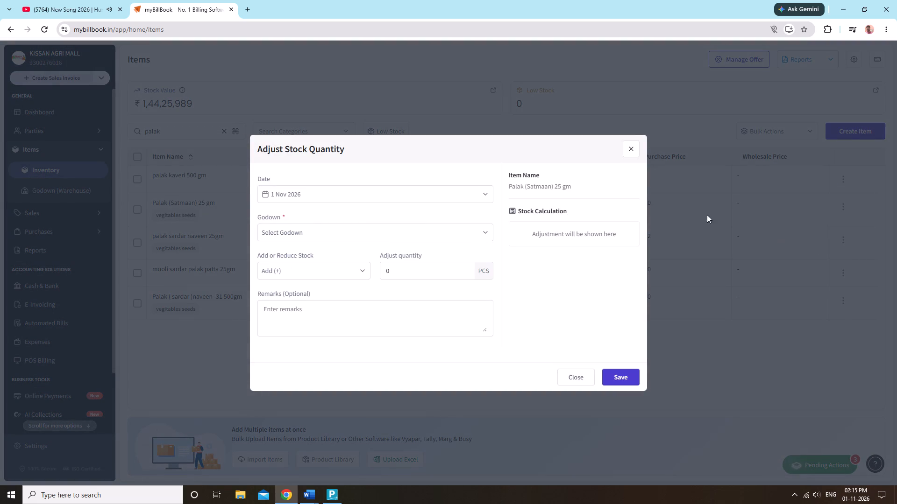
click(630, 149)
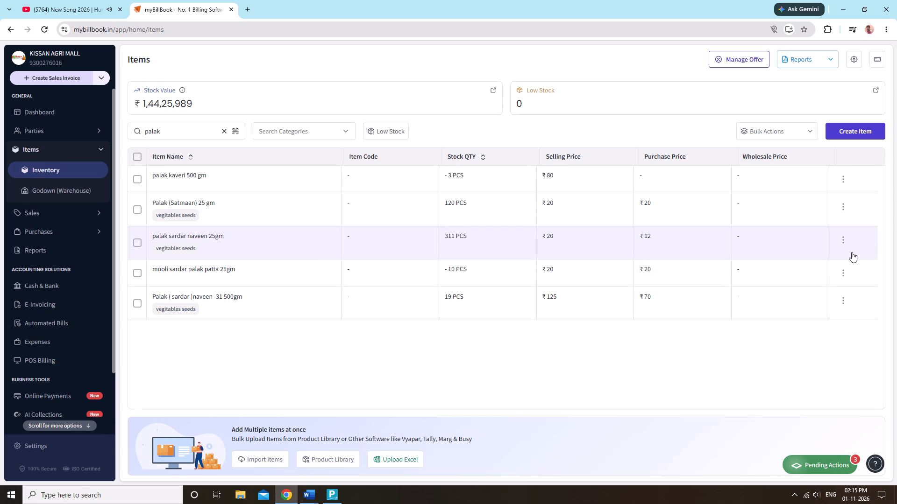
Add 25 PCS to the stock of palak sardar naveen 25gm in the KISSAN AGRI MALL godown.
click(846, 241)
click(829, 275)
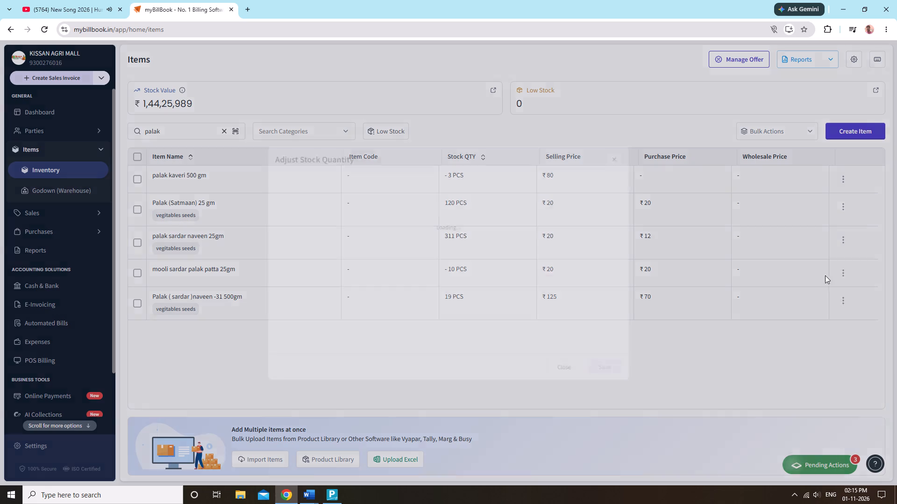
click(354, 233)
click(354, 244)
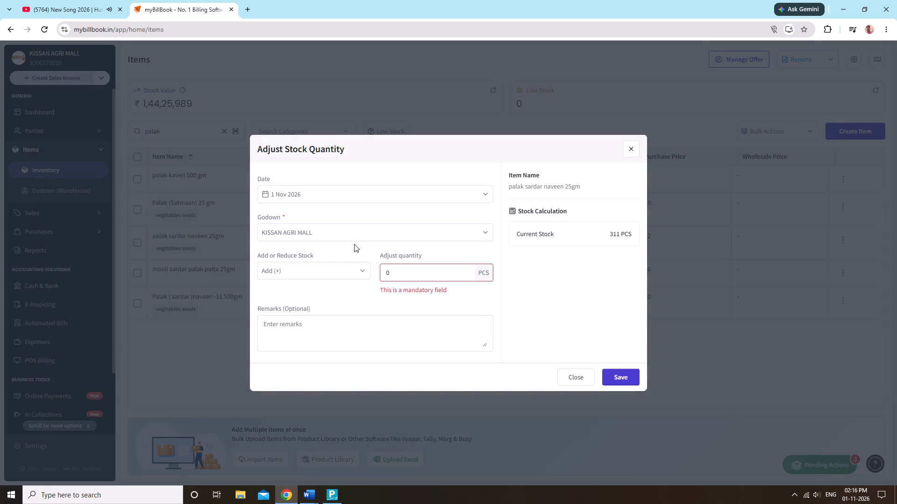
key(2)
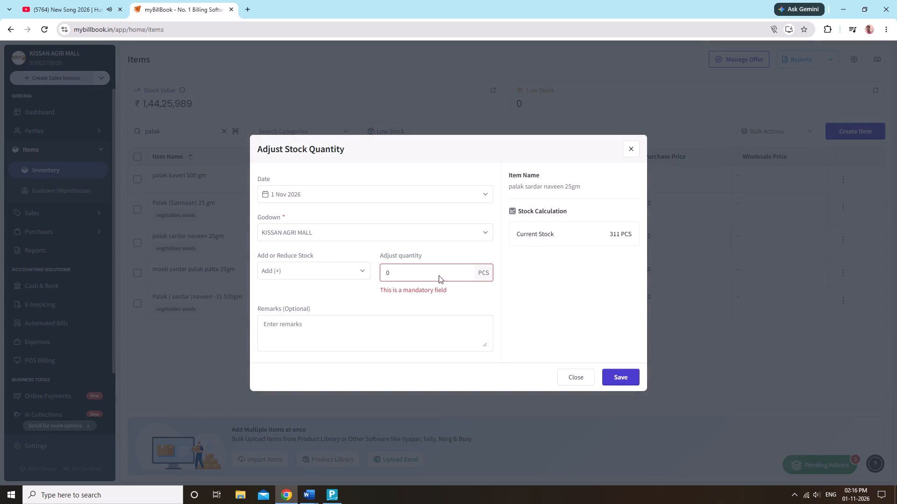
click(437, 271)
text(25)
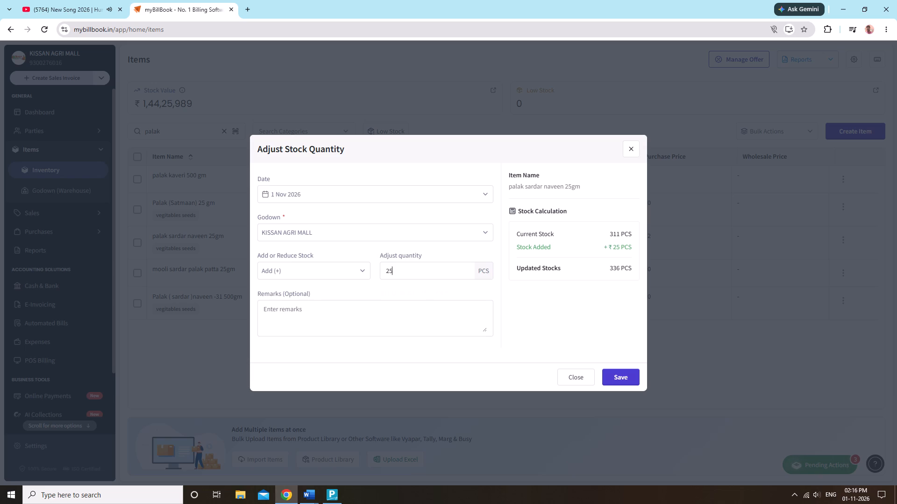
click(606, 378)
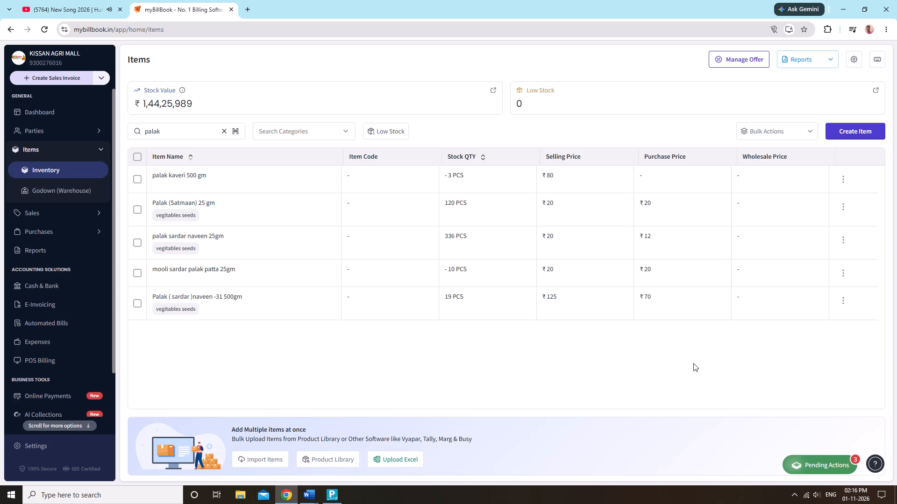
Search for kheera, open kheera (Sardar) 10 gm and add 6 PCS to its stock in the KISSAN AGRI MALL godown.
click(223, 130)
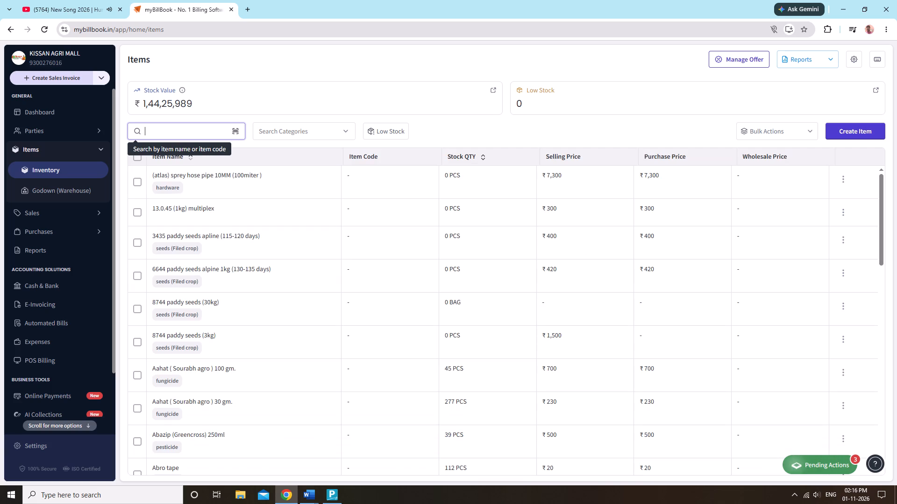
key(k)
key(h)
text(eer)
key(a)
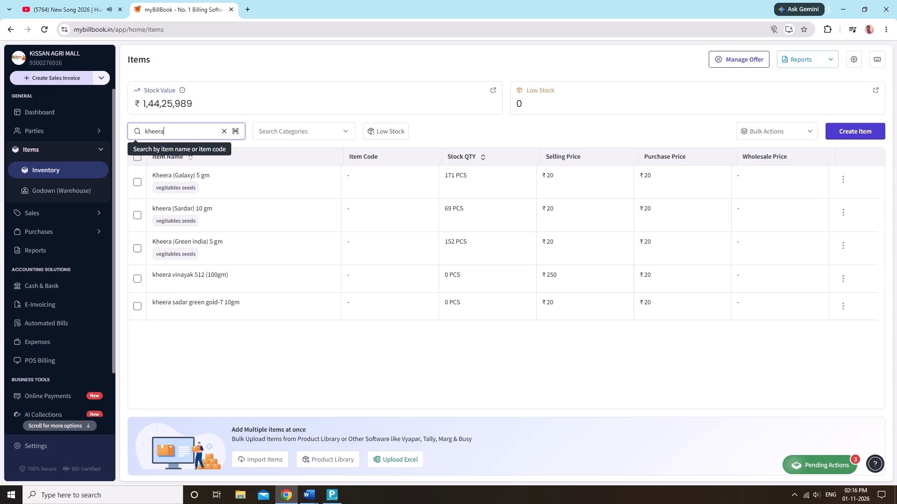
click(214, 214)
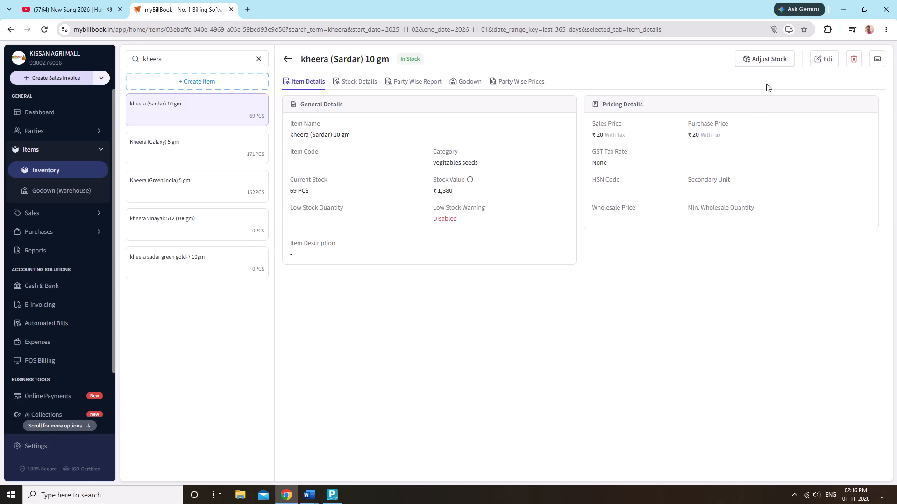
click(762, 70)
click(762, 65)
click(350, 223)
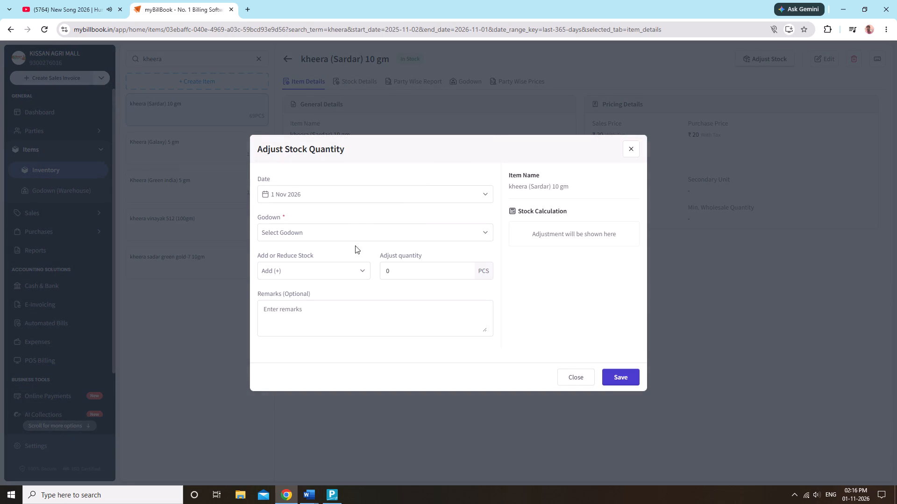
click(357, 235)
click(363, 253)
click(470, 267)
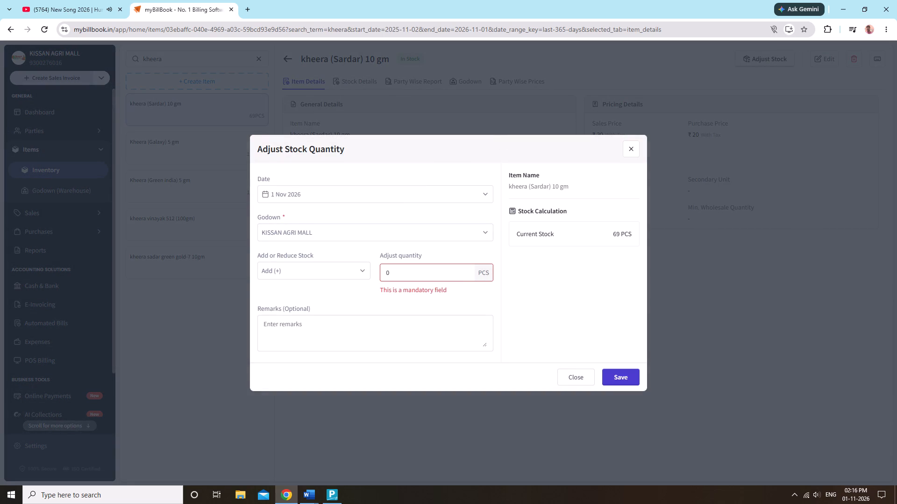
click(466, 271)
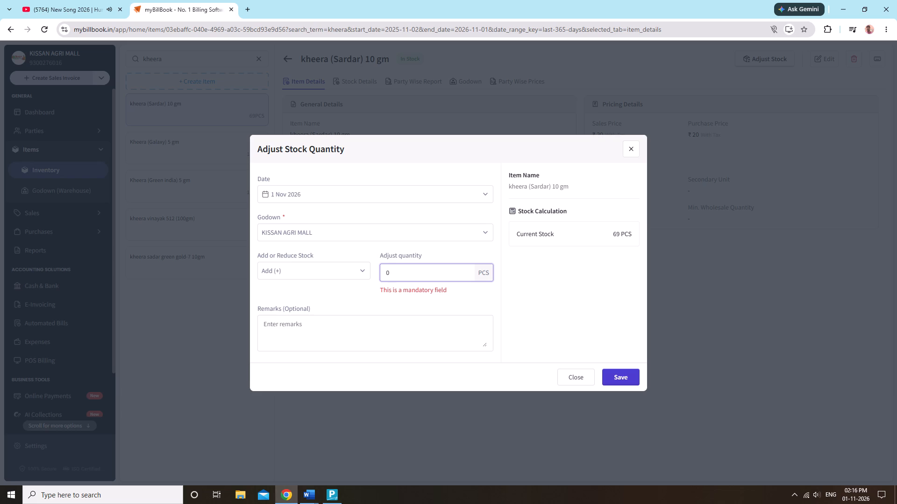
key(6)
click(629, 373)
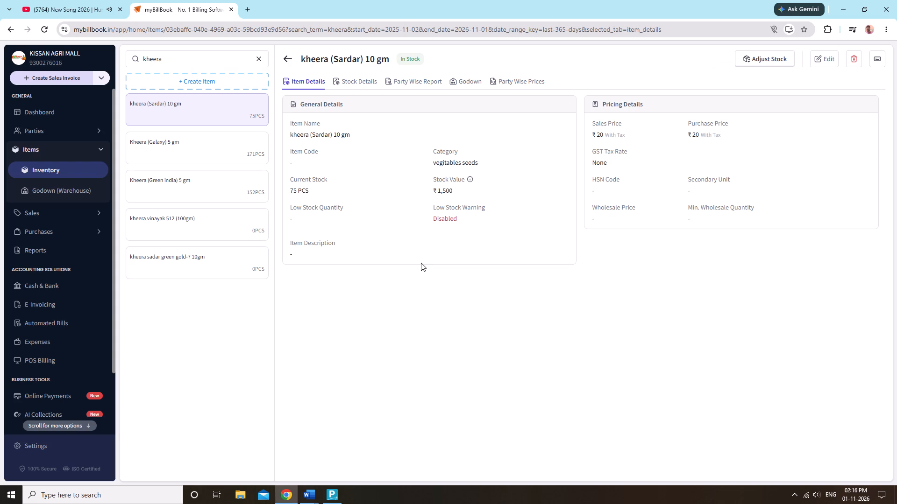
Search for dhaniya, open dhaniya (Sardar) 25 gm and add 3 PCS to its stock in the KISSAN AGRI MALL godown.
click(258, 58)
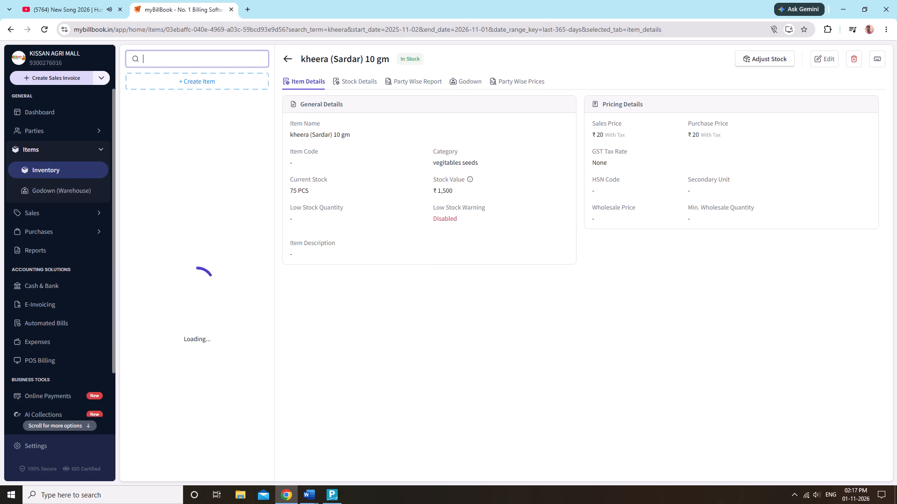
text(dhaniya)
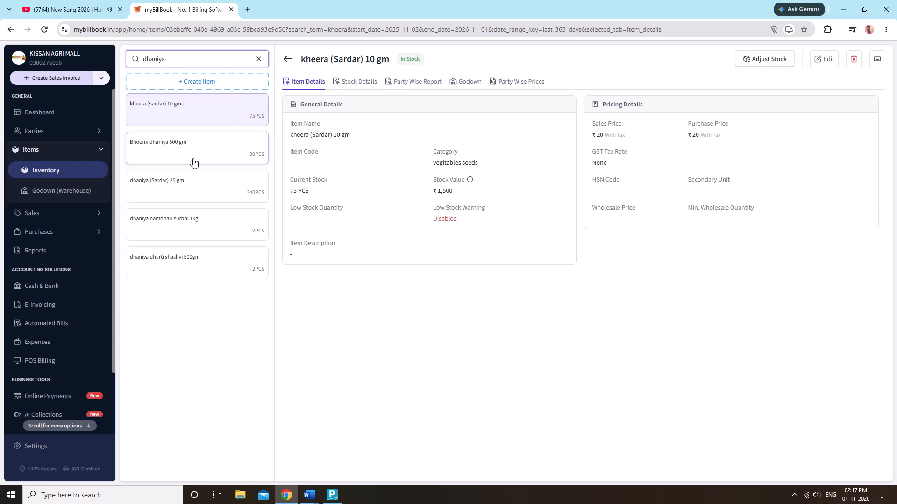
click(204, 178)
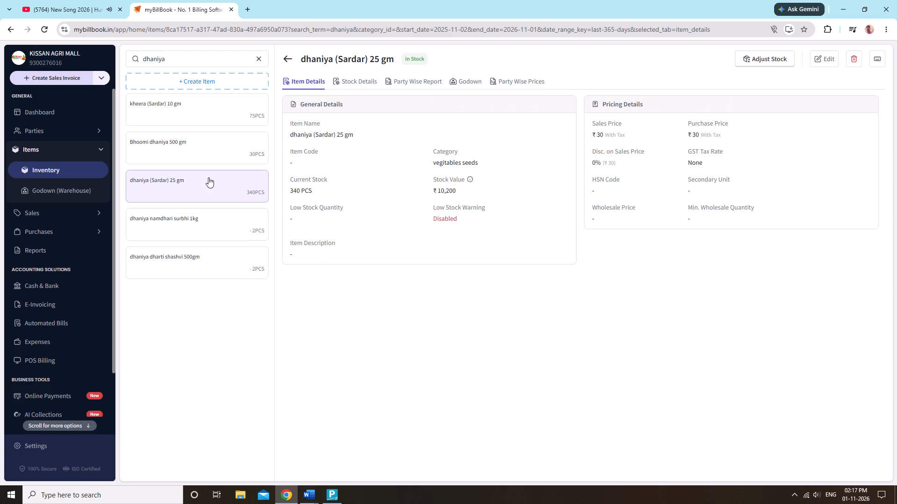
click(784, 53)
click(408, 241)
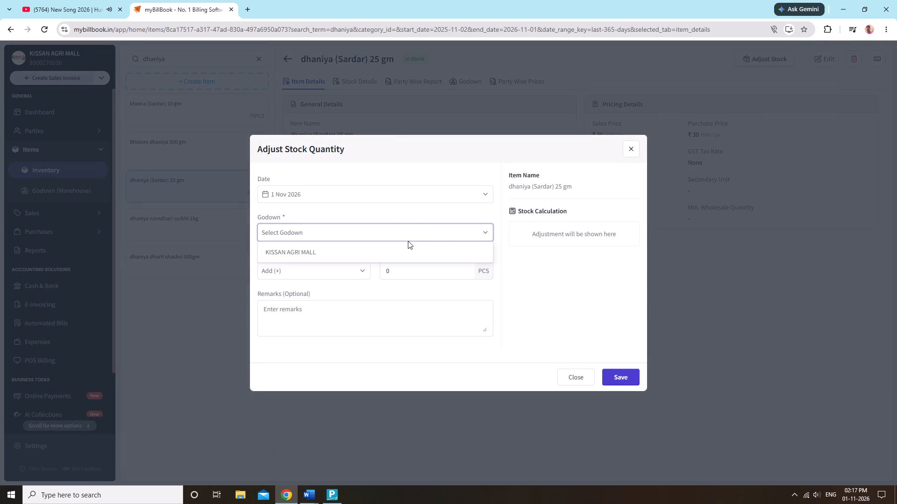
click(413, 249)
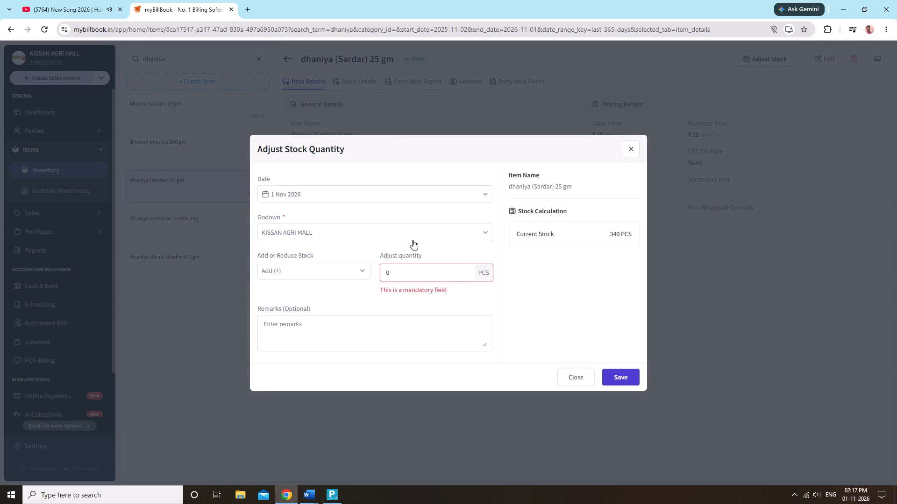
click(422, 273)
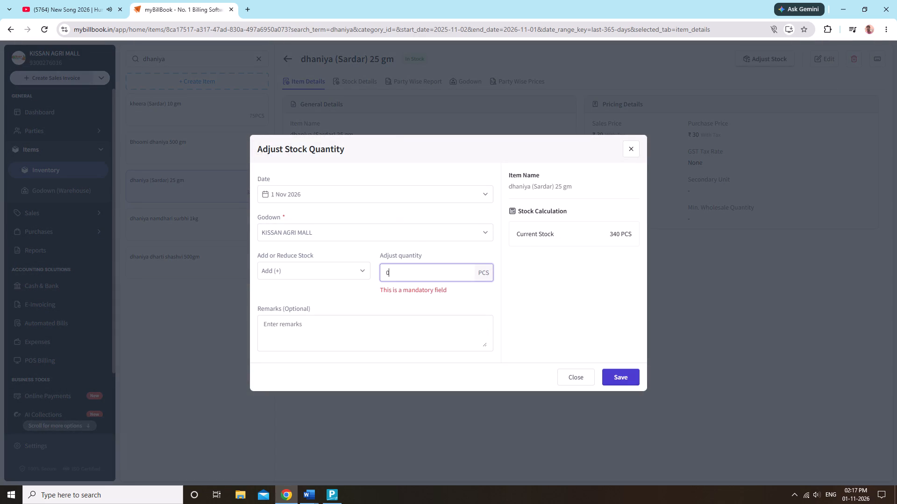
key(3)
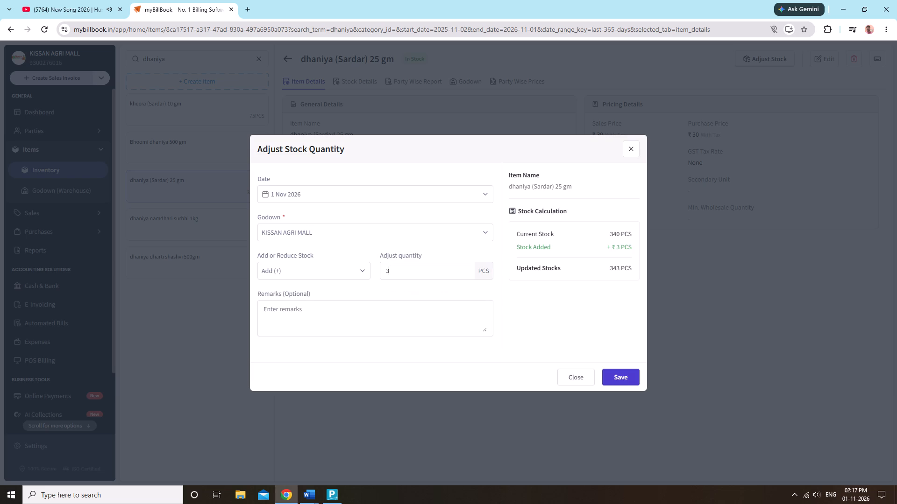
click(623, 381)
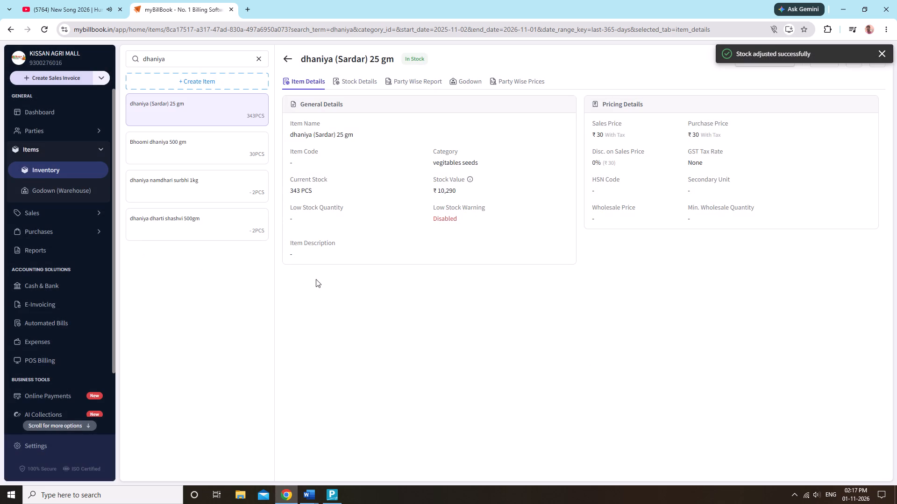
Search for barva, open Barvati (Sardar) 10 gm and add 4 PCS to its stock in the KISSAN AGRI MALL godown.
click(253, 57)
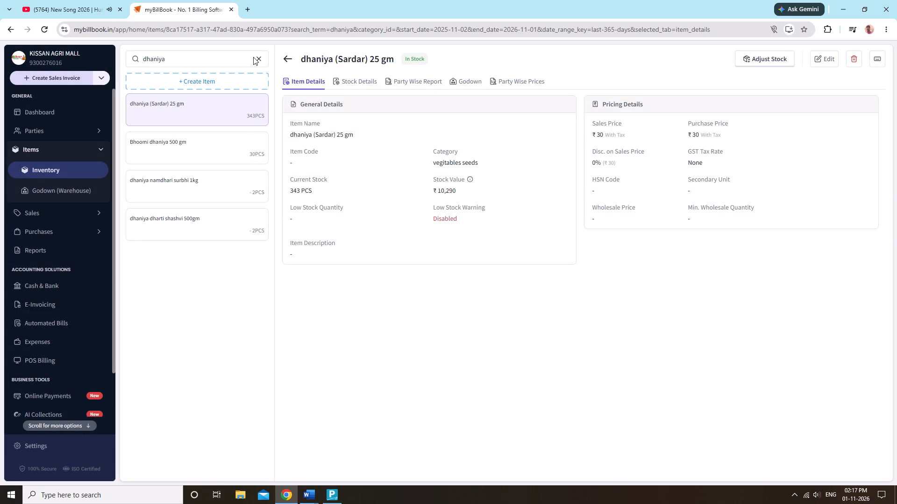
click(259, 59)
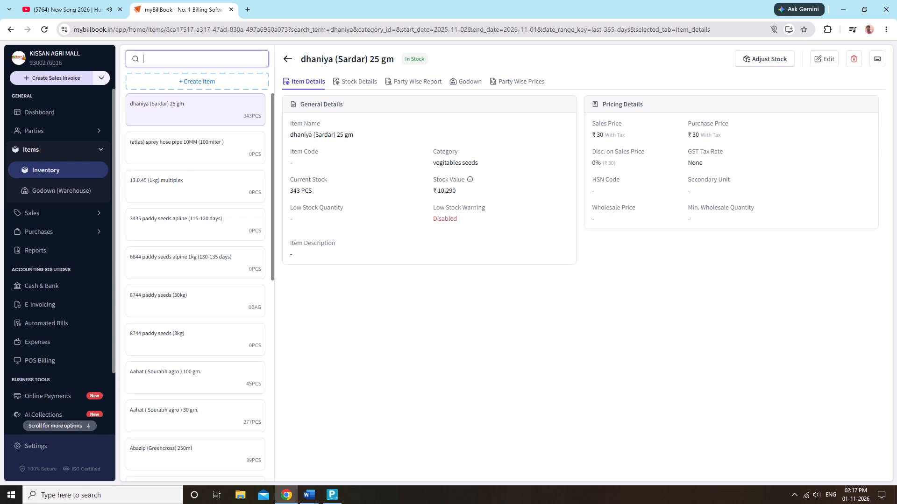
text(barv)
key(a)
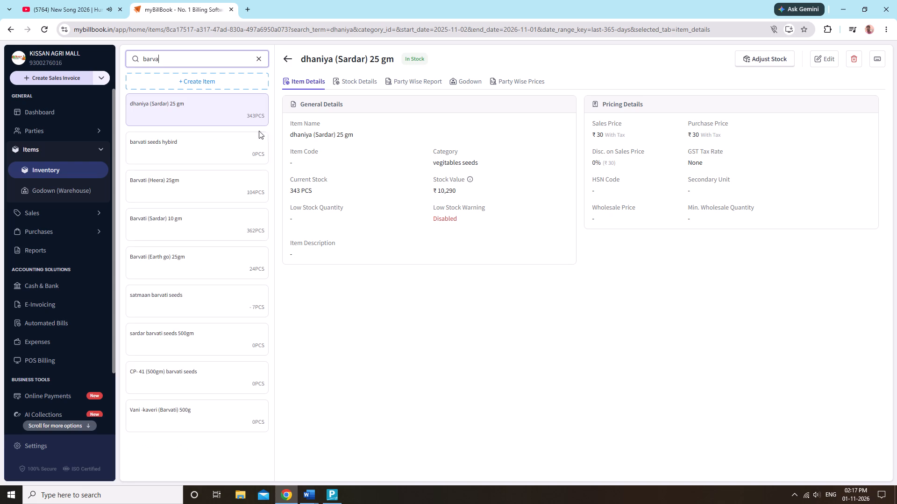
click(246, 220)
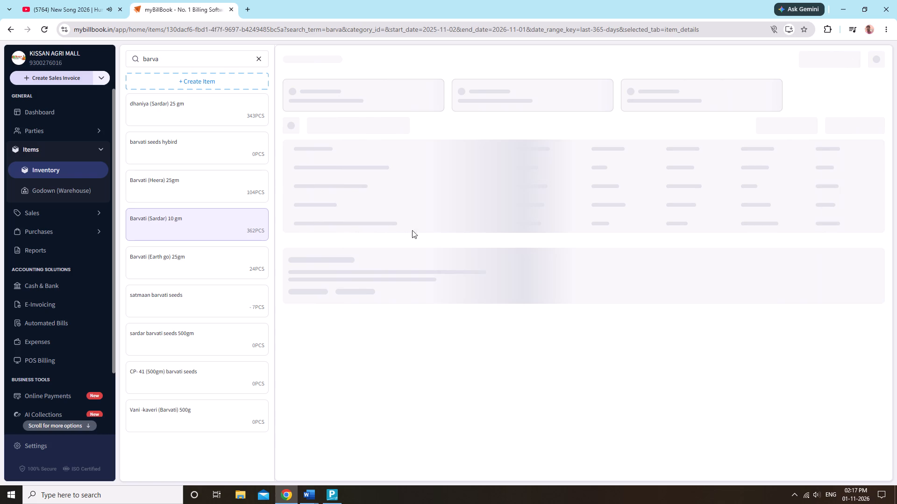
click(771, 54)
click(312, 233)
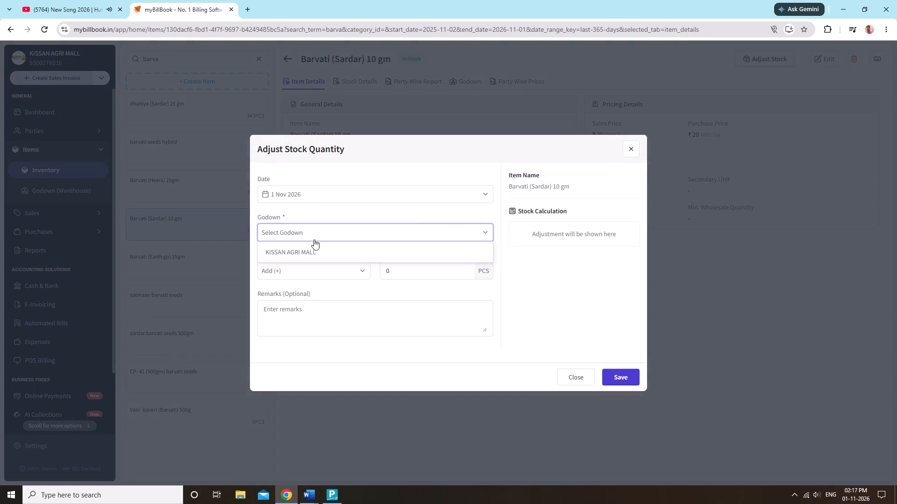
click(317, 256)
click(417, 269)
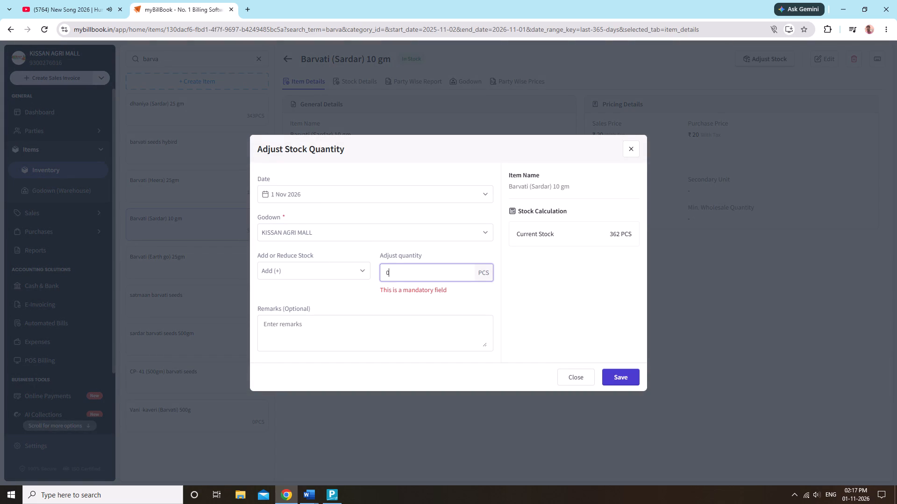
key(4)
click(626, 377)
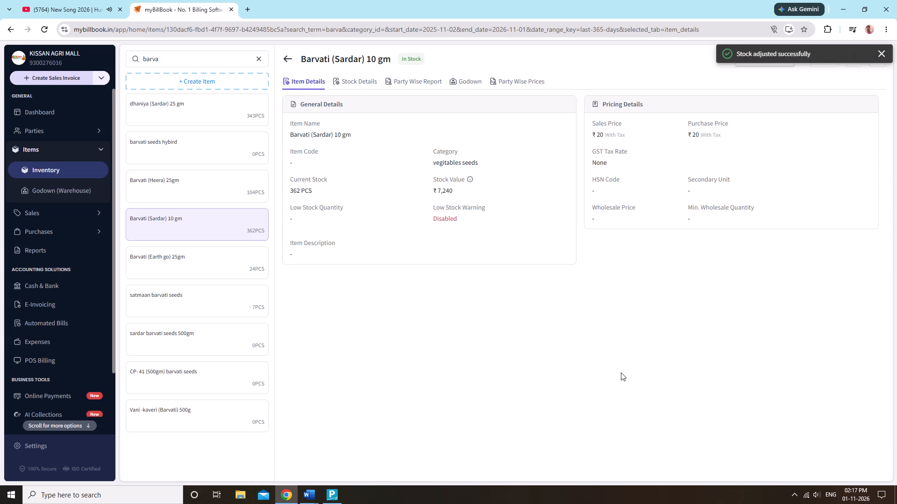
Search for bhindi, open Bhindi (Sardar) 10 gm and add 13 PCS to its stock in the KISSAN AGRI MALL godown.
click(254, 58)
click(260, 56)
text(bhindi)
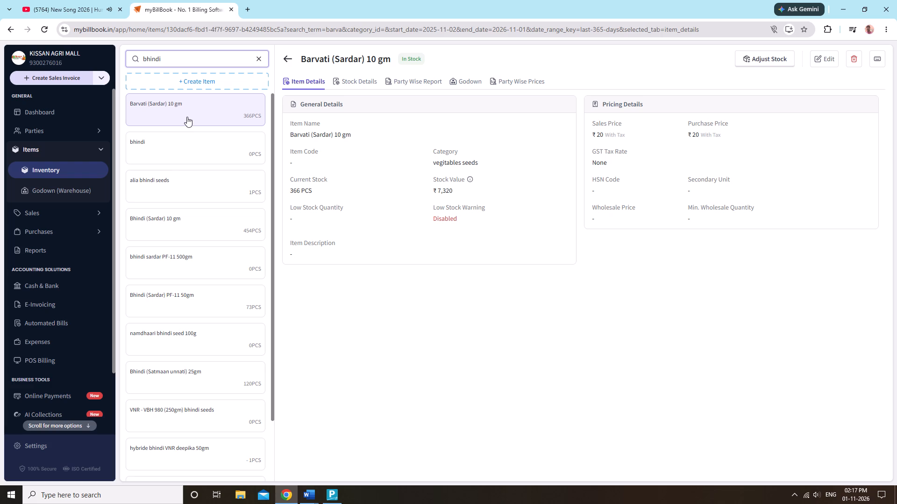
click(182, 229)
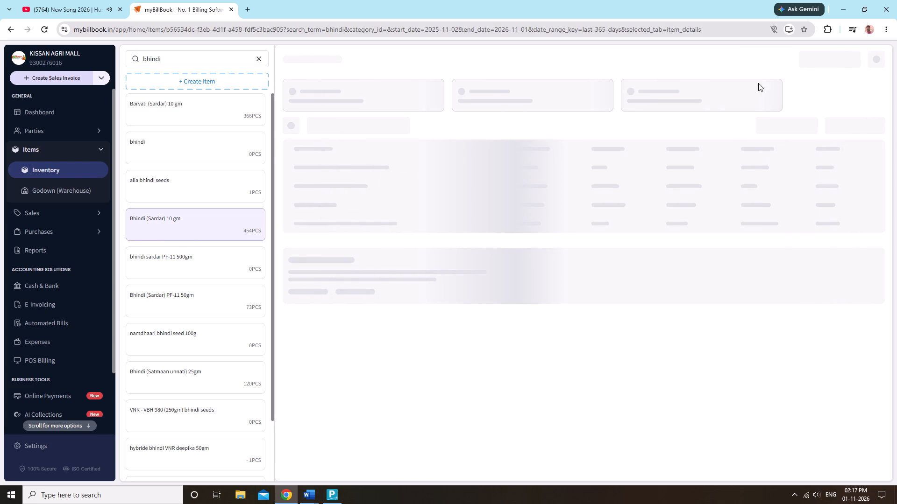
click(742, 56)
click(425, 229)
click(430, 250)
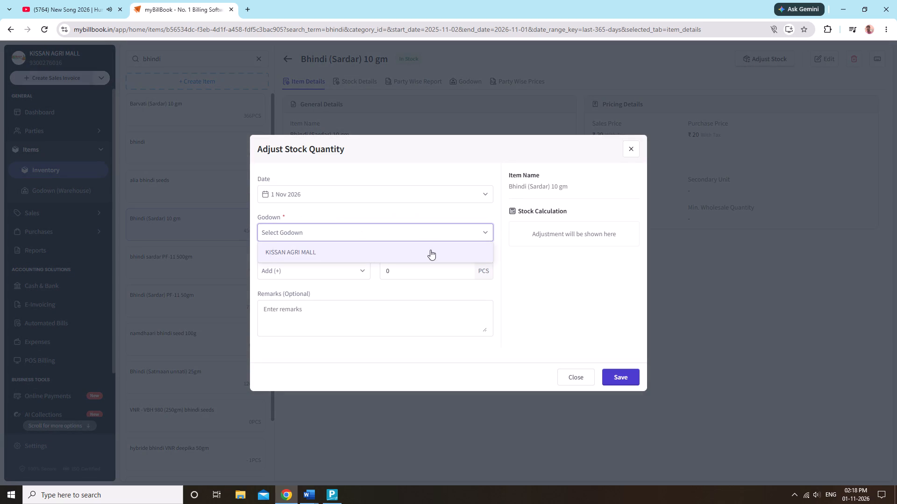
click(448, 276)
text(13)
click(620, 379)
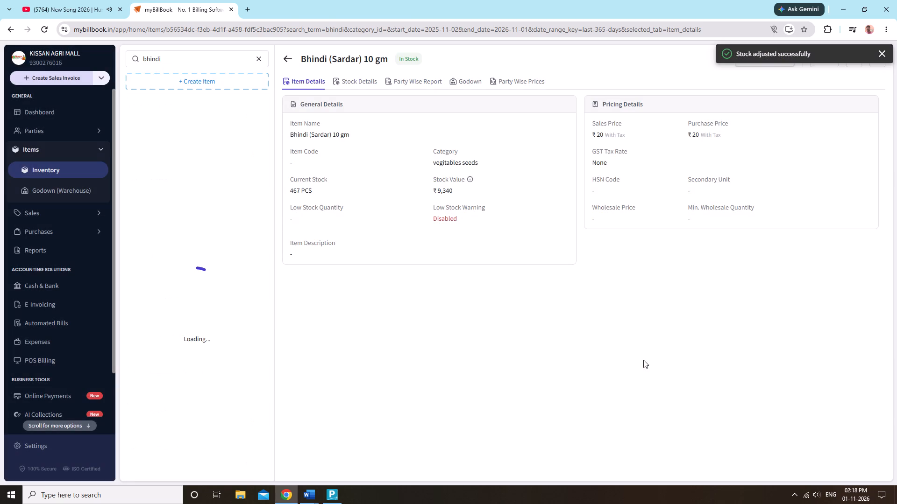
Search for barvati, open Barvati (Heera) 25gm and add 3 PCS to its stock in the KISSAN AGRI MALL godown.
click(258, 61)
text(barvati)
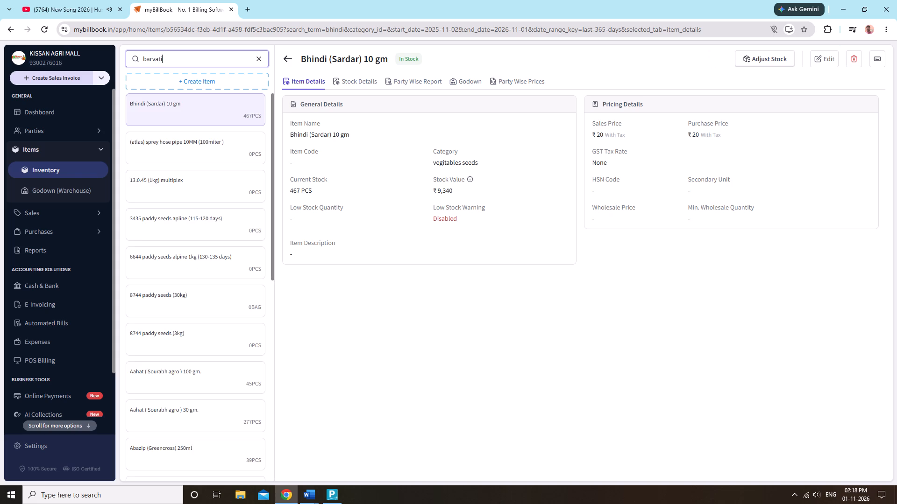
key(space)
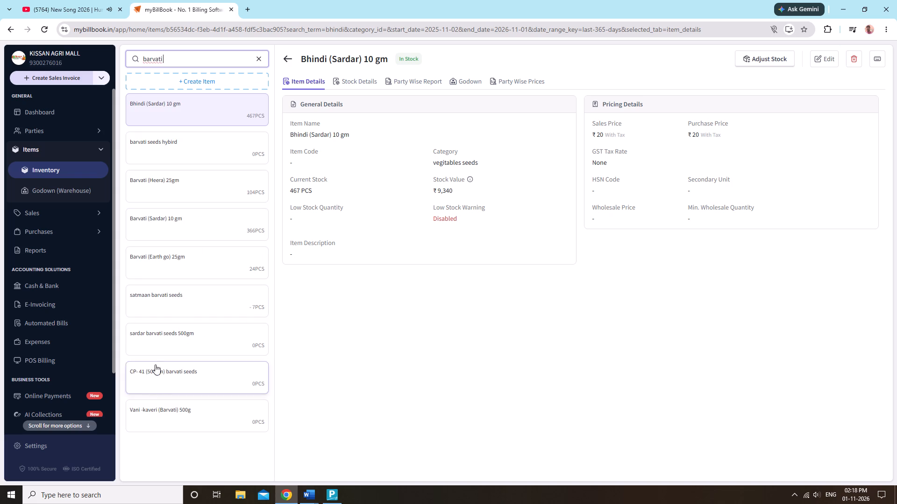
click(185, 187)
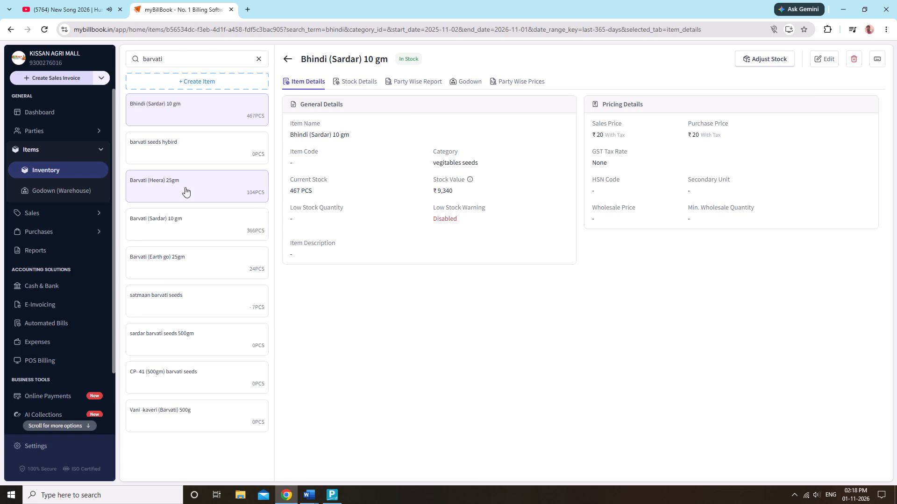
click(760, 60)
click(392, 236)
click(390, 252)
click(412, 265)
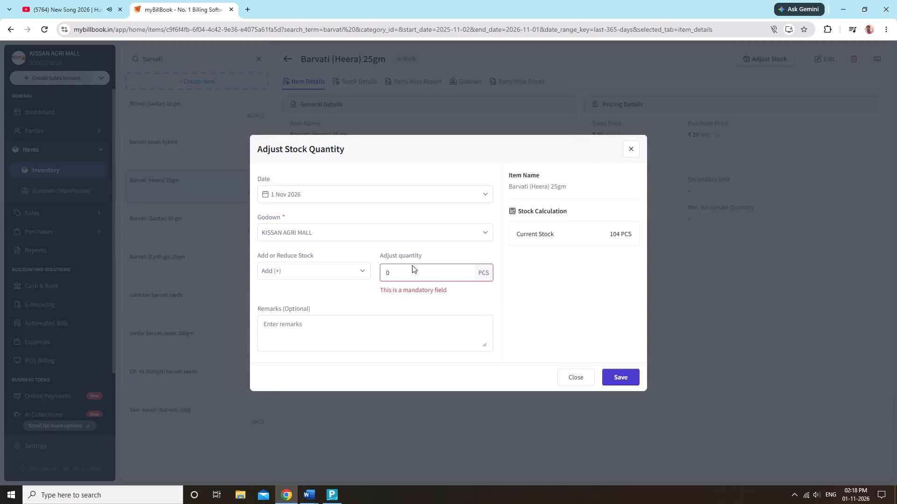
click(420, 273)
key(3)
click(631, 381)
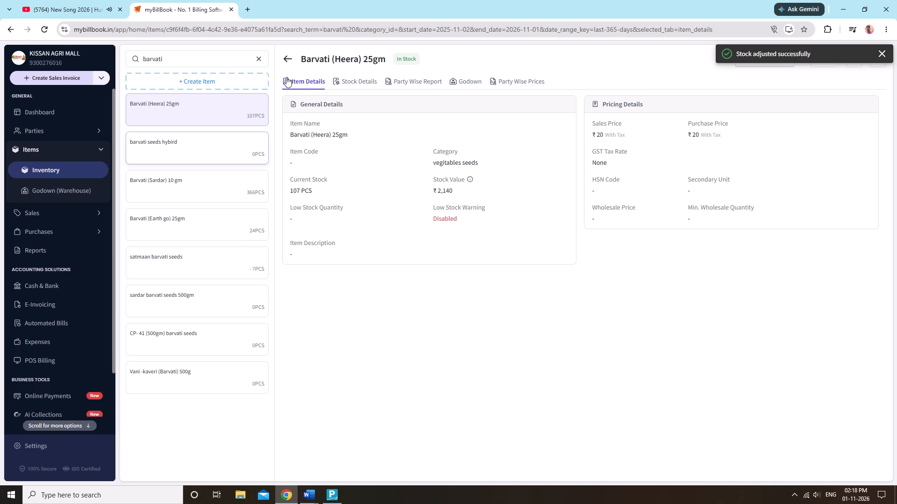
Search the inventory items for pumpkin.
click(257, 62)
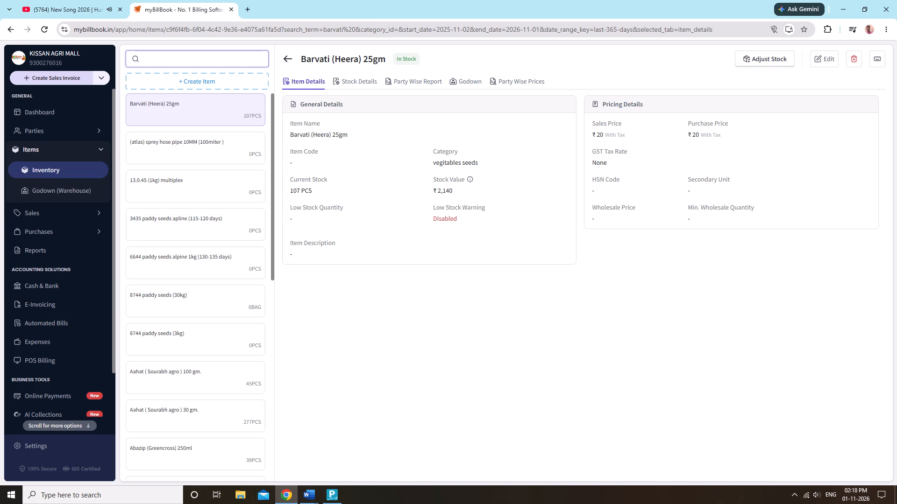
text(pum)
key(o)
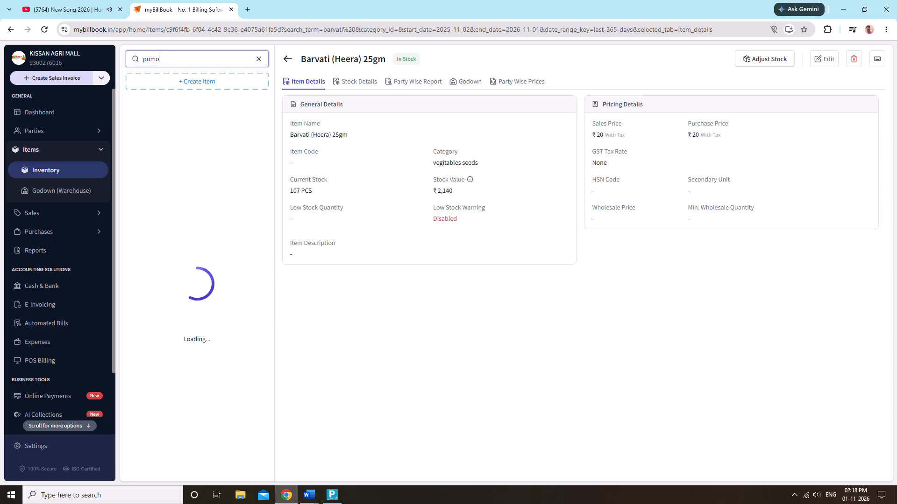
key(BackSpace)
key(p)
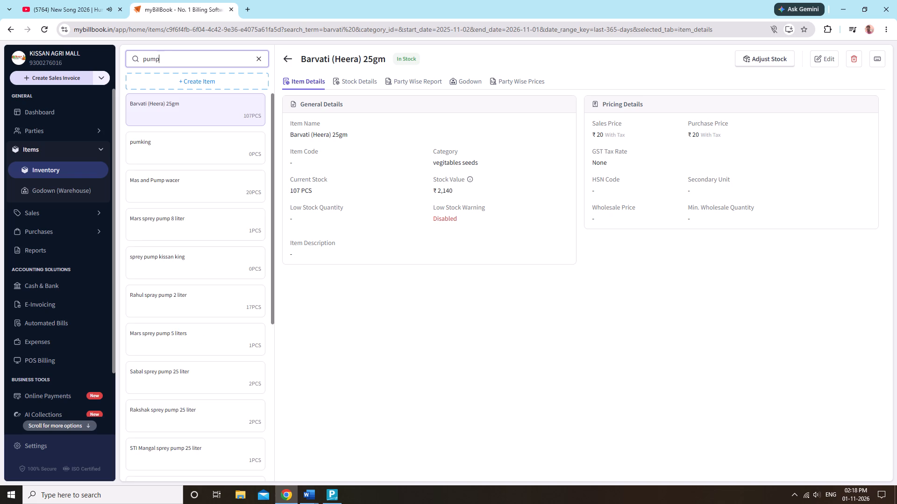
text(kin)
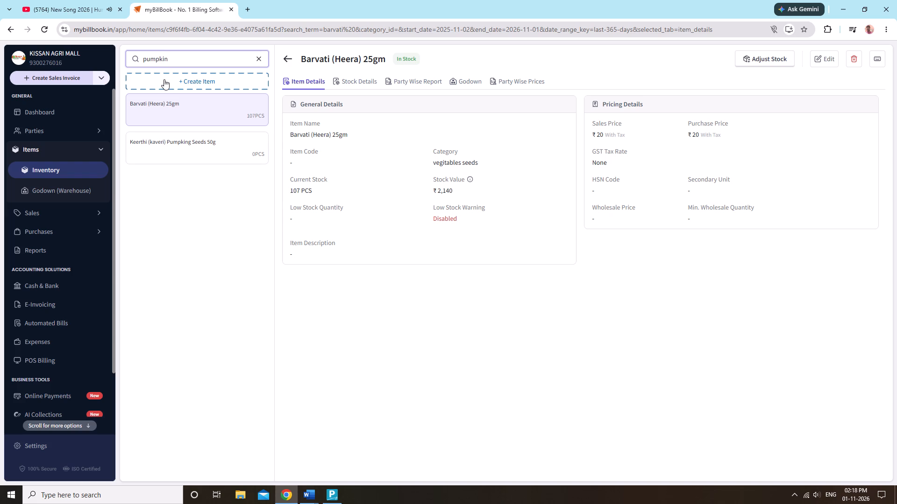
key(BackSpace)
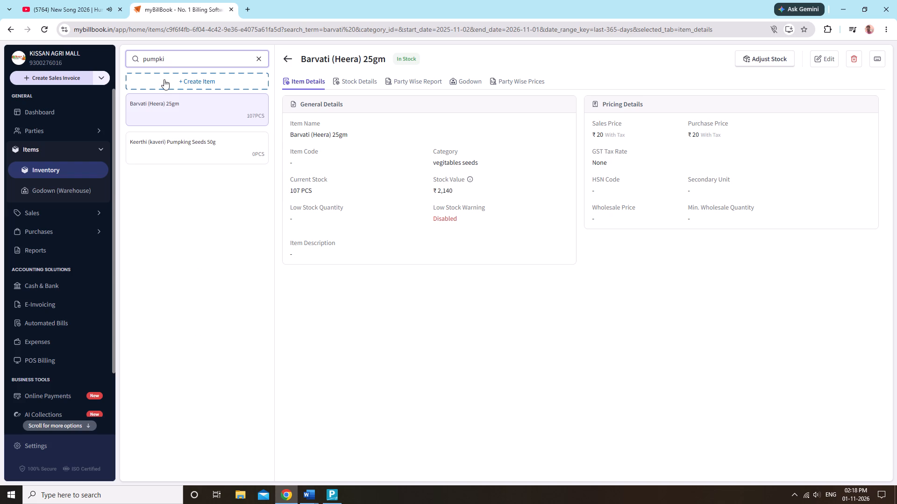
Start a new inventory item and name it Pumpkin (Sardar) 10 gm.
click(164, 79)
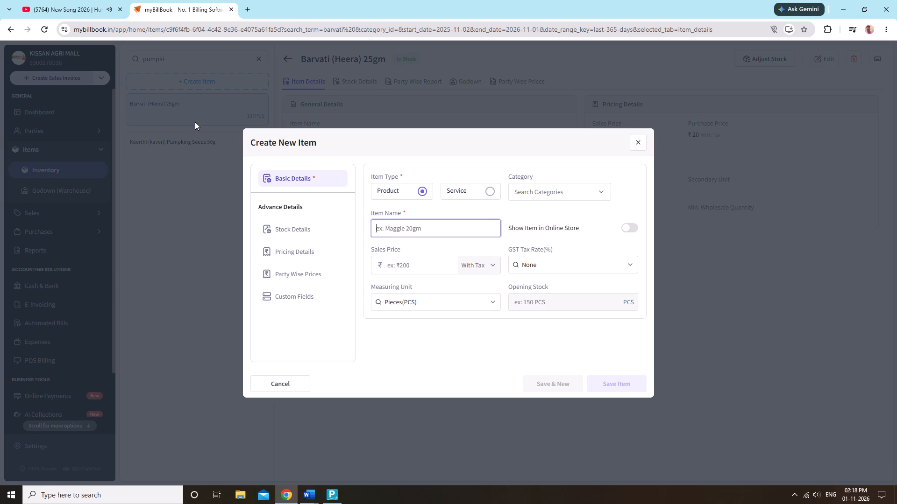
text(sarda)
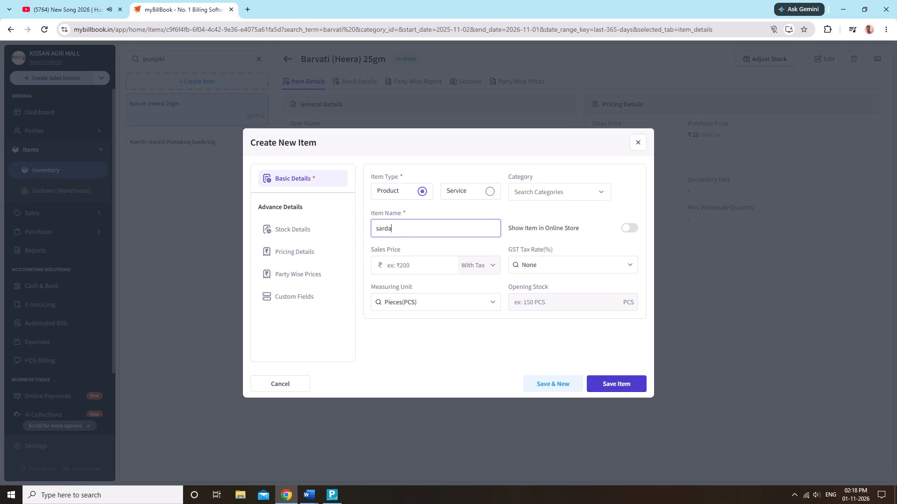
key(r)
key(BackSpace)
key(BackSpace)
key(BackSpace)
key(BackSpace)
key(BackSpace)
key(BackSpace)
text(Pum)
text(pkin)
key(space)
key(shift+parenleft)
text(Sardar)
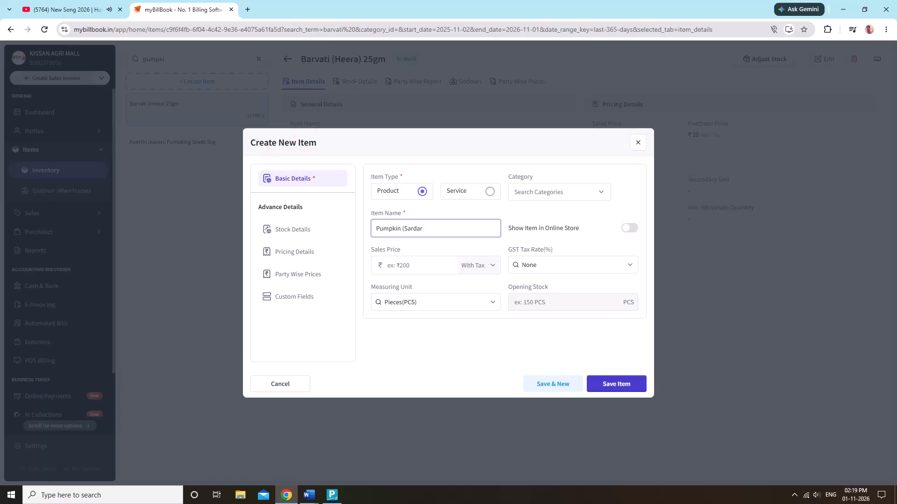
key(shift+parenright)
text(5 gm)
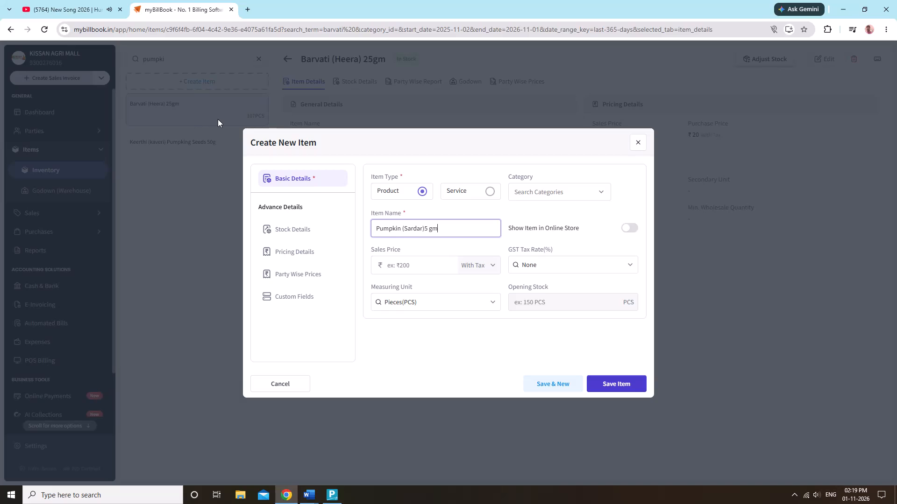
key(BackSpace)
key(BackSpace)
key(BackSpace)
key(BackSpace)
key(space)
text(10 gm)
Assign the new pumpkin item to the vegitables seeds category and set its sales price to 30.
click(540, 188)
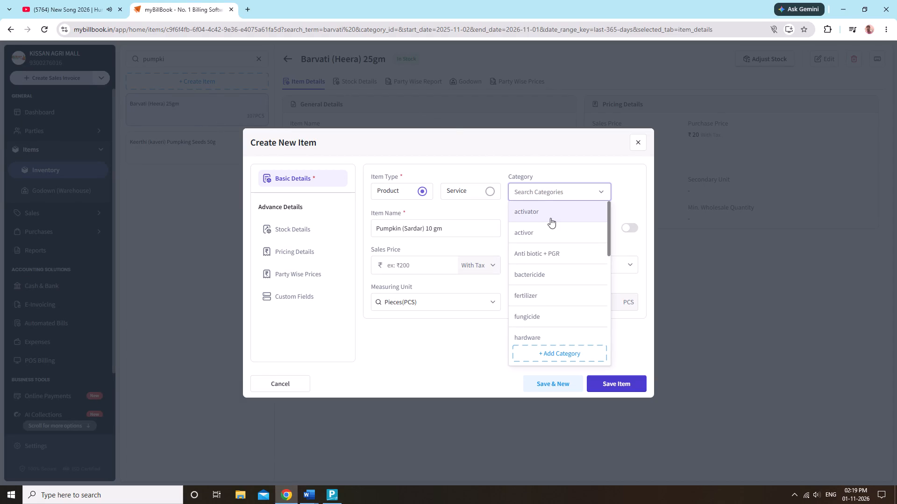
key(v)
click(562, 278)
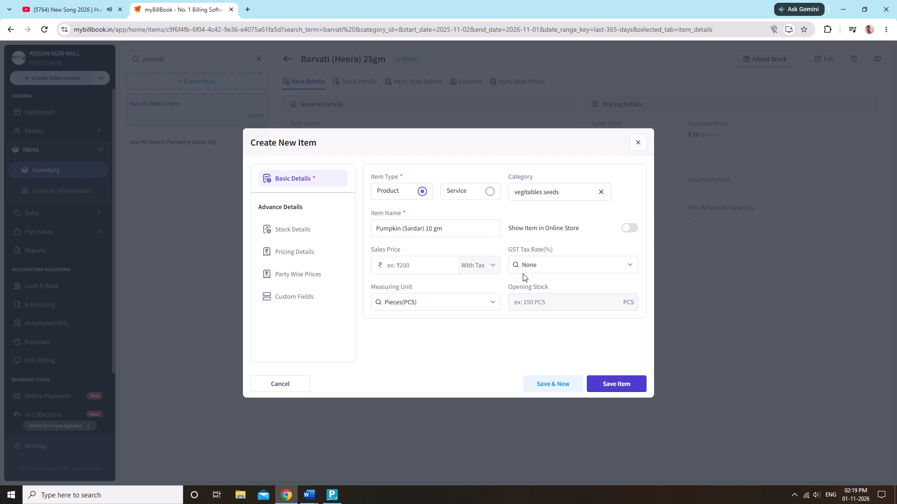
click(430, 267)
text(30)
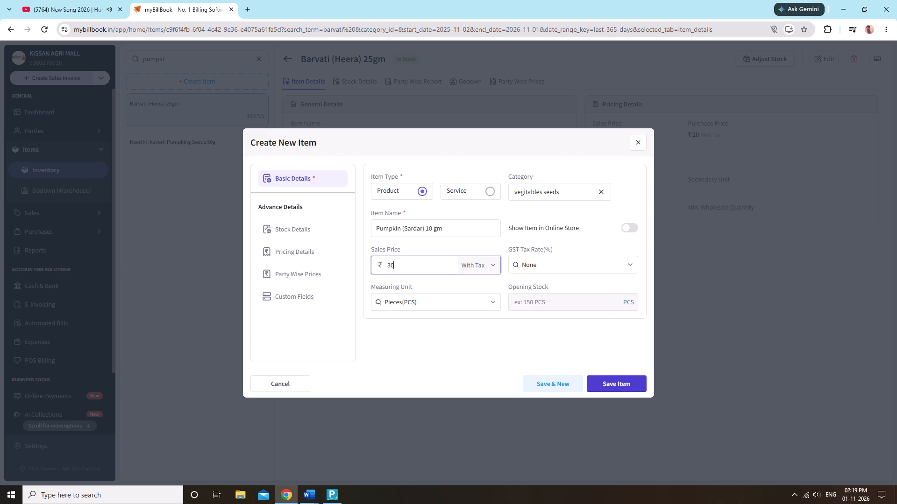
Enter an opening stock of 7 PCS in the KISSAN AGRI MALL godown and save the new pumpkin item.
click(310, 231)
click(420, 305)
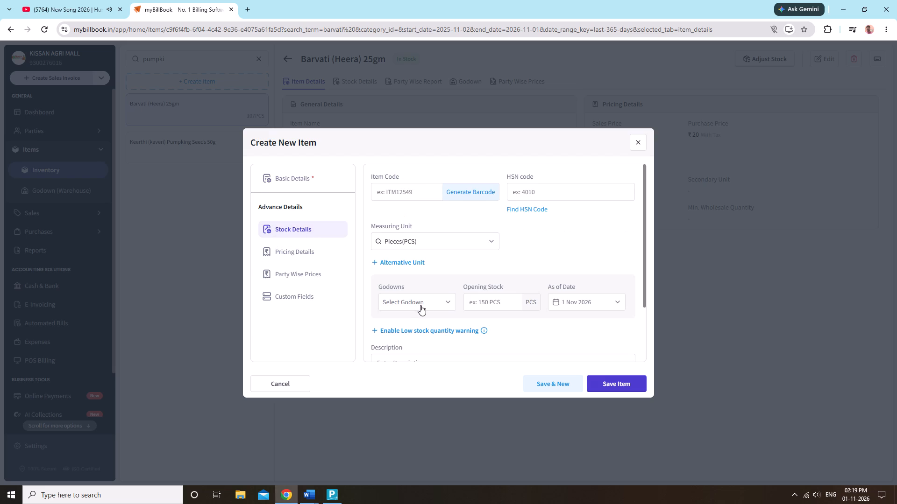
click(417, 319)
click(522, 297)
click(522, 300)
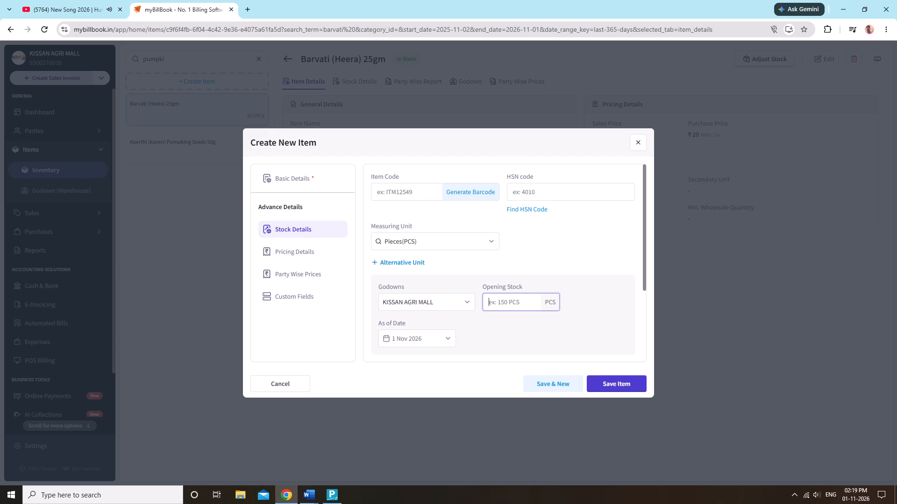
key(7)
drag(294, 234, 294, 241)
click(296, 246)
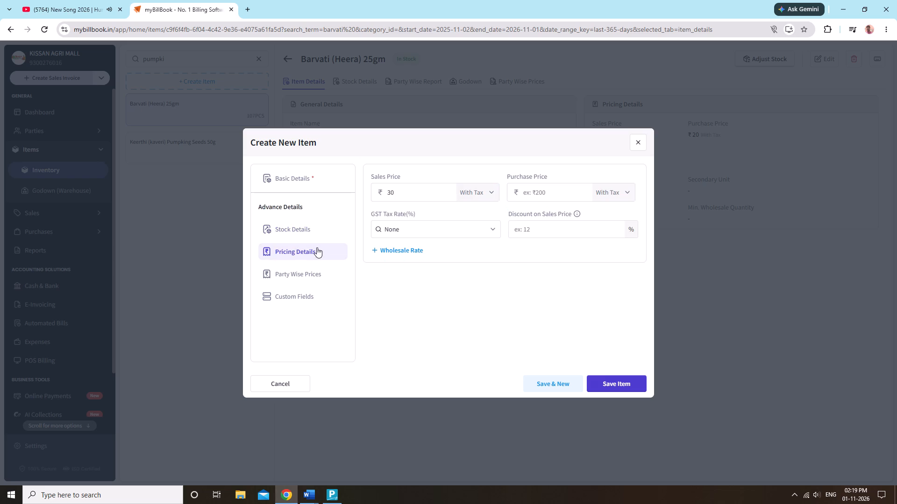
click(615, 385)
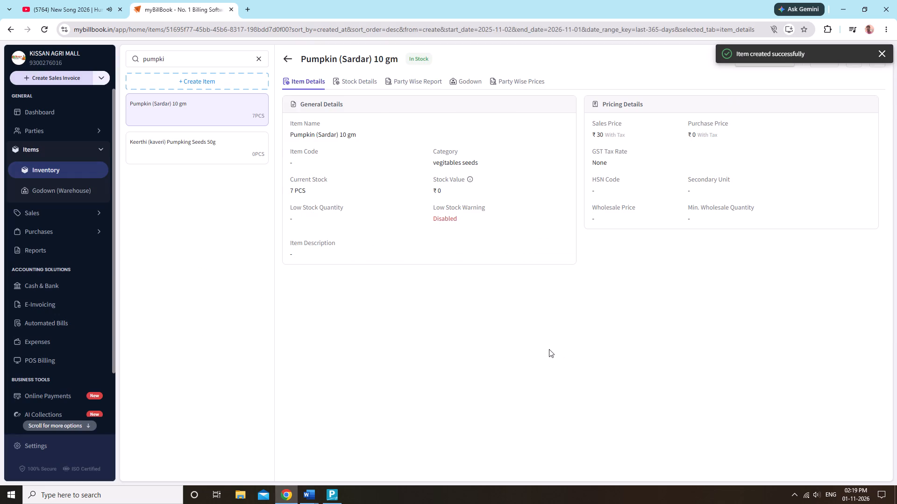
Edit Pumpkin (Sardar) 10 gm to set its purchase price to 30 and save the item.
click(750, 321)
click(682, 68)
click(817, 60)
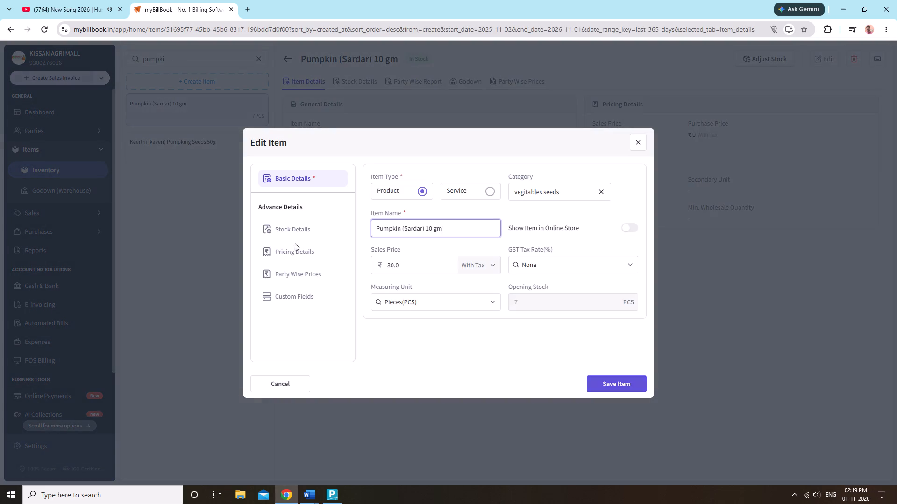
click(271, 249)
click(552, 194)
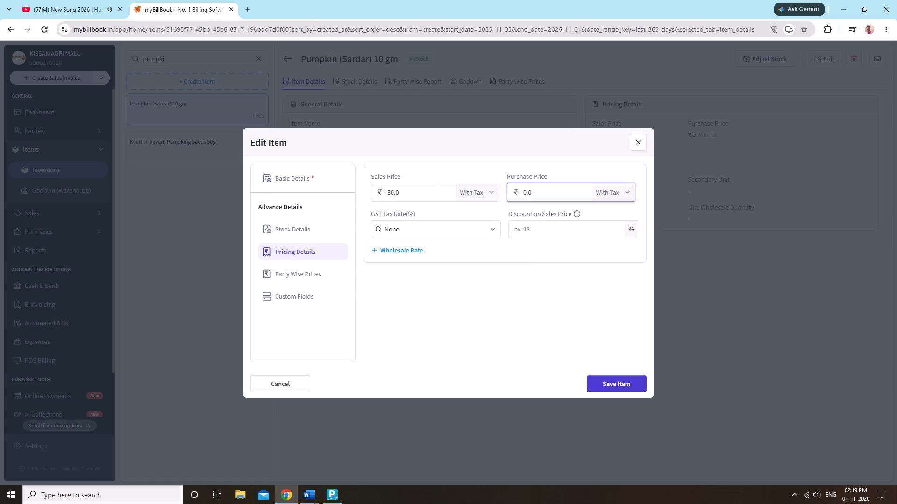
key(BackSpace)
key(BackSpace)
key(BackSpace)
text(30)
click(614, 383)
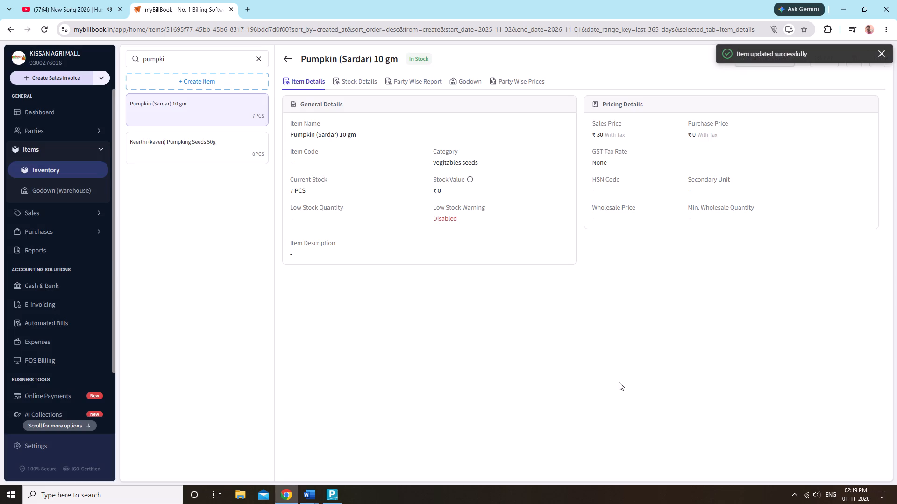
click(628, 382)
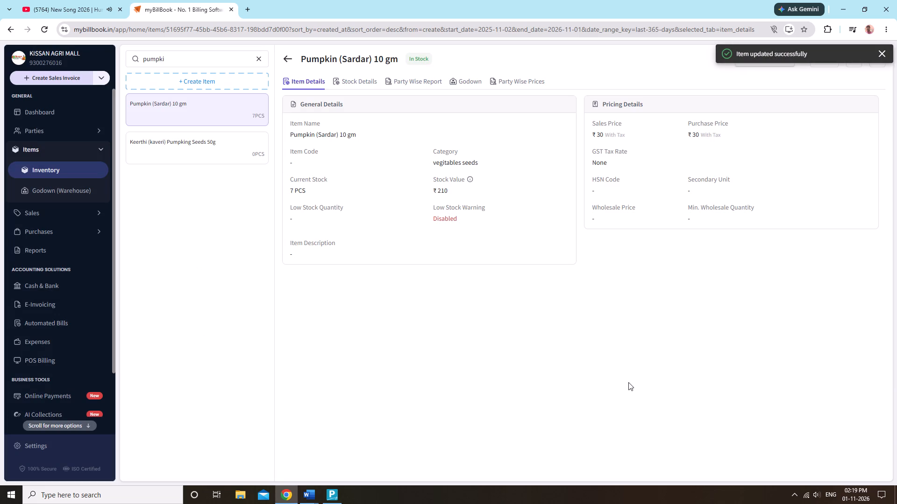
Search the inventory items for gajar.
click(263, 58)
click(259, 59)
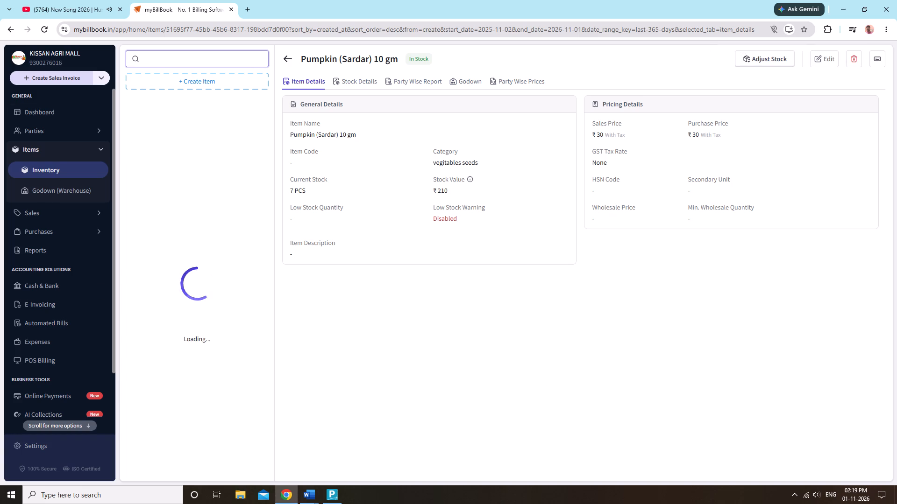
text(gaj)
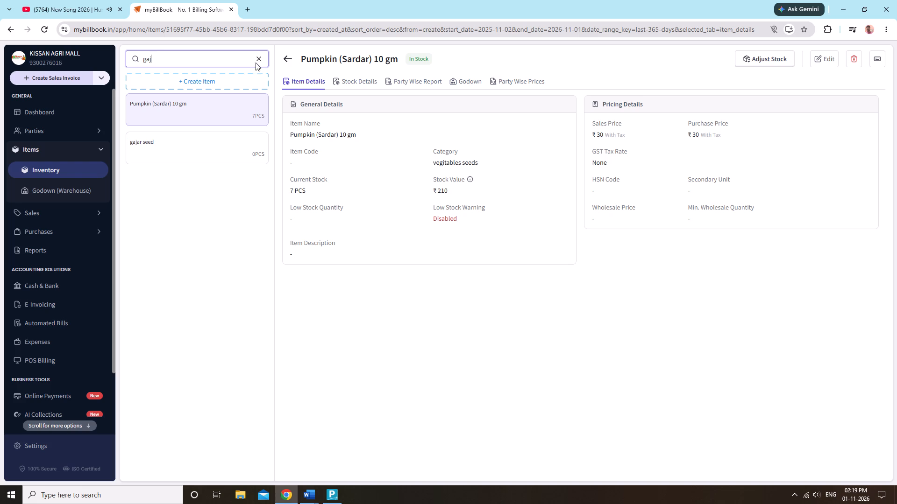
key(r)
key(BackSpace)
key(BackSpace)
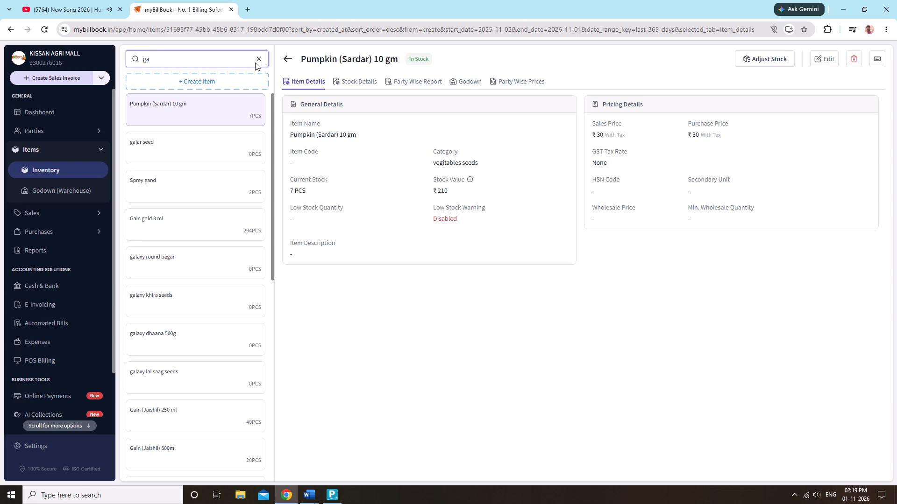
text(JAR)
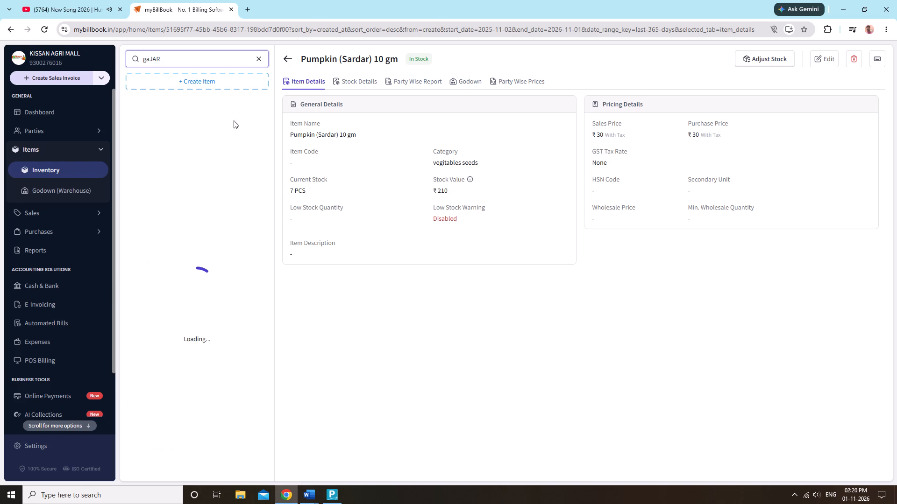
click(225, 141)
key(BackSpace)
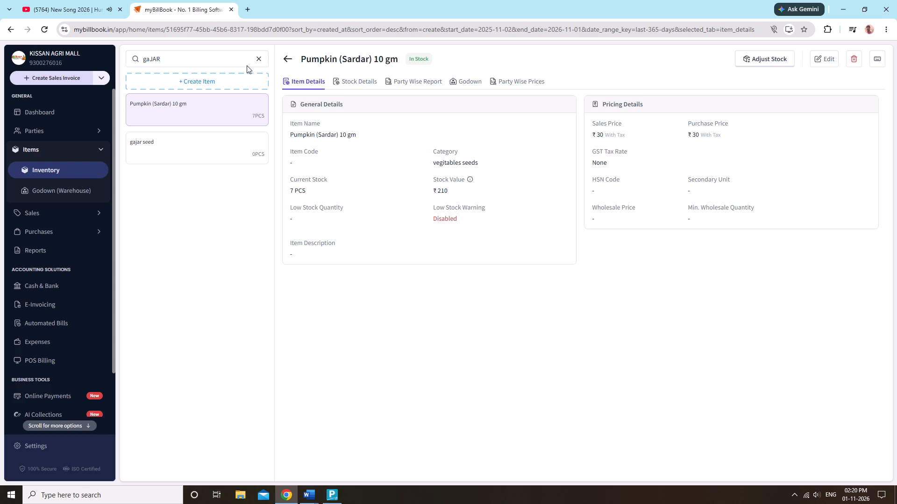
Search the inventory for carro, open the greeb india carrot item for editing and clear its item name.
click(256, 59)
text(CARRO)
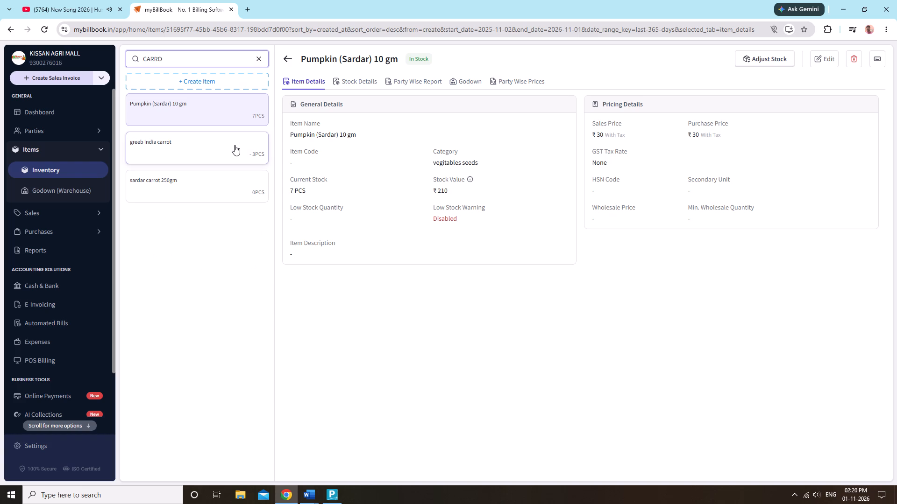
click(235, 145)
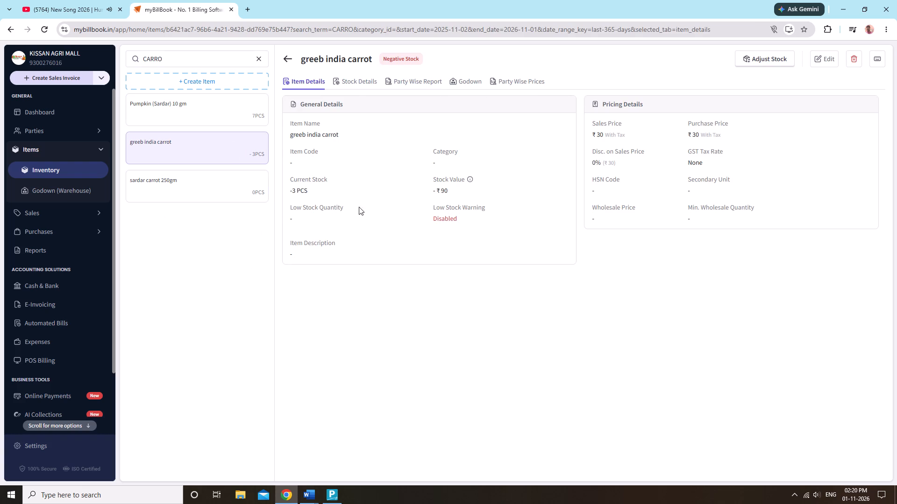
click(827, 67)
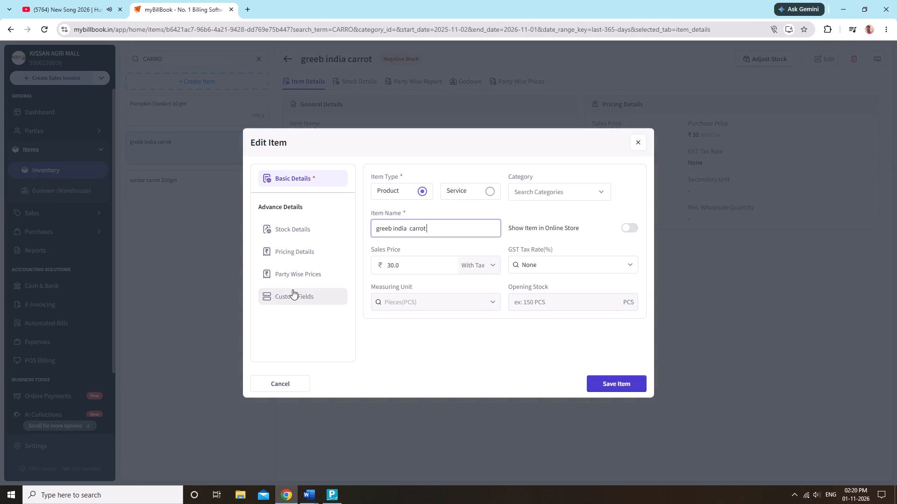
click(377, 230)
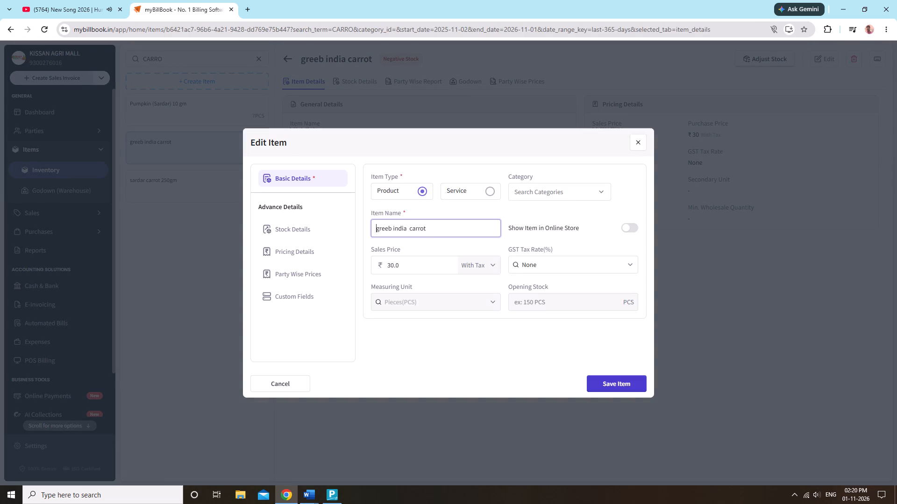
click(379, 230)
click(431, 228)
key(BackSpace)
key(BackSpace)
key(BackSpace)
key(BackSpace)
key(BackSpace)
key(BackSpace)
key(BackSpace)
key(BackSpace)
key(BackSpace)
key(BackSpace)
key(BackSpace)
key(BackSpace)
key(BackSpace)
key(BackSpace)
key(BackSpace)
key(BackSpace)
key(BackSpace)
key(BackSpace)
key(BackSpace)
key(BackSpace)
key(BackSpace)
key(BackSpace)
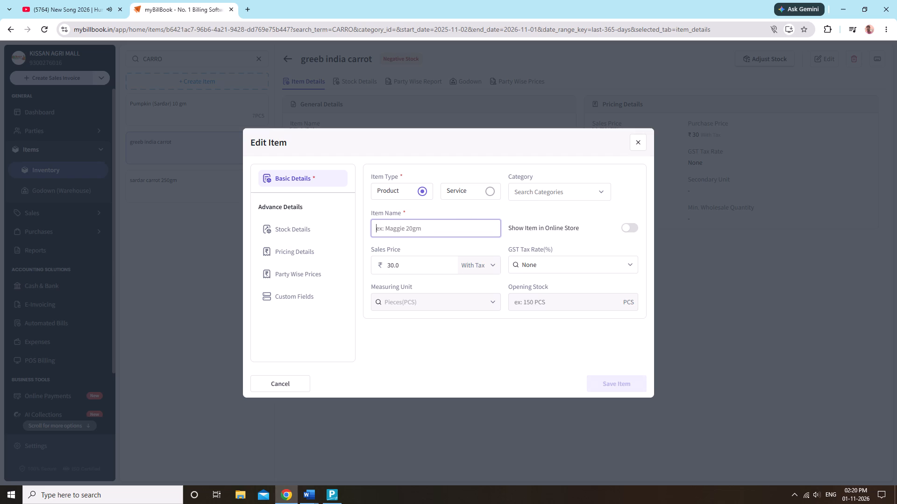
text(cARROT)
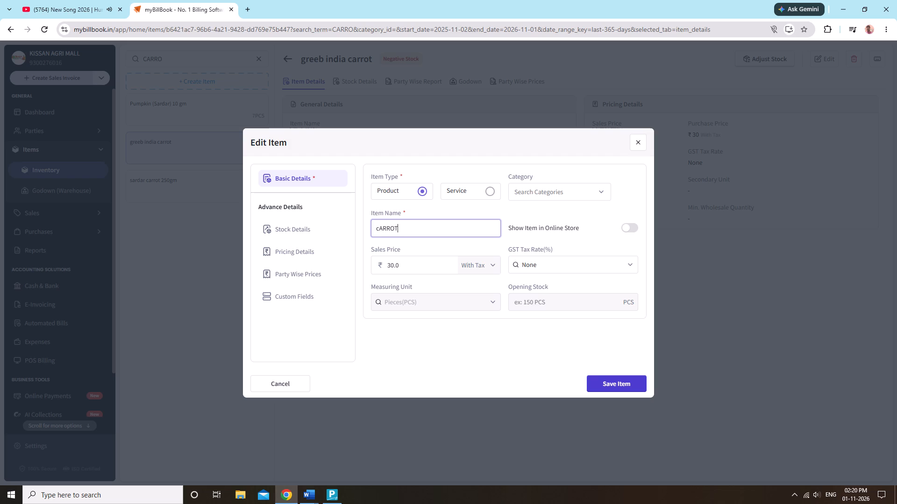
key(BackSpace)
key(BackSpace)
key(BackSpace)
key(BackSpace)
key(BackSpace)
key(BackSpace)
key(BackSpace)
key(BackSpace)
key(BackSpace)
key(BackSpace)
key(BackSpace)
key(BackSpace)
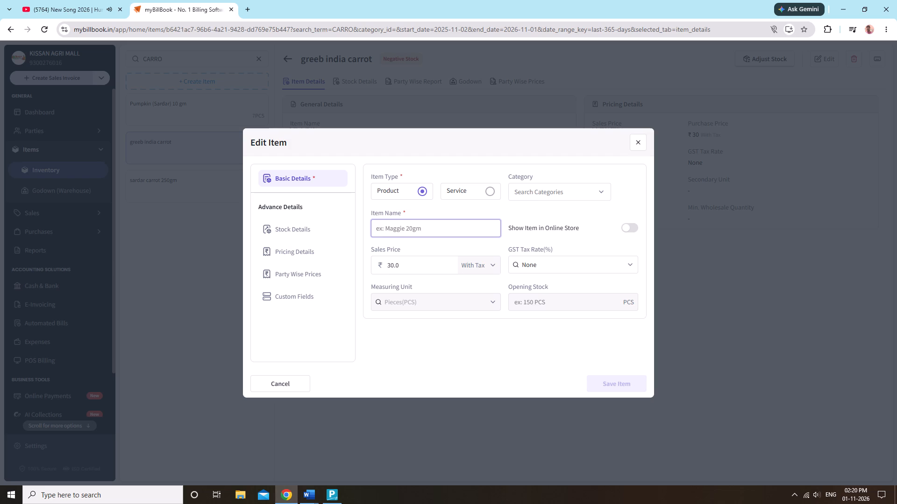
Enter Carrot (Green india) 10 gm as the new item name.
text(Carr)
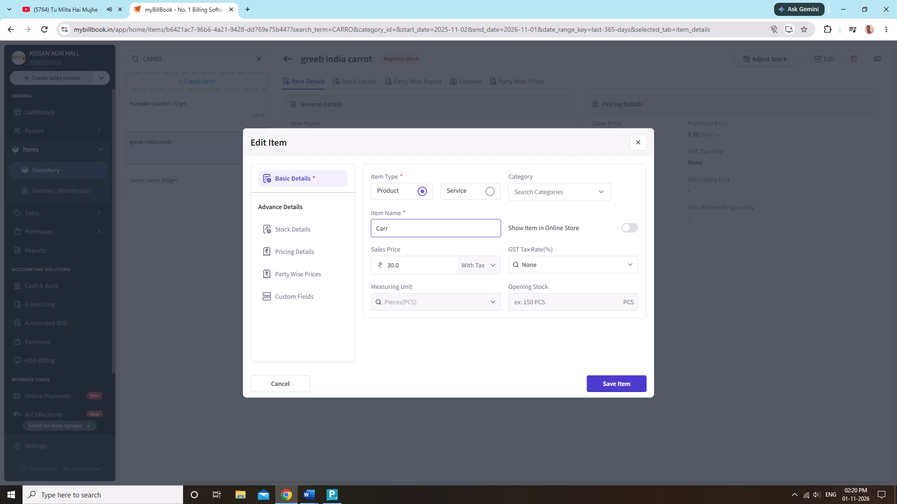
text(ot)
key(space)
key(shift+parenleft)
text(Green india)
key(shift+parenright)
key(space)
text(10)
key(space)
text(gm)
Assign the carrot item to the vegitables seeds category, check its pricing details and save the item.
click(553, 195)
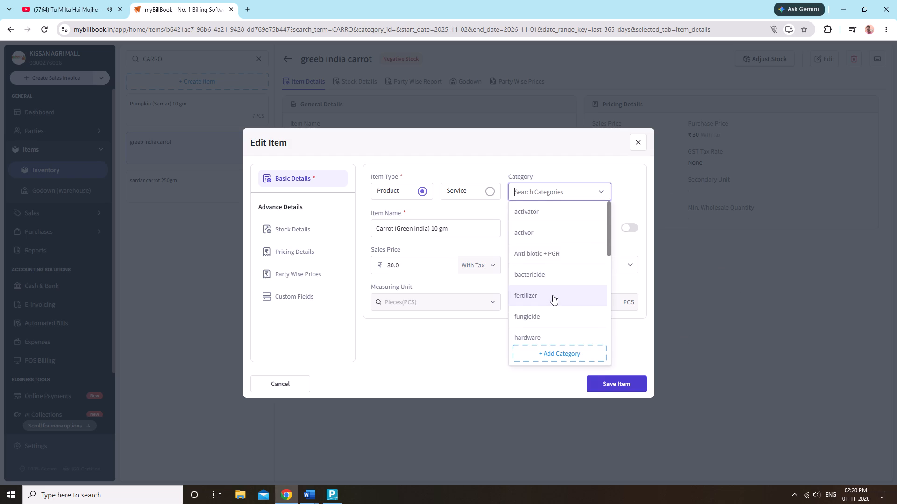
key(v)
click(542, 279)
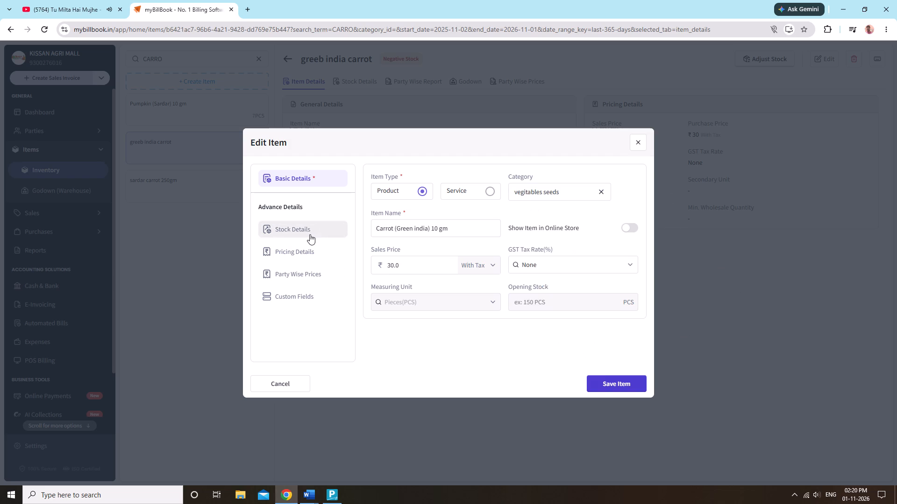
click(310, 234)
click(297, 249)
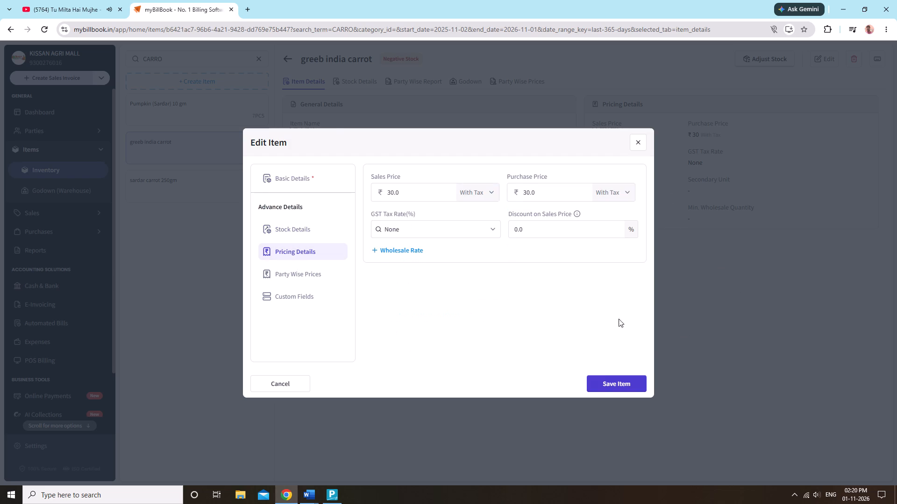
click(615, 384)
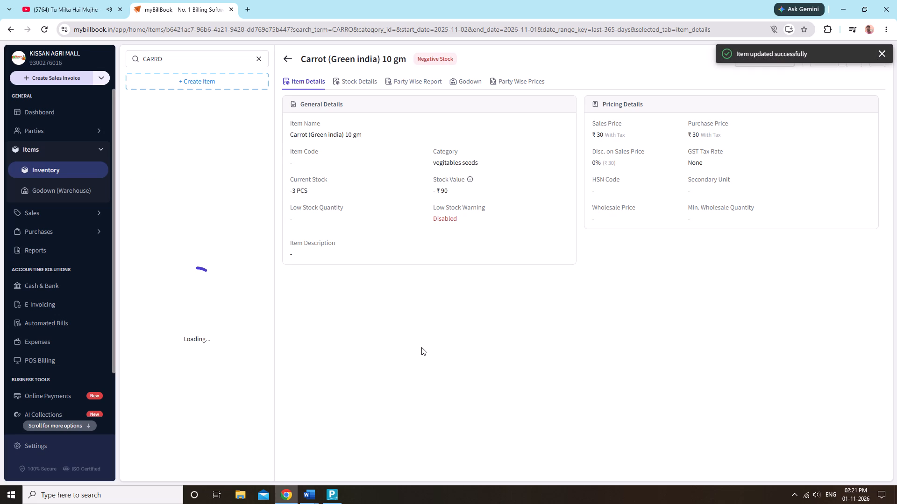
click(421, 347)
click(662, 309)
Adjust the stock of Carrot (Green india) 10 gm by adding 12 PCS in the KISSAN AGRI MALL godown, and save.
click(762, 64)
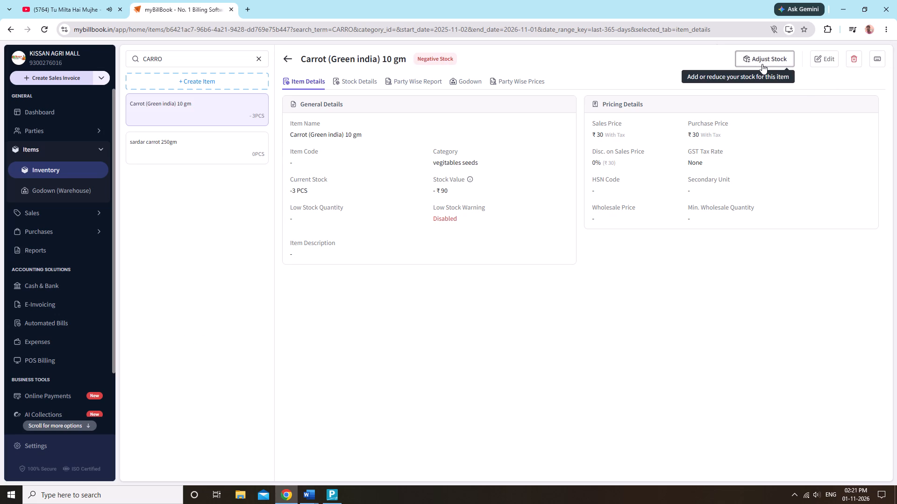
click(408, 231)
click(404, 251)
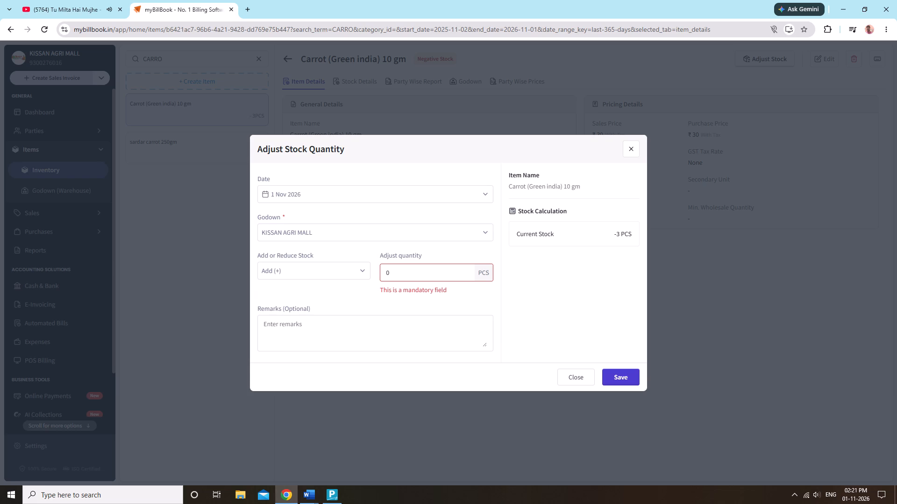
click(428, 273)
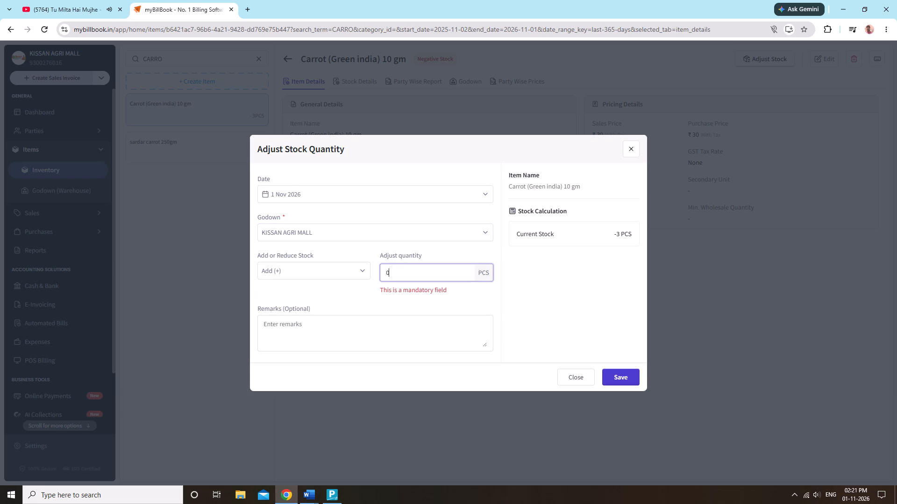
text(12)
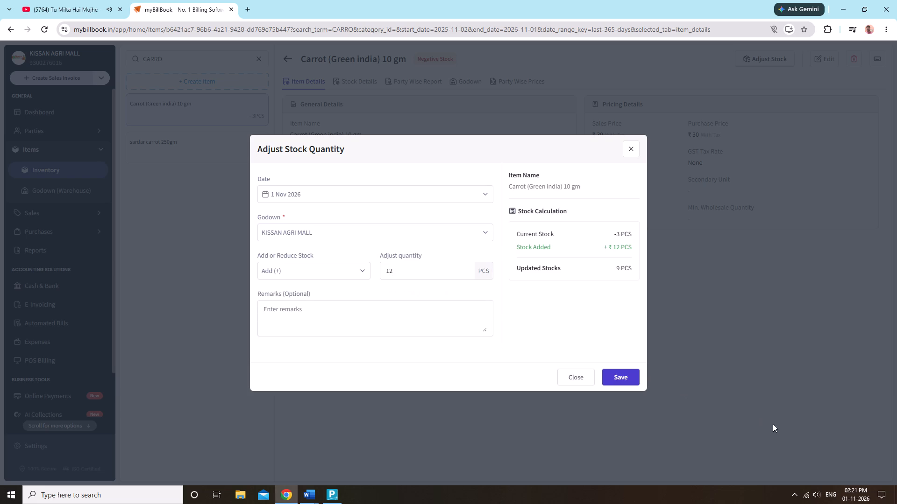
click(631, 374)
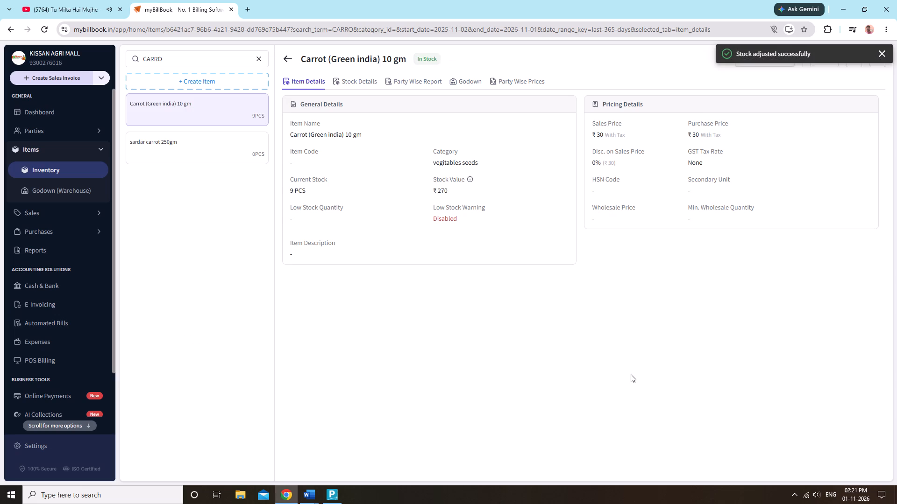
click(454, 320)
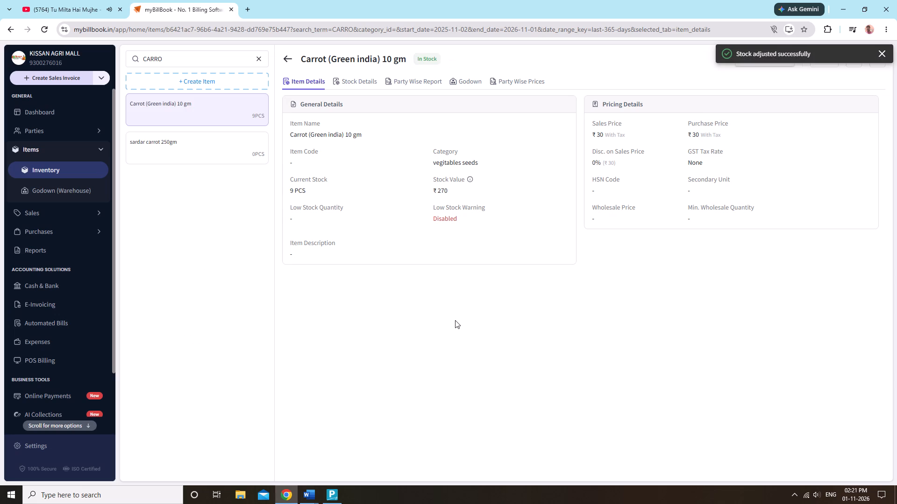
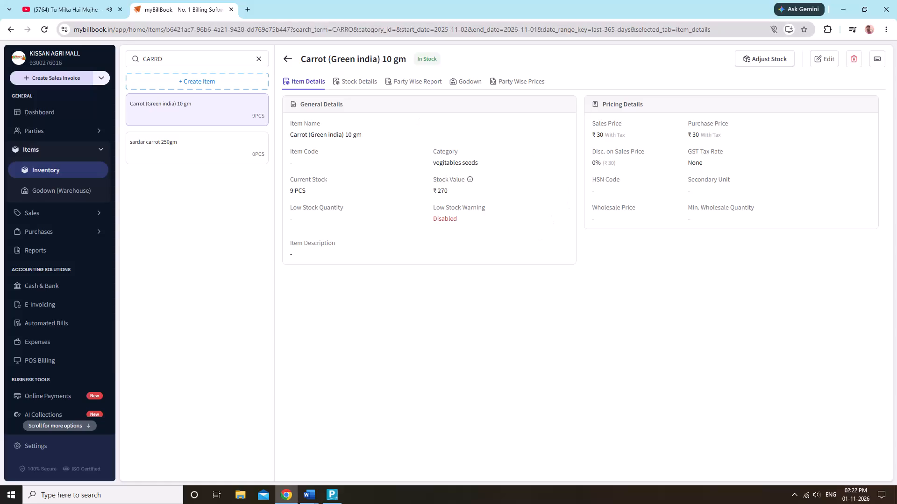
Return to the items list, search for seeds, and select the ₹50 maize seeds, khira seeds, kakri seeds and began seeds items.
click(285, 59)
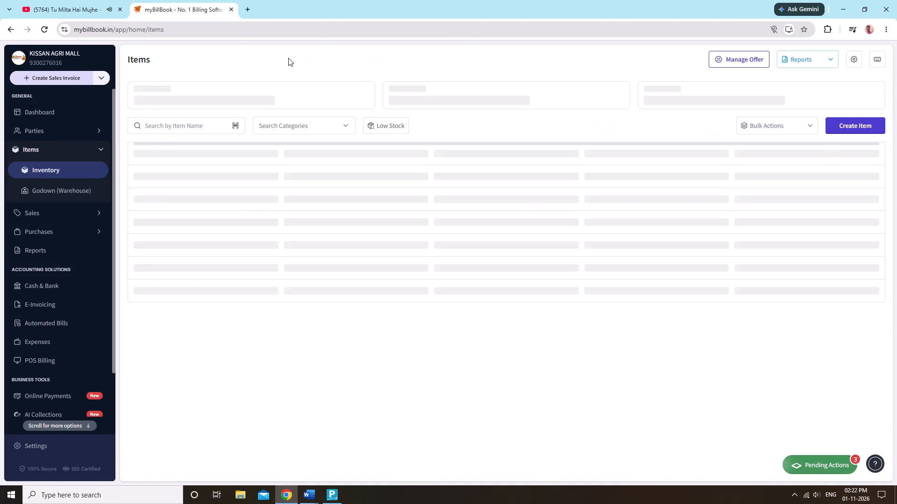
click(199, 134)
text(seeds)
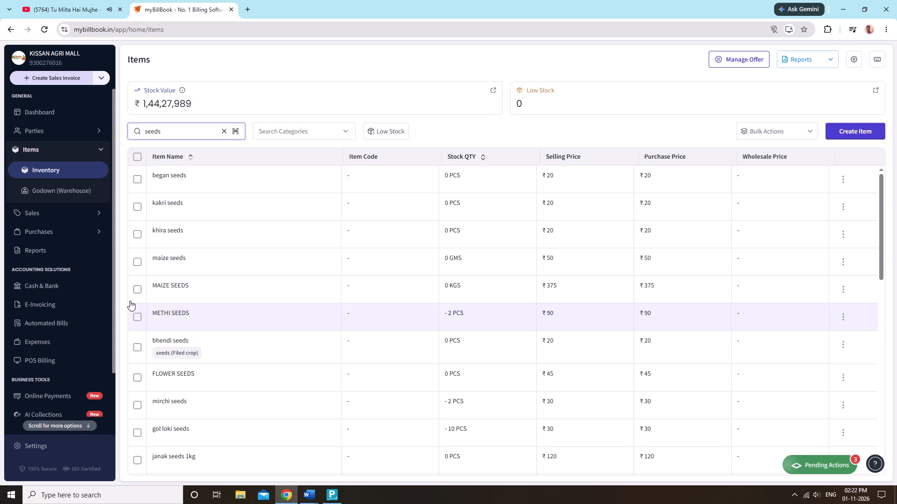
click(137, 260)
click(136, 234)
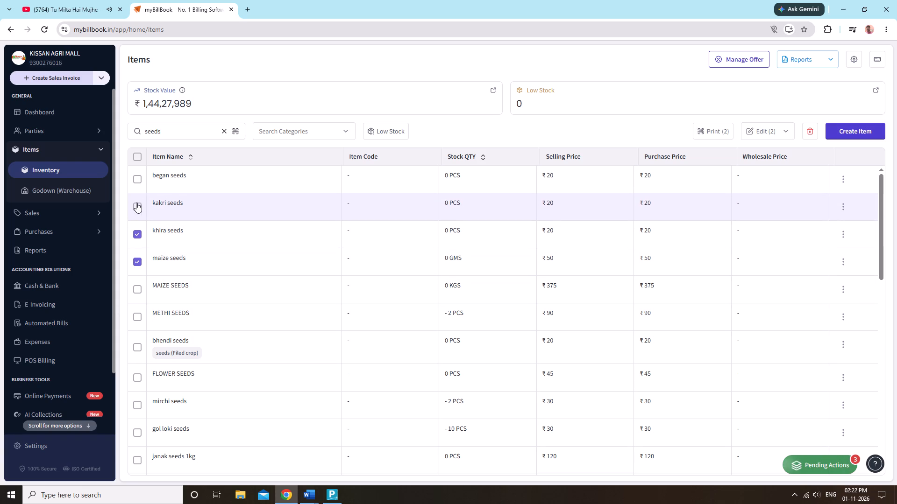
click(136, 203)
click(137, 175)
Add bhendi seeds, FLOWER SEEDS, gol loki seeds and janak seeds 1kg to the item selection.
scroll(178, 360, down, 1)
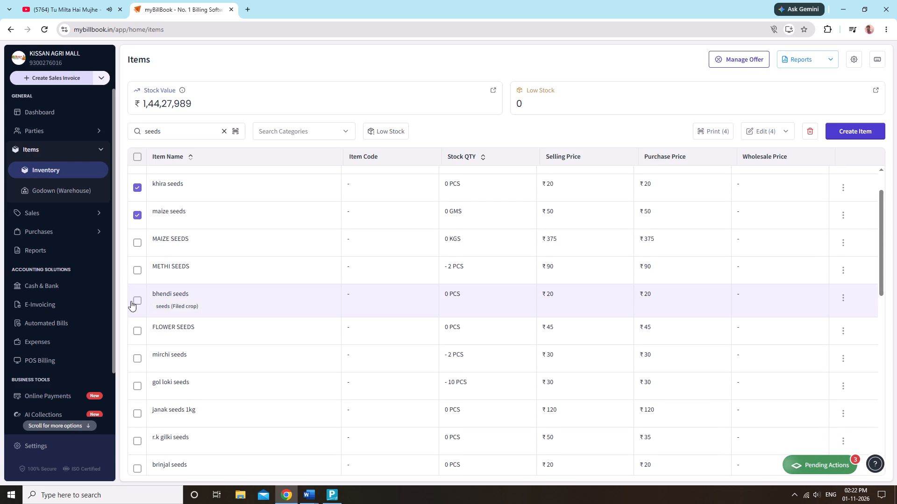
click(136, 302)
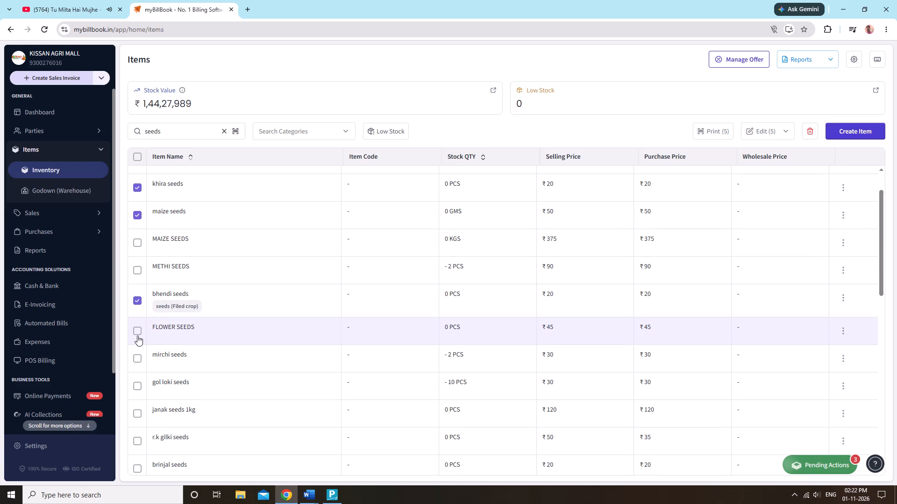
click(138, 334)
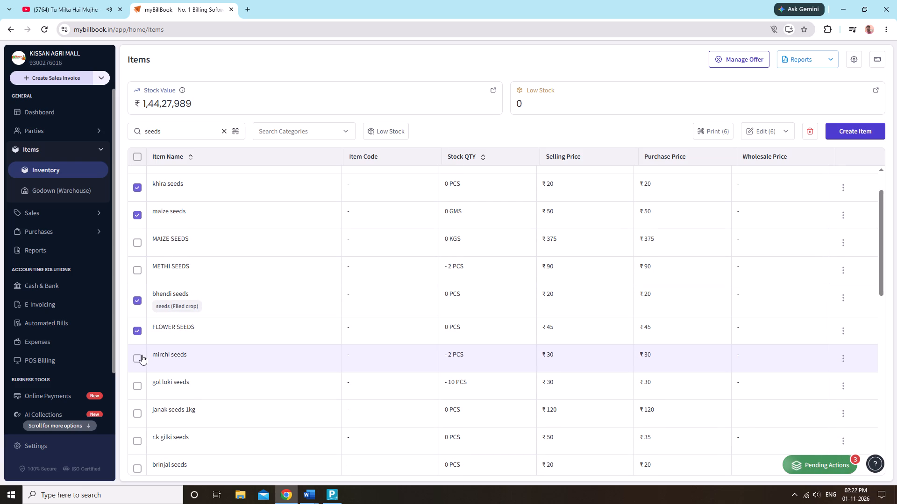
click(142, 357)
click(142, 358)
click(143, 378)
scroll(225, 410, down, 1)
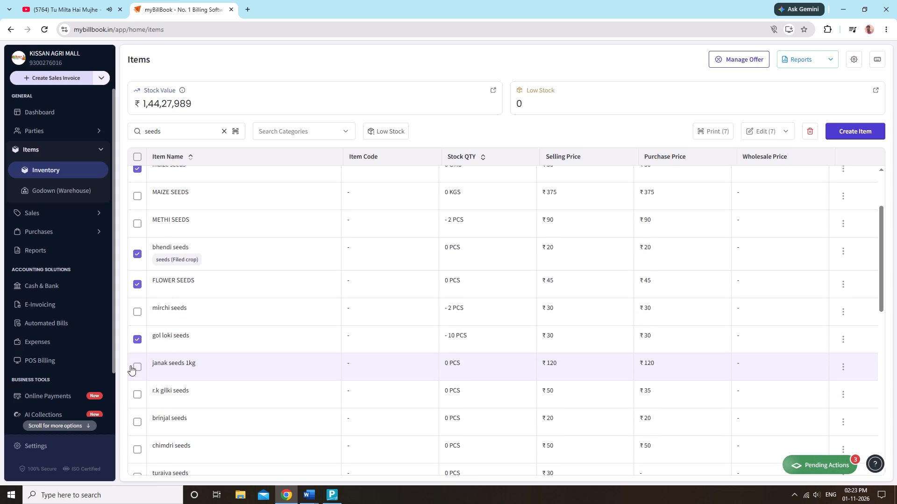
click(130, 365)
Add brinjal seeds, turaiya seeds, winnner seeds 1 kg, PB-1 paddy seeds 1 kg and vegitable seeds to the item selection.
scroll(222, 398, down, 1)
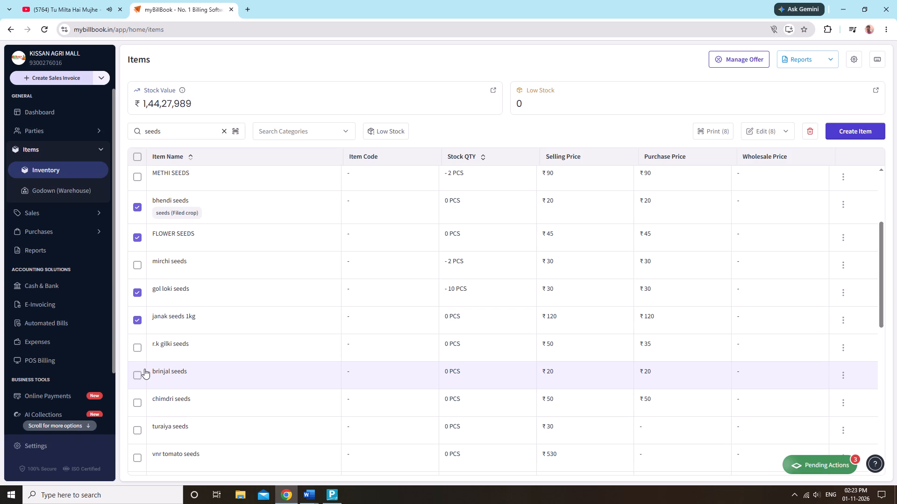
click(137, 371)
scroll(134, 405, down, 1)
click(136, 381)
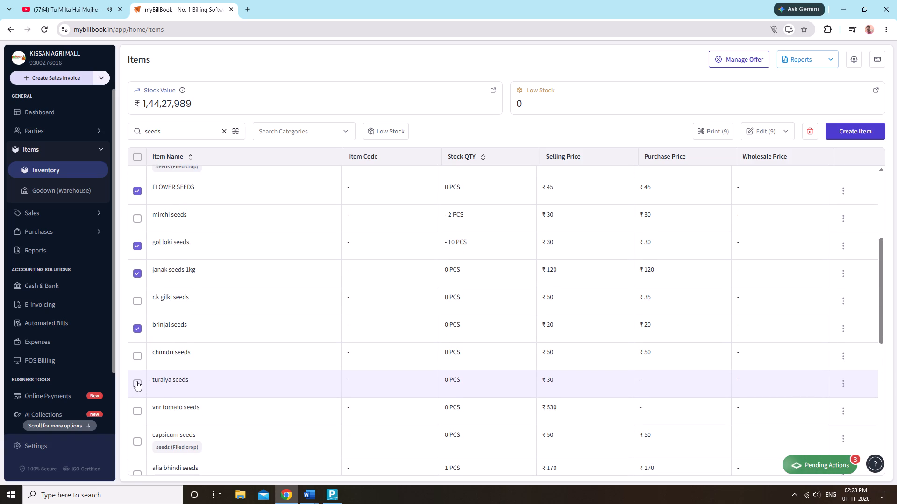
scroll(139, 407, down, 1)
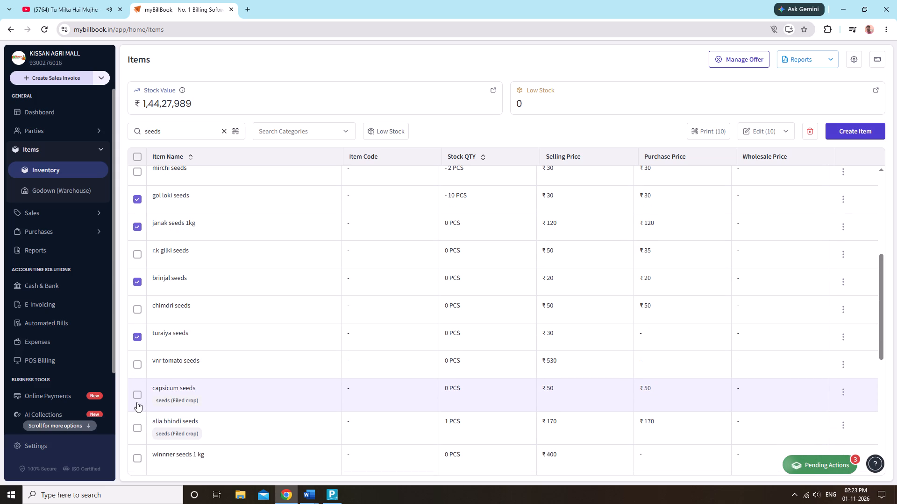
scroll(141, 405, down, 1)
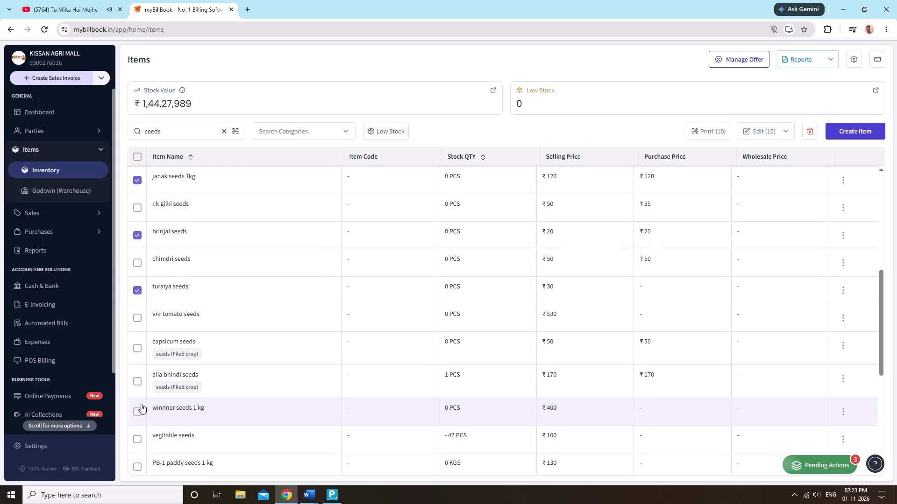
scroll(141, 404, down, 1)
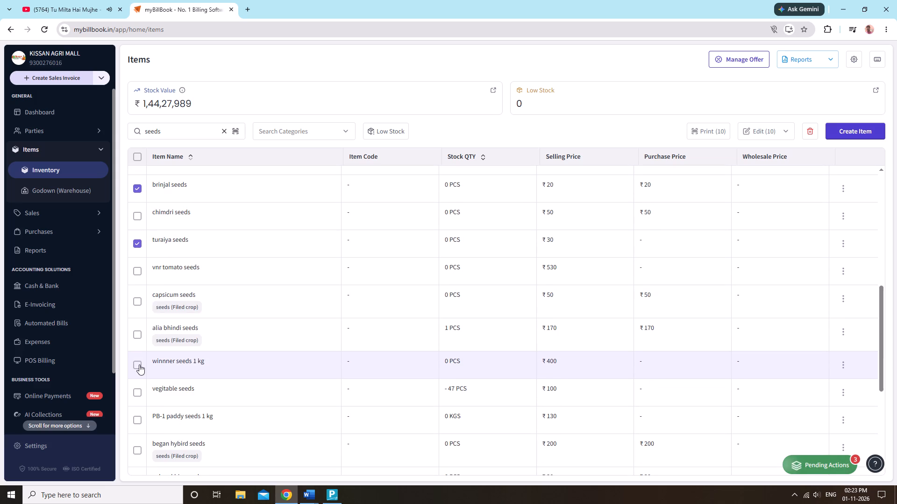
click(139, 364)
scroll(167, 419, down, 1)
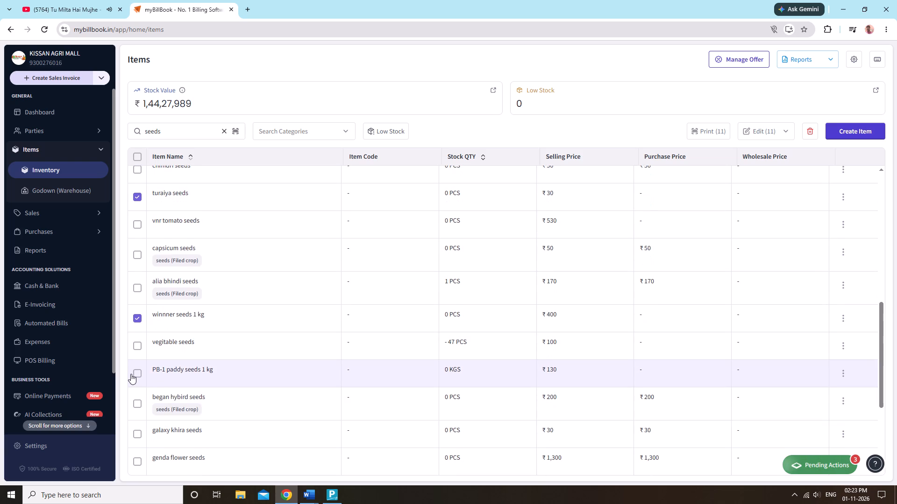
click(131, 374)
click(138, 347)
Add galaxy khira seeds, genda flower seeds and atom paddy seeds 1kg to the selection, leaving began hybird seeds unselected.
scroll(145, 358, down, 1)
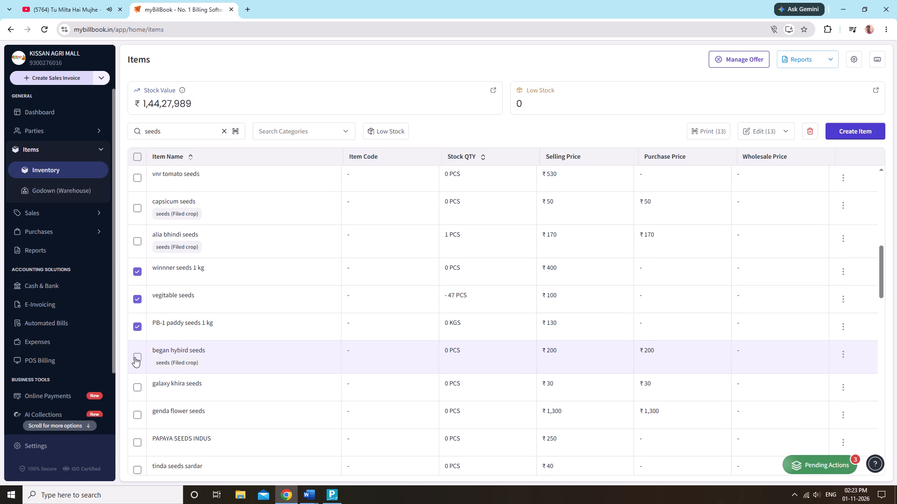
click(135, 357)
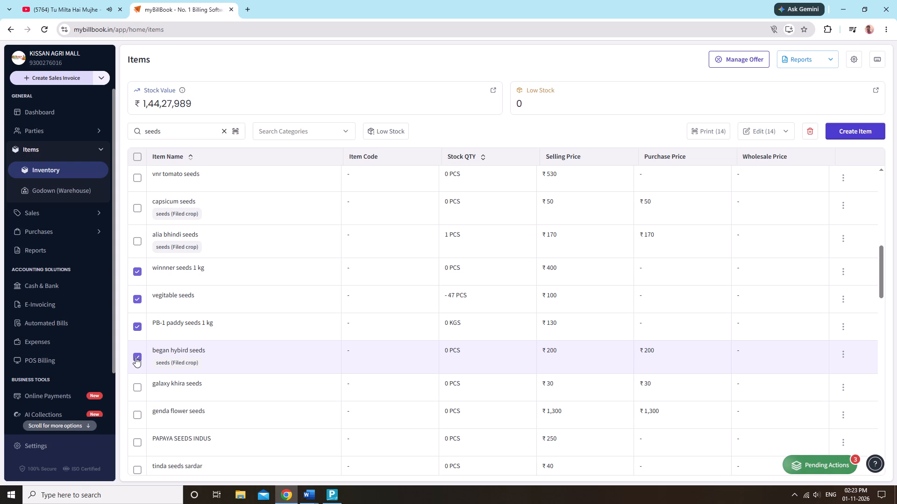
click(135, 357)
scroll(196, 390, down, 1)
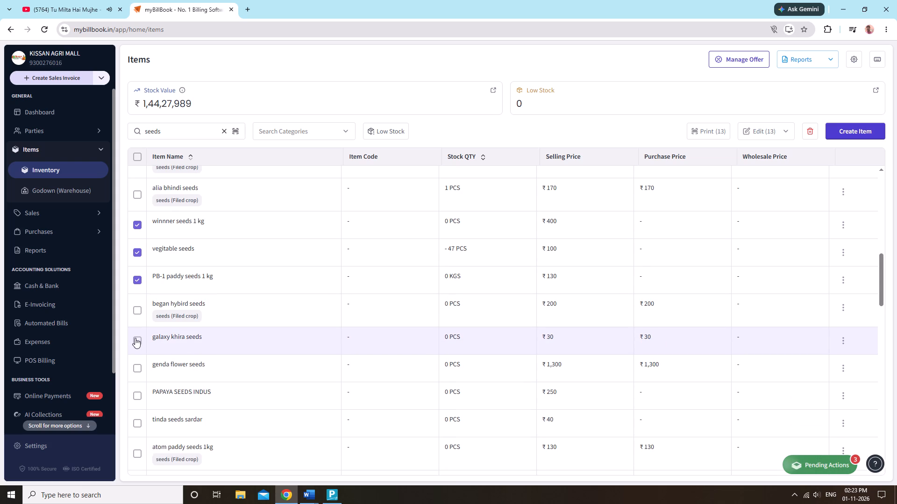
click(136, 338)
click(140, 365)
scroll(187, 386, down, 1)
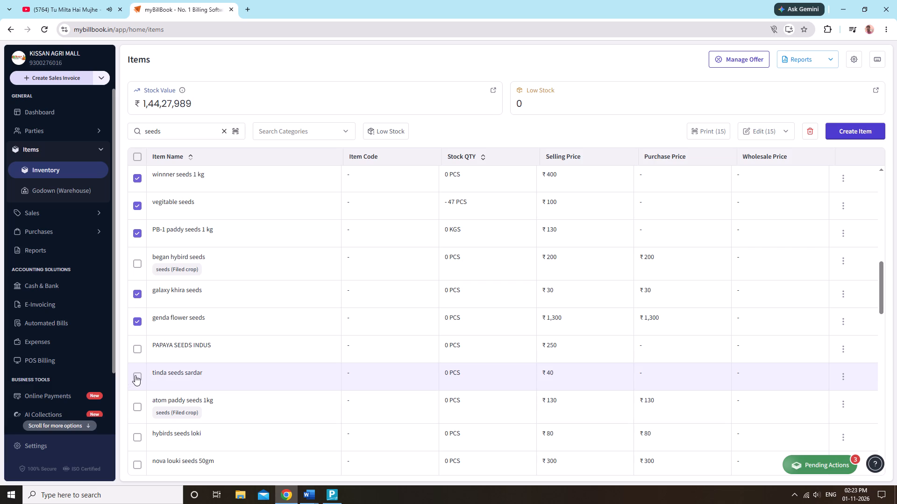
scroll(144, 397, down, 1)
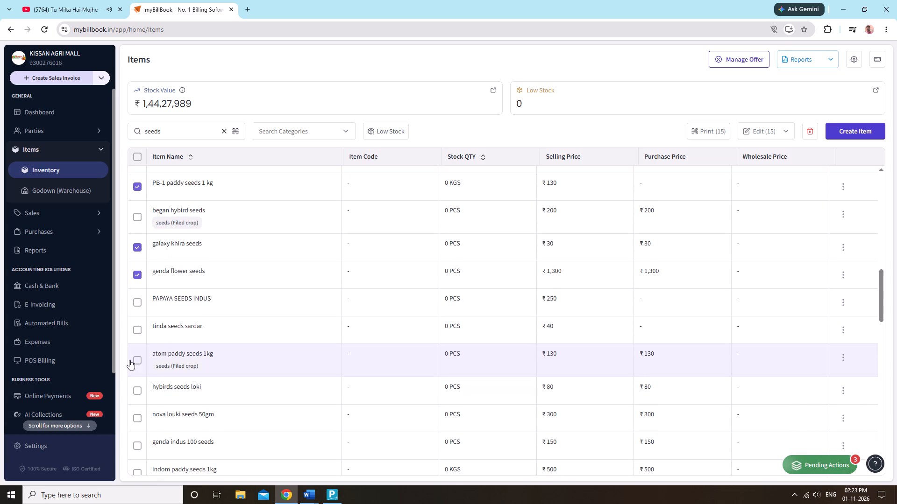
click(135, 357)
Add satmaan gilki seeds, galaxy lal saag seeds and PB 1885 JANAK SEEDS 1KG to the item selection.
scroll(137, 363, down, 1)
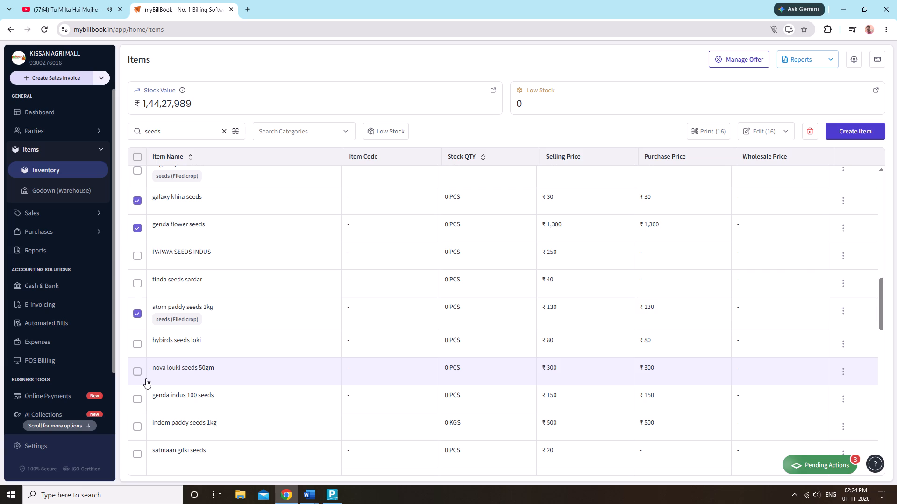
scroll(146, 378, down, 1)
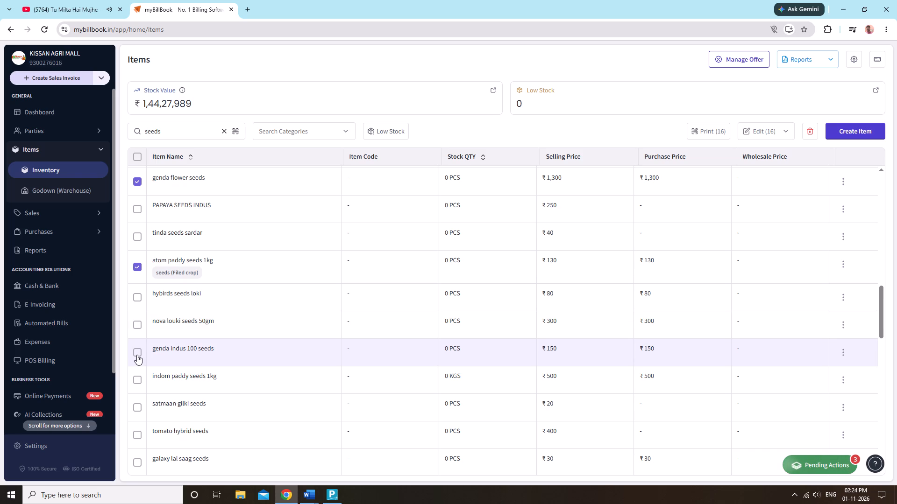
click(138, 408)
scroll(132, 387, down, 1)
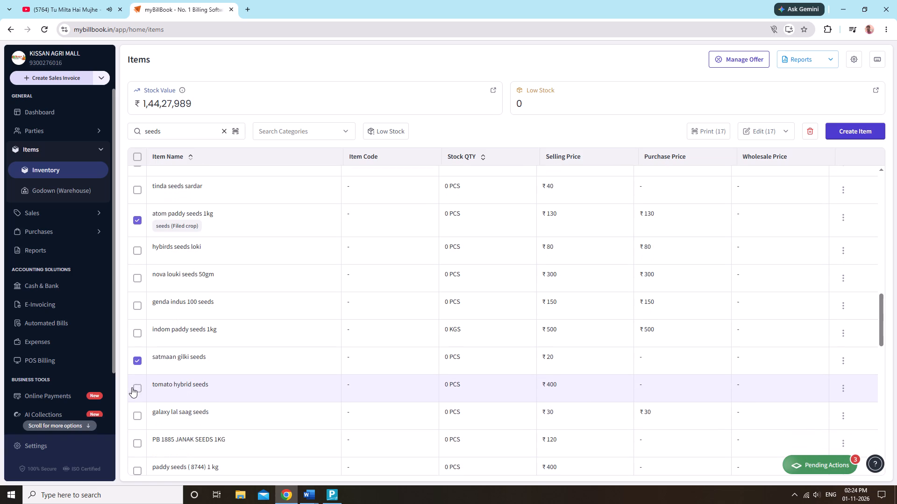
click(138, 413)
scroll(138, 413, down, 1)
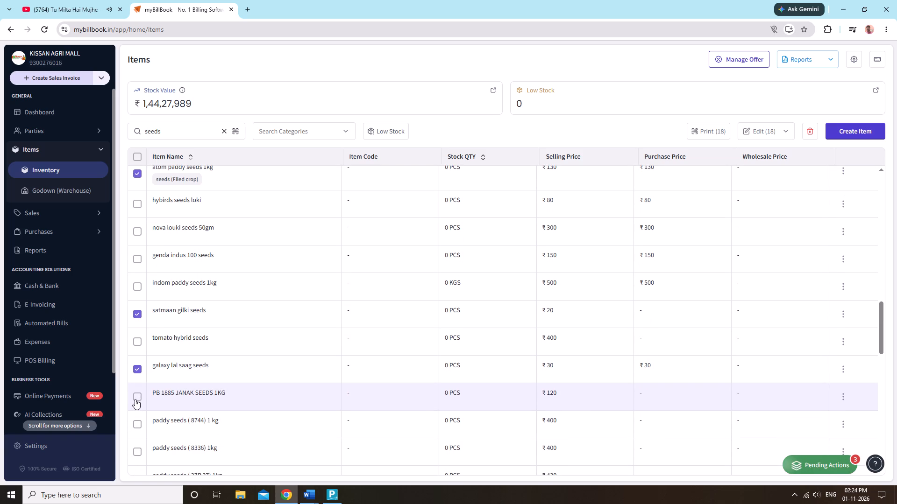
click(135, 398)
Add the 1 kg paddy seeds items 8744, 8336, 27P 37 and kp 264 to the item selection.
click(136, 425)
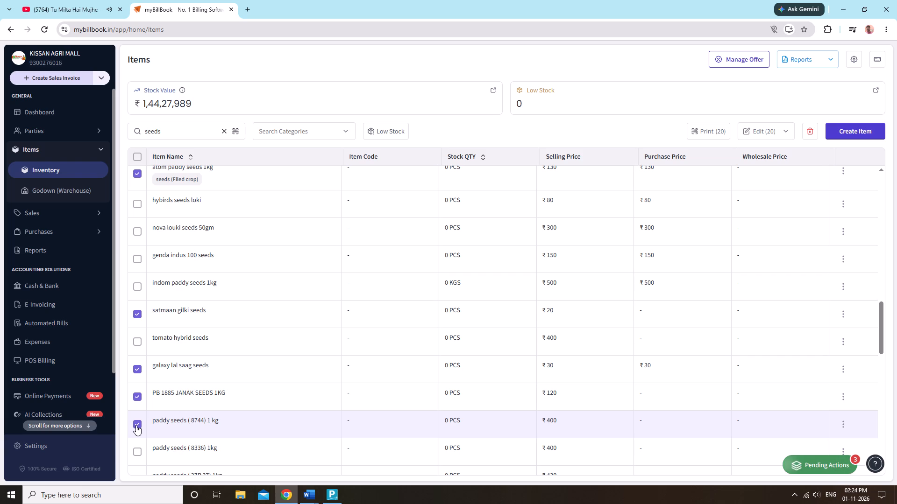
click(135, 425)
scroll(143, 422, down, 1)
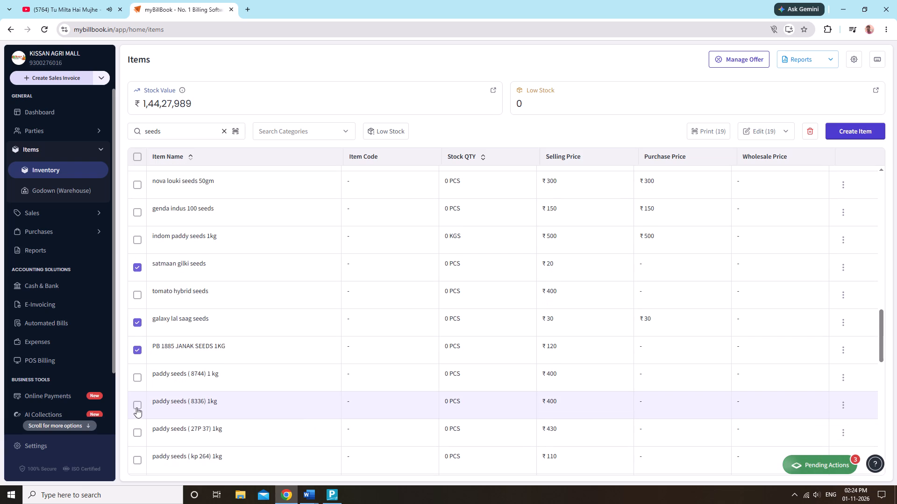
click(136, 405)
click(136, 378)
scroll(144, 386, down, 1)
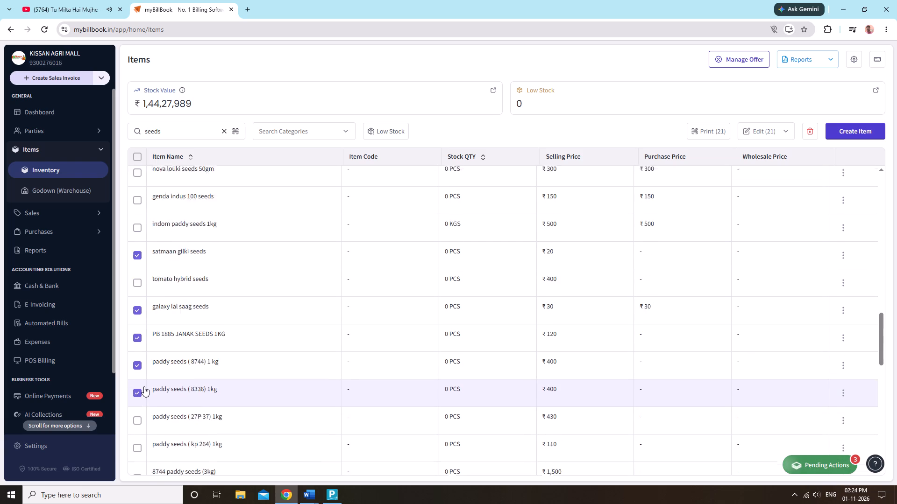
click(136, 383)
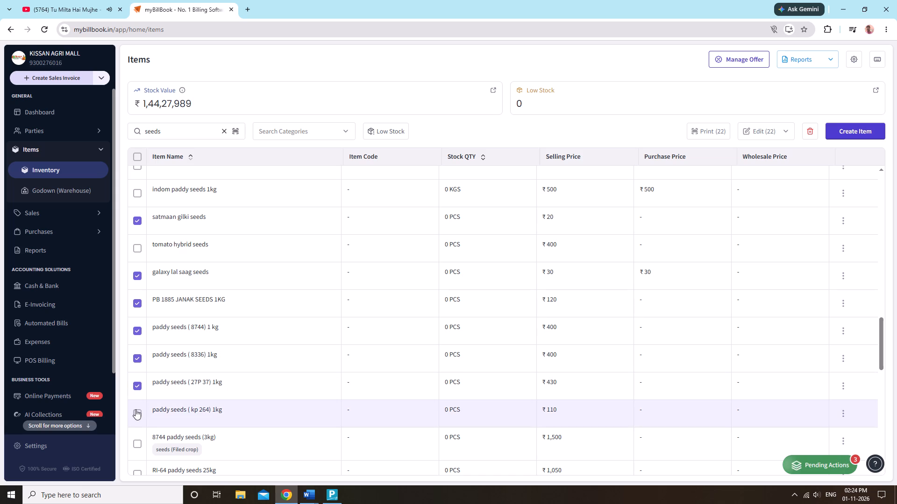
click(135, 410)
Add 8744 paddy seeds (3kg), RI-64 paddy seeds 25kg, beans kranti -77 seeds and the 8383, 28P 66 and 28P 67 paddy seeds 1kg to the selection.
scroll(135, 410, down, 1)
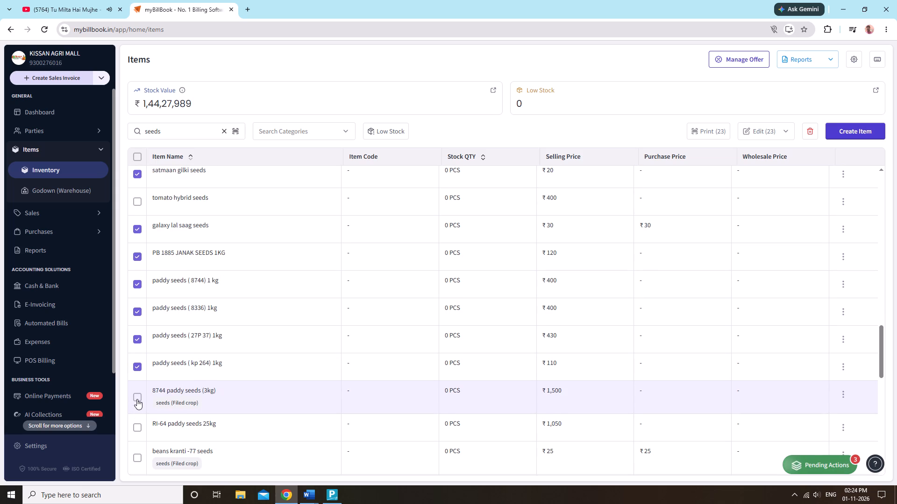
click(137, 399)
click(139, 427)
scroll(136, 429, down, 1)
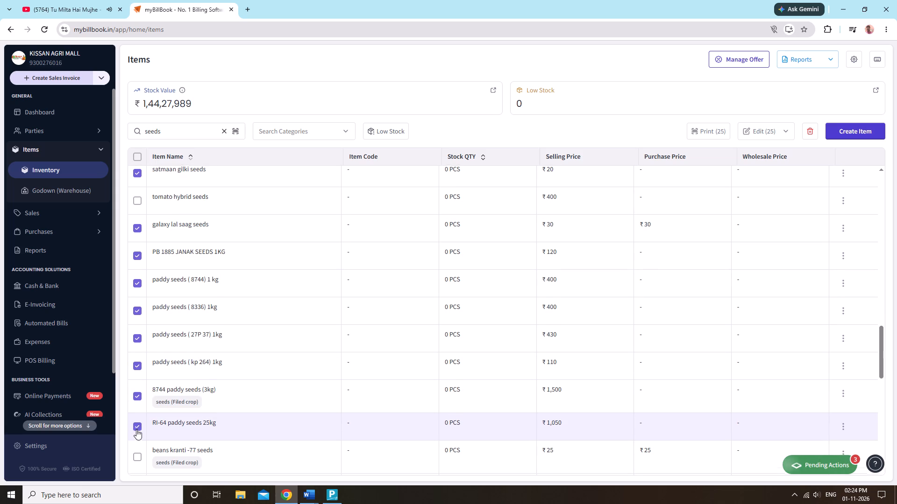
click(135, 409)
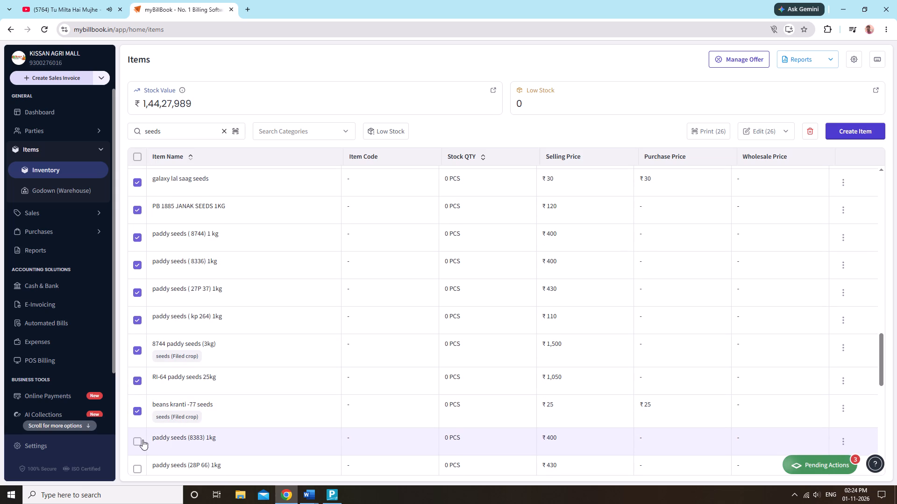
scroll(142, 440, down, 1)
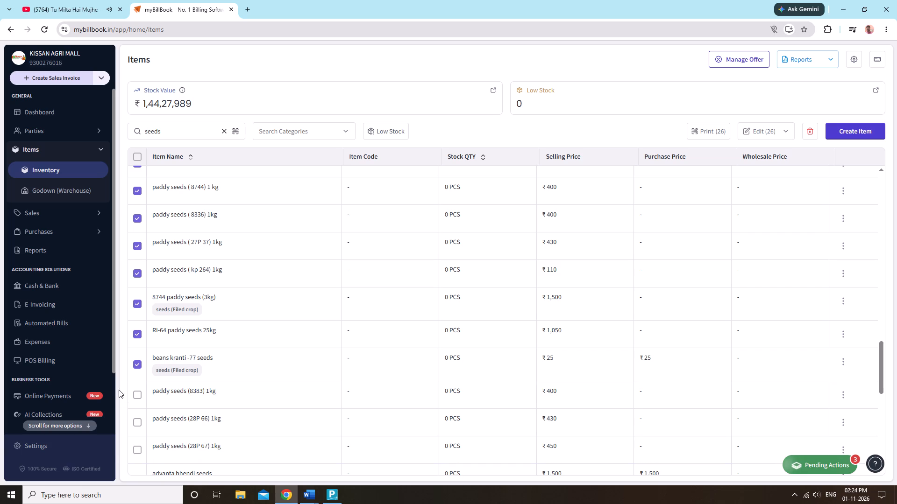
click(136, 388)
click(140, 420)
click(136, 453)
Add advanta bhendi seeds, barvati seeds hybird and 8744 paddy seeds (30kg) to the selection, leaving PAPAYA VINAYAK SEEDS unselected.
scroll(136, 453, down, 1)
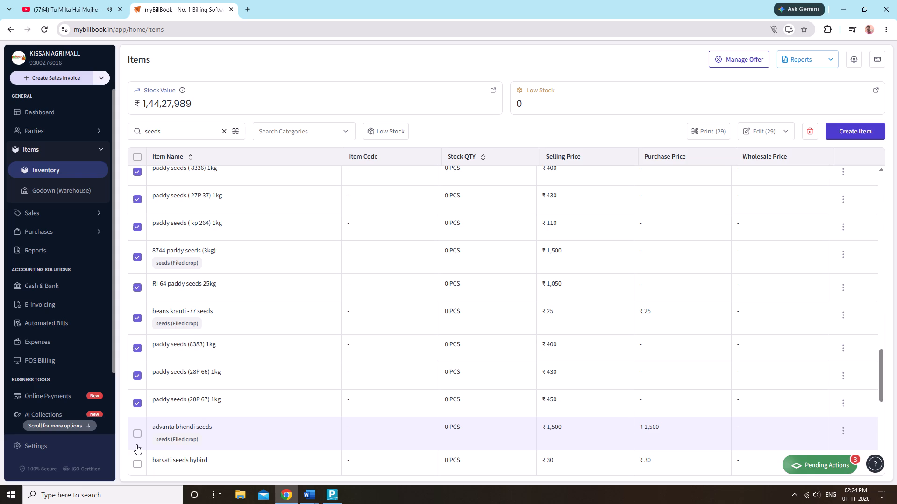
click(139, 435)
scroll(139, 435, down, 2)
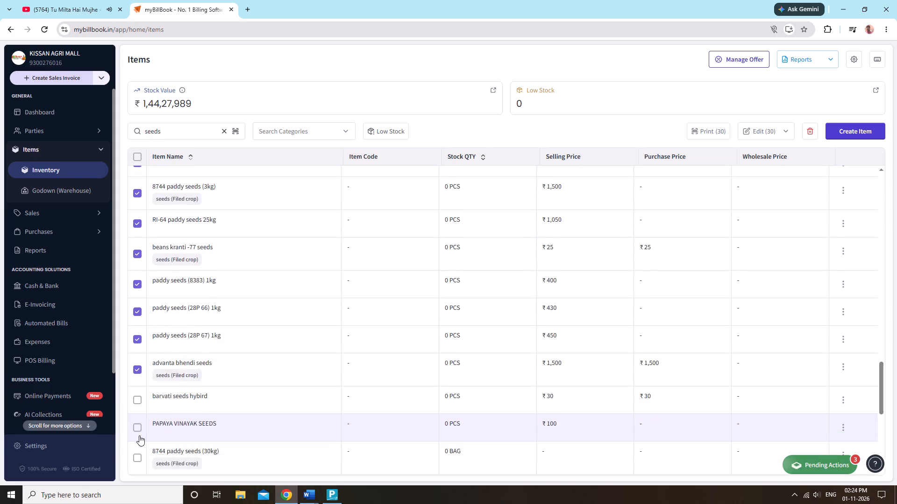
click(134, 369)
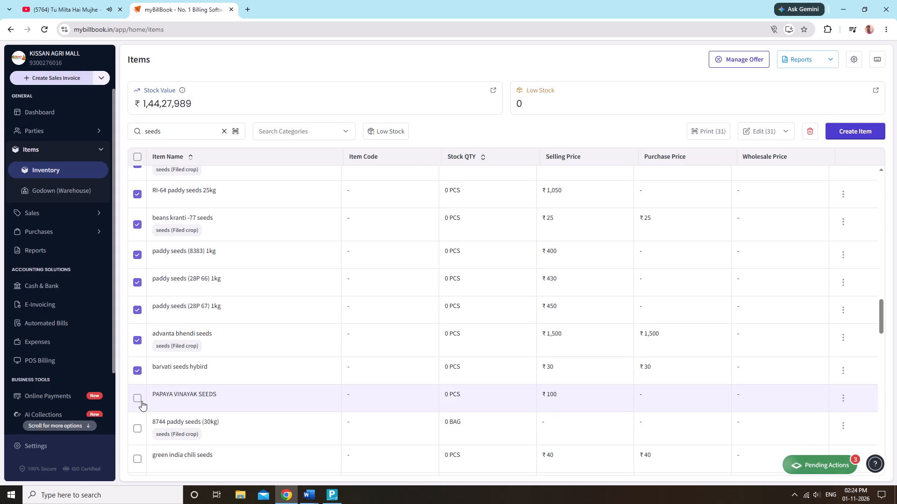
scroll(142, 401, down, 1)
click(136, 384)
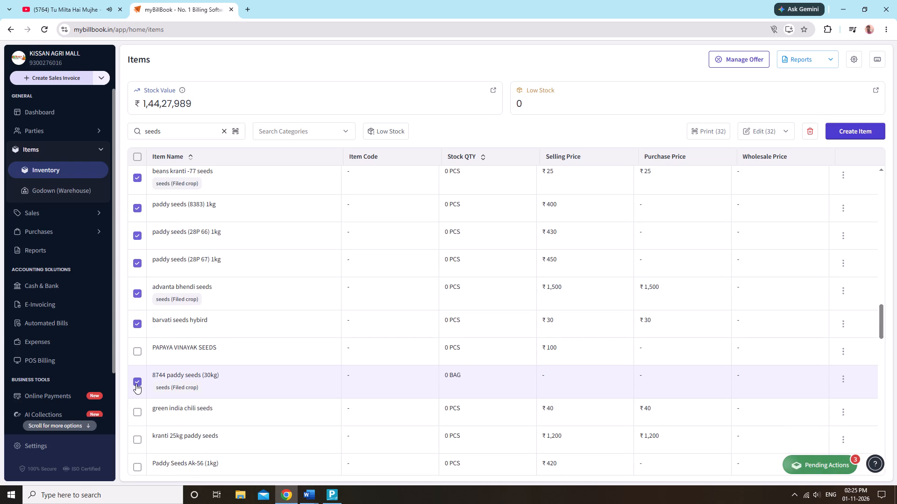
Go back through the earlier seed items and add mirchi seeds to the item selection.
scroll(136, 384, up, 10)
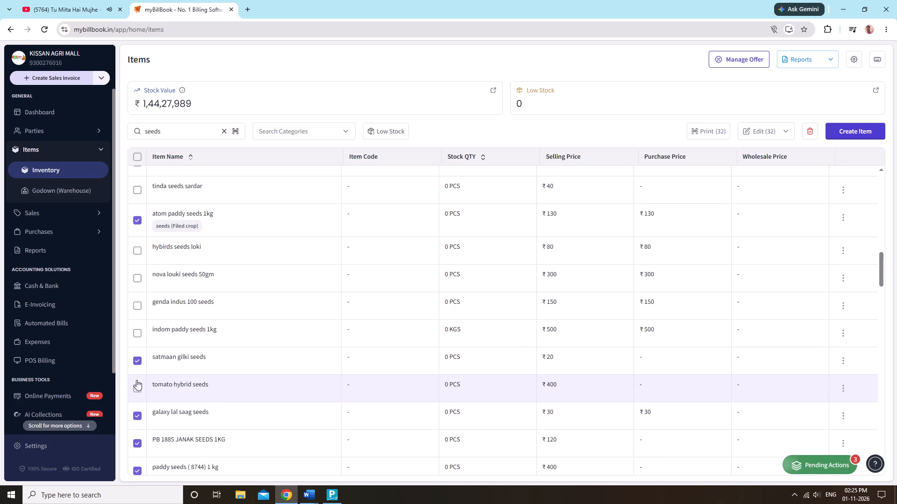
scroll(136, 380, up, 9)
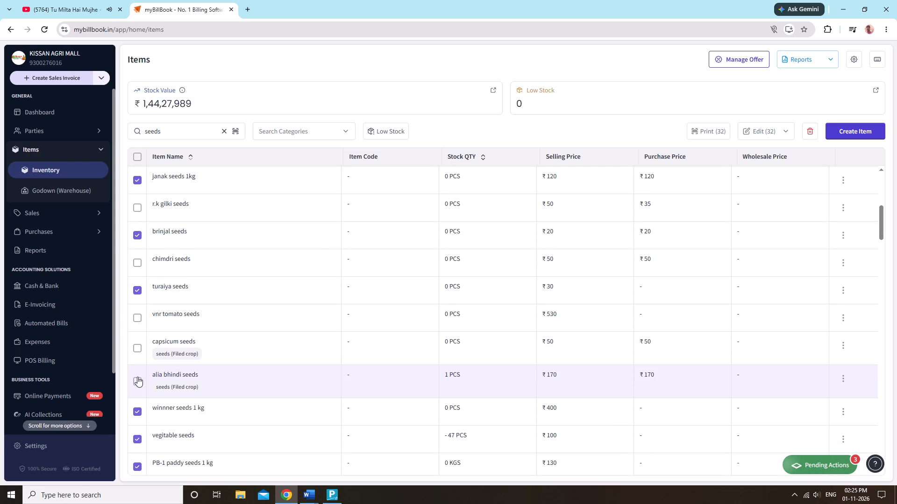
scroll(137, 377, up, 3)
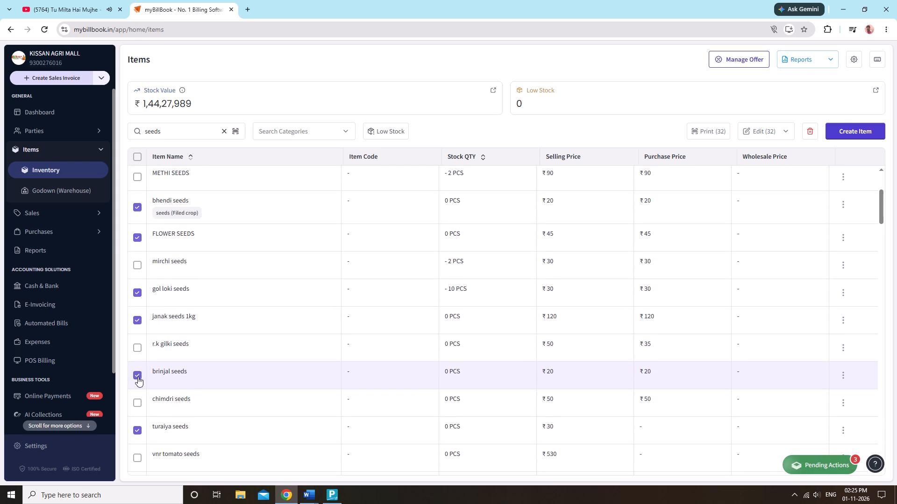
scroll(138, 377, up, 1)
click(136, 310)
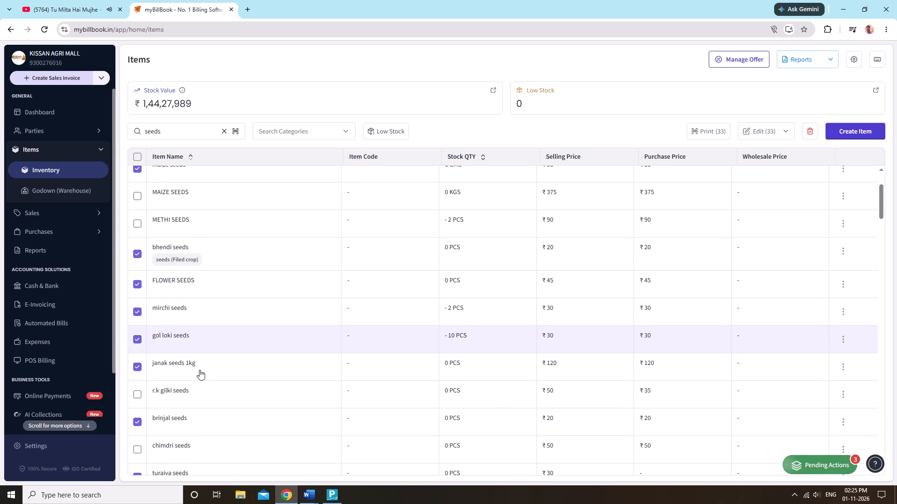
Add kranti 25kg paddy seeds and Paddy Seeds Ak-56 (1kg) to the selection, leaving Arhar (Manik) seeds 1 kg unselected.
scroll(227, 377, down, 13)
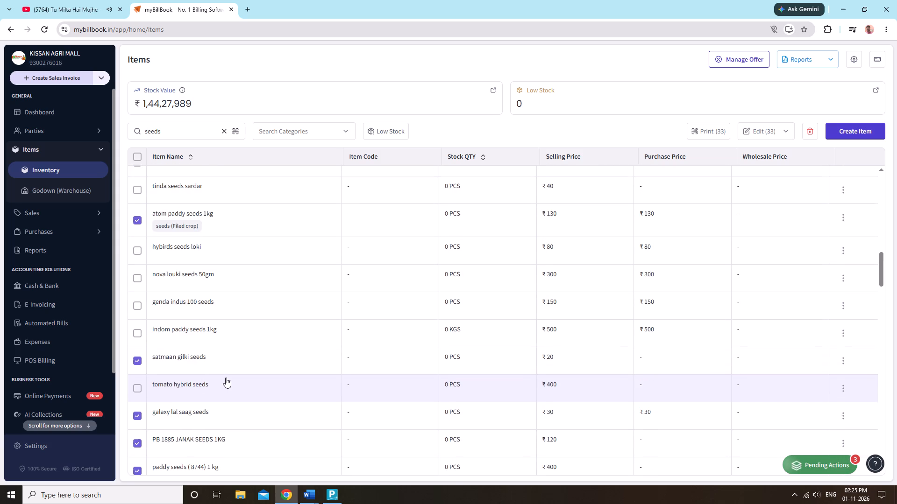
scroll(226, 378, down, 2)
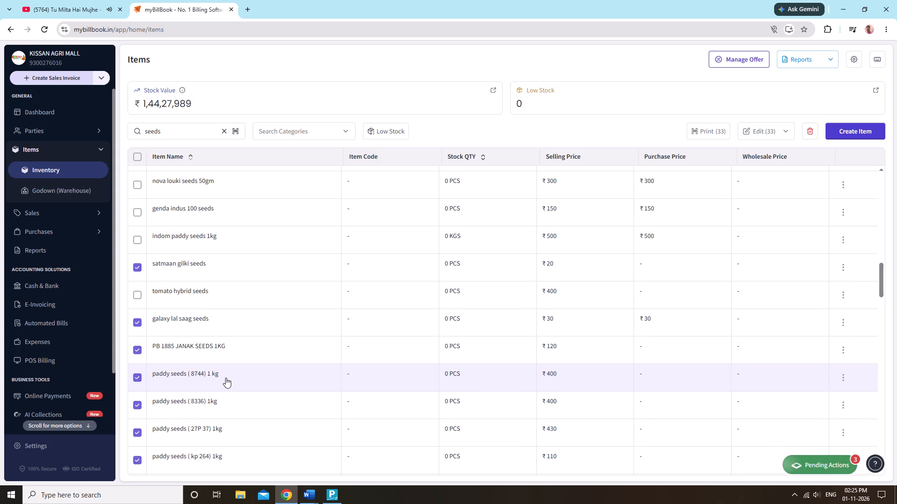
scroll(222, 391, down, 5)
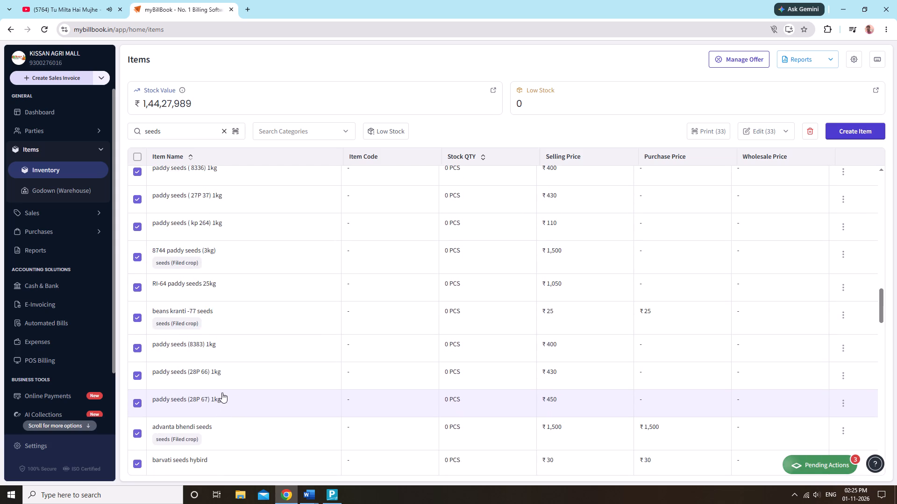
scroll(221, 393, down, 5)
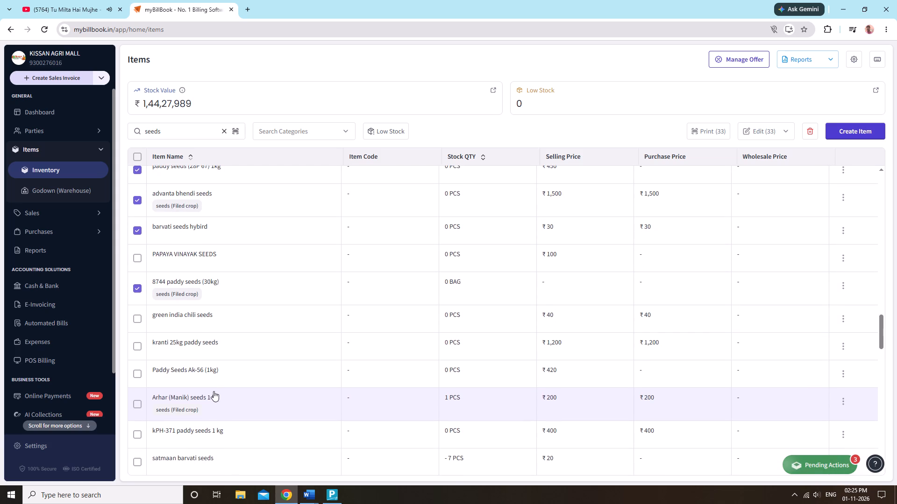
click(136, 347)
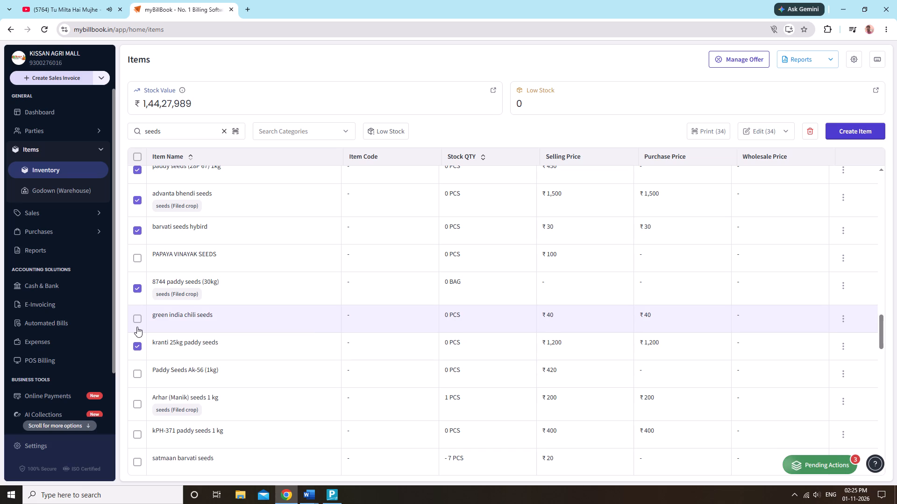
click(137, 370)
click(135, 405)
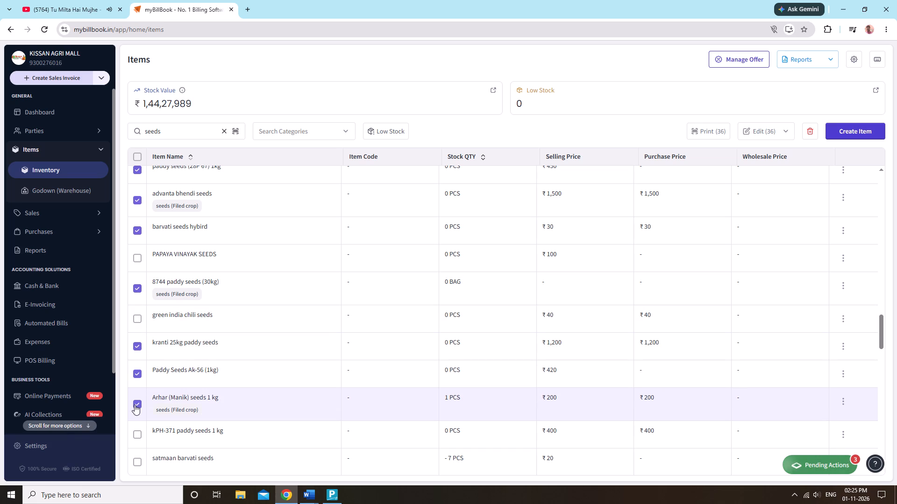
click(135, 405)
Add kPH-371 paddy seeds 1 kg, satmaan barvati seeds and green hindia began seeds to the item selection.
scroll(151, 406, down, 1)
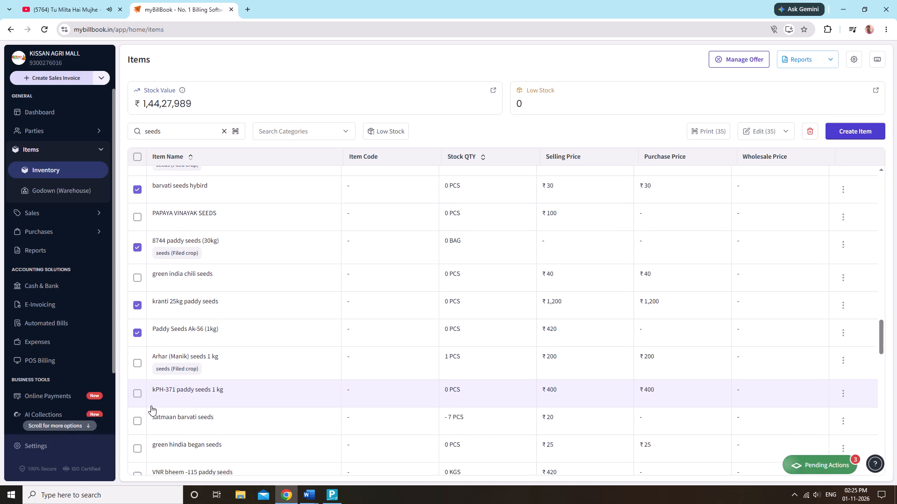
click(141, 385)
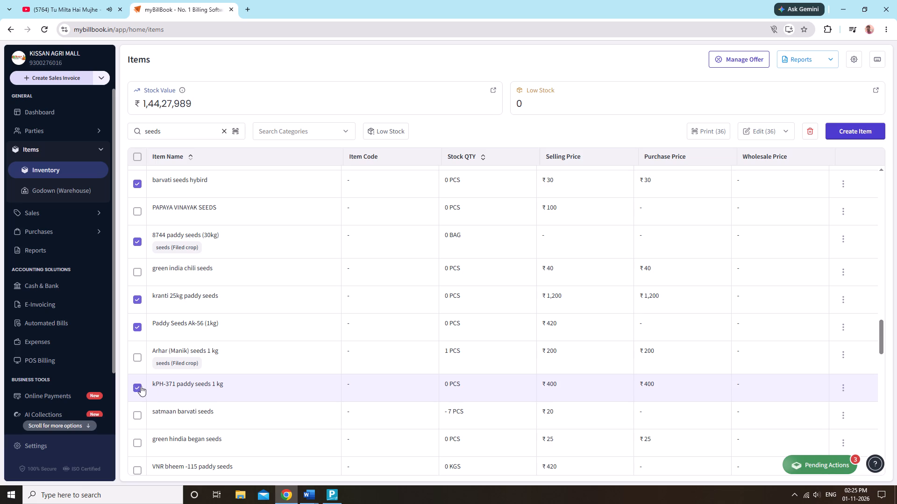
click(137, 414)
scroll(137, 414, down, 1)
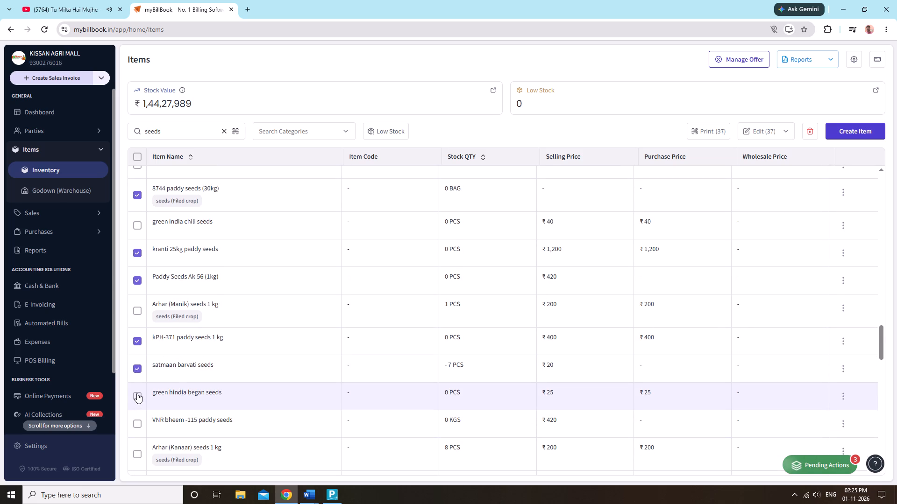
click(137, 393)
Add VNR bheem -115 paddy seeds, paddy seeds (kranti) 1kg and VNR paddy seeds CD Penalty to the selection, skipping Arhar (Kanaar) and khira vinayak seeds.
scroll(155, 427, down, 1)
click(136, 375)
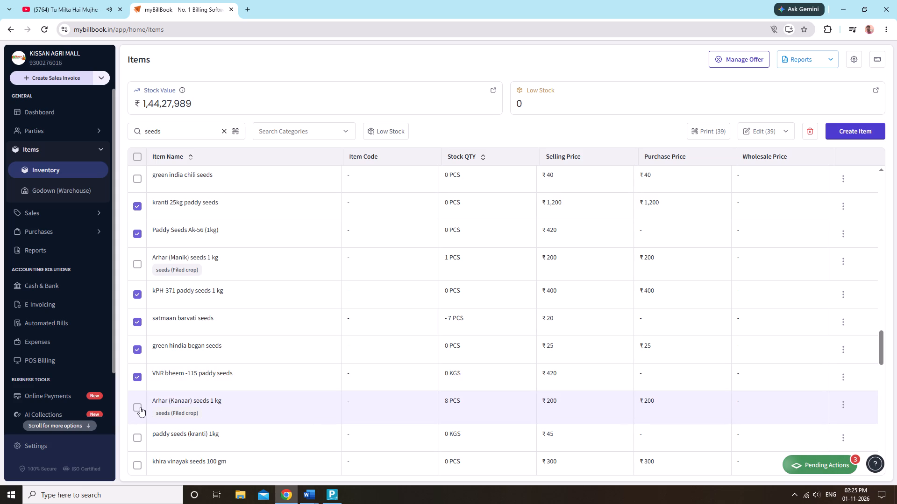
scroll(173, 445, down, 1)
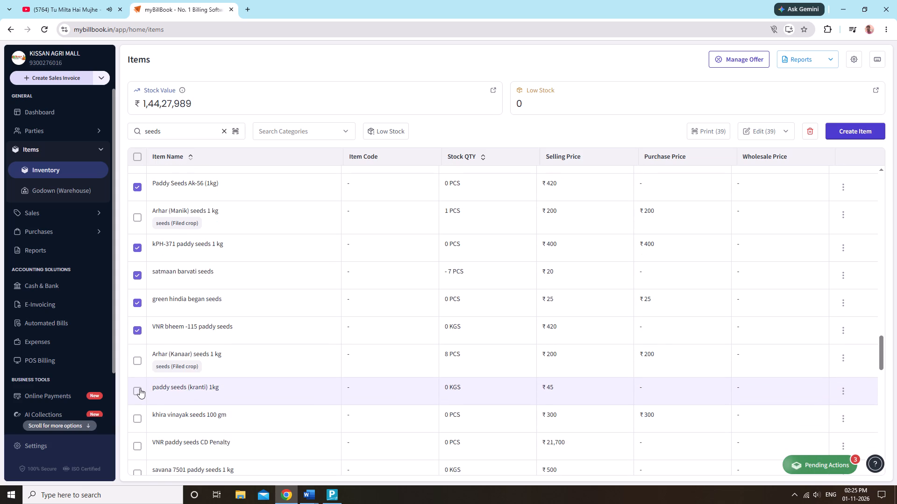
click(140, 388)
scroll(192, 436, down, 1)
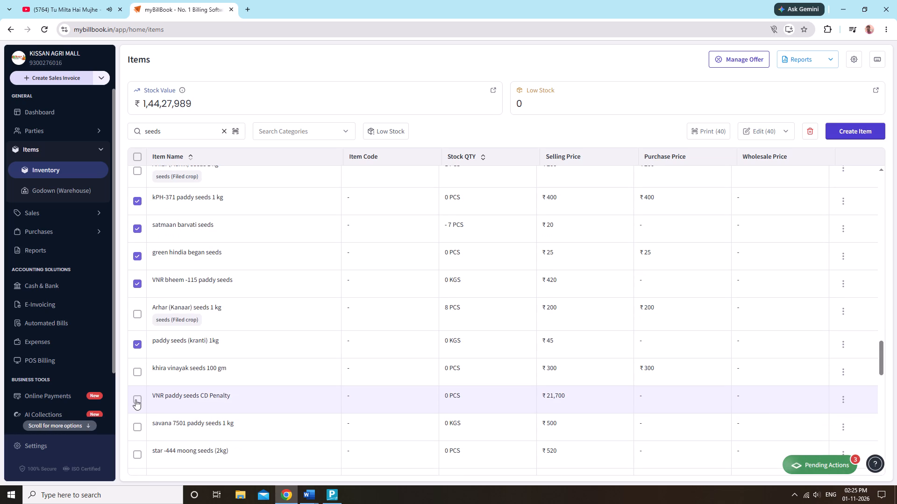
click(135, 399)
Add savana 7501 paddy seeds 1 kg, star -444 moong seeds (2kg) and nath unnati paddy seeds 1kg to the selection, leaving vnr -212 (10gm) began seeds unselected.
scroll(205, 439, down, 1)
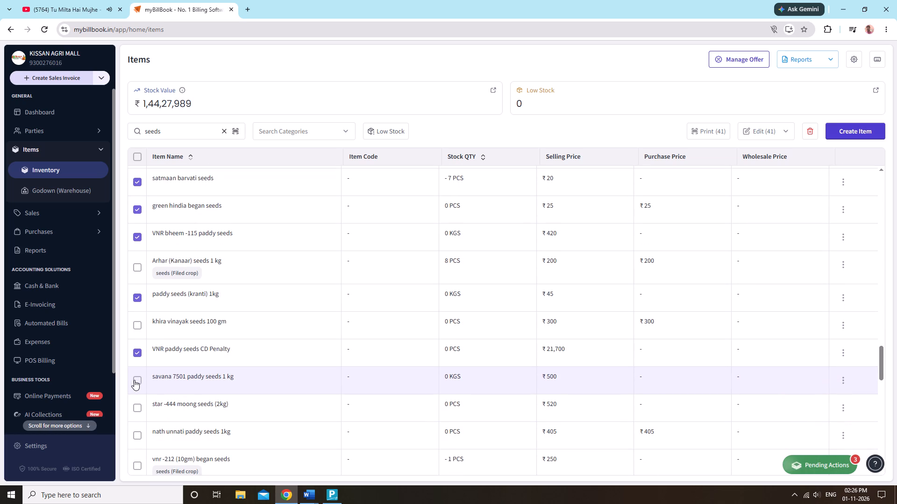
click(137, 379)
click(136, 408)
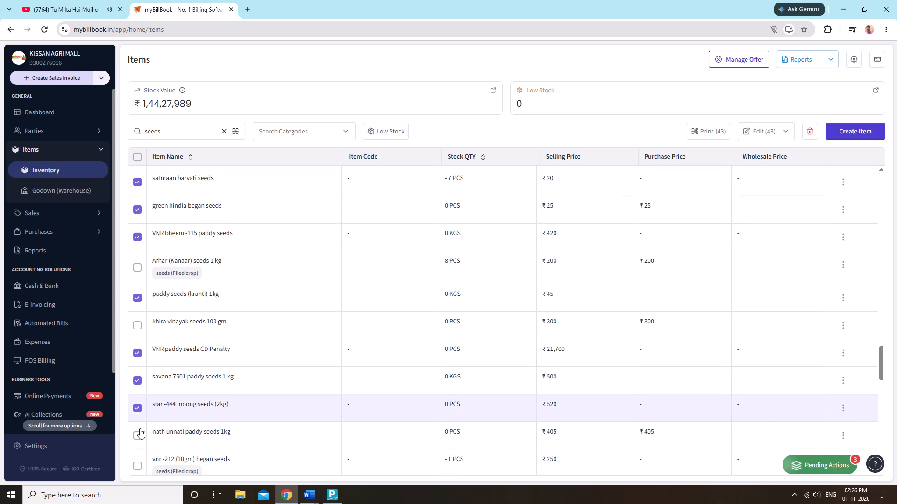
click(141, 434)
scroll(155, 448, down, 1)
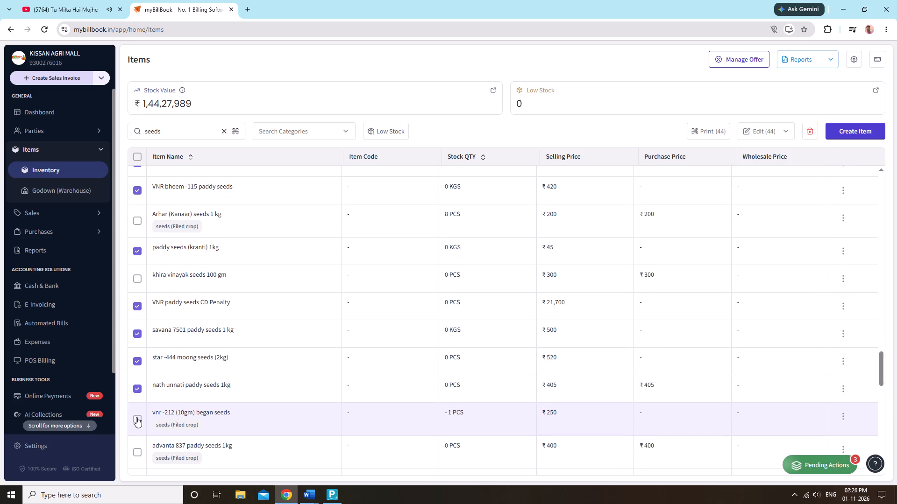
click(137, 417)
click(137, 417)
Add advanta 837 paddy seeds 1kg and winwer 567 paddy seeds1kg to the selection, leaving Beetroot (Agro seeds) 5 gm unselected.
scroll(263, 436, down, 1)
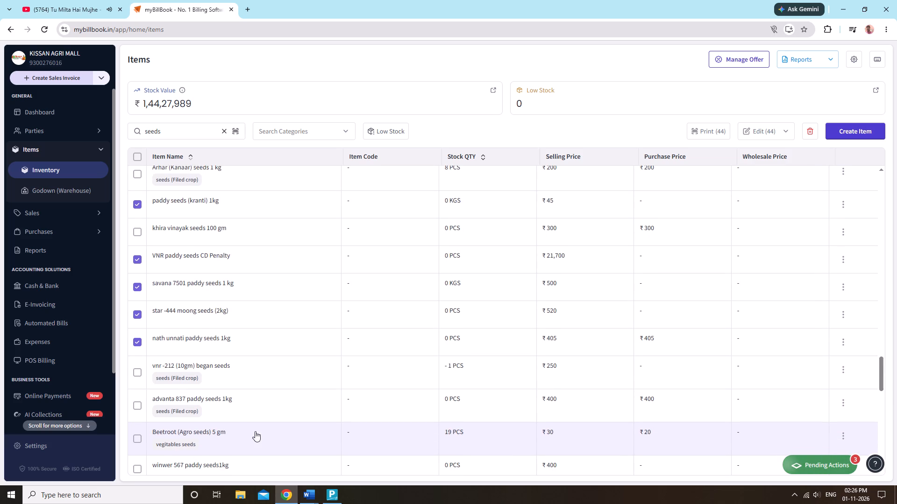
click(133, 406)
scroll(172, 430, down, 1)
click(140, 420)
Look over the following seed items without selecting more, and permanently delete all selected items, agreeing that it may affect the data.
scroll(205, 452, down, 1)
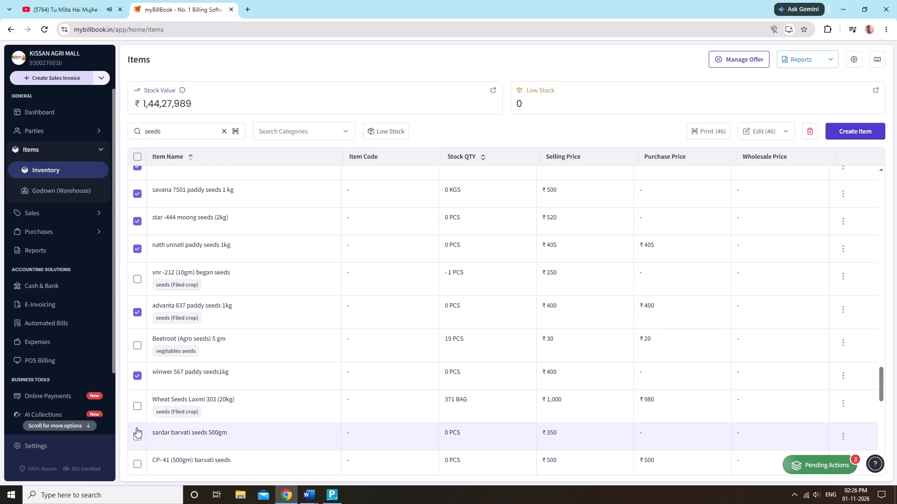
scroll(137, 430, down, 1)
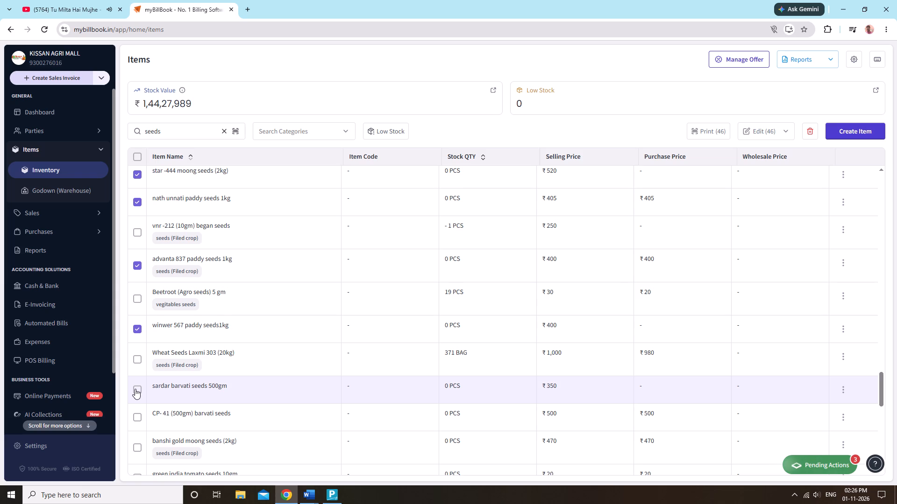
scroll(148, 409, down, 1)
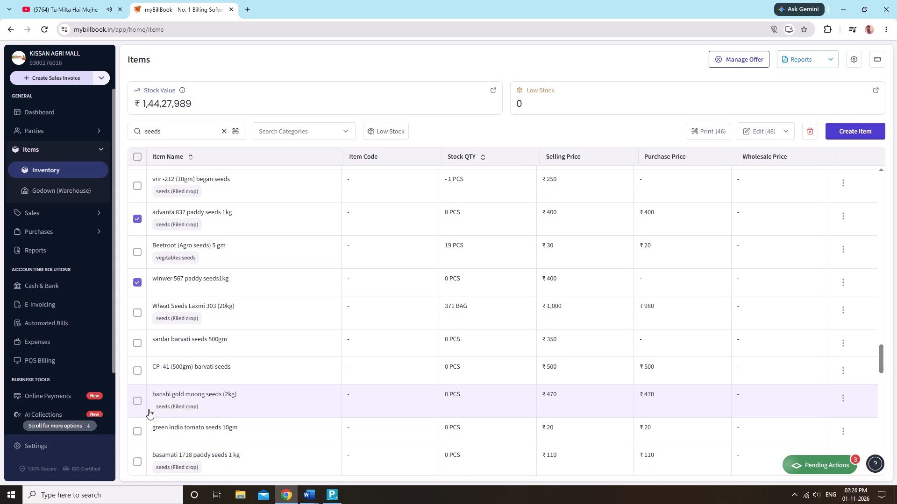
scroll(153, 413, down, 2)
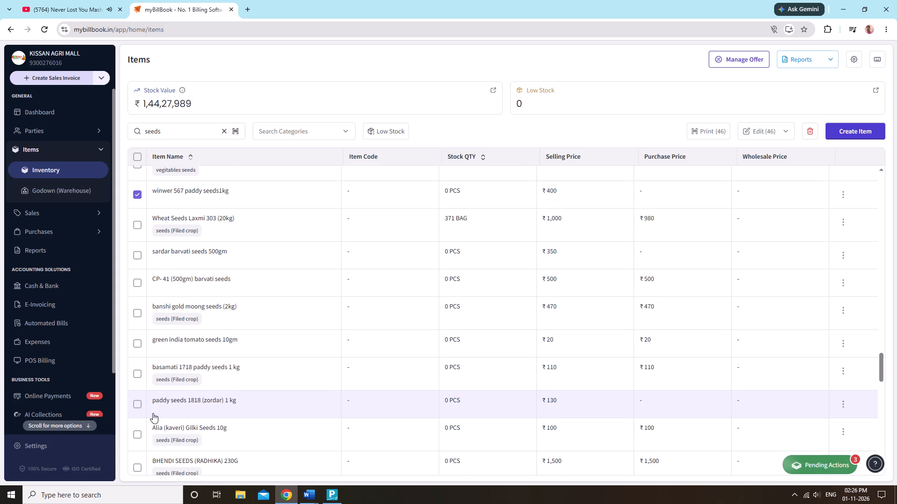
scroll(153, 413, down, 7)
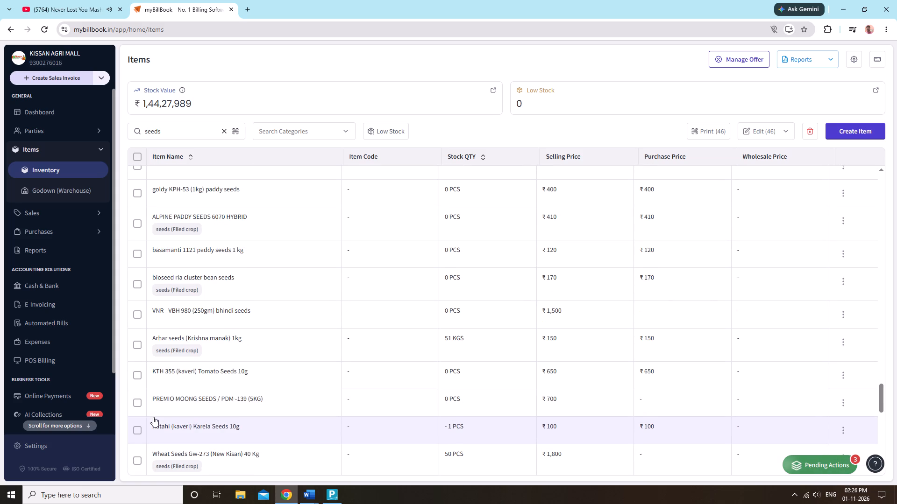
click(802, 133)
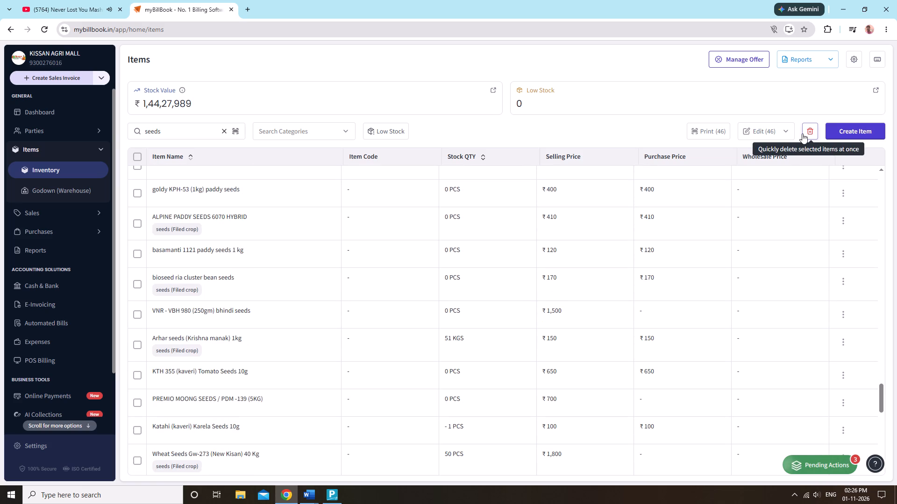
click(378, 320)
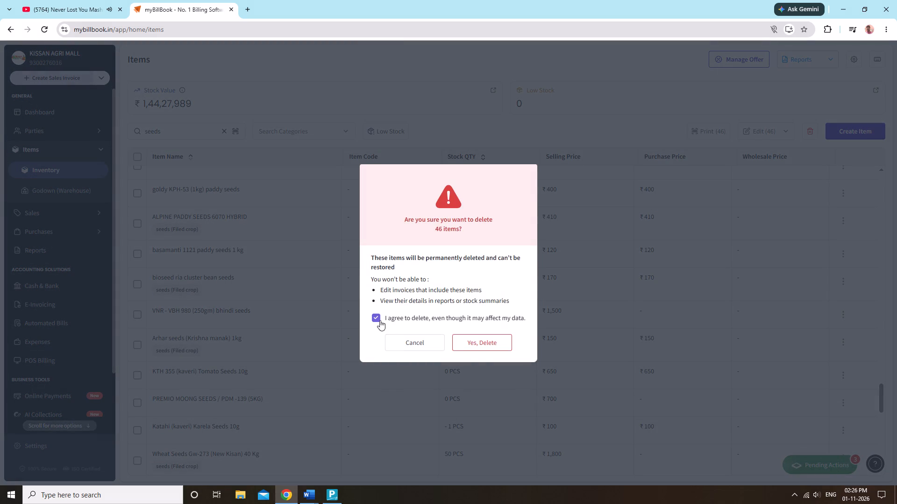
click(491, 343)
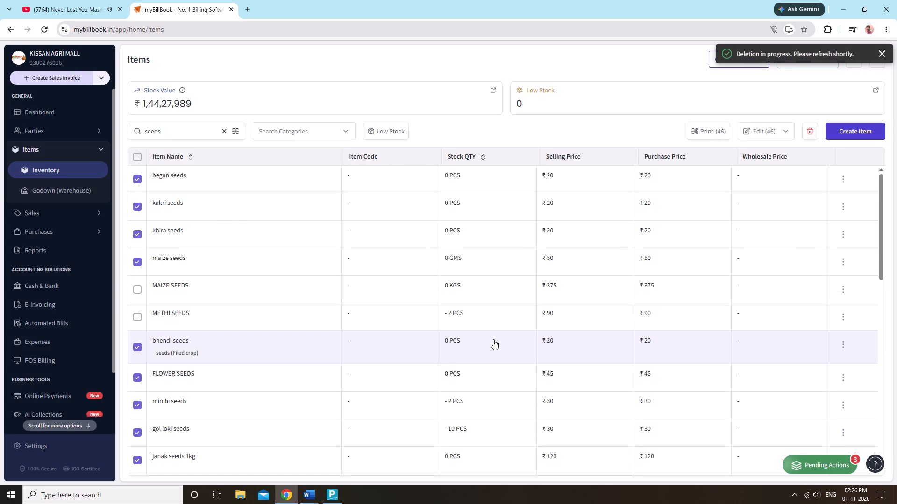
Refresh the inventory list by switching to the sales invoices and returning to the items.
click(82, 150)
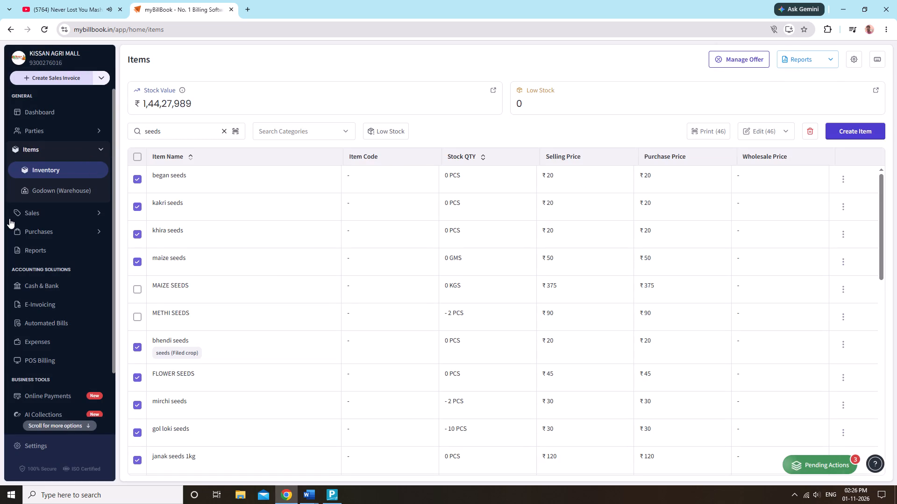
click(27, 210)
click(39, 154)
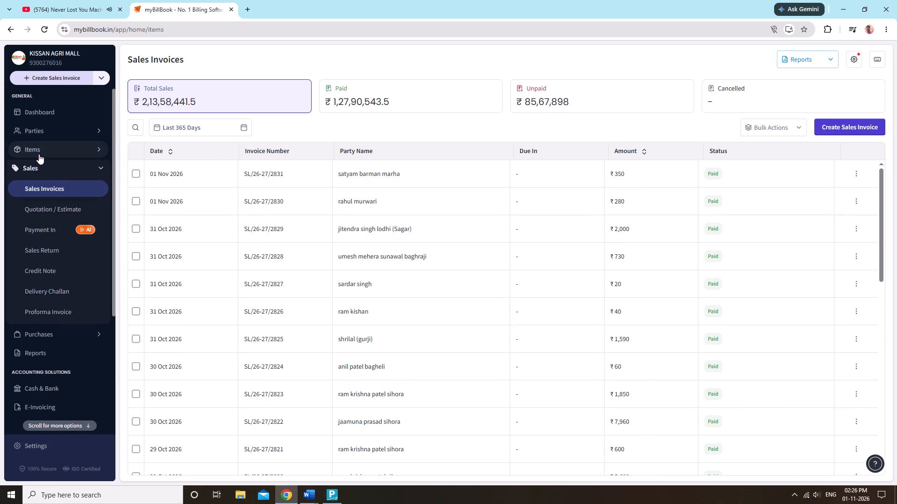
Start a new item search in the refreshed inventory.
click(178, 131)
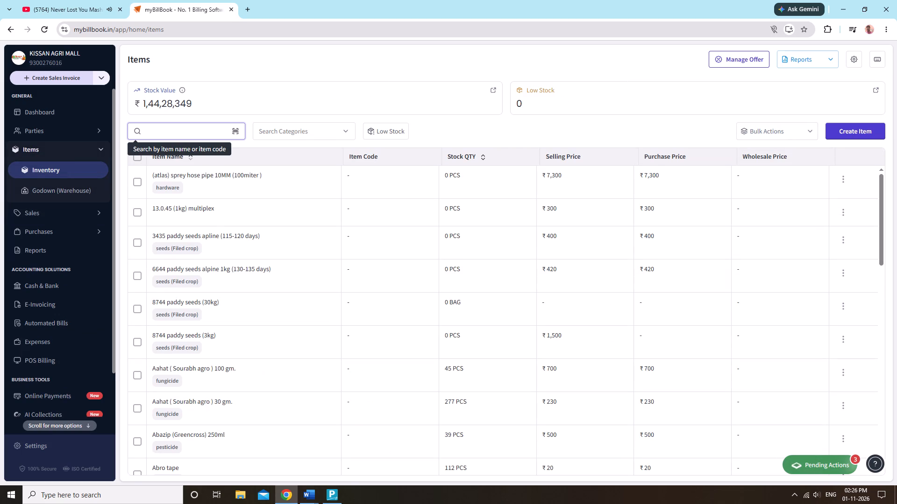
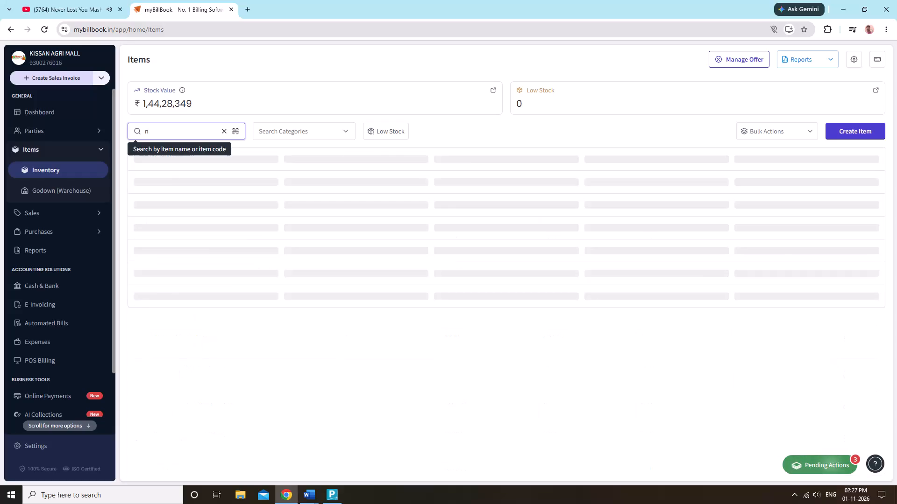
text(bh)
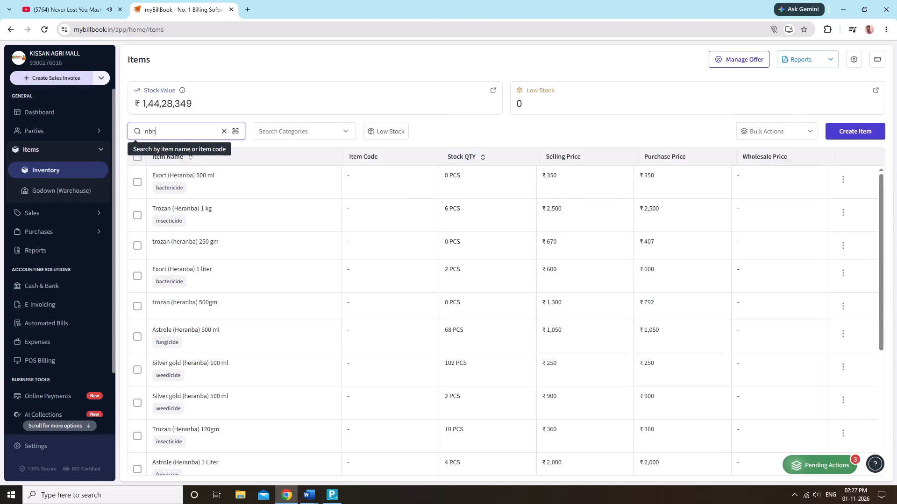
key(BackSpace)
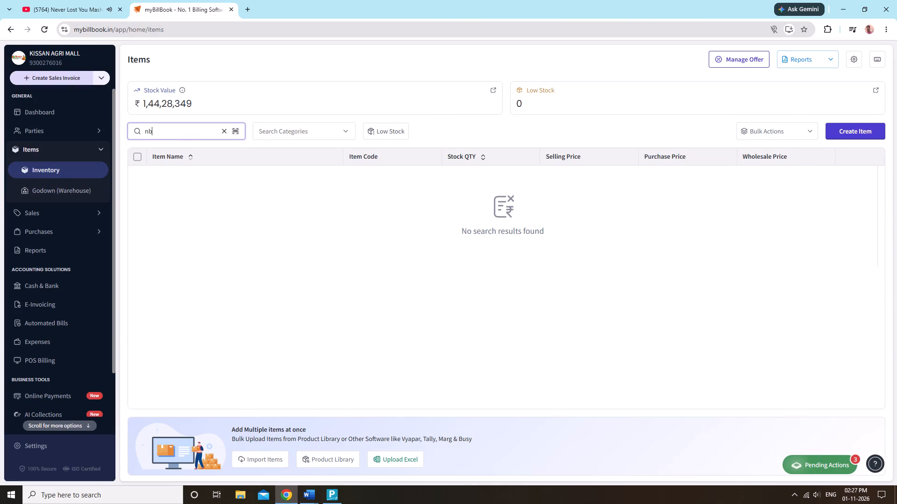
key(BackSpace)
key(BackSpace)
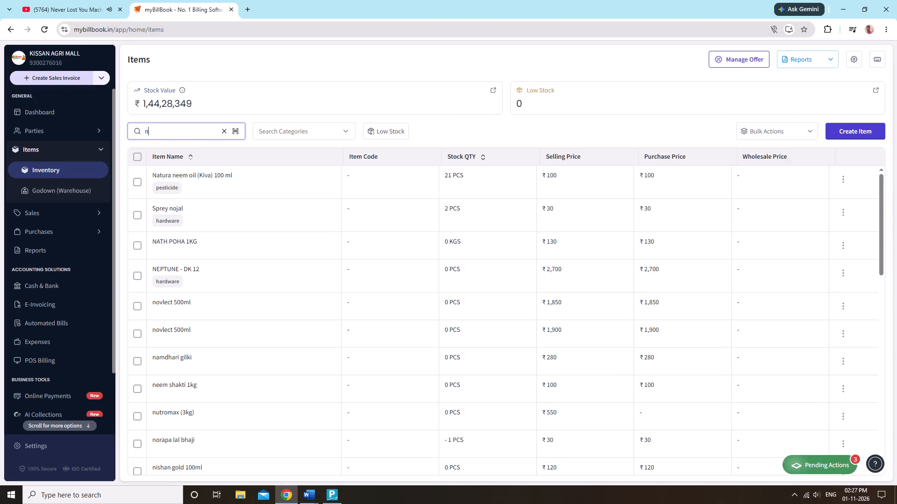
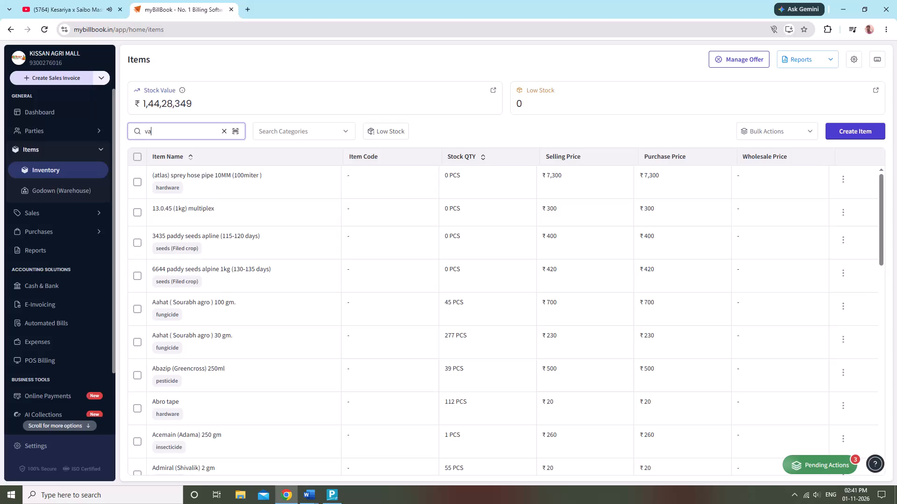
Search the inventory items for the name spellings "vana", "vena", "ven" and "vin" in turn.
key(n)
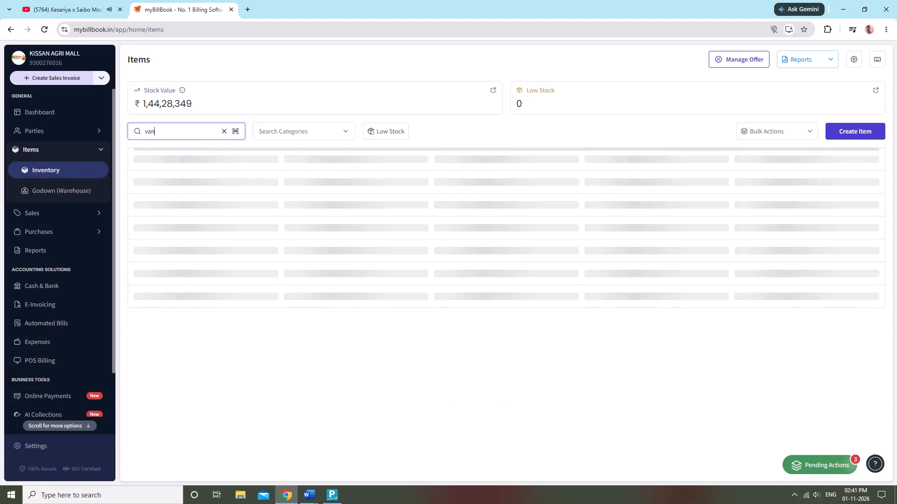
key(a)
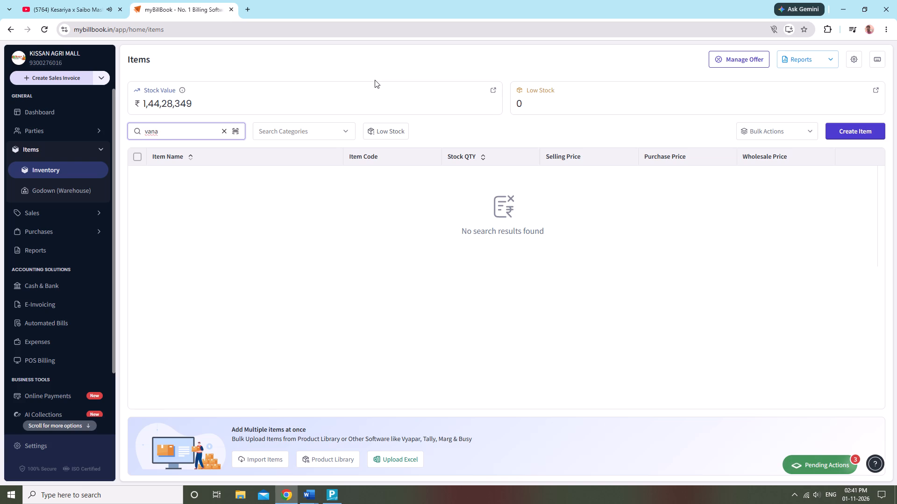
key(BackSpace)
key(BackSpace)
key(BackSpace)
key(e)
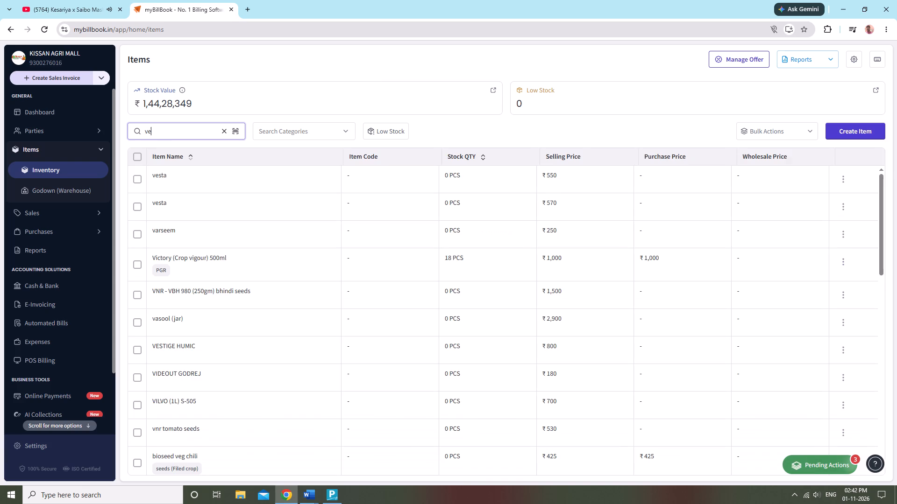
text(na)
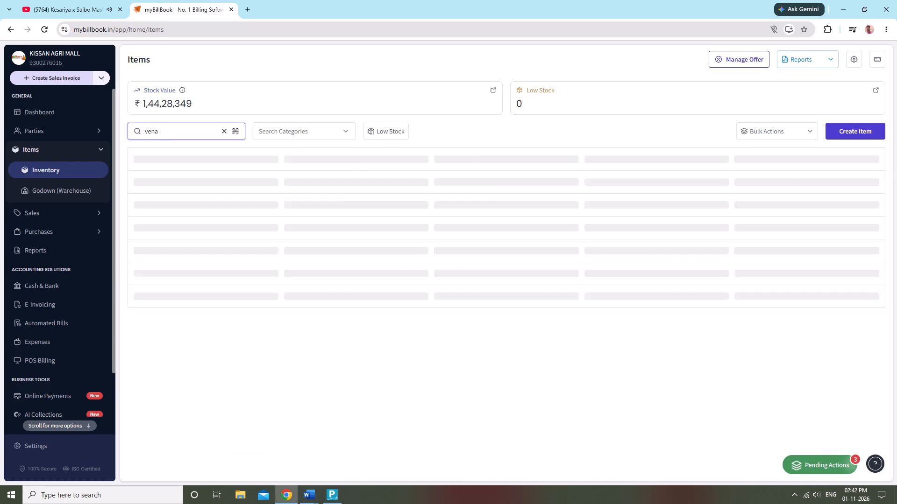
key(BackSpace)
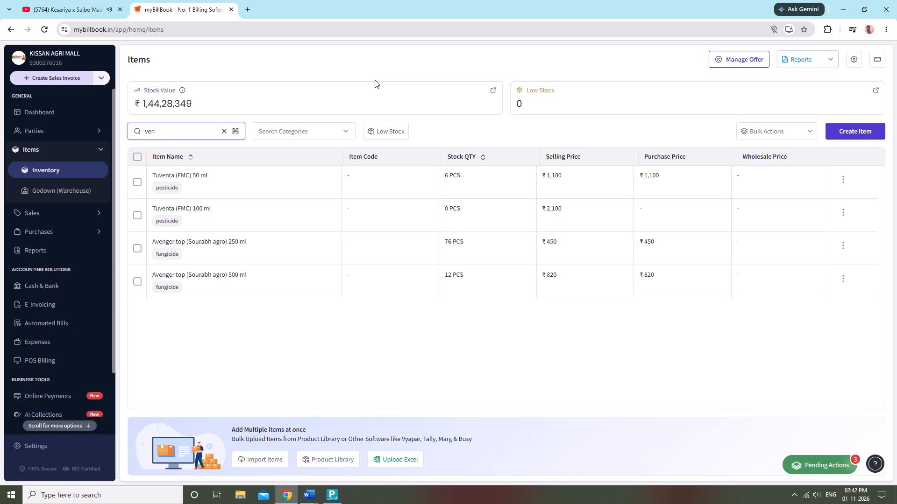
key(BackSpace)
key(BackSpace)
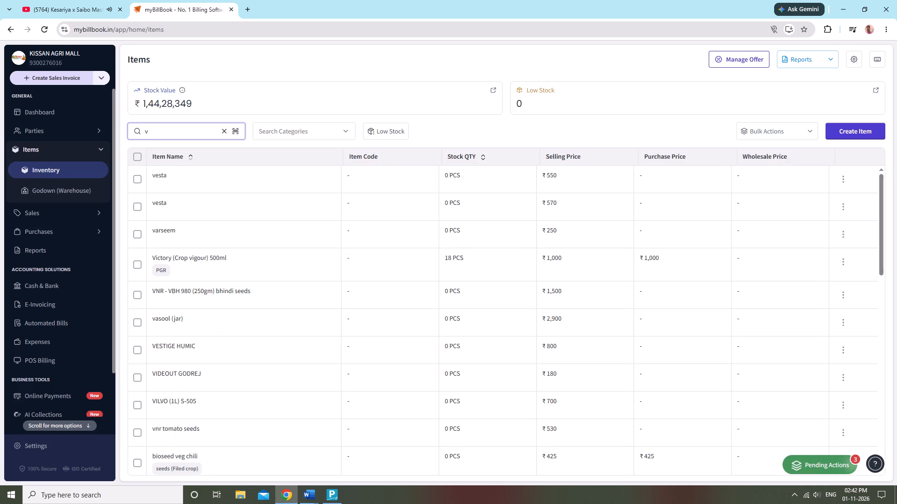
key(i)
key(n)
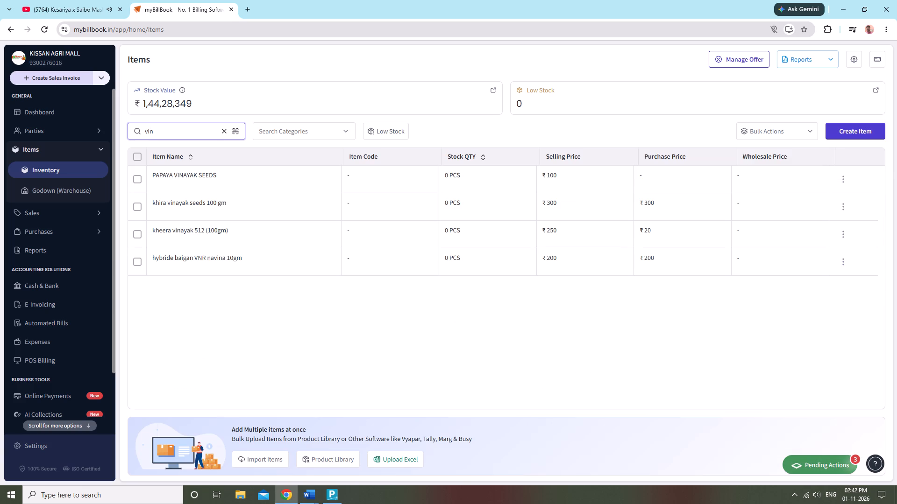
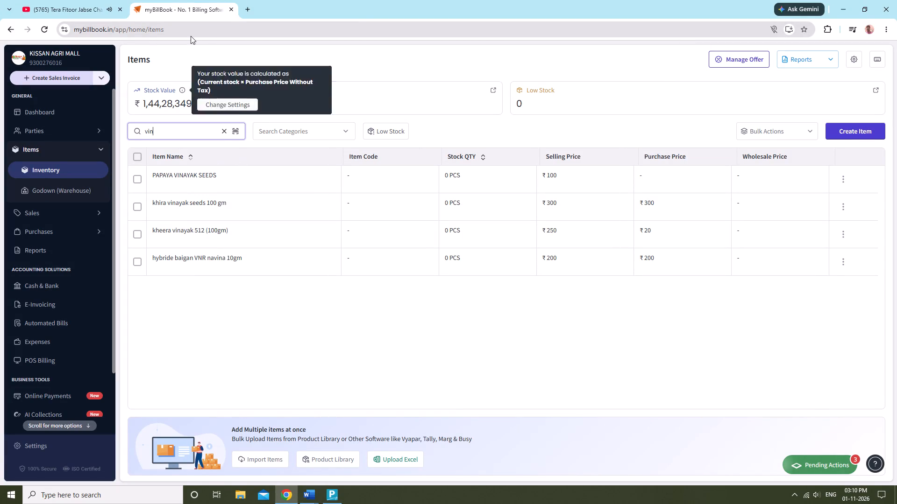
Switch to YouTube, look through the recommended music videos beside the playing song, and return to the myBillBook items list.
click(84, 12)
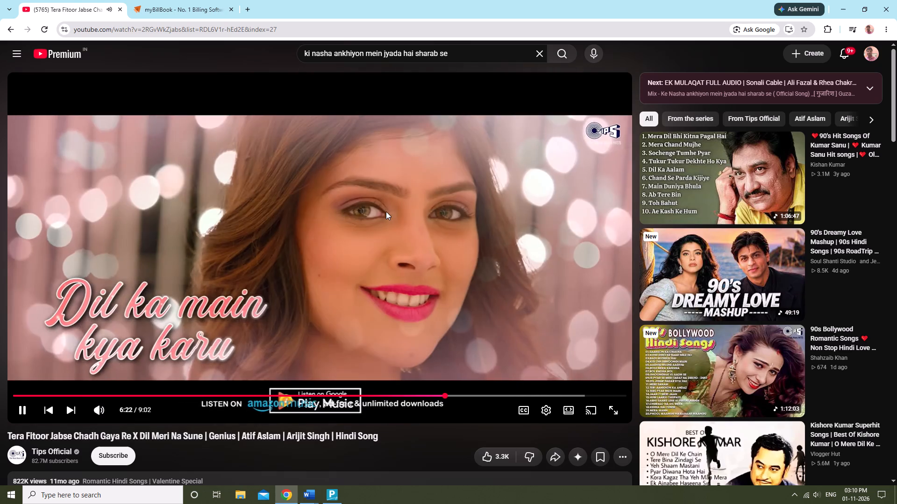
scroll(877, 364, down, 2)
scroll(839, 356, down, 6)
scroll(714, 343, down, 3)
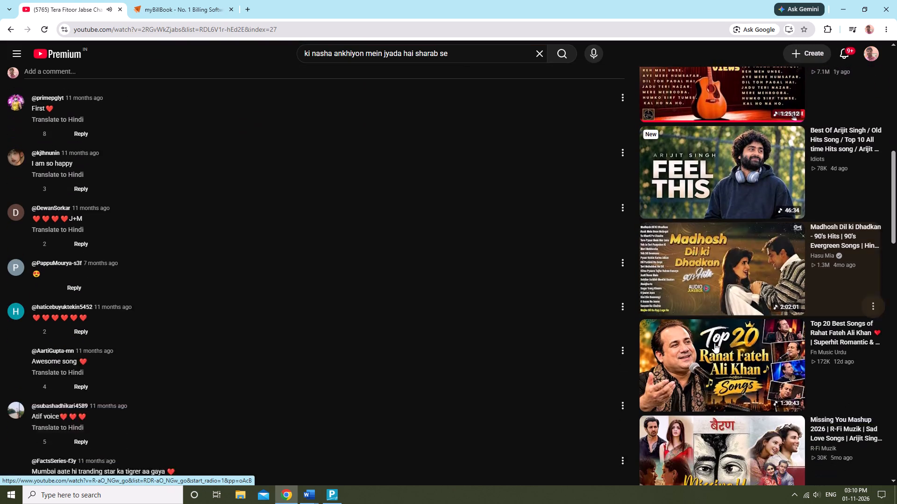
scroll(714, 343, down, 1)
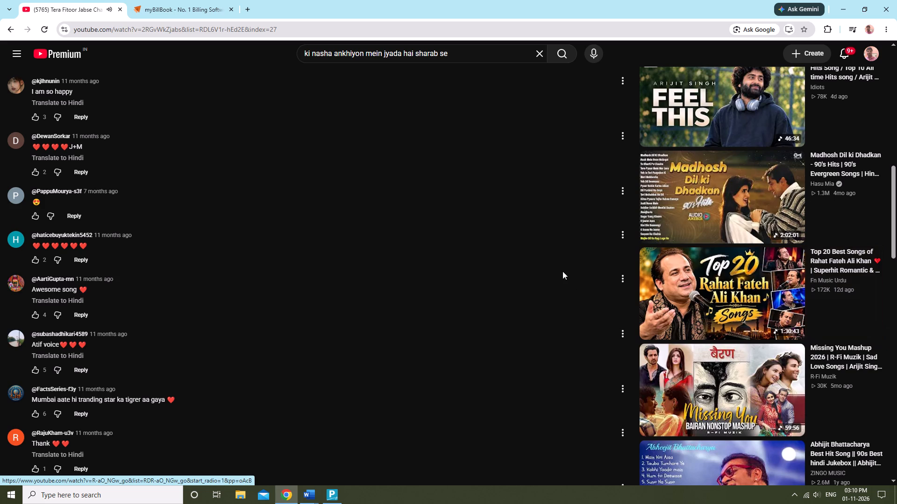
scroll(606, 314, down, 2)
scroll(669, 317, down, 3)
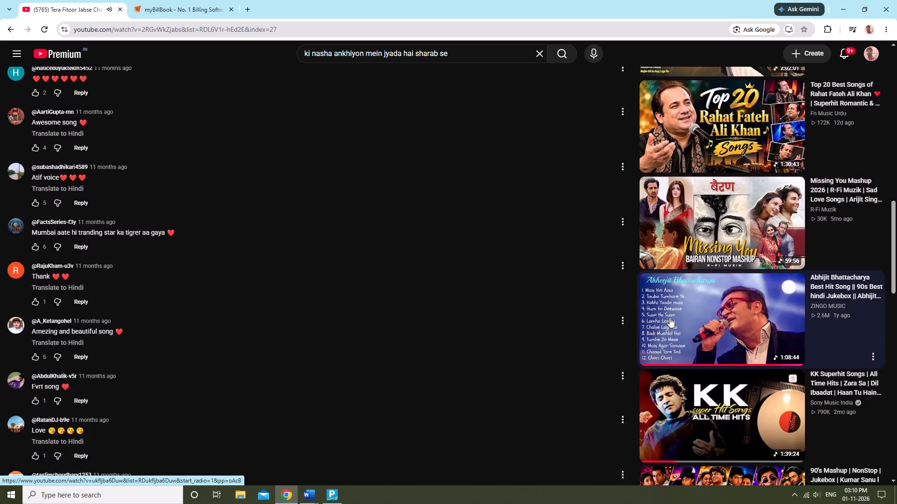
scroll(670, 317, down, 4)
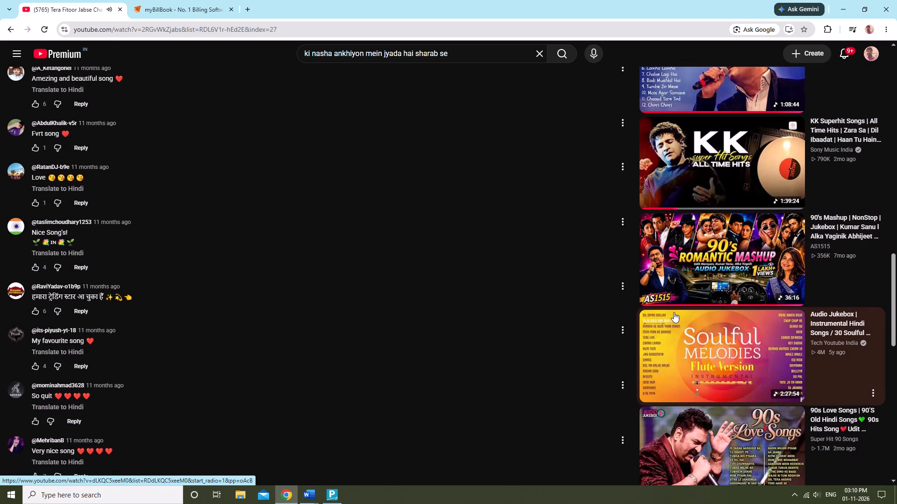
scroll(674, 312, down, 3)
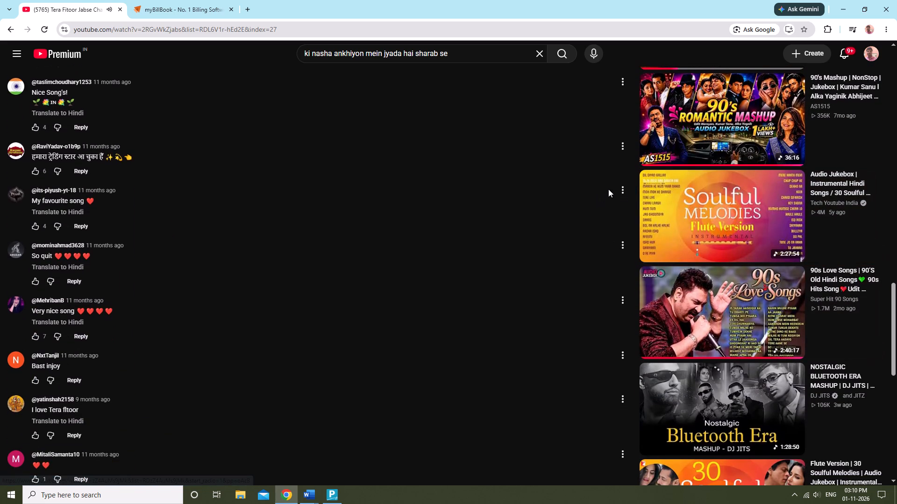
scroll(835, 266, down, 2)
scroll(707, 294, down, 8)
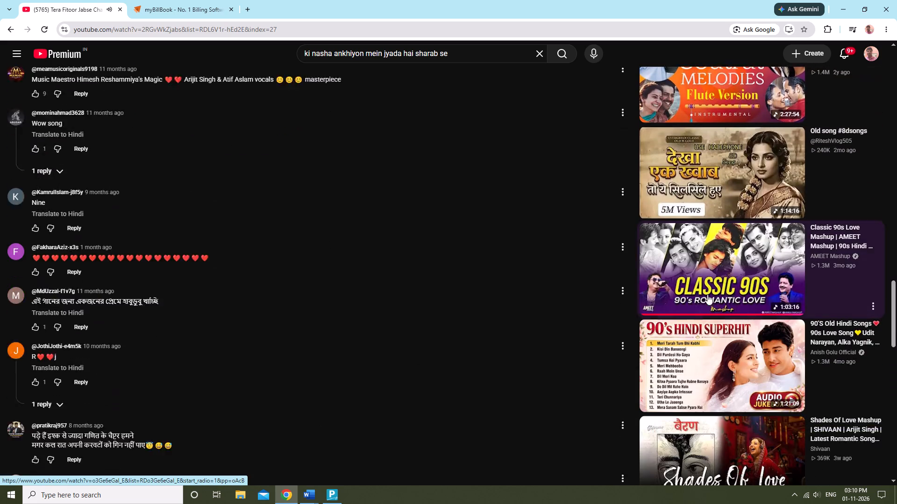
scroll(707, 294, down, 4)
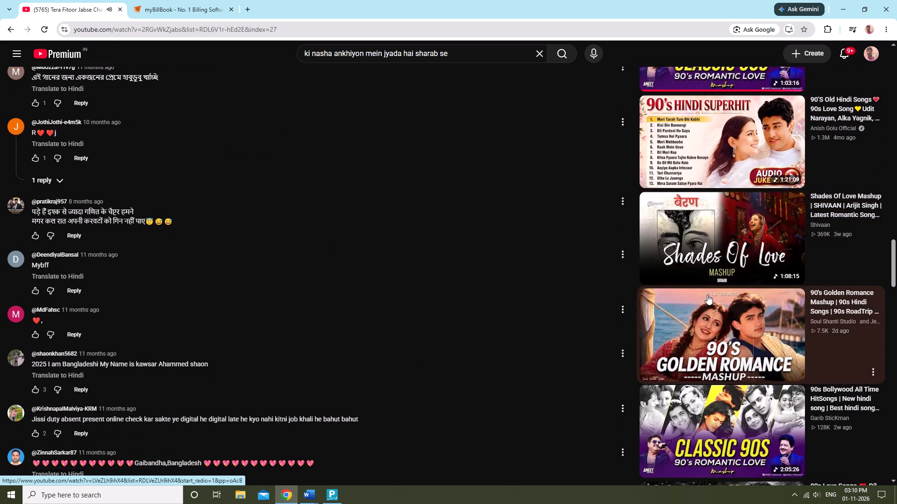
scroll(707, 294, down, 2)
scroll(734, 325, down, 2)
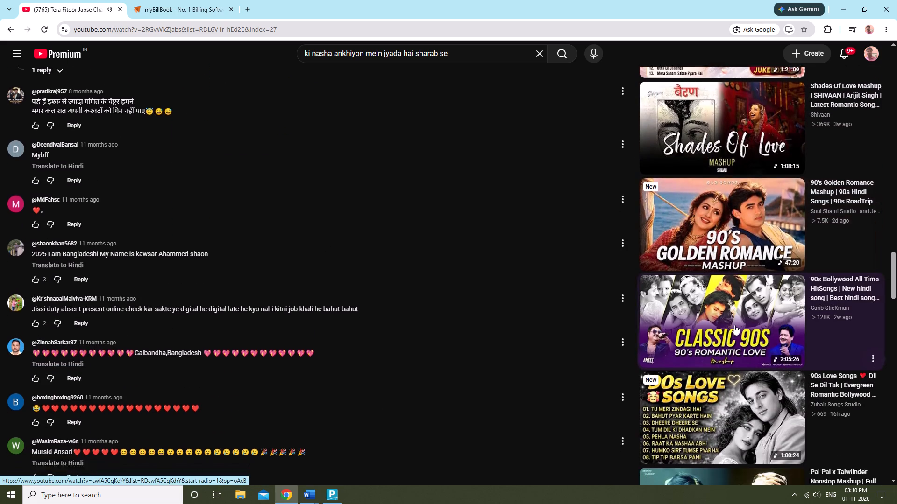
scroll(734, 325, down, 4)
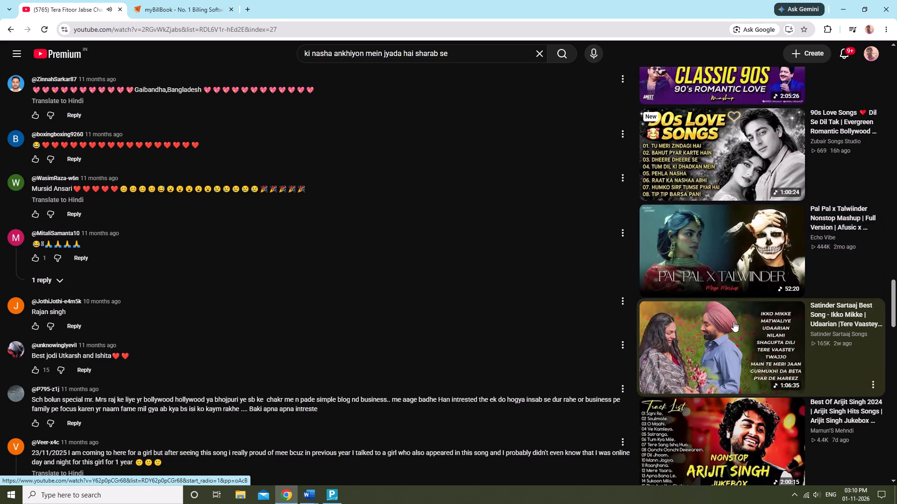
scroll(733, 322, down, 9)
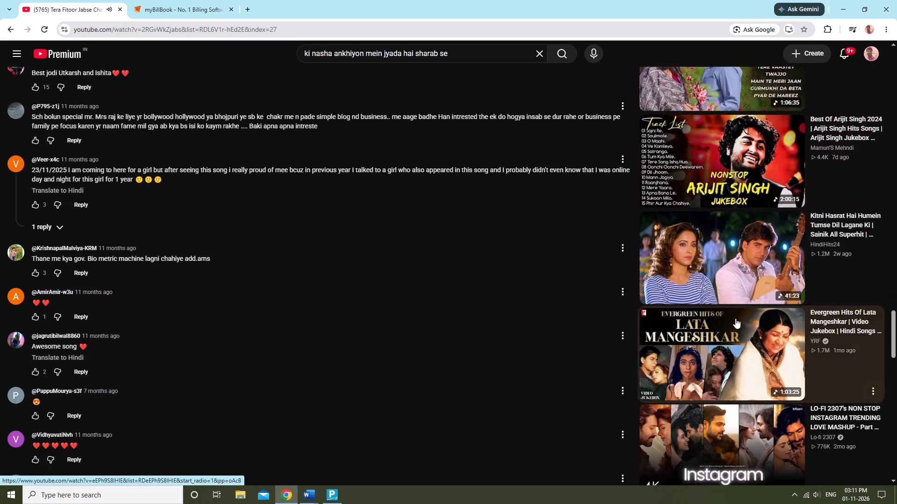
scroll(735, 318, down, 14)
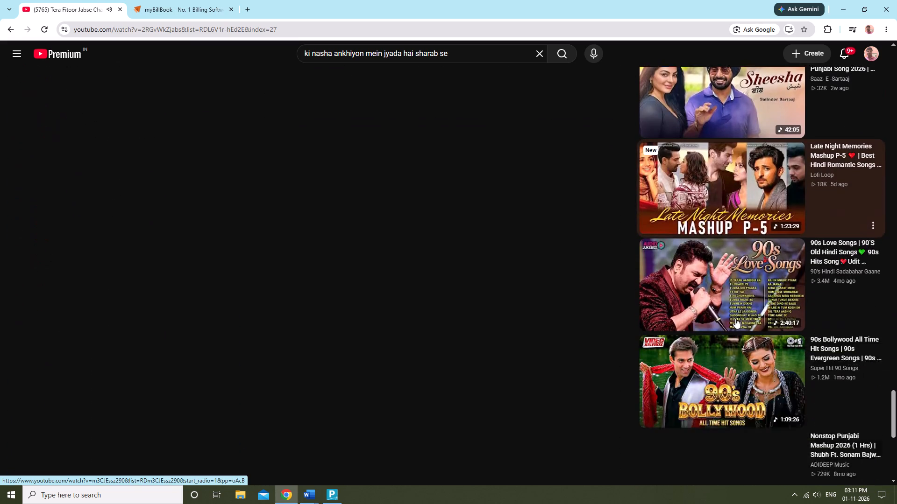
scroll(736, 318, down, 10)
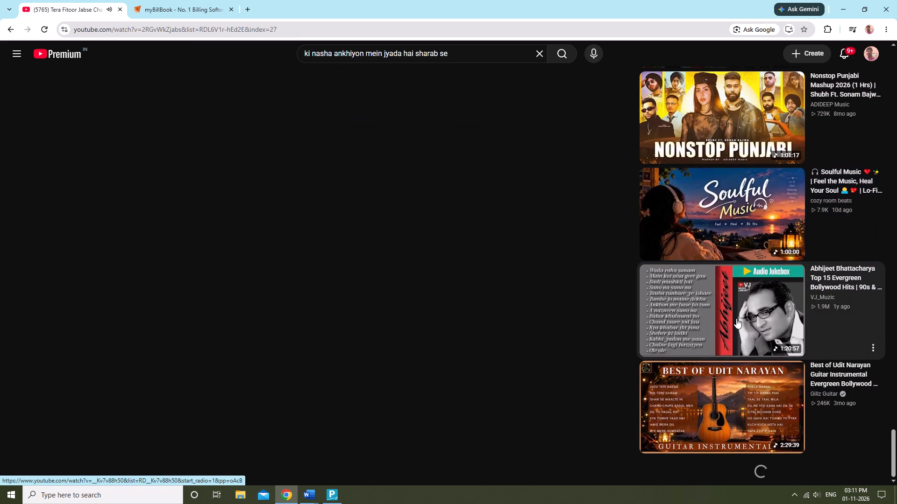
scroll(736, 318, up, 5)
scroll(736, 318, up, 20)
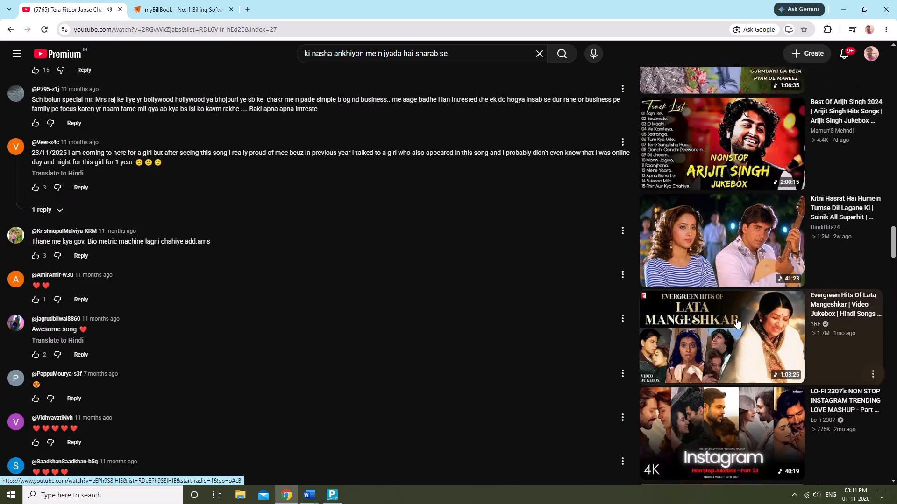
scroll(736, 318, up, 20)
scroll(736, 318, up, 8)
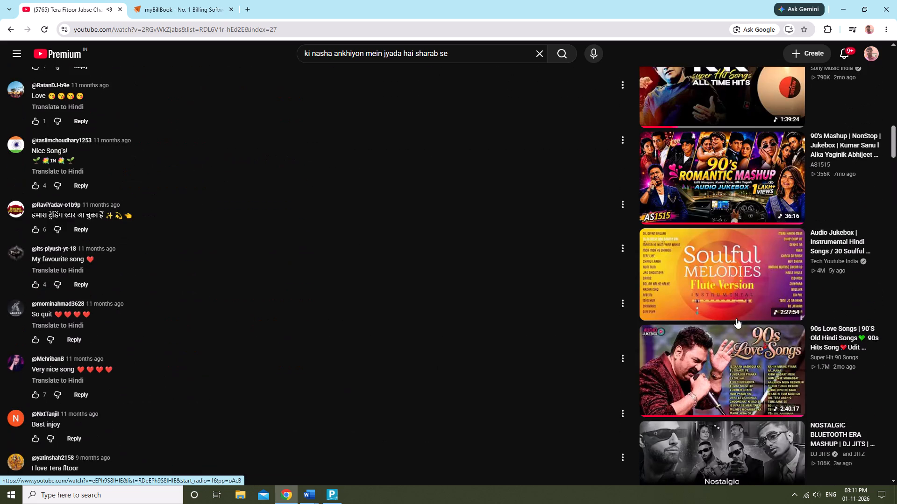
scroll(738, 318, up, 13)
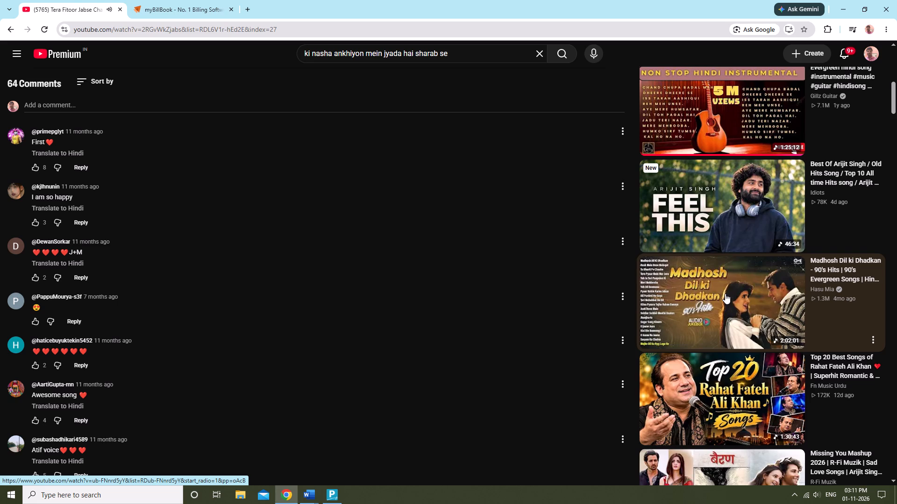
right_click(725, 294)
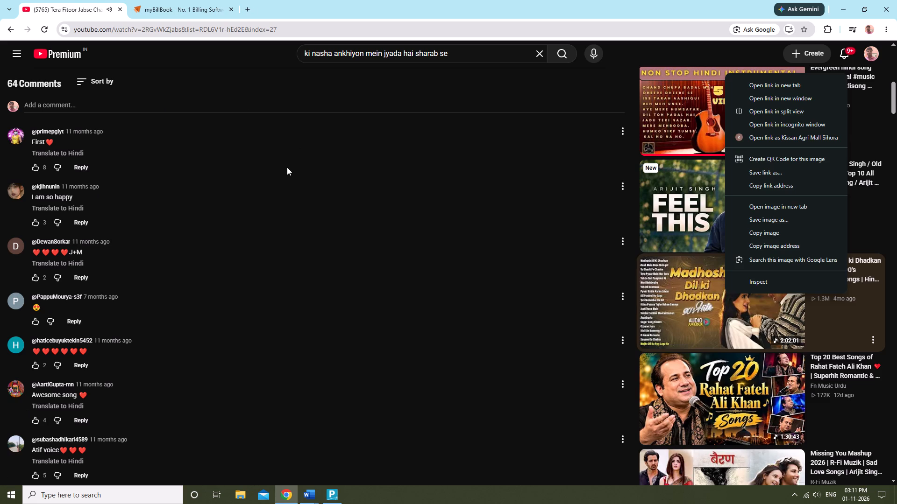
scroll(290, 170, up, 7)
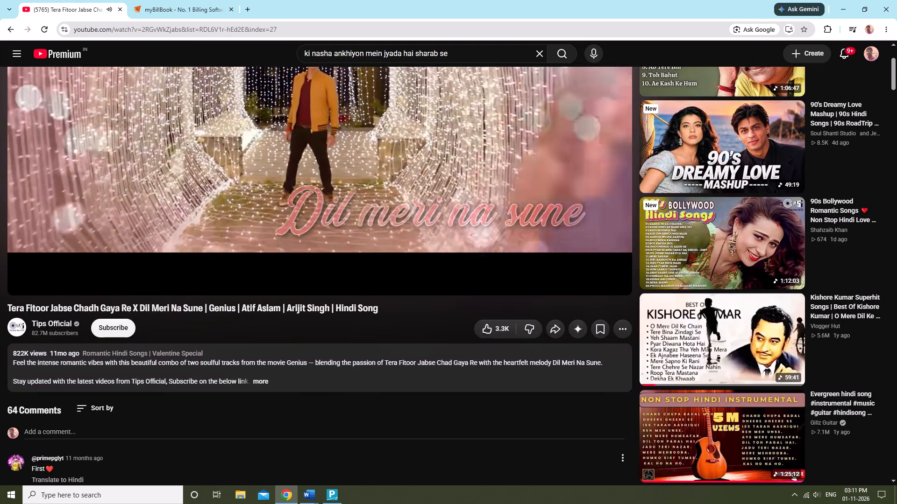
scroll(264, 285, up, 2)
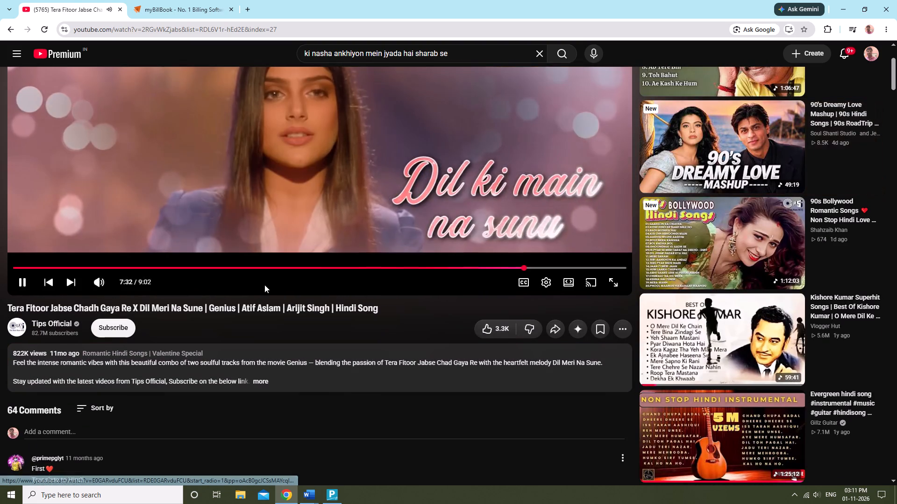
scroll(264, 285, up, 4)
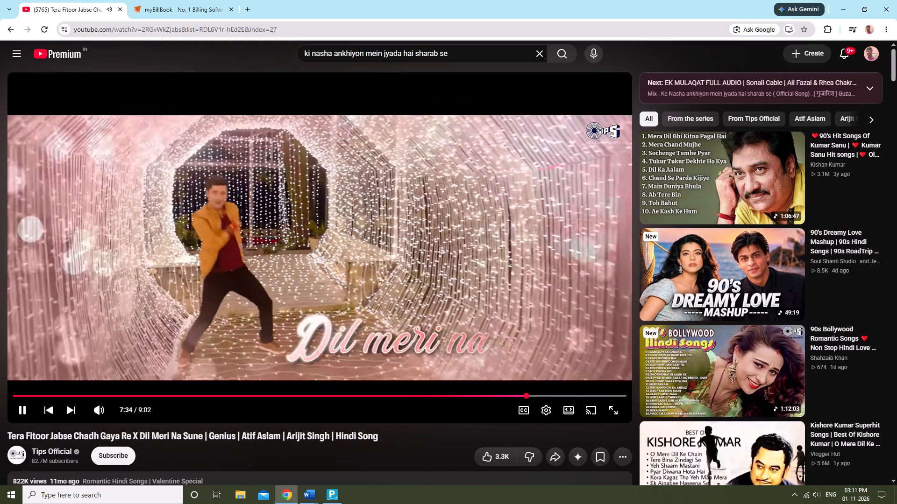
click(178, 7)
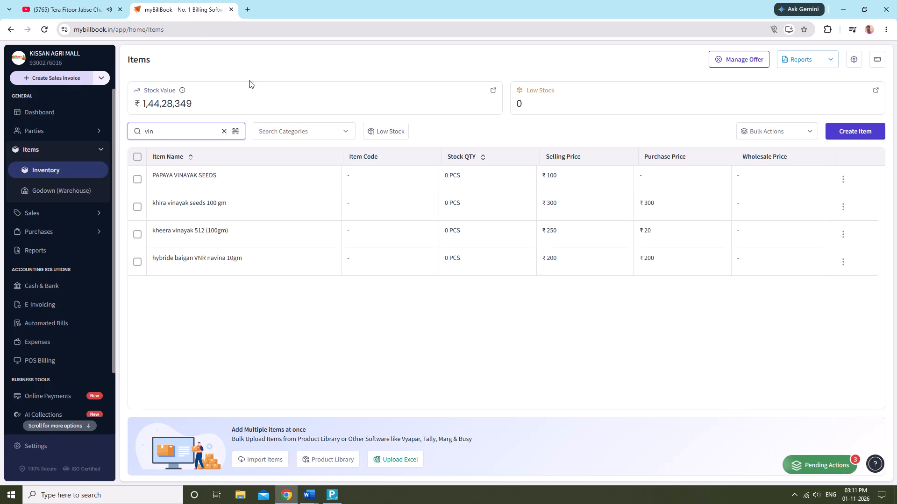
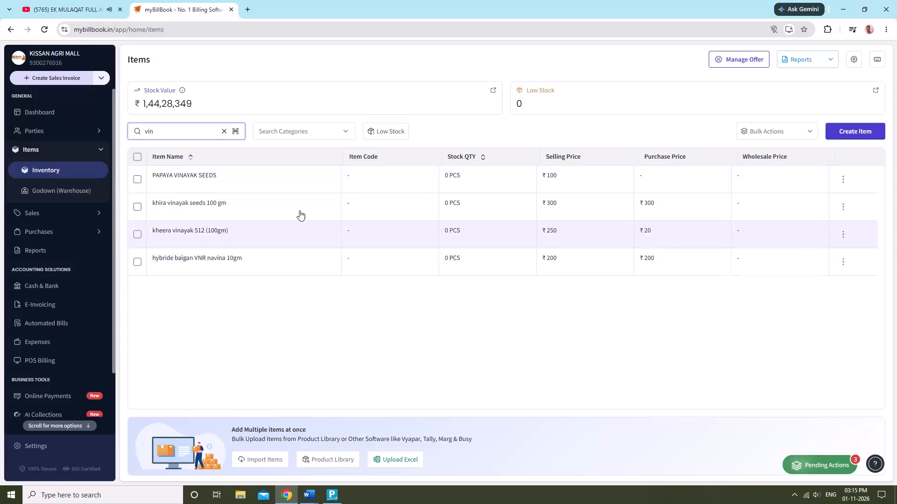
Open the parties list and search it for "dahiya".
click(26, 122)
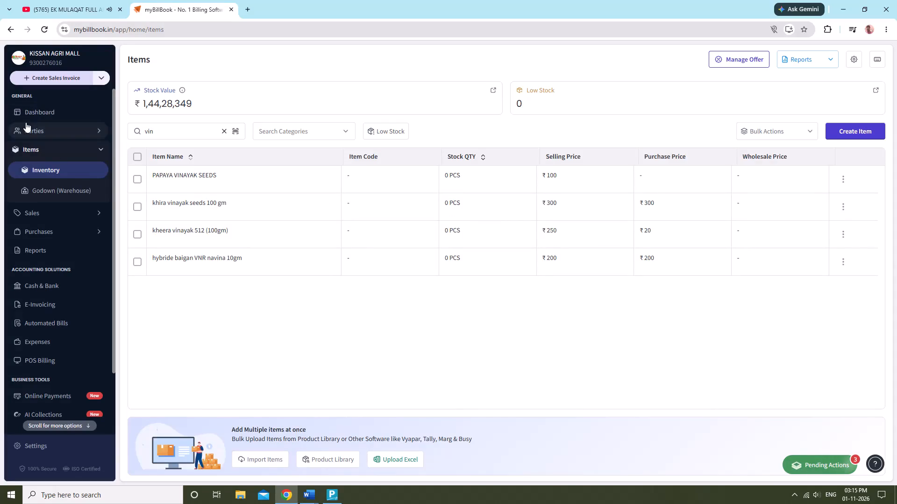
click(140, 134)
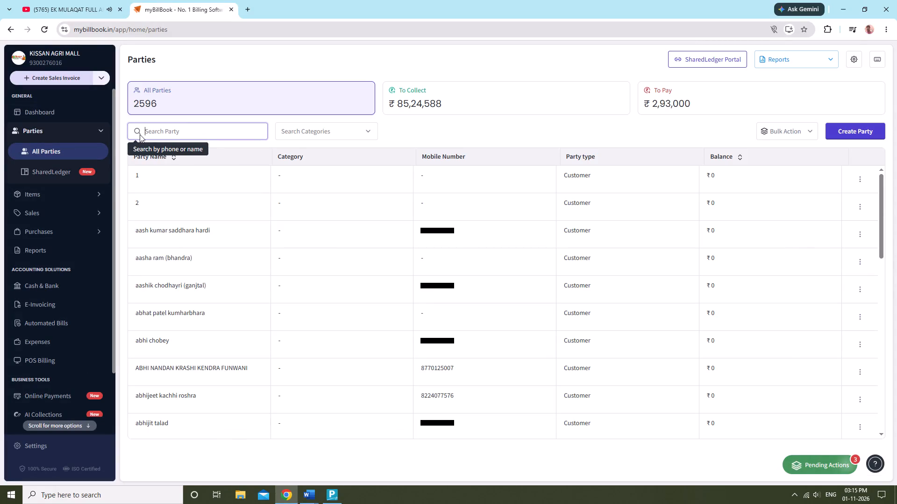
text(dah)
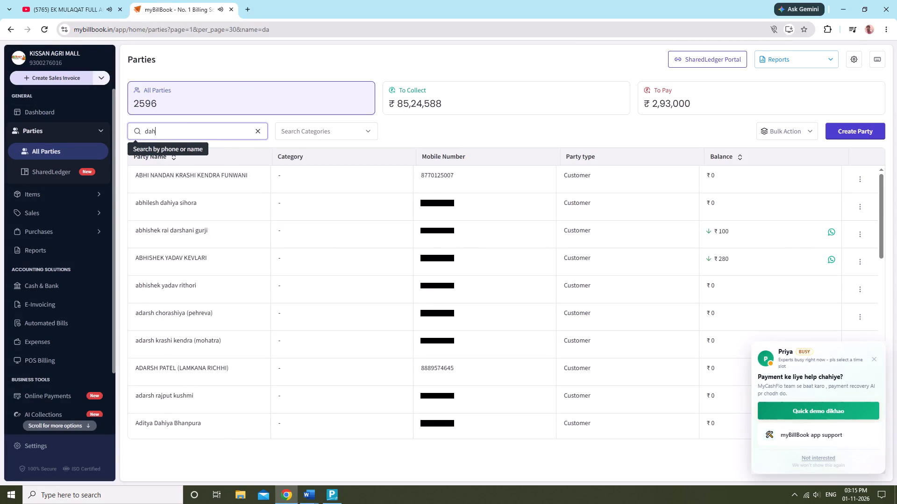
text(iya)
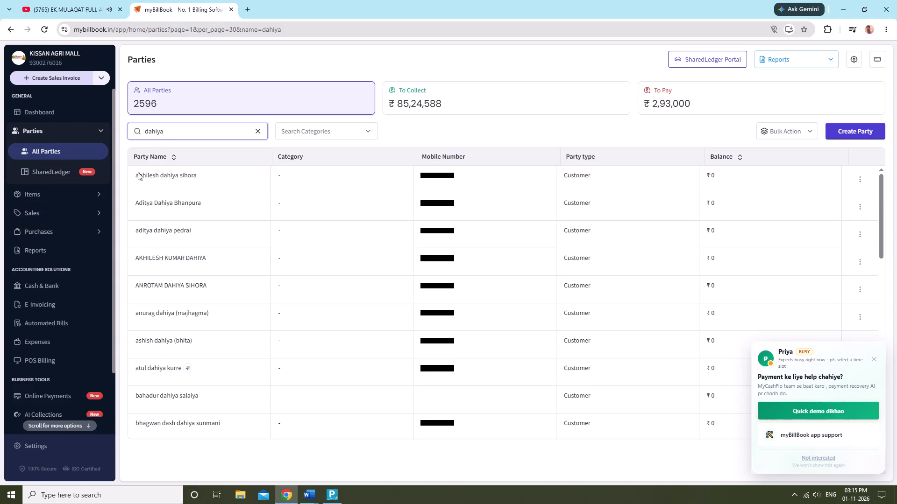
Filter the sales invoices to yesterday, view invoice SL/26-27/2829, and return to the sales invoices list.
click(51, 208)
click(178, 127)
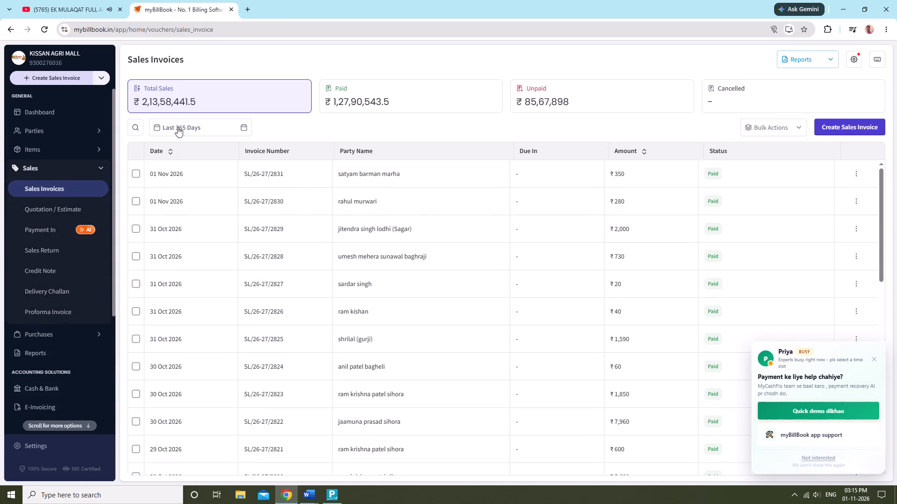
click(177, 161)
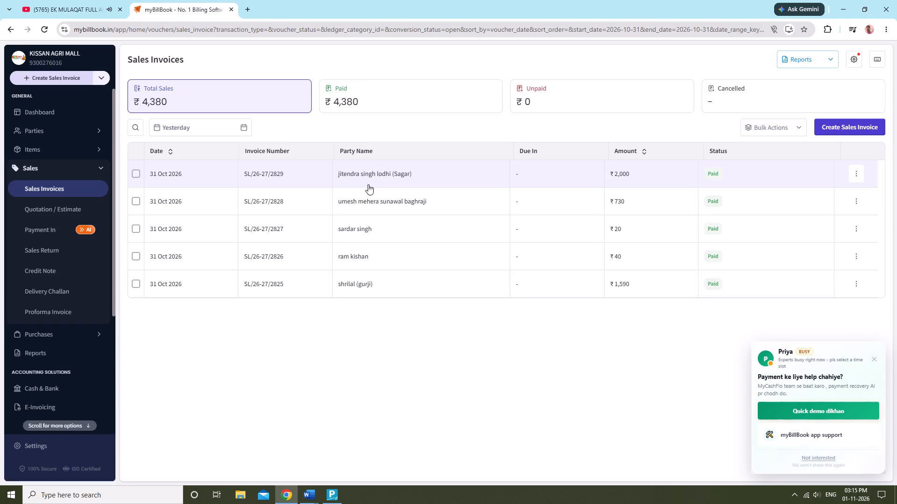
click(369, 177)
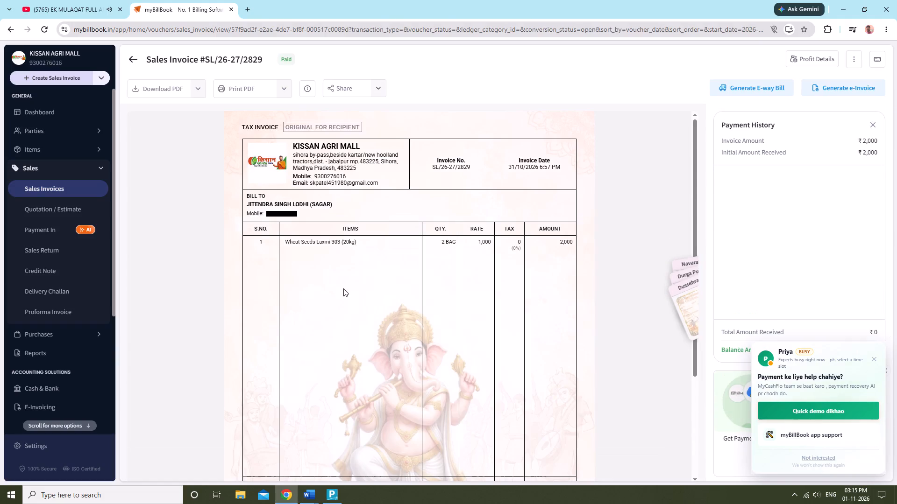
click(31, 164)
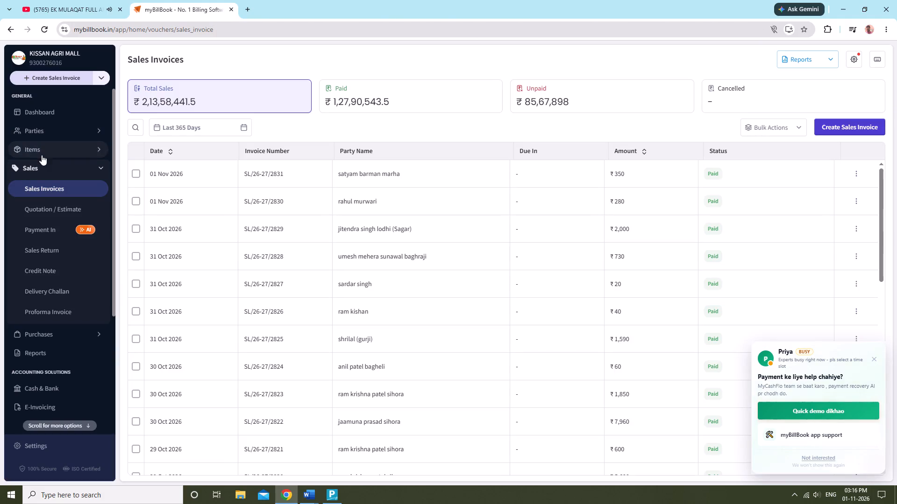
Search the parties list for "dahiy" and look through the matching customers' names, villages and balances.
click(42, 155)
click(30, 131)
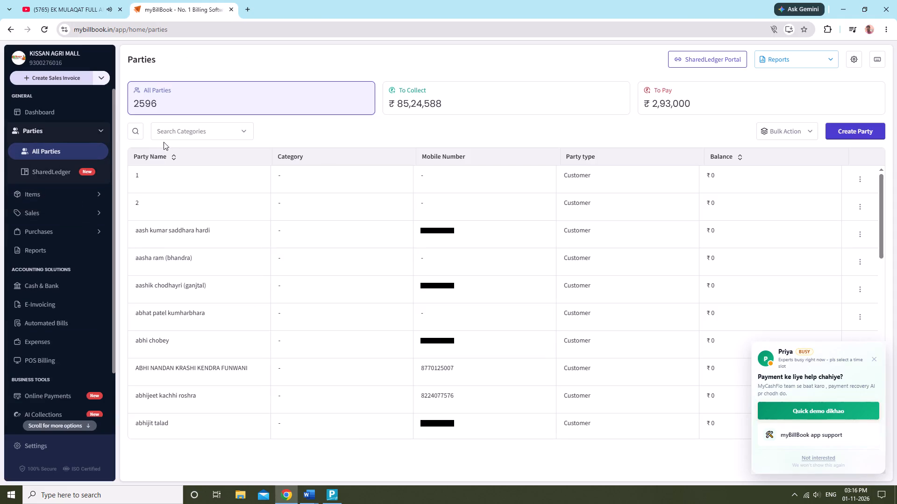
click(135, 136)
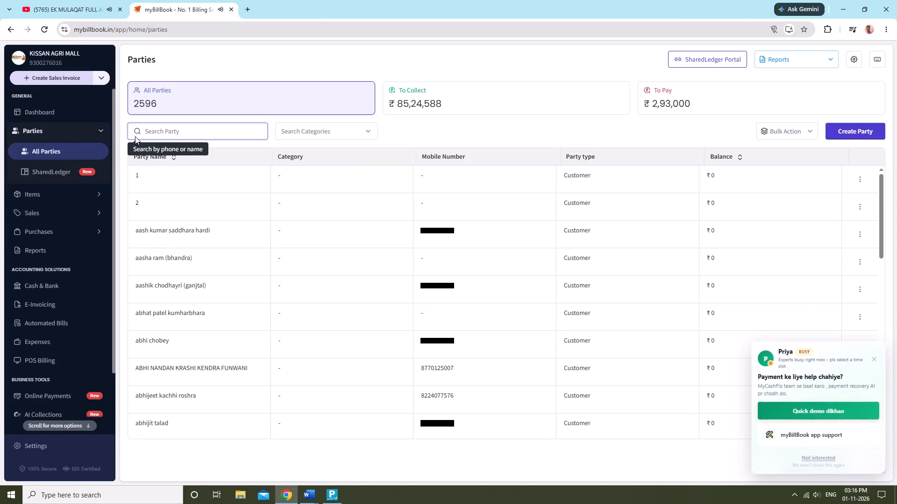
text(dahi)
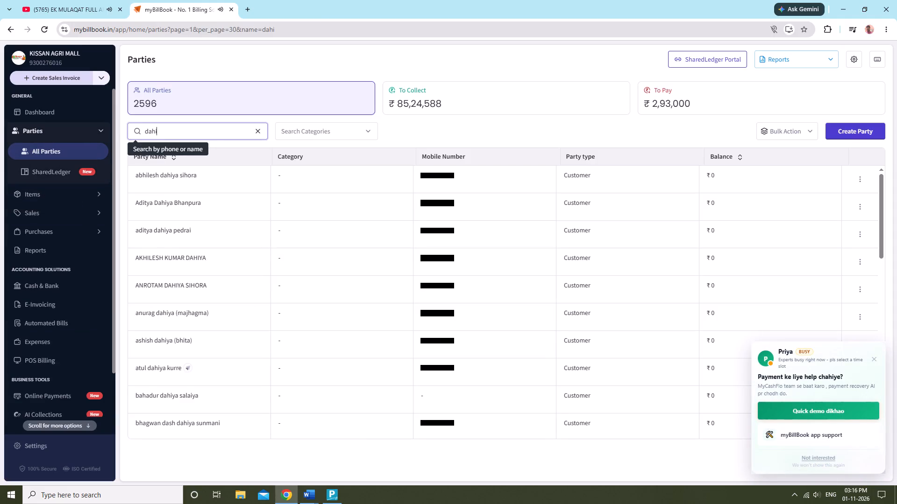
key(y)
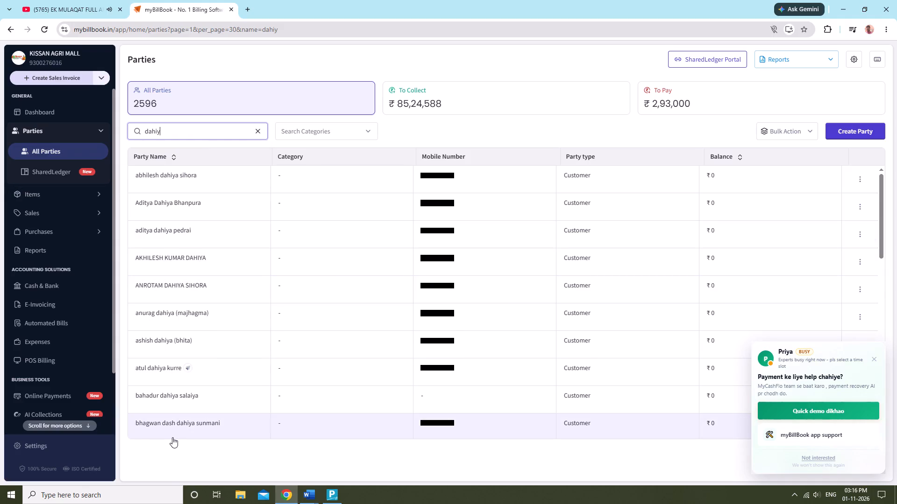
scroll(171, 437, down, 10)
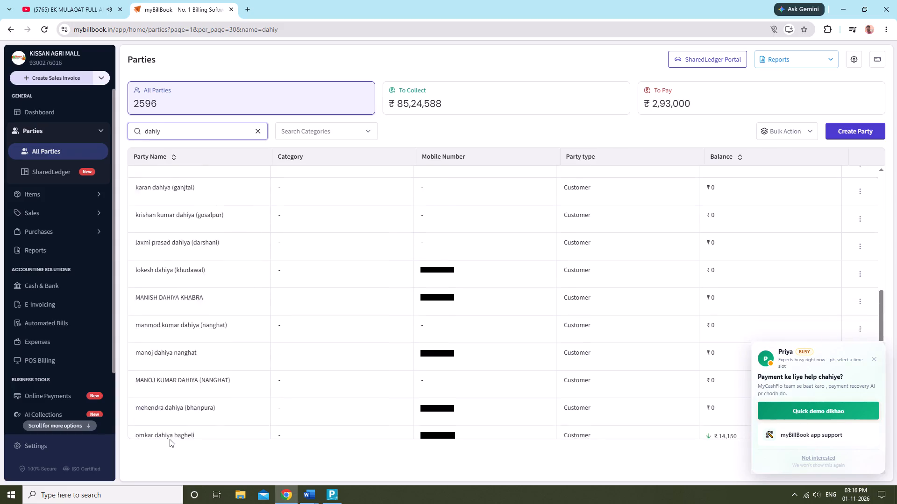
scroll(170, 439, up, 13)
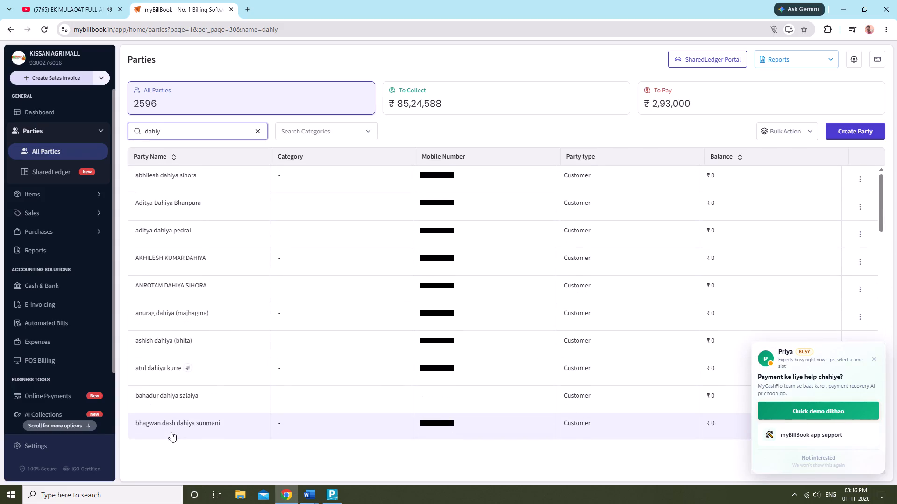
scroll(171, 432, down, 1)
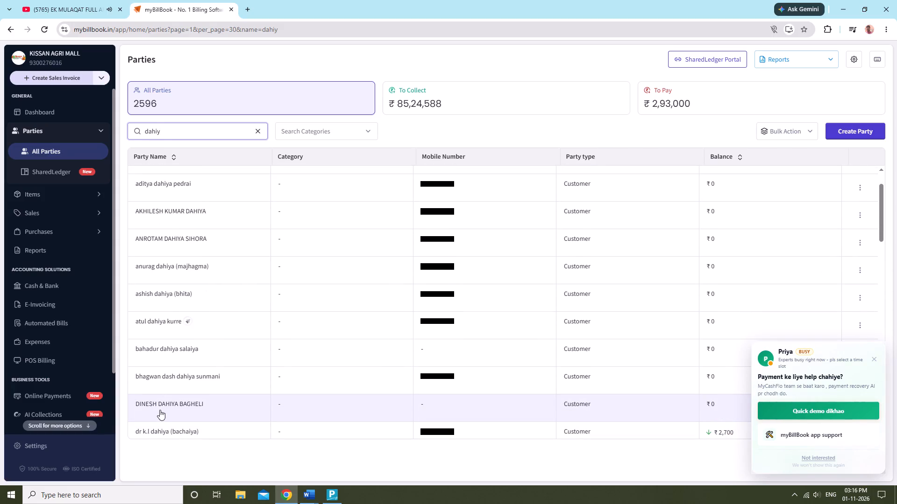
scroll(160, 410, down, 1)
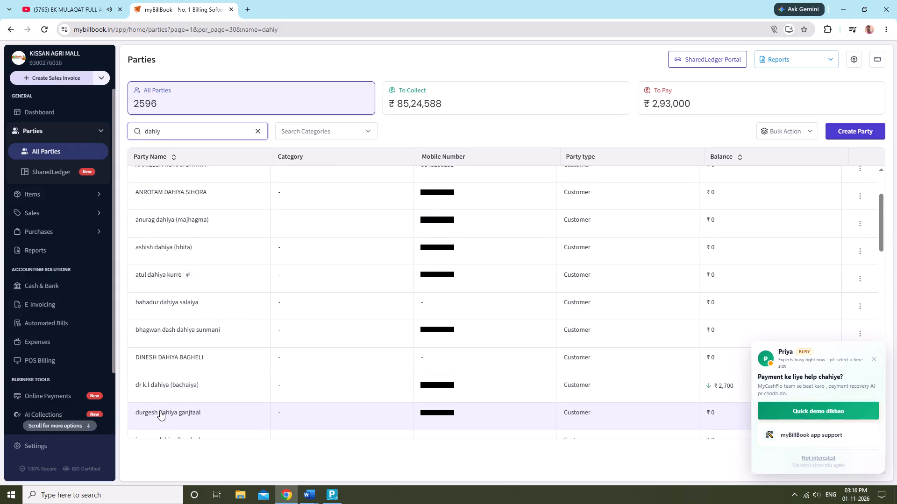
scroll(192, 414, down, 1)
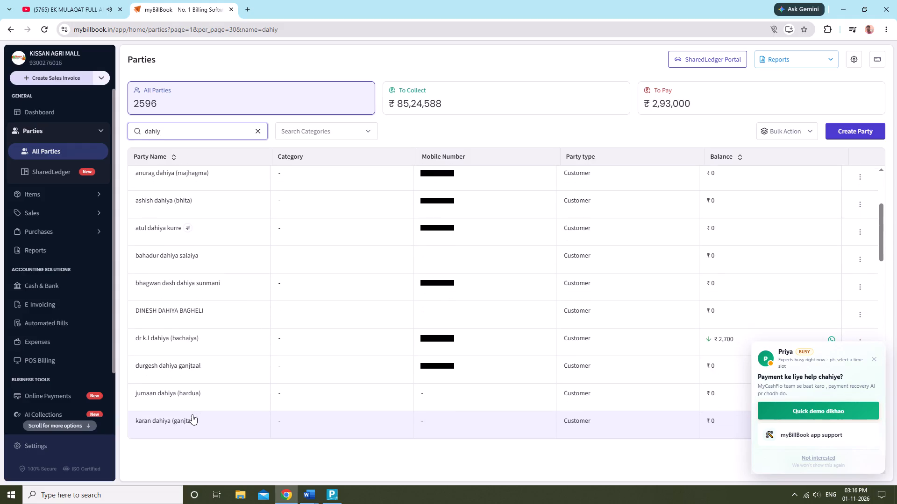
scroll(226, 414, down, 1)
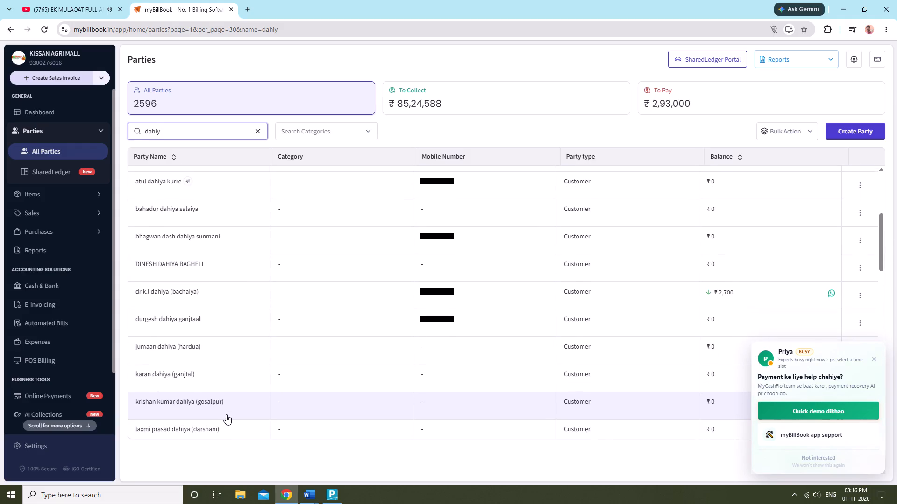
scroll(225, 414, down, 1)
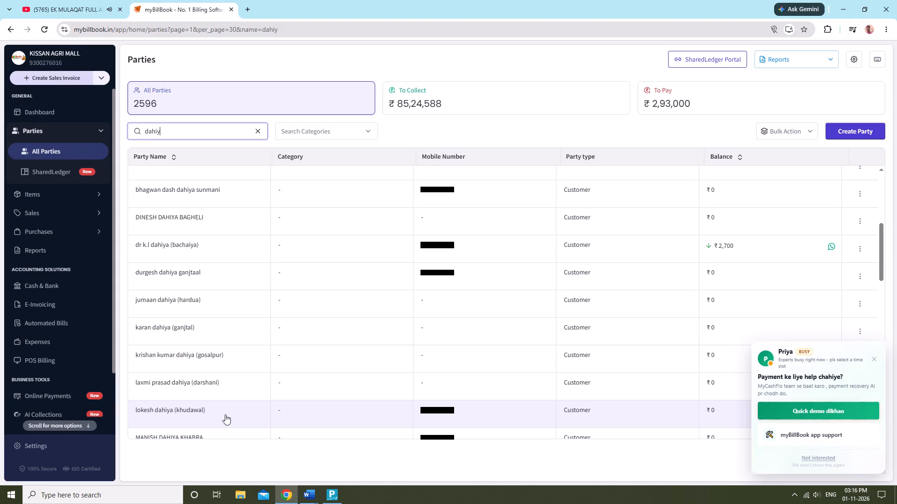
scroll(225, 414, down, 1)
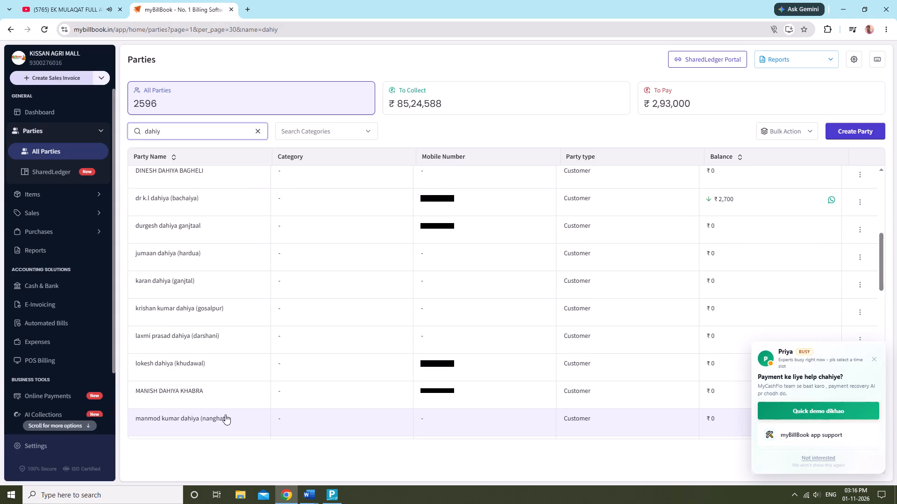
scroll(225, 414, down, 1)
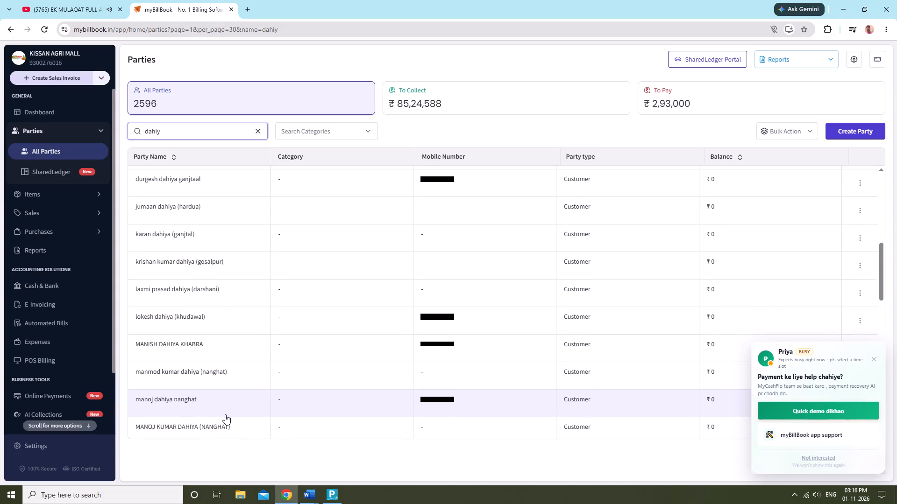
scroll(225, 414, down, 2)
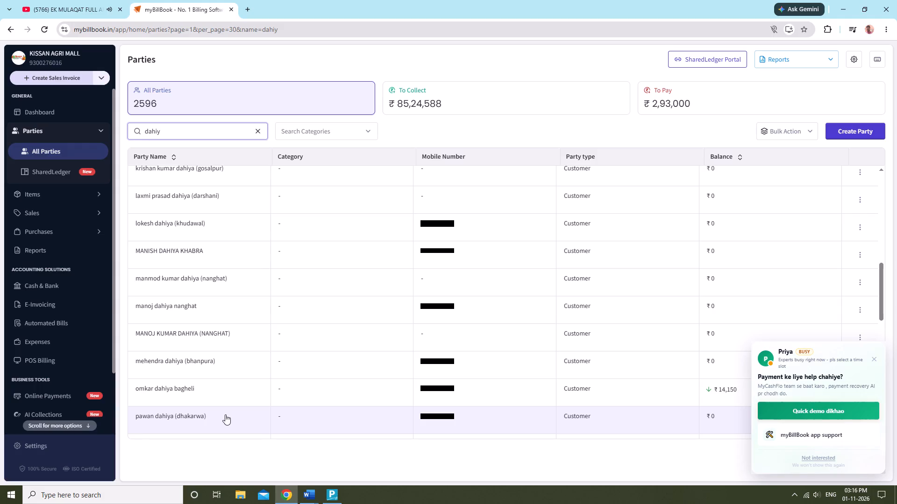
scroll(225, 414, down, 2)
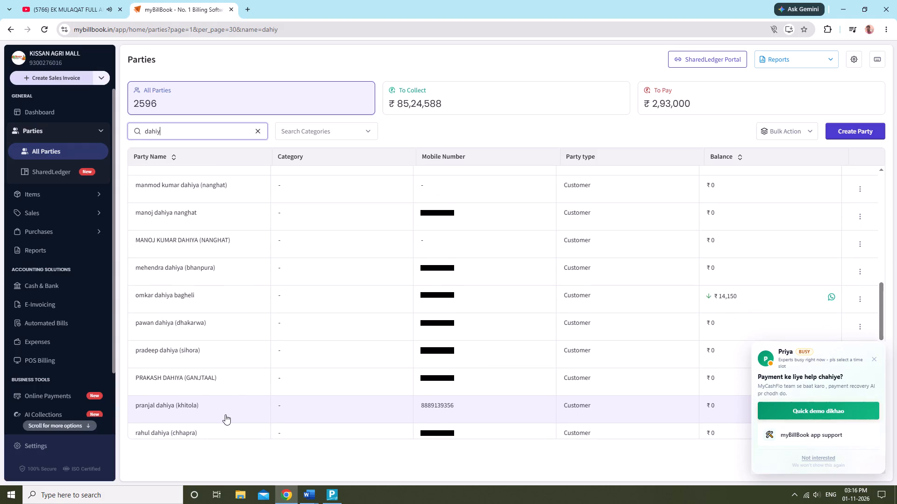
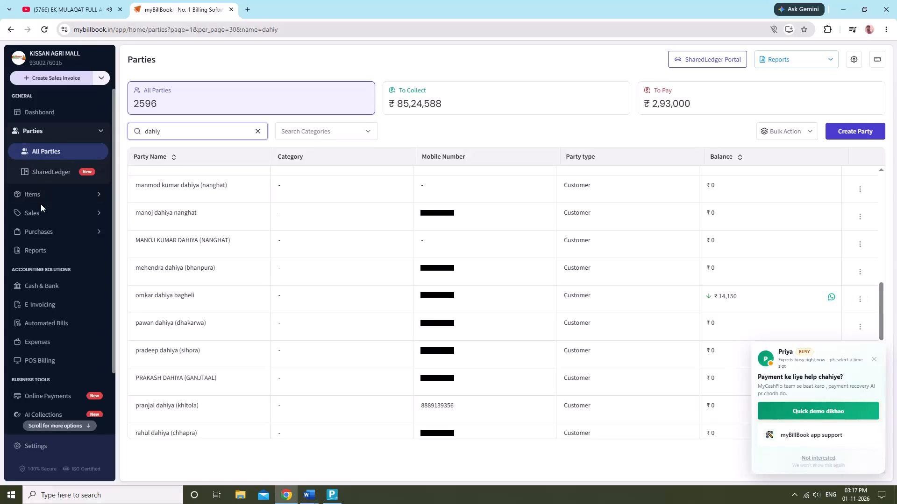
Open the sales invoices list and filter it to today's invoices.
click(45, 214)
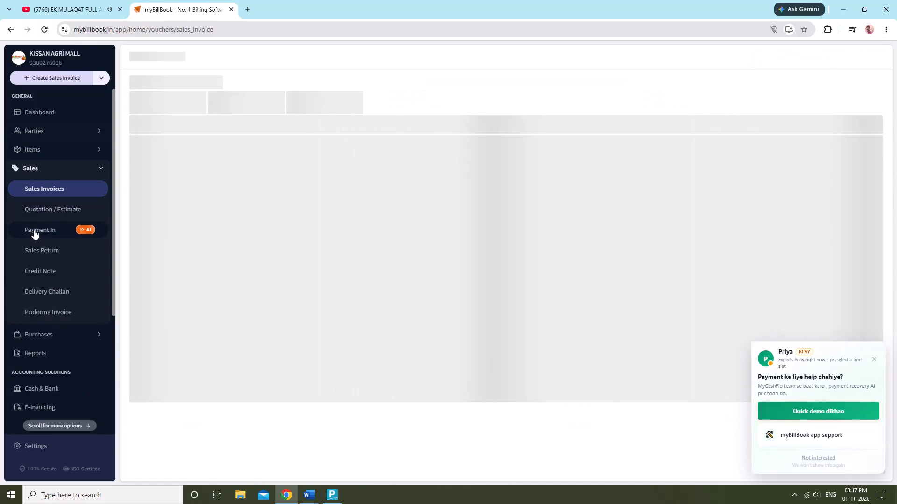
click(161, 133)
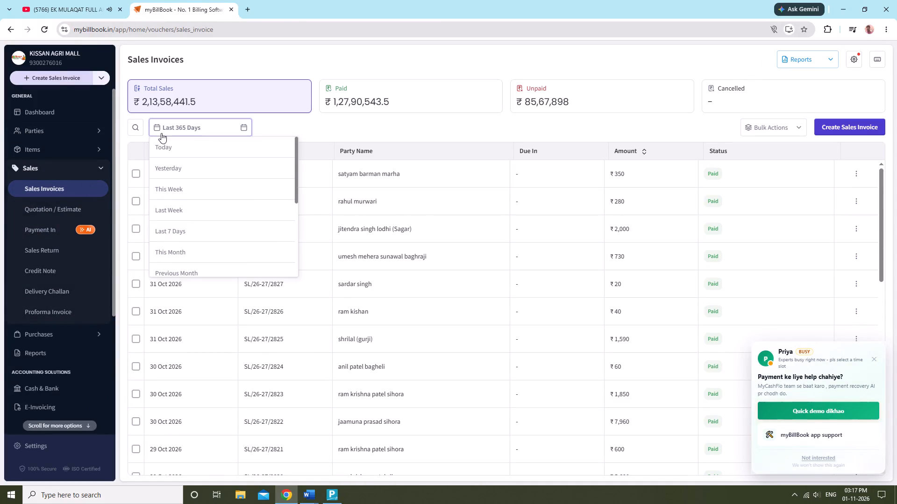
click(170, 146)
click(338, 126)
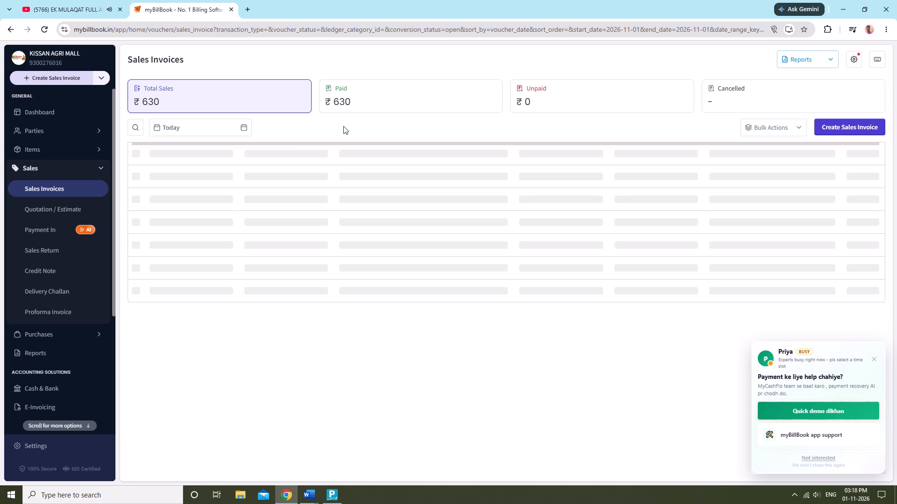
click(465, 143)
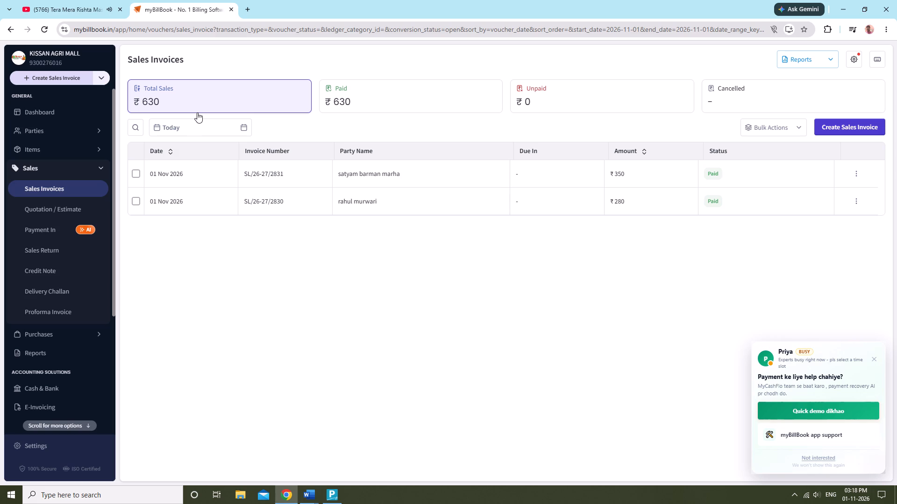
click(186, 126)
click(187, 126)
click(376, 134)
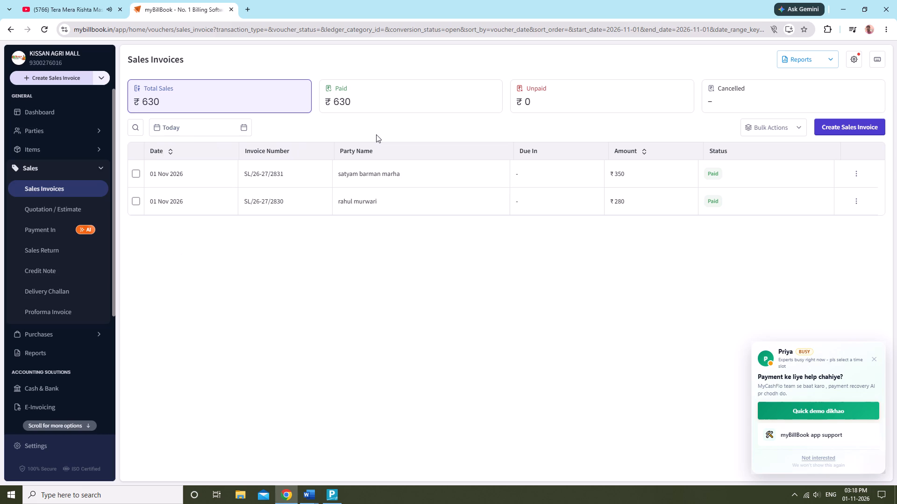
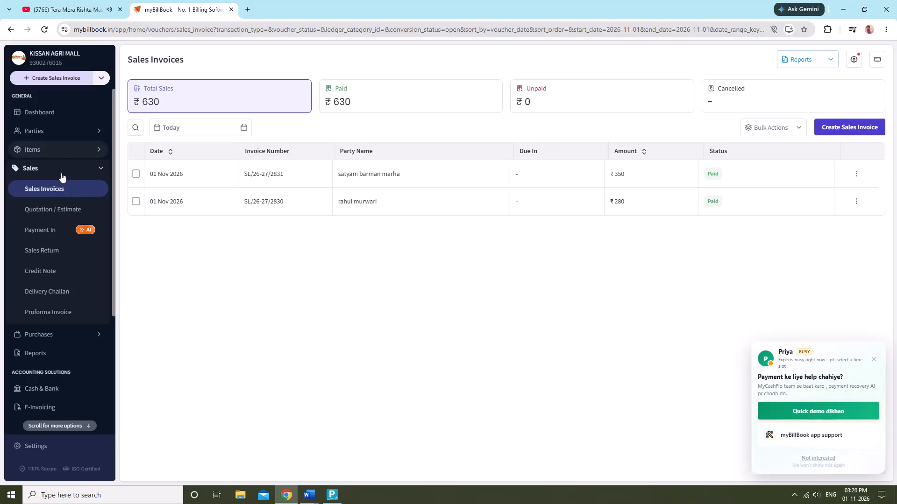
Open the items inventory, search it for "fee", and clear the search term.
click(53, 152)
click(154, 131)
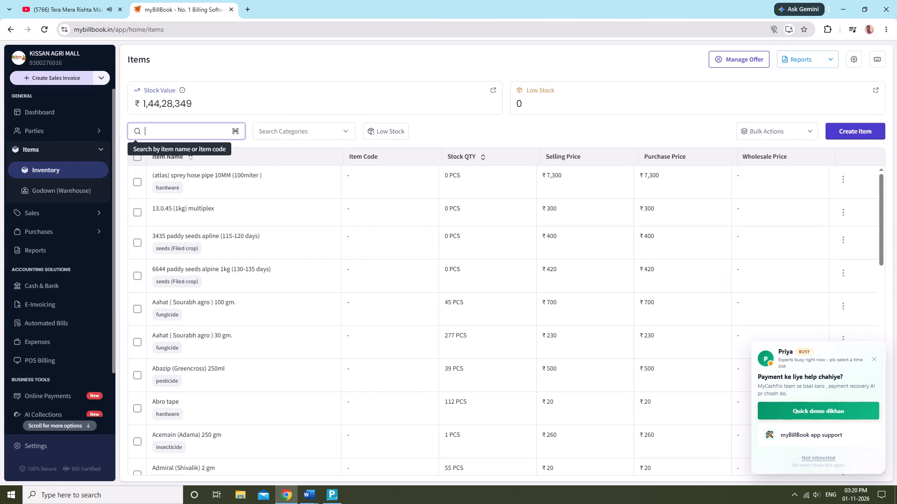
text(fee)
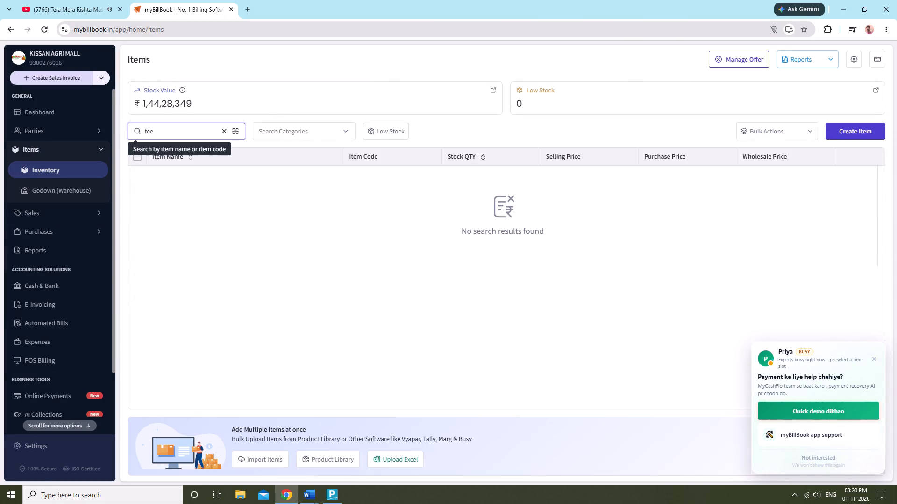
key(BackSpace)
key(BackSpace)
key(BackSpace)
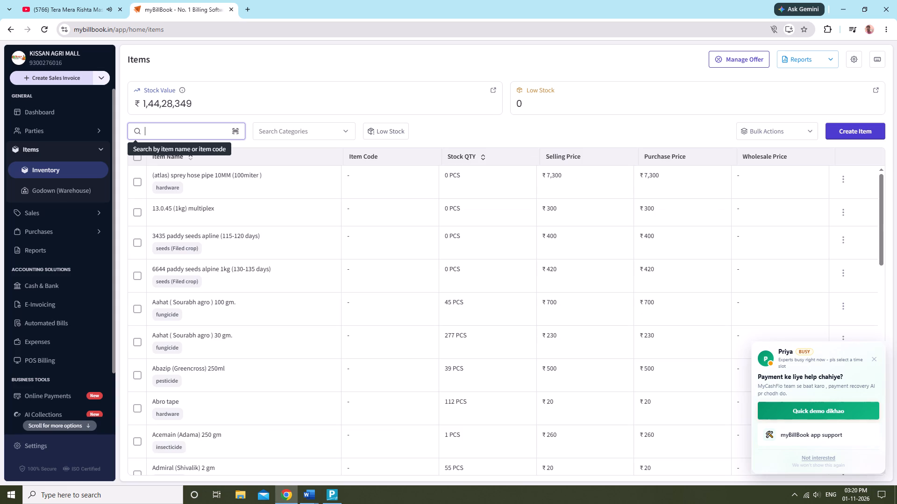
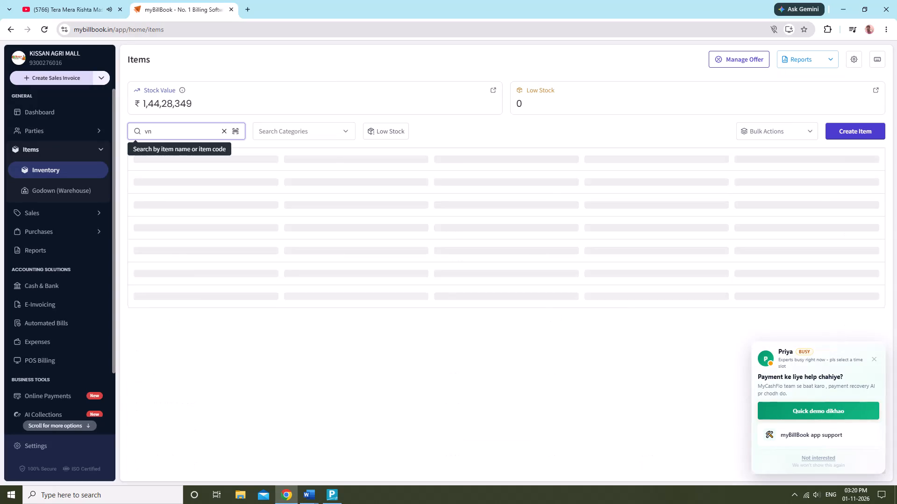
Search the items inventory for "vina", and replace the search term with "NBH".
key(a)
key(BackSpace)
key(BackSpace)
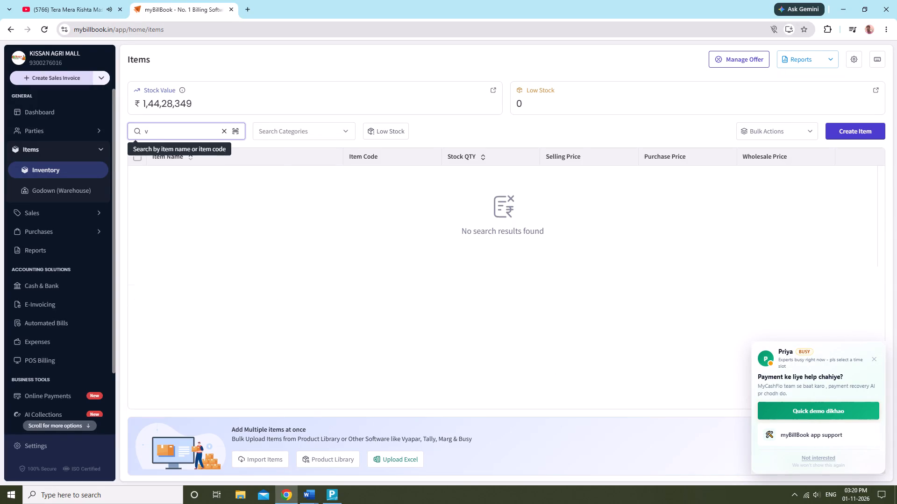
text(in)
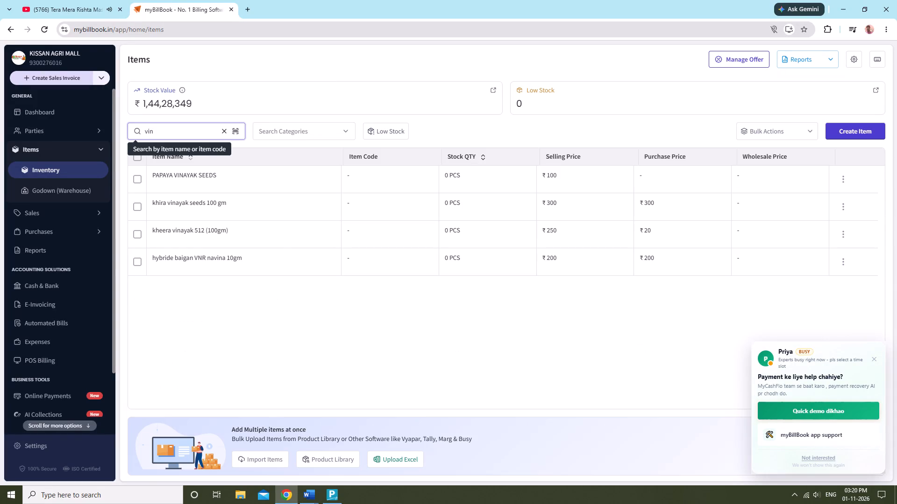
key(a)
key(BackSpace)
key(BackSpace)
key(BackSpace)
key(BackSpace)
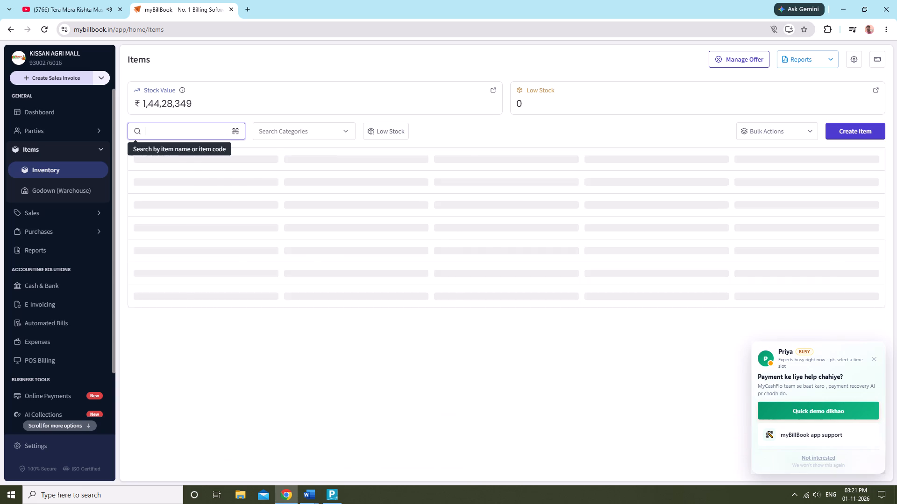
key(shift+n)
text(BH)
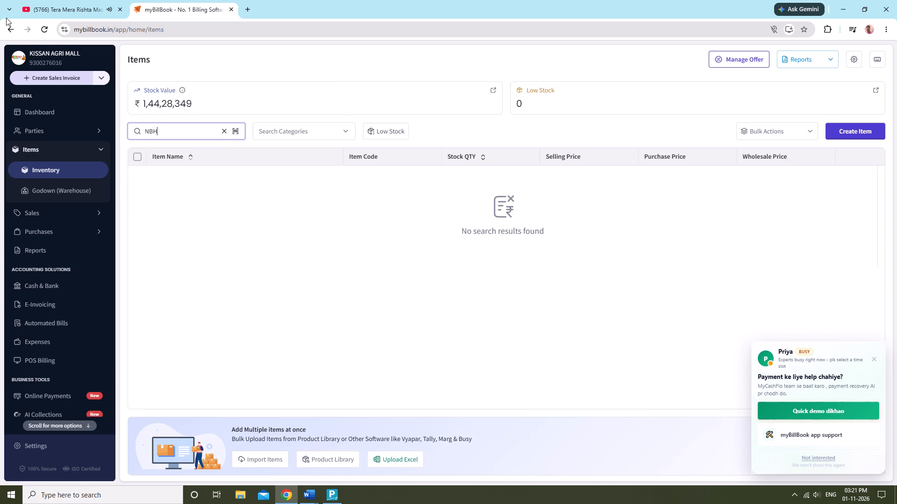
Start a new sales invoice and open its item selection list.
click(61, 74)
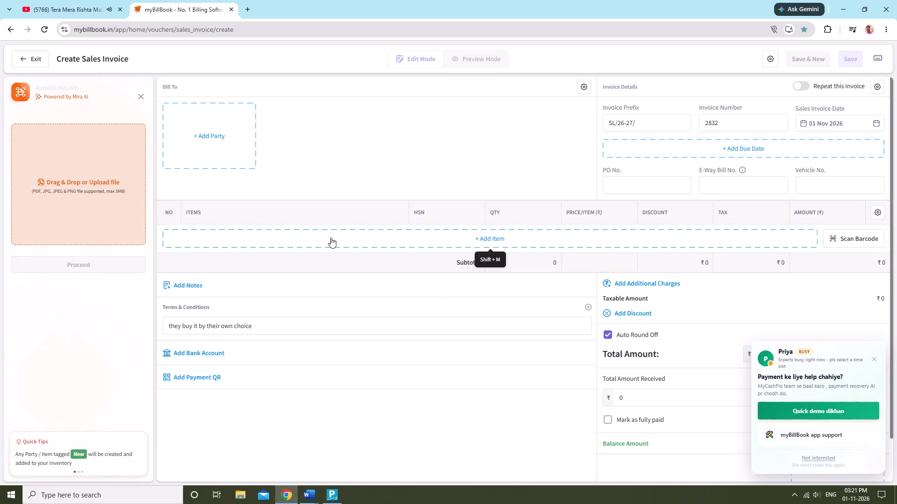
click(331, 237)
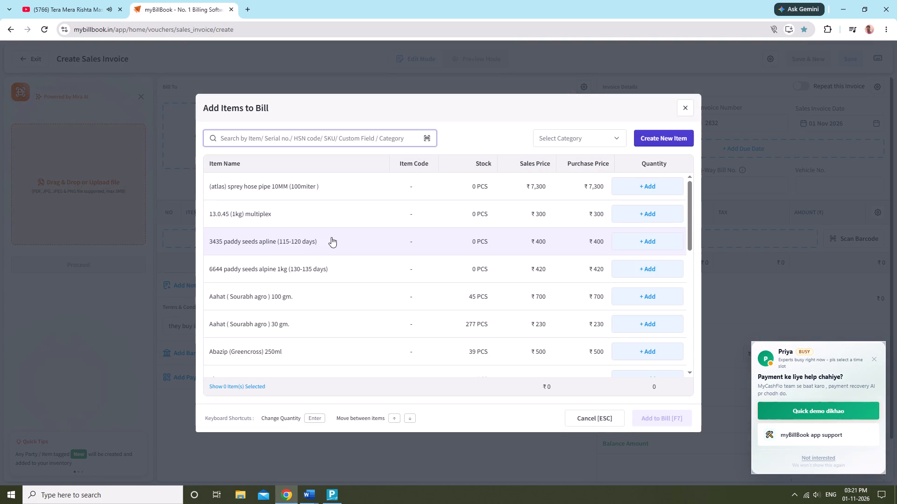
Search the invoice's item list for "peny" and clear the search term.
text(pe)
text(ny)
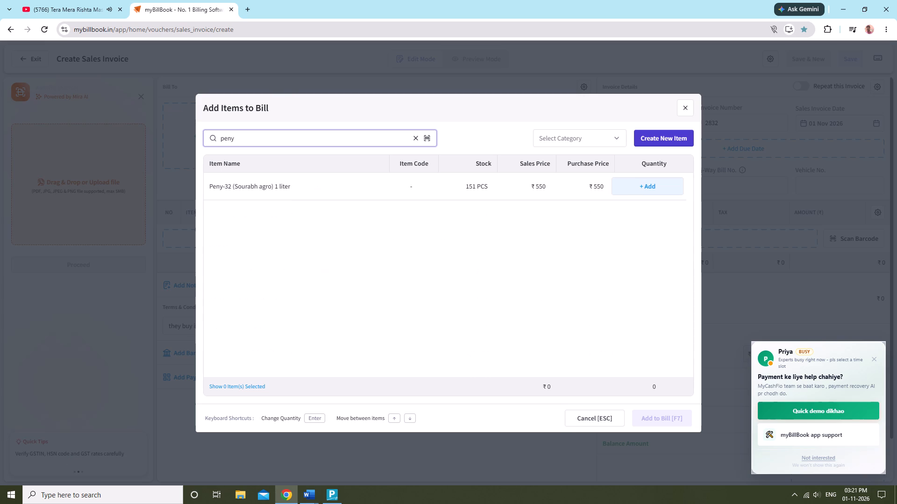
key(BackSpace)
key(BackSpace)
key(BackSpace)
key(BackSpace)
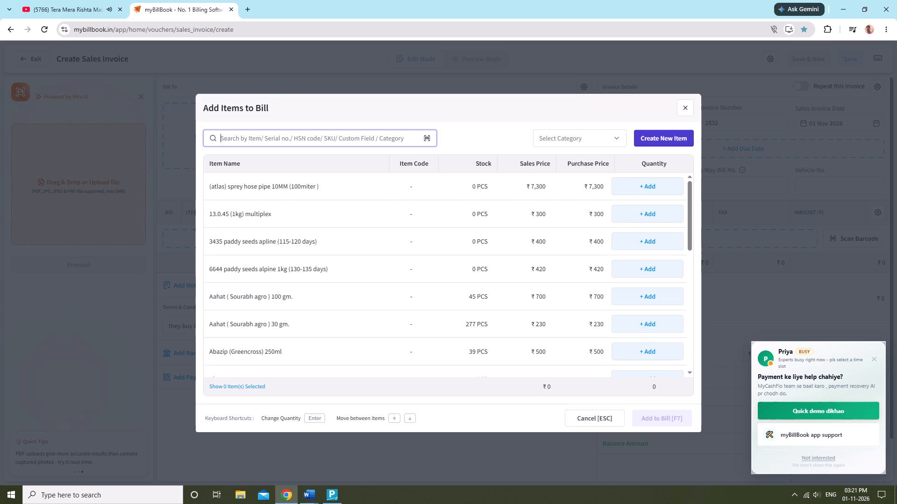
Find "stomp" in the item list and add 4 PCS of STOMP SUPER (Sourabha agro) 700 ml to the bill.
text(stom)
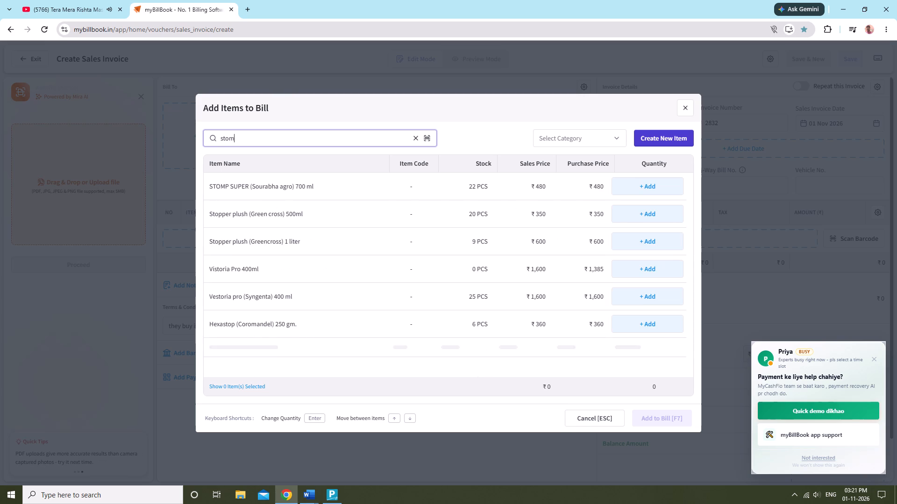
key(p)
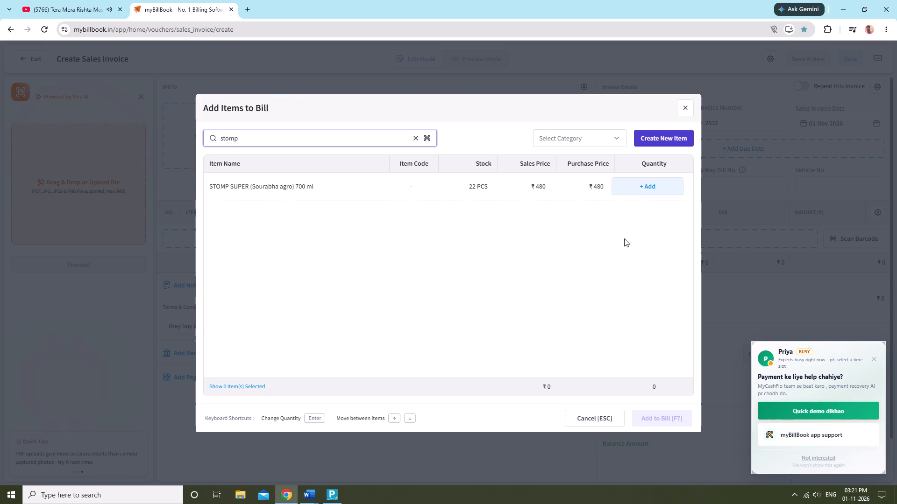
click(637, 182)
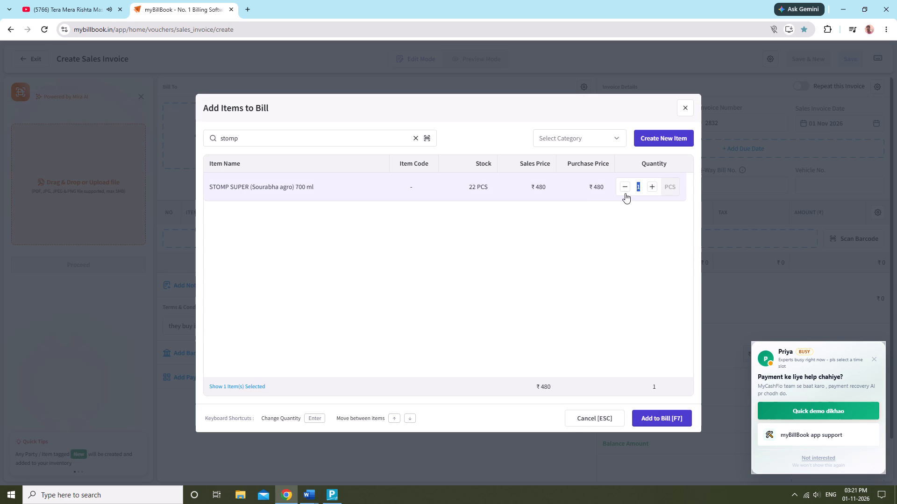
key(4)
click(644, 413)
click(349, 180)
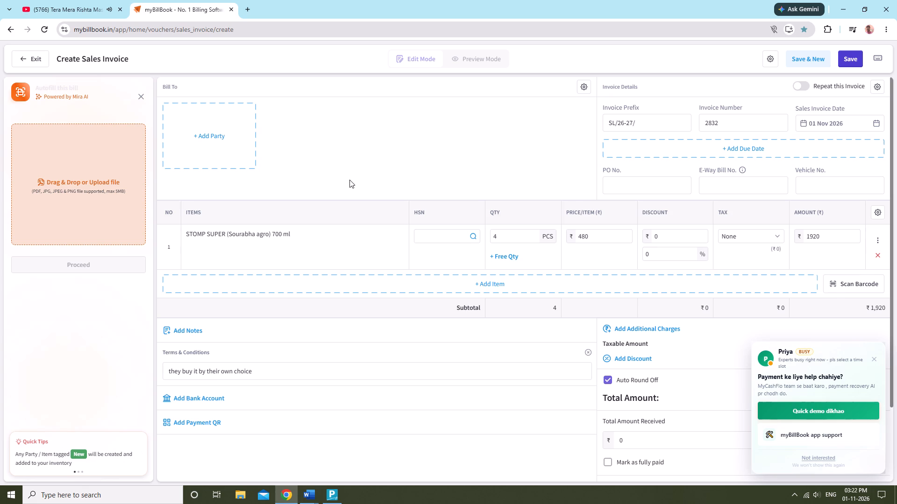
Find "trilo" in the item list and add 1 PCS of Trilok (Sourabh agro) 500 ml to the bill.
click(329, 284)
text(tri)
text(lo)
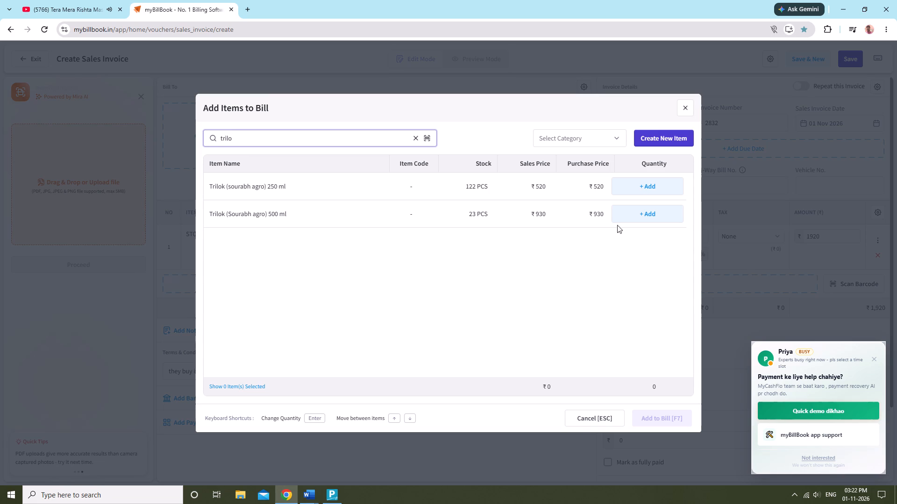
click(651, 209)
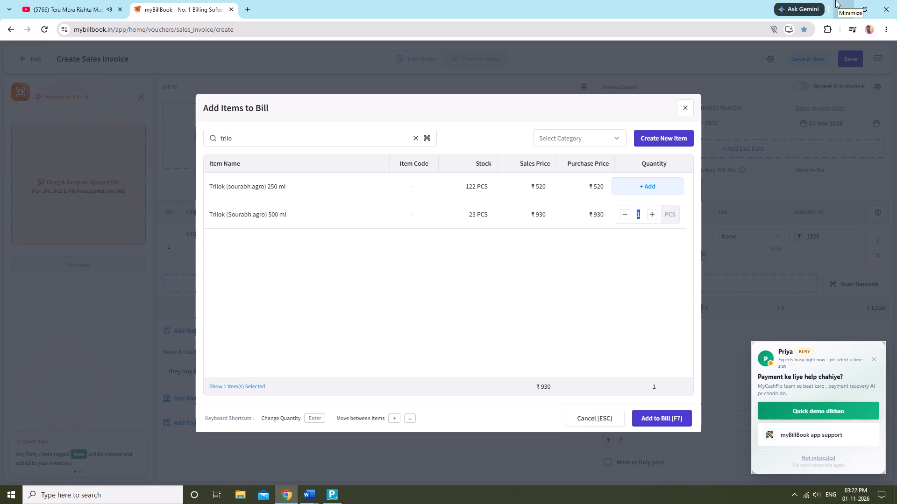
click(646, 418)
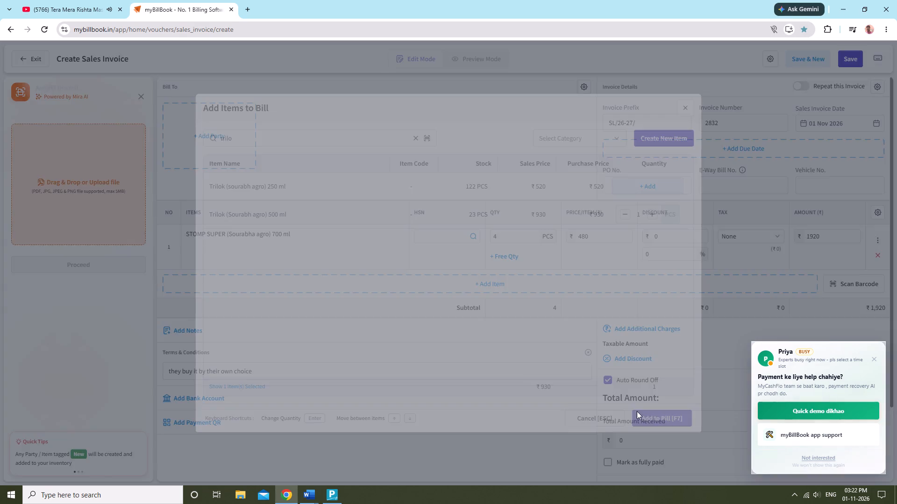
click(397, 125)
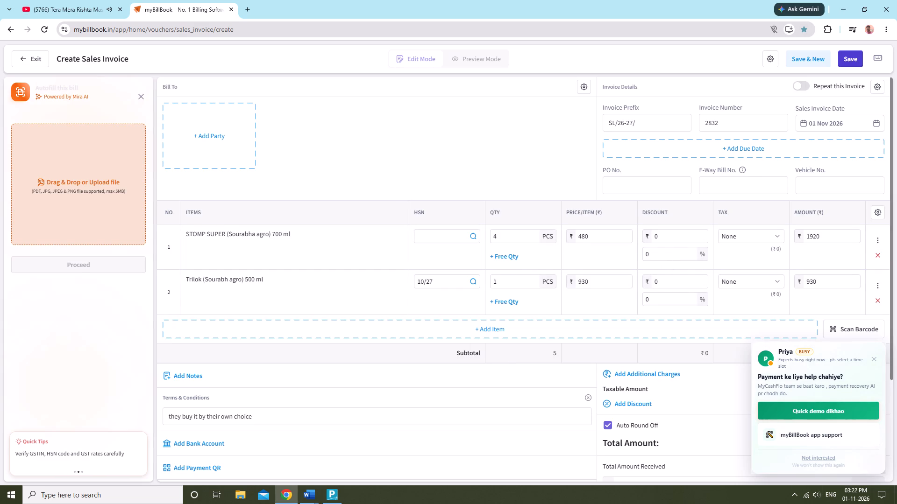
Dismiss the payment help popup covering the invoice totals.
click(876, 358)
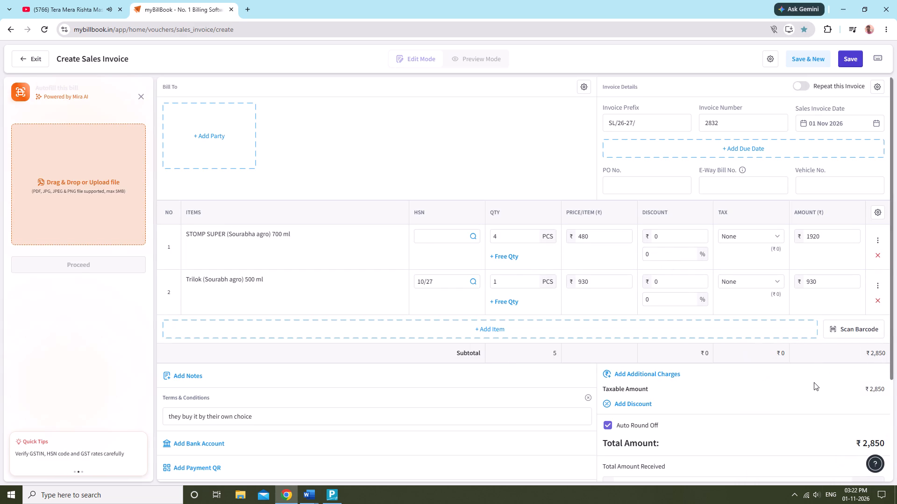
Search the parties by the customer's name and select the existing customer from padariya as the invoice's Bill To party.
click(212, 147)
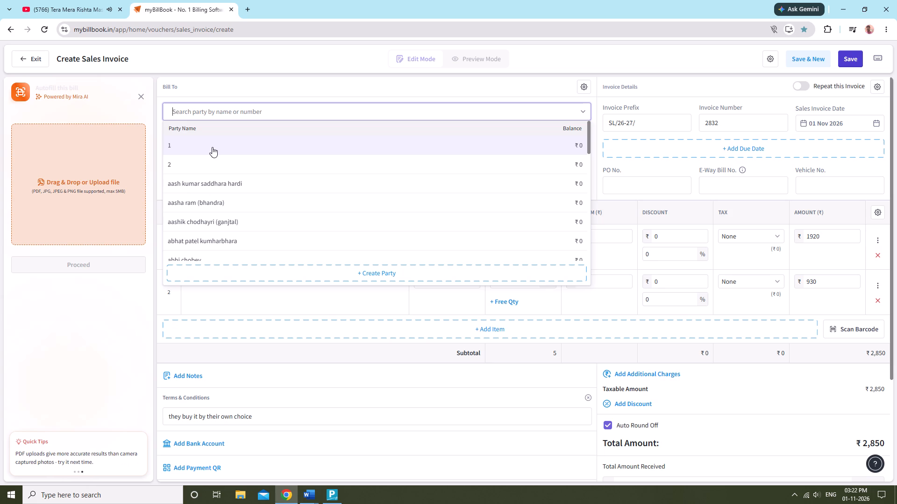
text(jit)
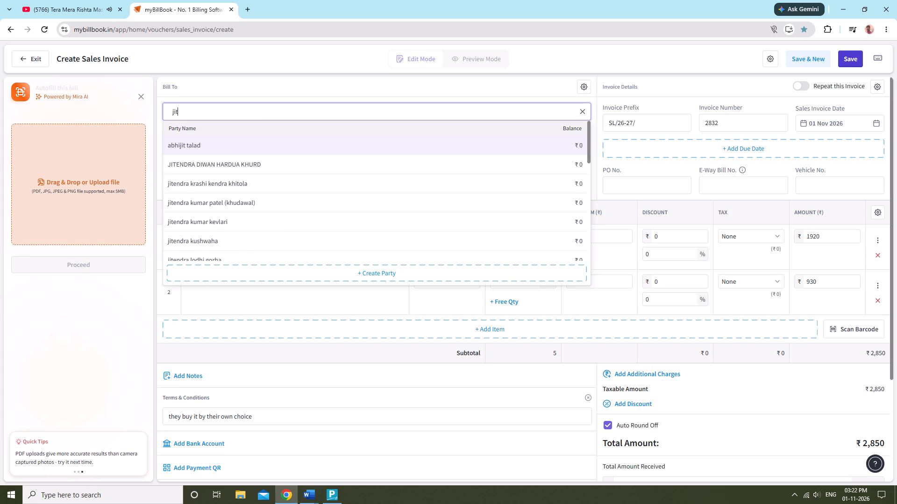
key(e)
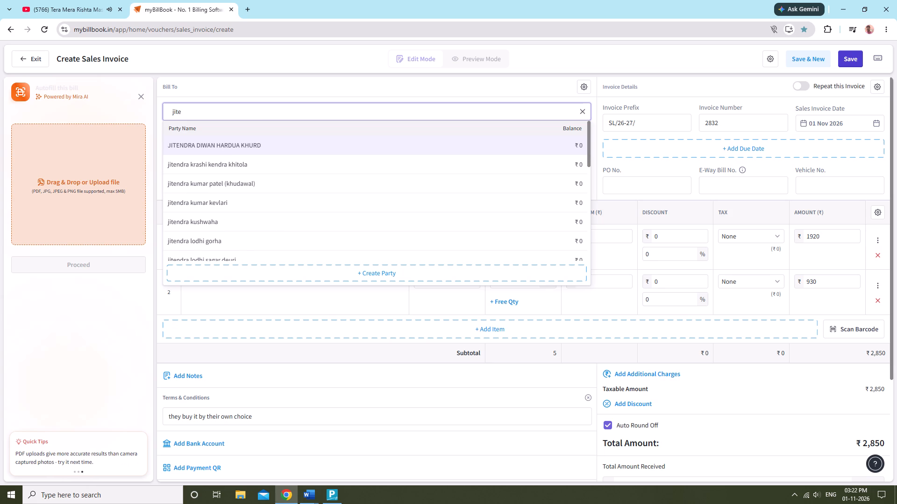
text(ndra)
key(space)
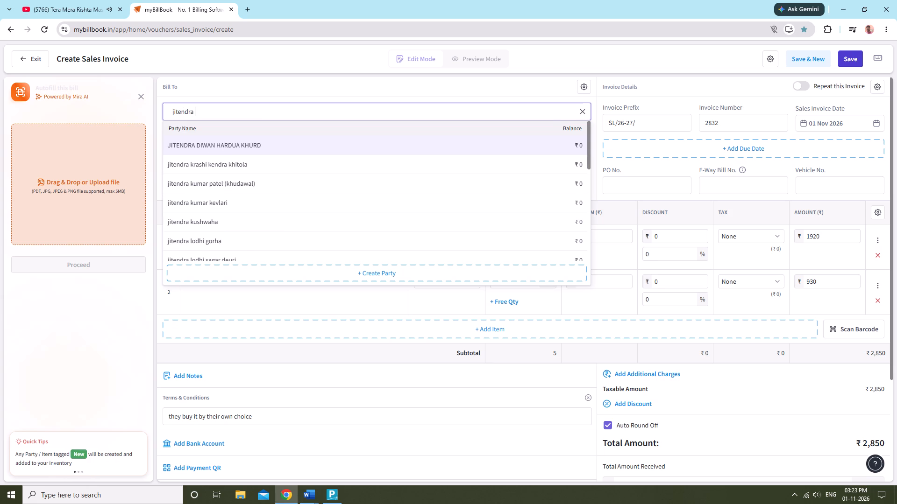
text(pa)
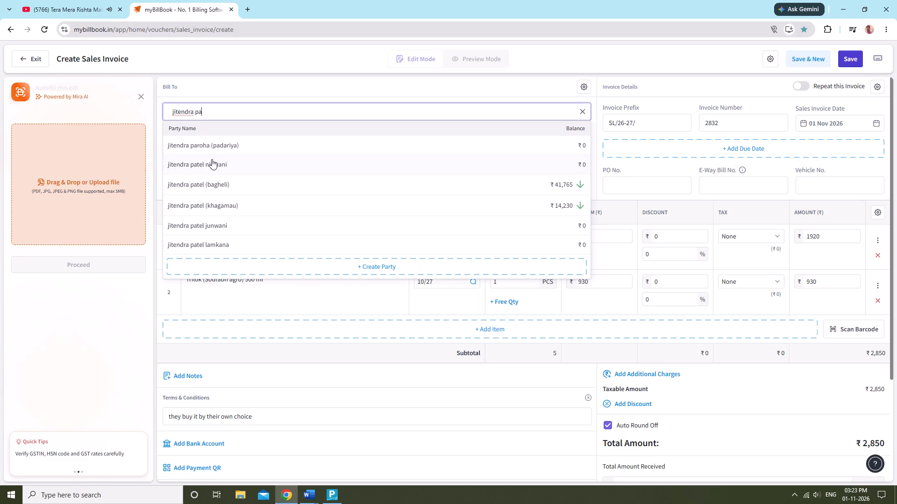
click(223, 149)
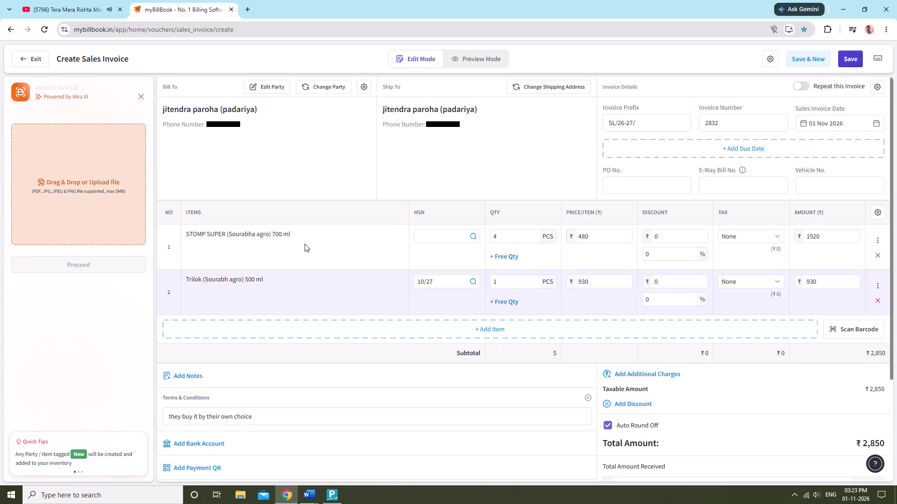
Edit the billed party's name so the village in brackets reads "padariya kala", and save the party.
click(272, 85)
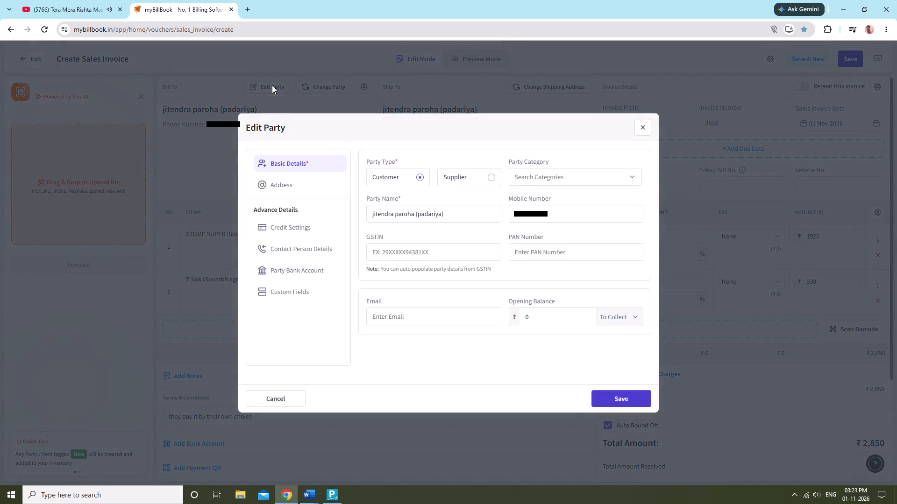
click(462, 217)
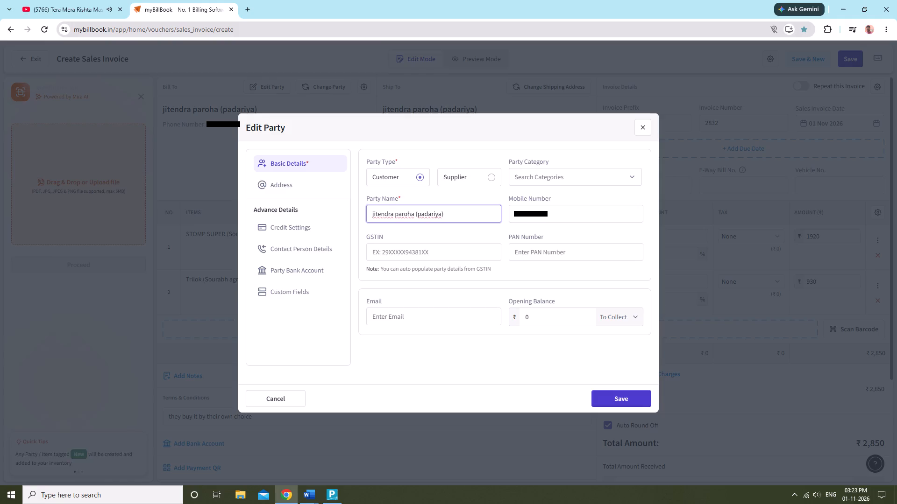
key(BackSpace)
text(kala)
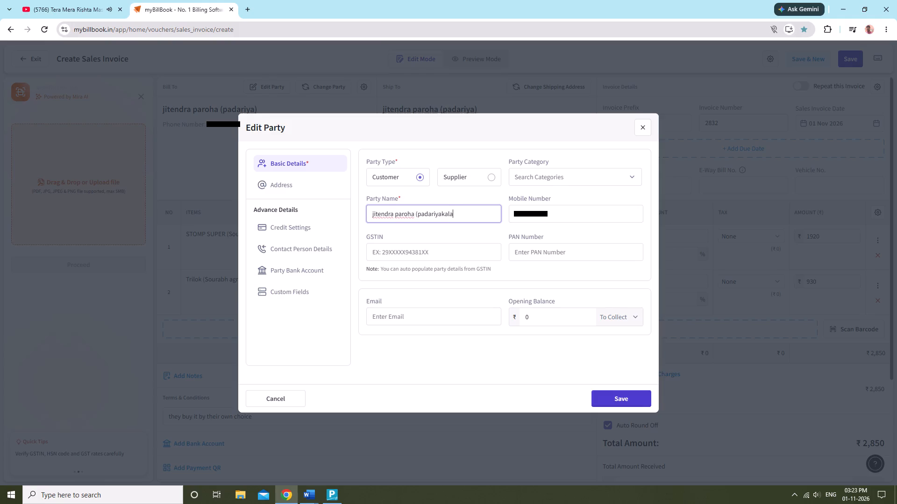
key(shift+parenright)
click(442, 214)
key(space)
click(635, 402)
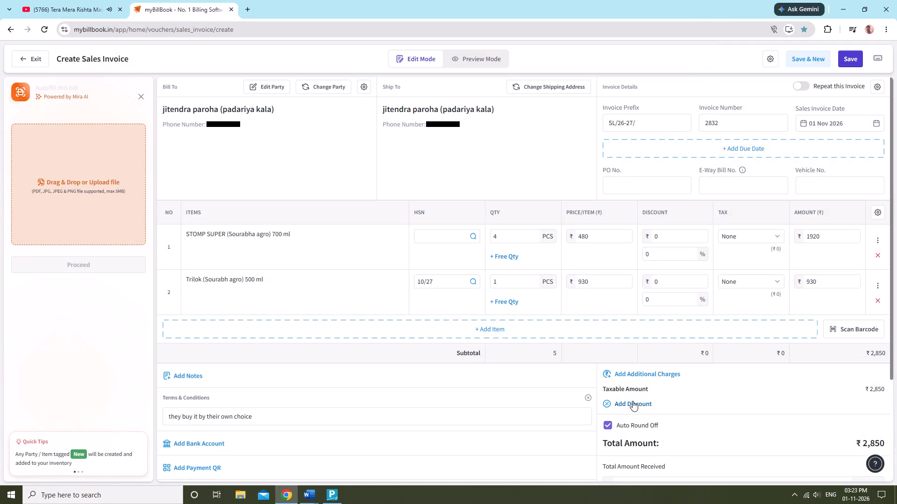
Mark the sales invoice as fully paid and save it.
scroll(633, 413, down, 2)
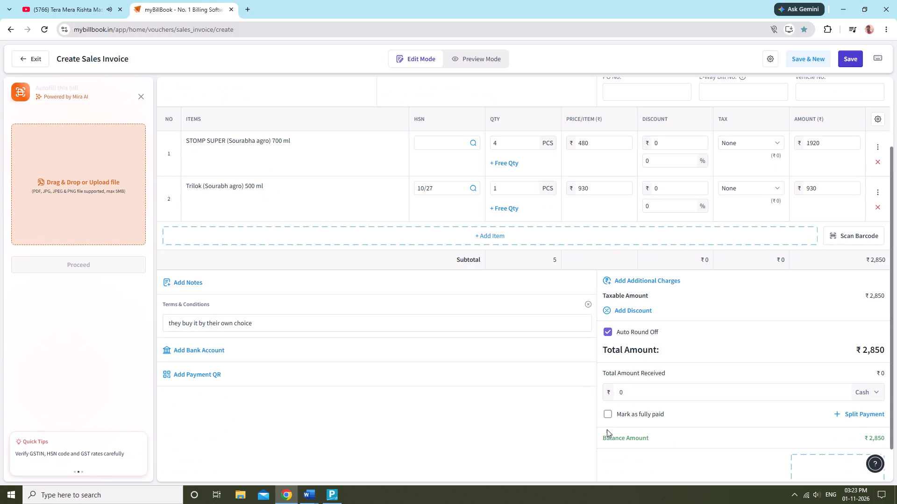
click(605, 420)
click(608, 412)
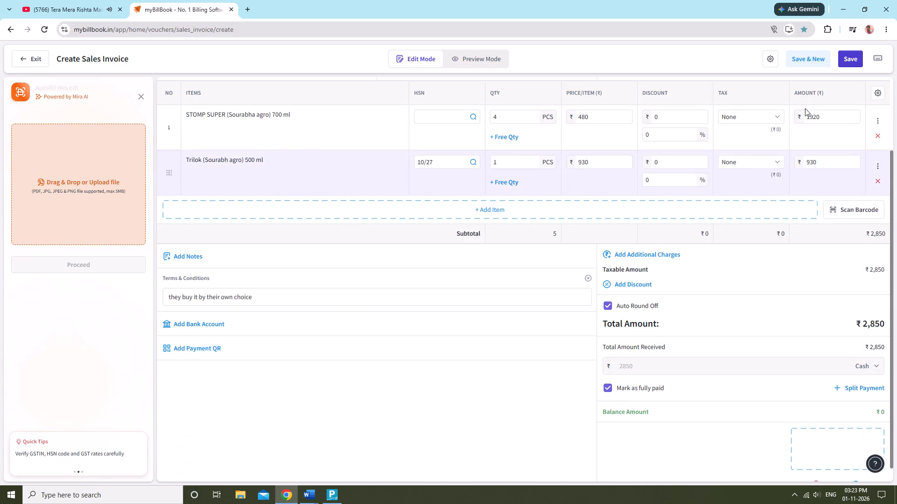
click(841, 67)
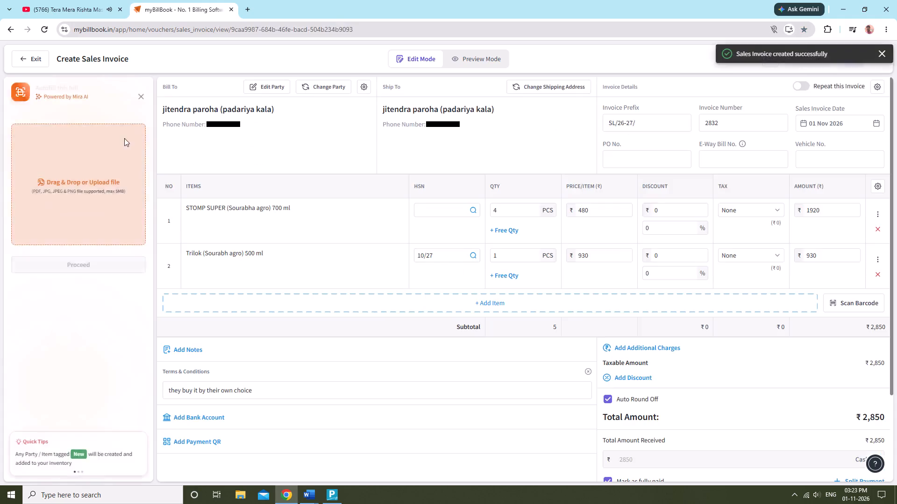
Print the saved sales invoice SL/26-27/2832.
click(248, 95)
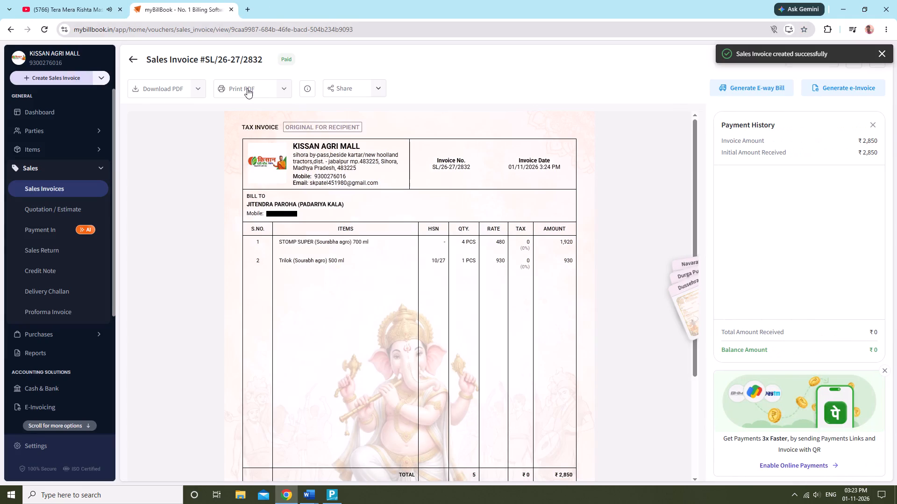
click(247, 88)
click(690, 415)
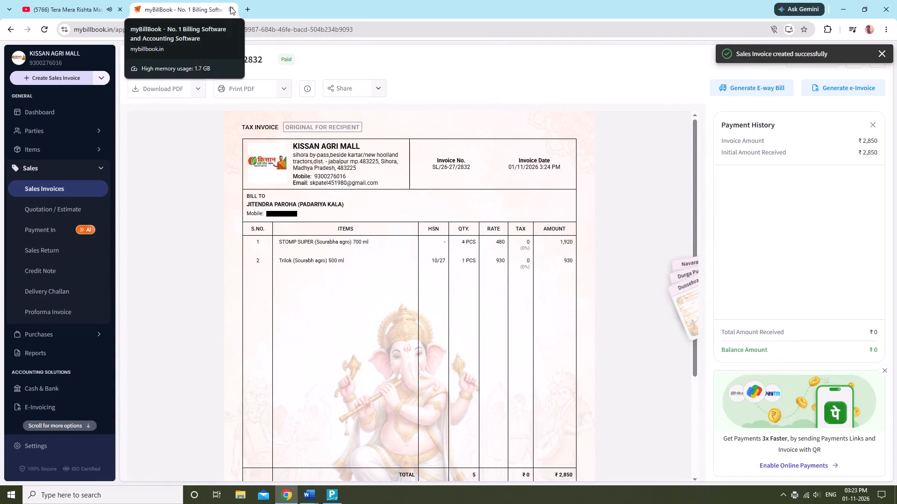
Open billbook in two new browser tabs, close the printed invoice's tab, and show the sales invoices list in the first new one.
click(250, 0)
double_click(385, 278)
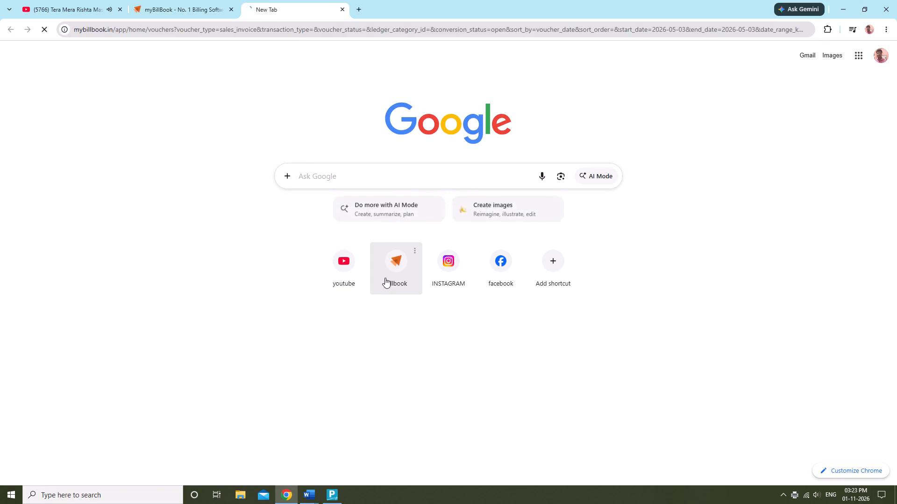
click(355, 6)
double_click(406, 265)
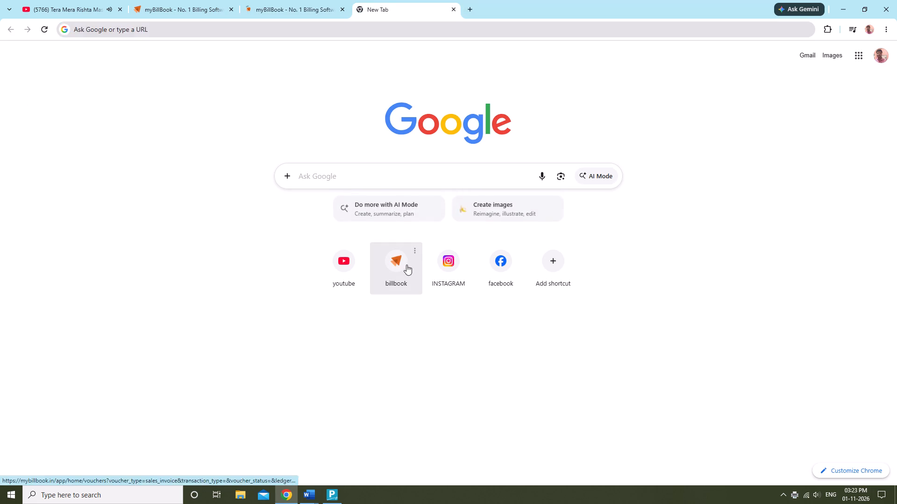
click(230, 10)
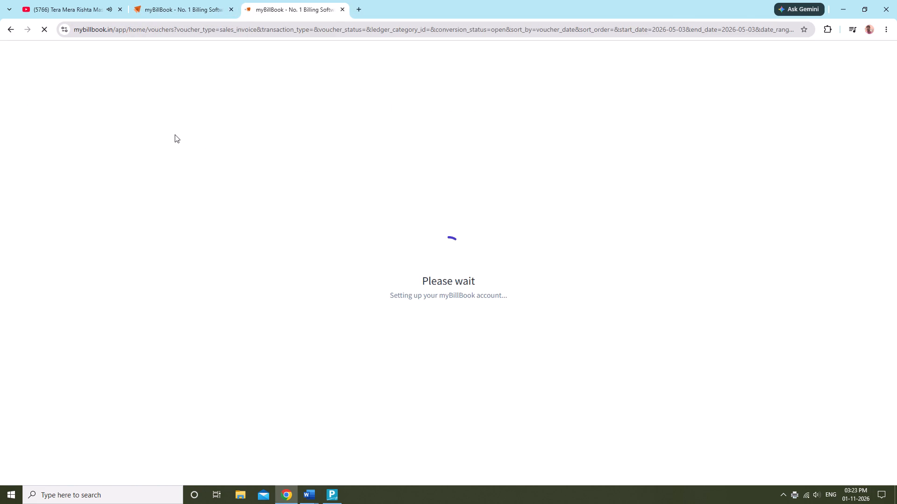
click(171, 9)
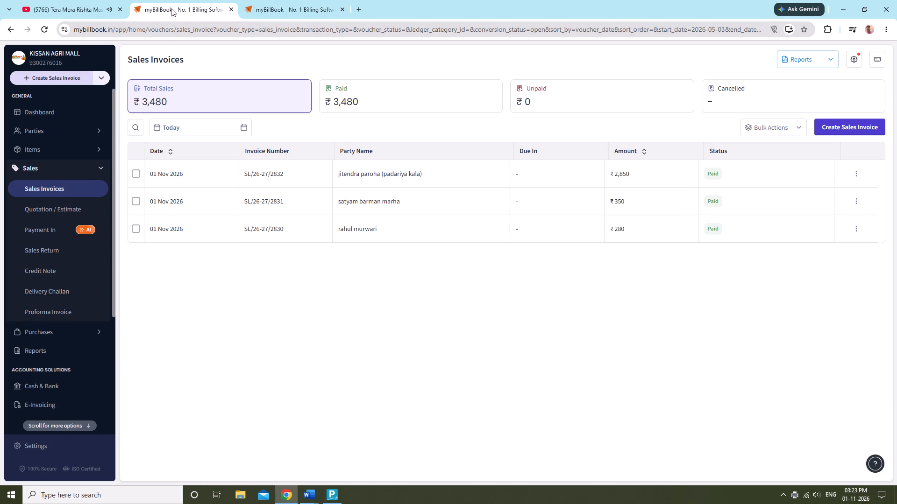
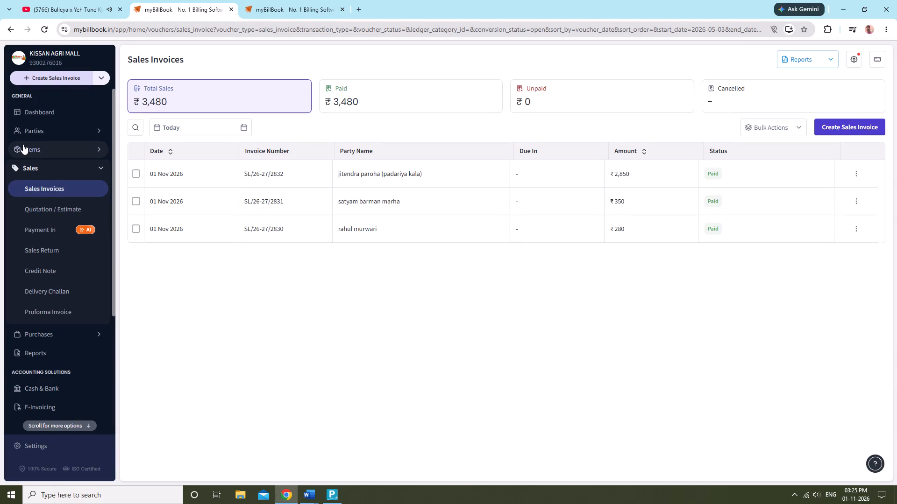
Search the items inventory for "ben".
click(52, 150)
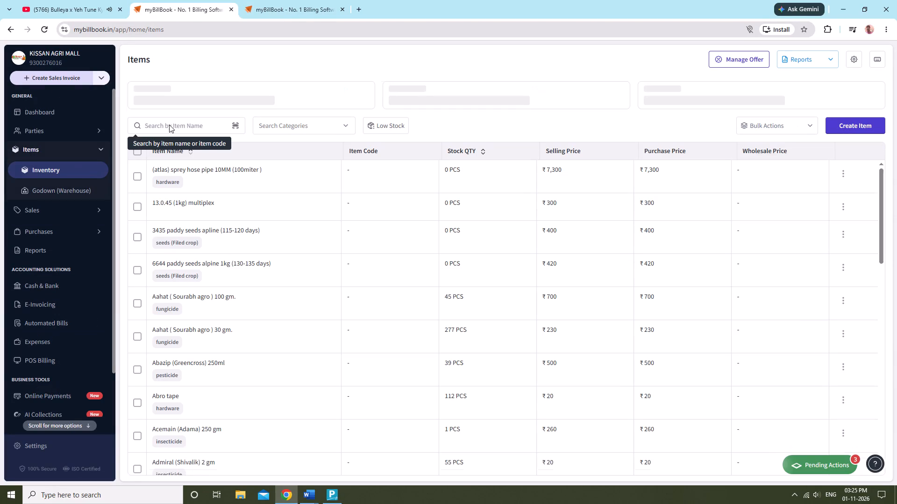
click(171, 134)
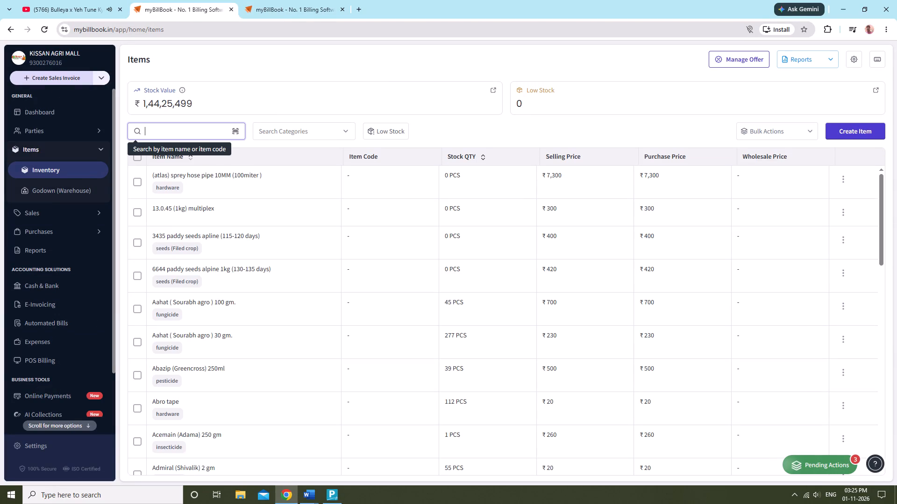
text(ben)
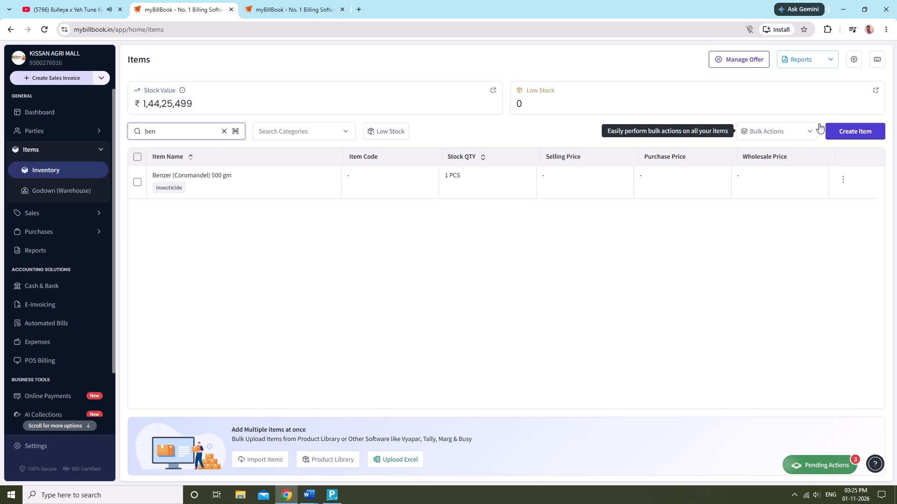
Start a new product item and enter its name as "NBH- Benaka 10 gm".
click(839, 130)
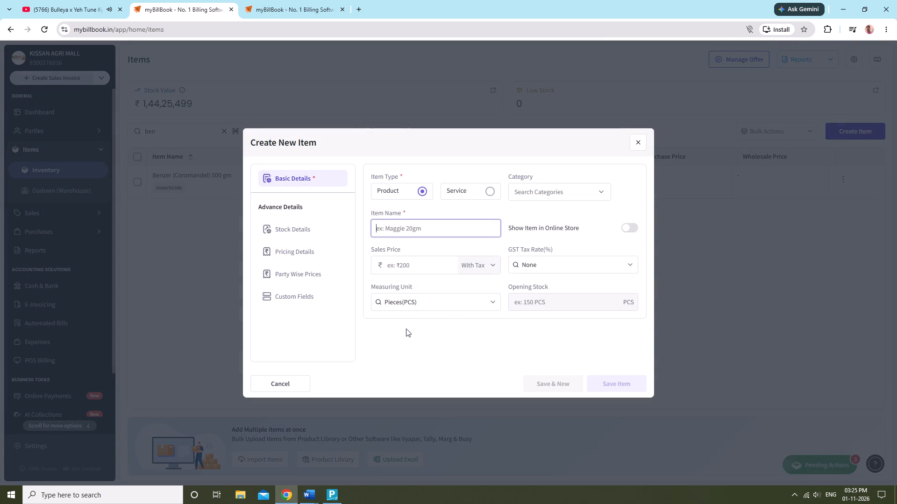
key(shift+n)
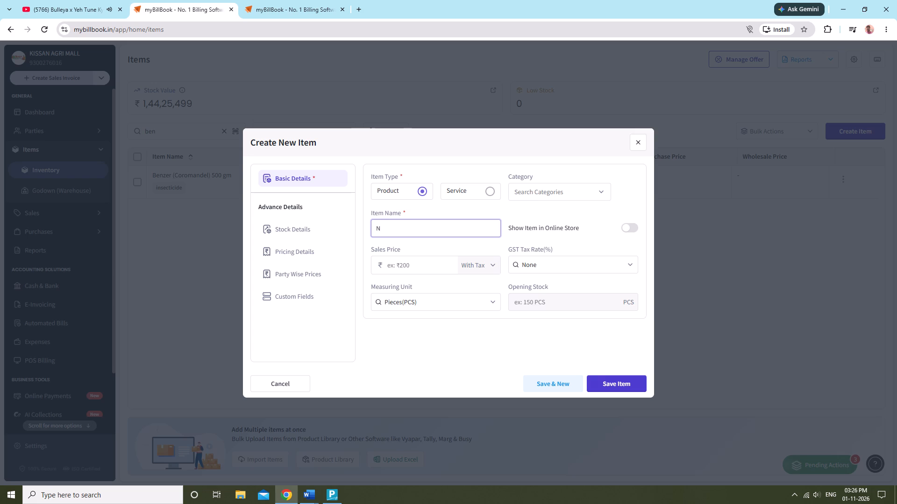
key(shift+b)
key(shift+h)
text(-)
key(space)
key(shift+b)
text(enaka)
key(space)
text(10)
key(space)
key(h)
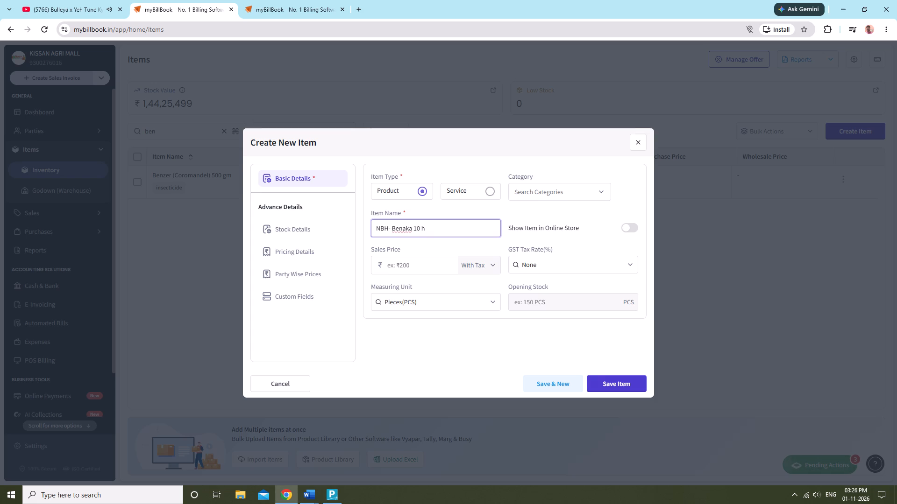
key(comma)
key(BackSpace)
key(BackSpace)
key(BackSpace)
key(space)
text(gm)
key(space)
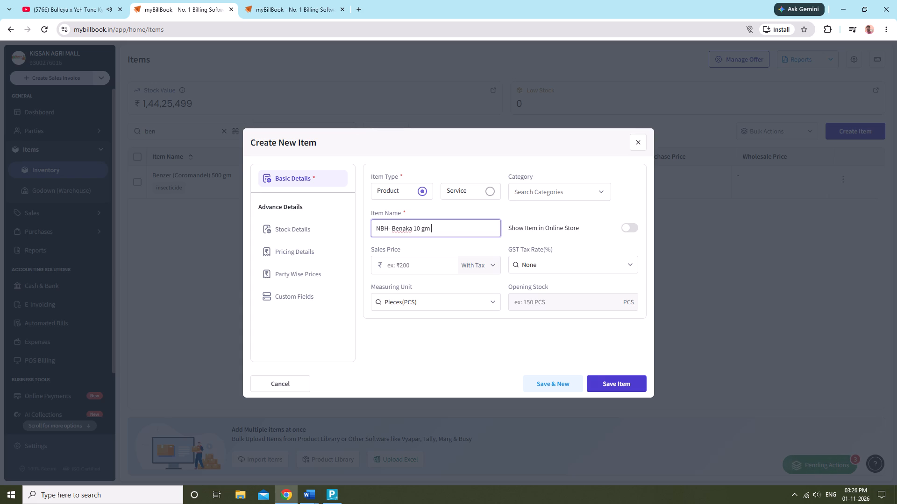
Add the crop name "Tomato" in front of the new item's name.
click(373, 228)
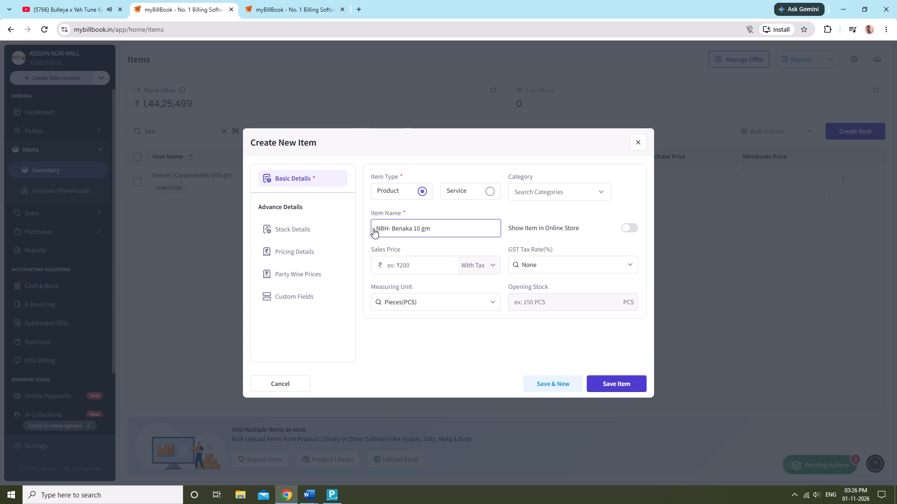
click(375, 228)
text(To)
text(mato)
key(space)
key(space)
Assign the new tomato item to the "vegitables seeds" category.
click(404, 261)
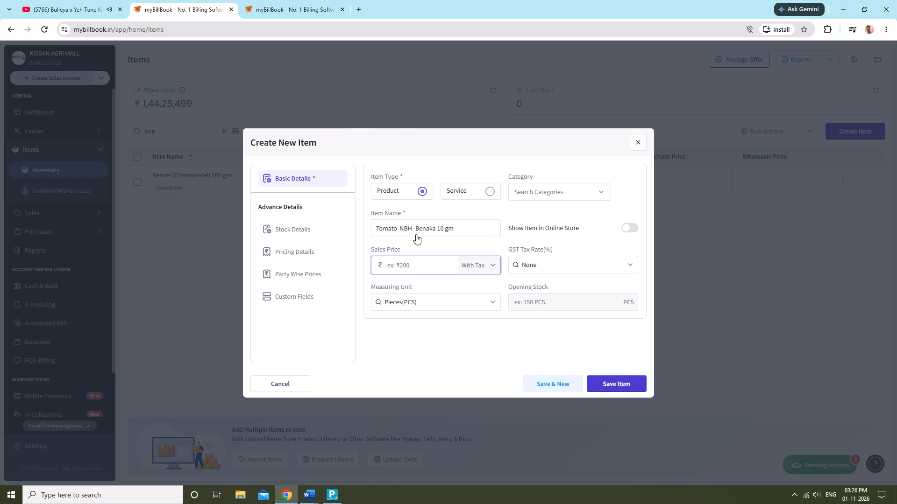
click(533, 189)
key(v)
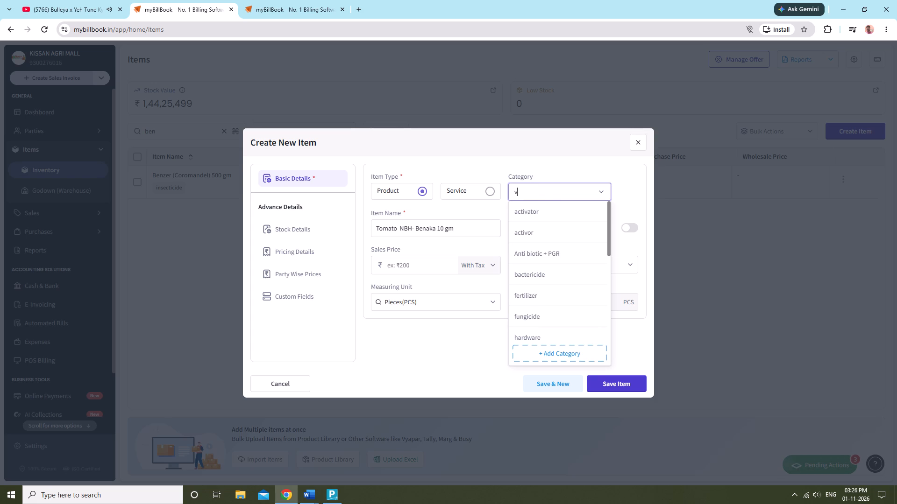
click(555, 277)
Set the new item's opening stock in the KISSAN AGRI MALL godown to 2 PCS.
click(293, 225)
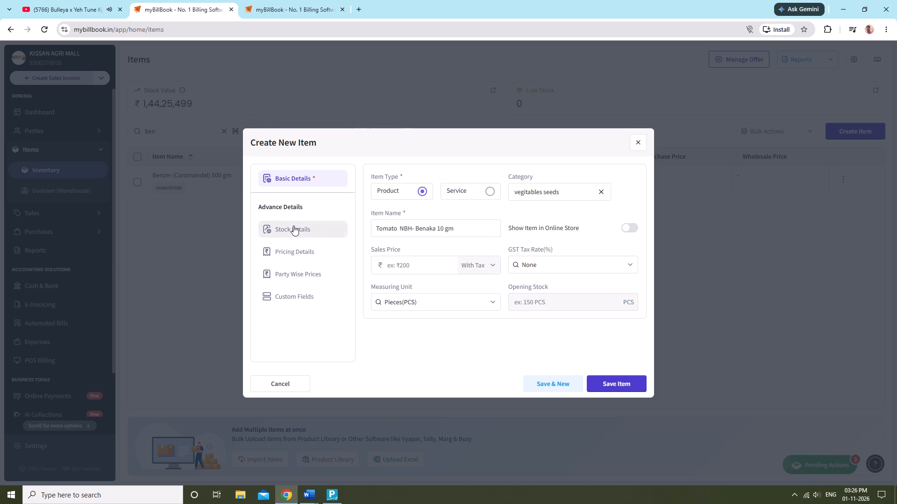
click(424, 296)
click(436, 315)
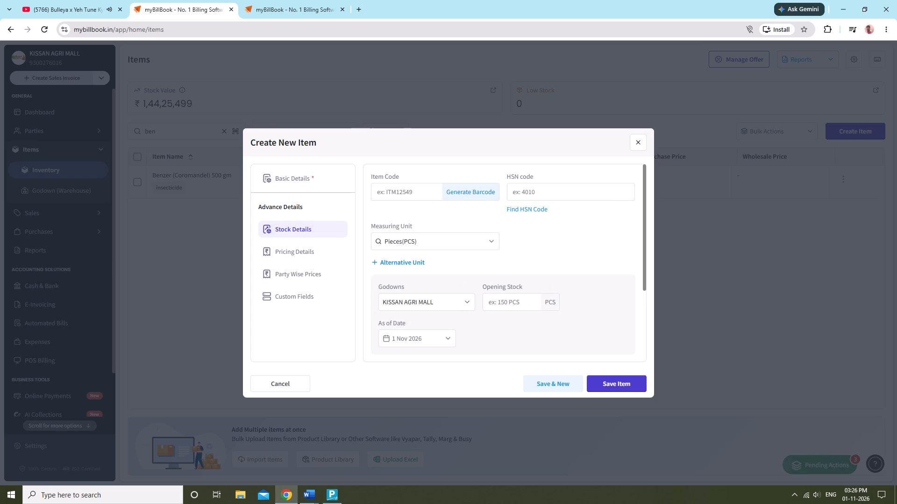
click(508, 299)
key(2)
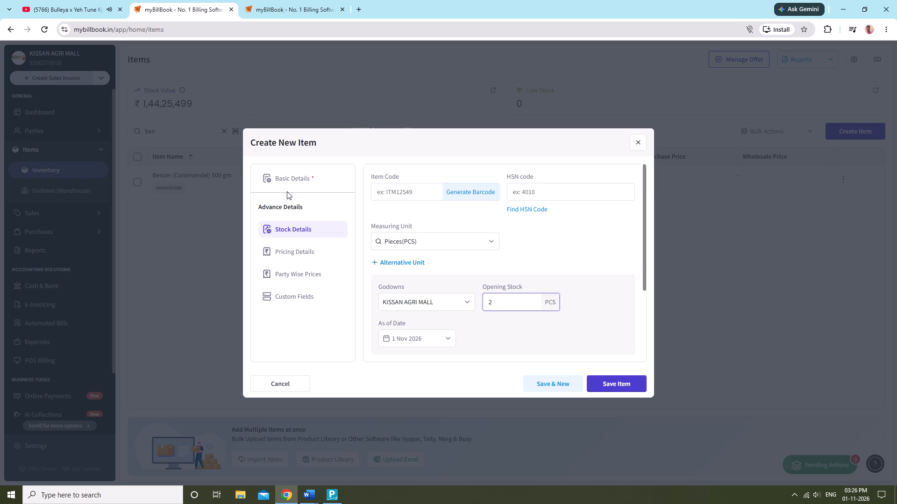
Return to the new item's basic details and open its sales price for entry.
click(290, 179)
click(400, 261)
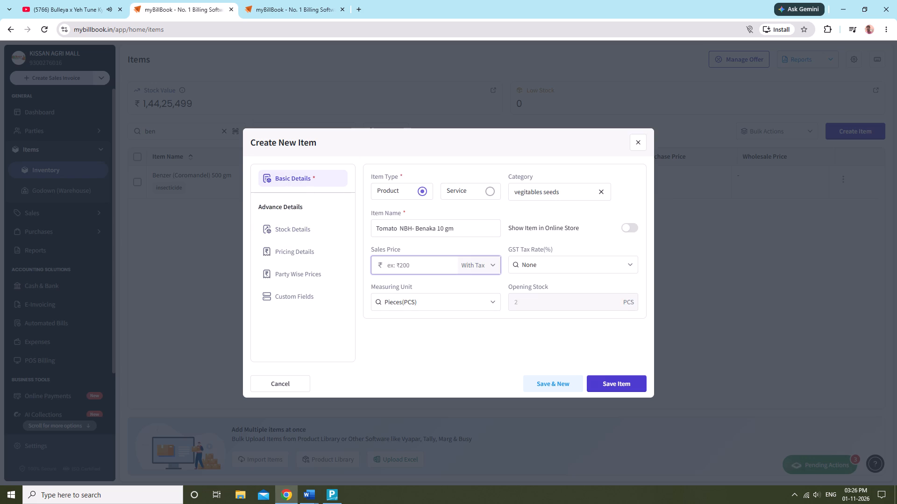
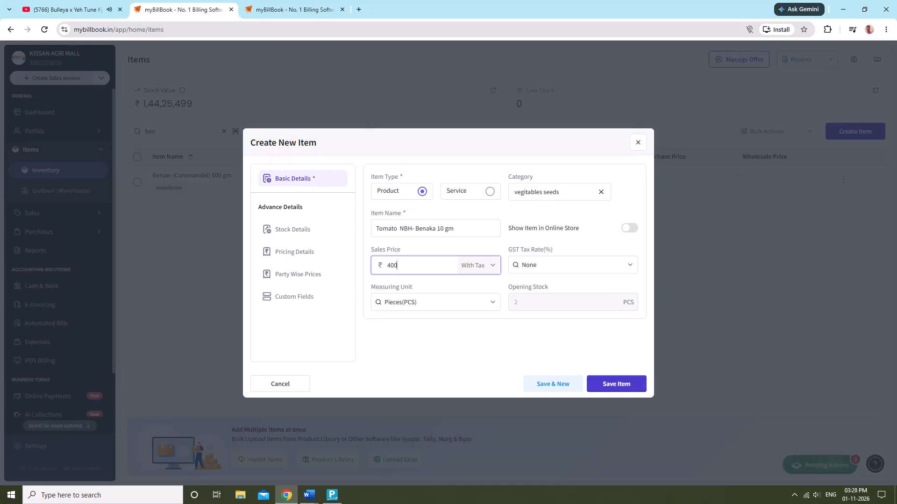
Check the new tomato item's stock details and save the item.
click(306, 222)
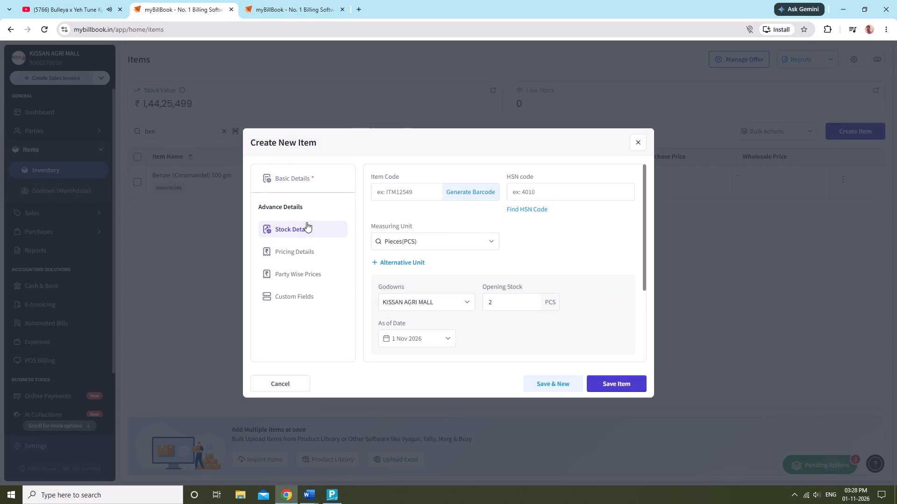
click(615, 386)
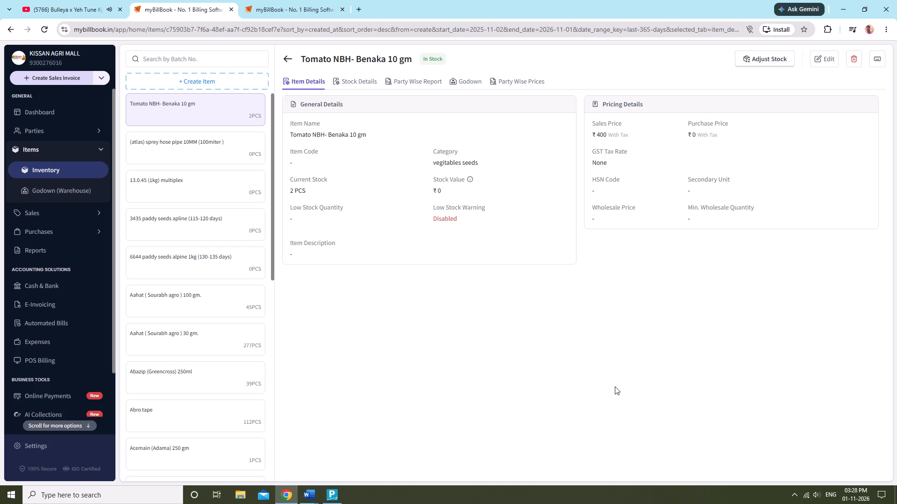
Find the PAPAYA VINAYAK SEEDS item by searching for "vina" and change its name to "Vinayak papaya 1 gm".
click(201, 63)
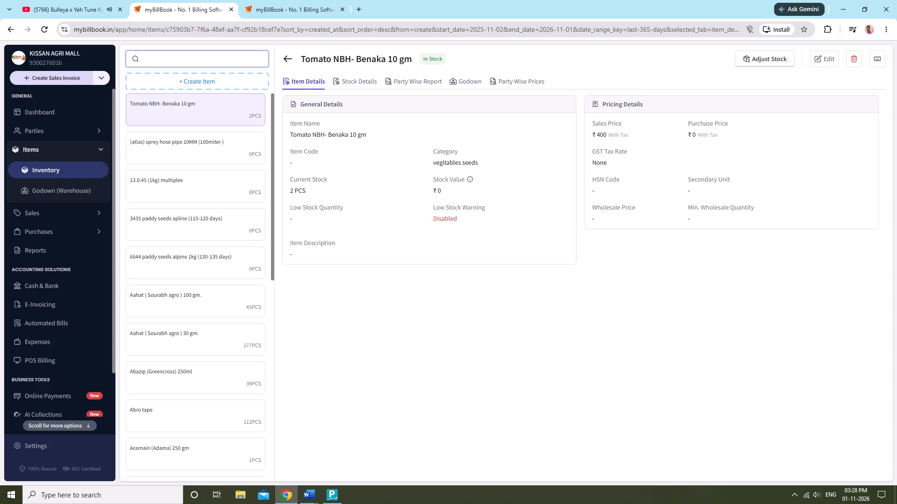
text(vin)
key(a)
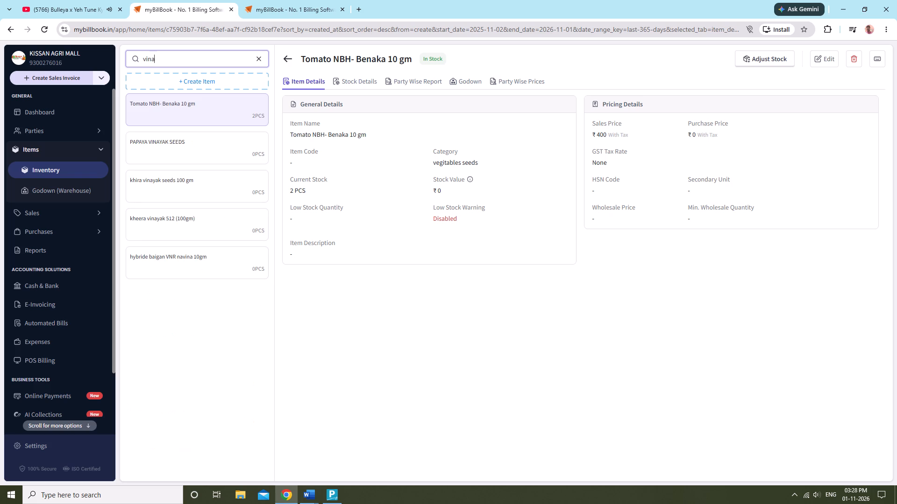
click(171, 156)
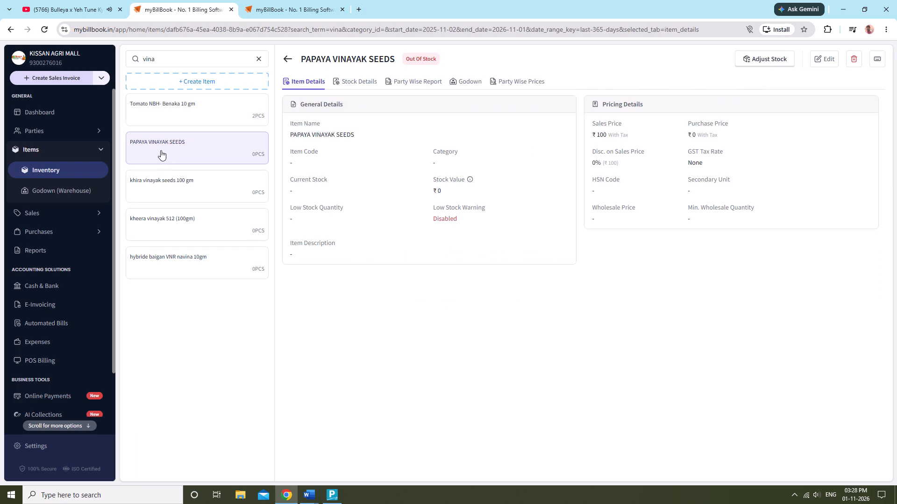
click(830, 57)
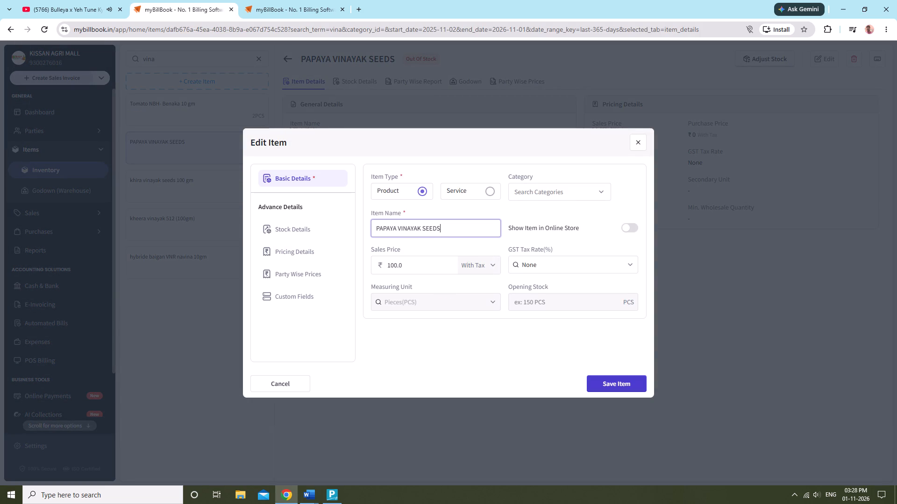
key(BackSpace)
key(BackSpace)
key(BackSpace)
key(BackSpace)
key(BackSpace)
key(BackSpace)
key(BackSpace)
key(BackSpace)
key(BackSpace)
key(BackSpace)
key(BackSpace)
key(BackSpace)
key(BackSpace)
key(BackSpace)
key(BackSpace)
key(BackSpace)
key(BackSpace)
key(BackSpace)
key(BackSpace)
key(BackSpace)
text(Vin)
key(a)
text(yak)
key(space)
text(papaya)
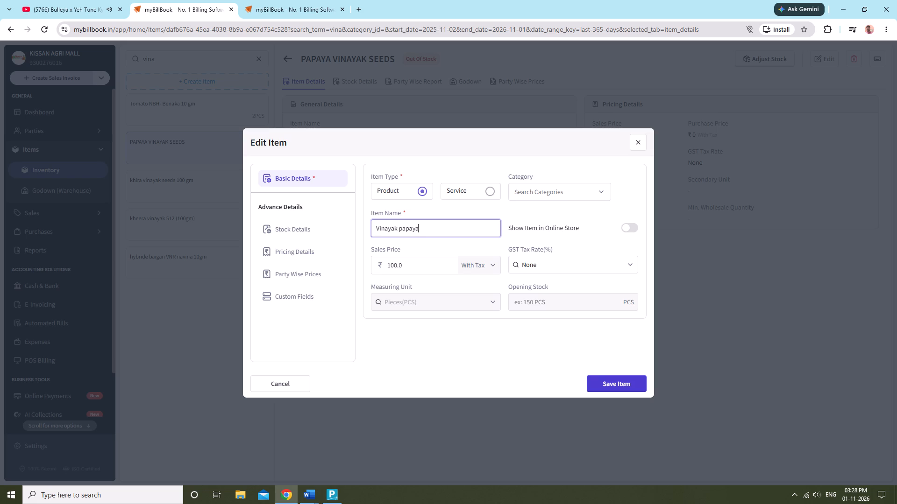
key(space)
text(1 gm)
key(space)
Assign the papaya item to the "vegitables seeds" category and save its edits.
click(547, 188)
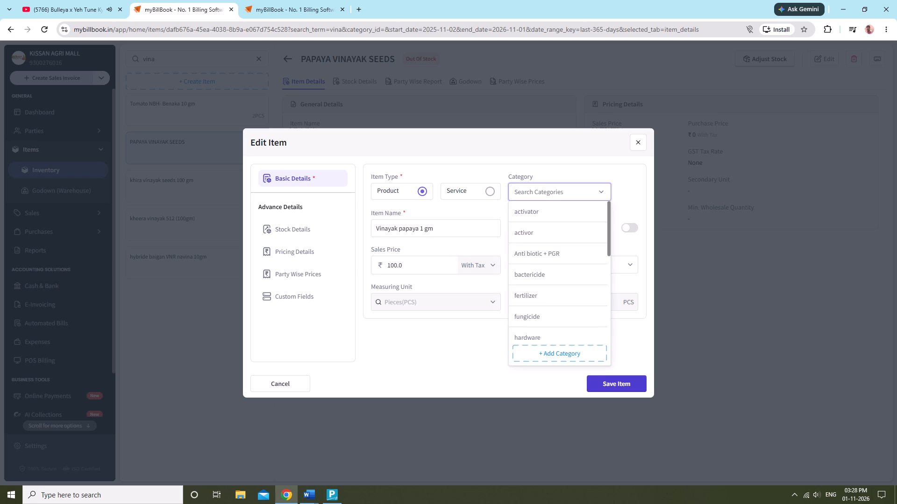
text(ve)
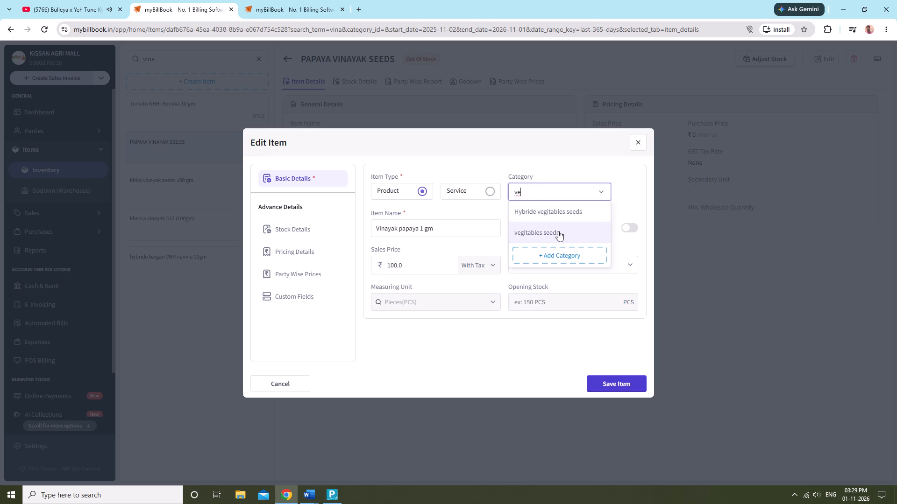
click(558, 231)
click(291, 232)
click(295, 248)
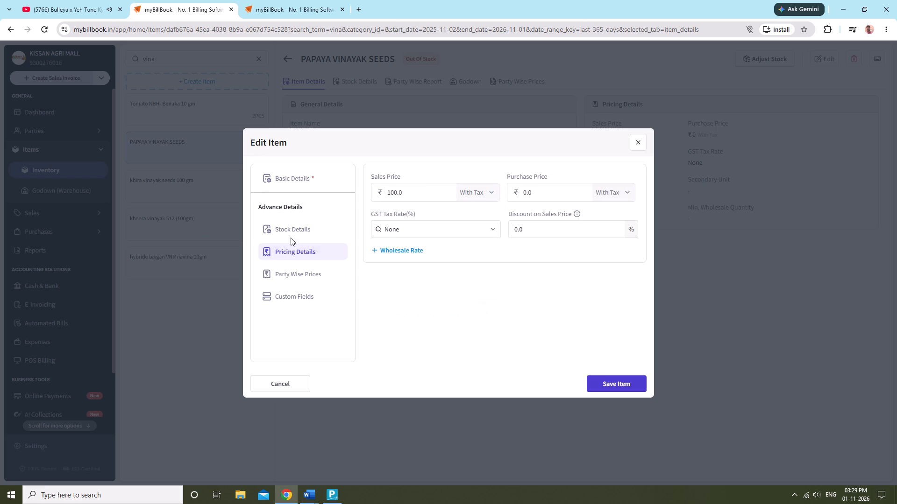
click(286, 224)
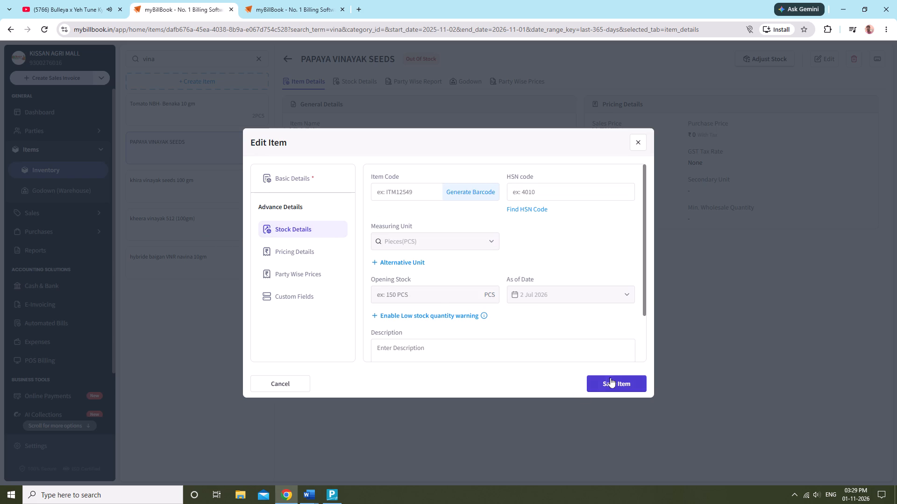
click(613, 381)
click(401, 306)
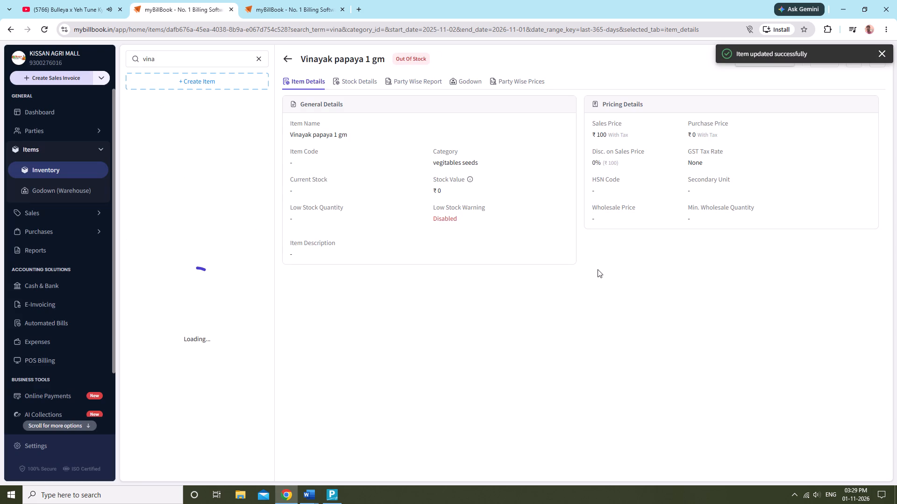
click(598, 268)
click(601, 74)
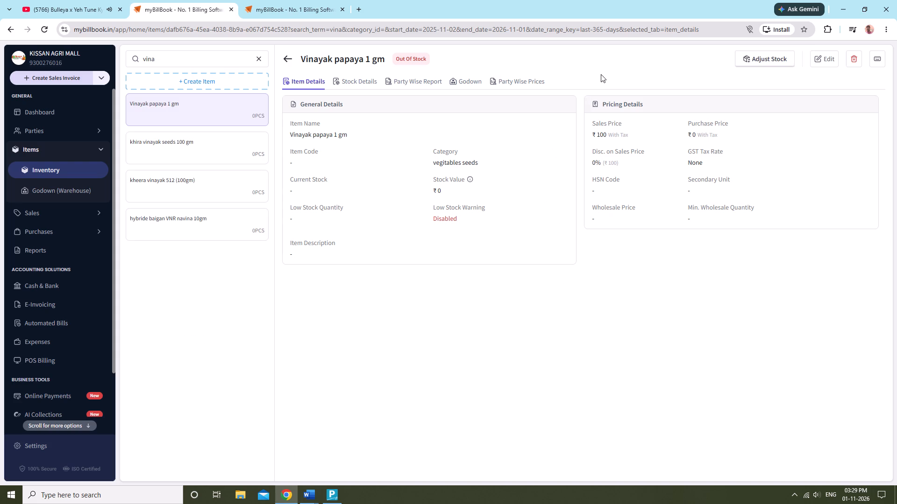
Add 2 PCS to the Vinayak papaya 1 gm stock in the KISSAN AGRI MALL godown.
click(775, 69)
click(773, 61)
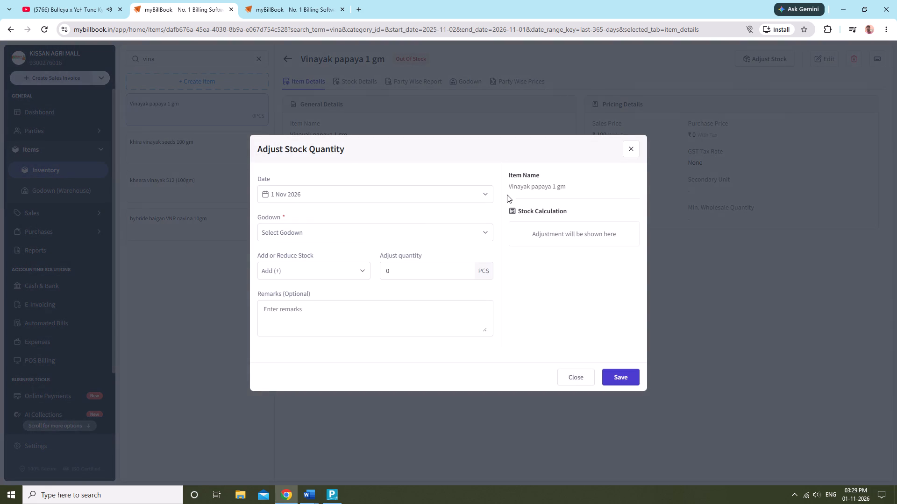
click(402, 231)
click(407, 261)
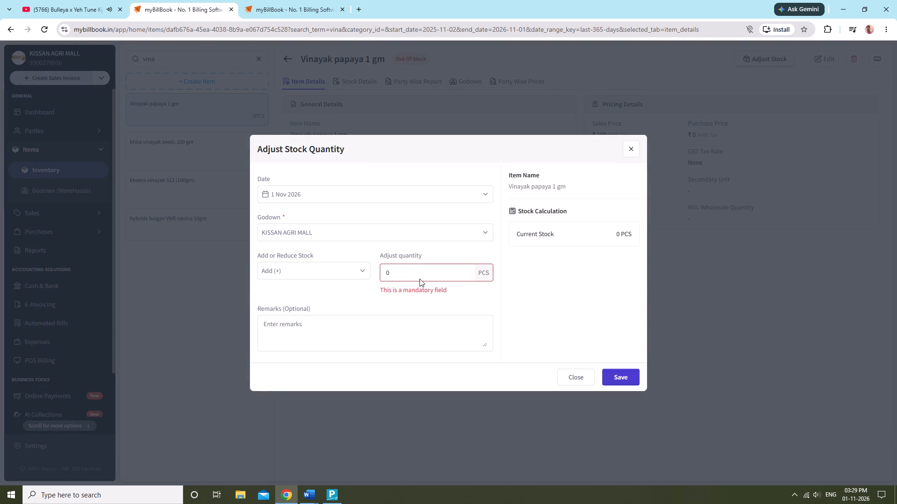
click(420, 278)
click(426, 267)
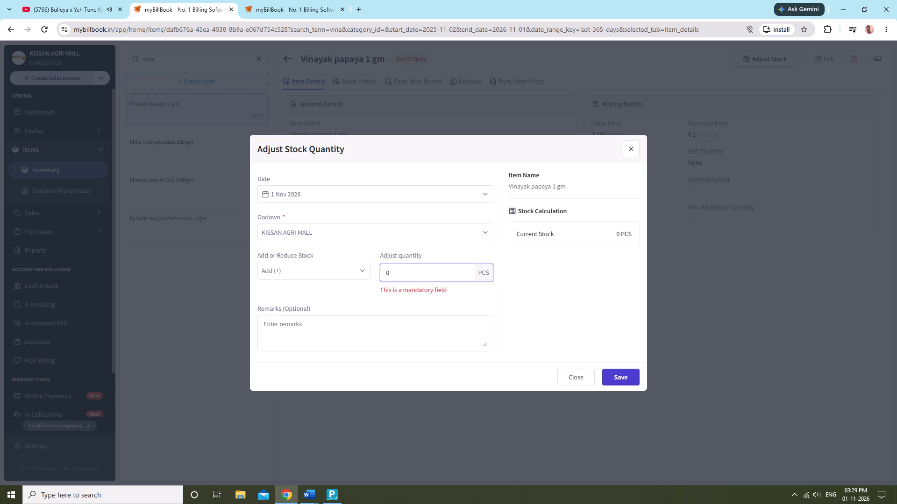
key(2)
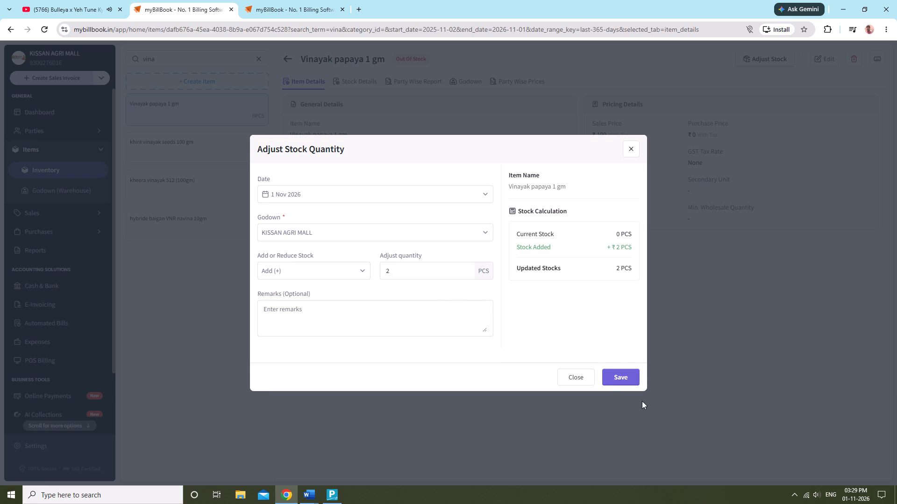
click(612, 380)
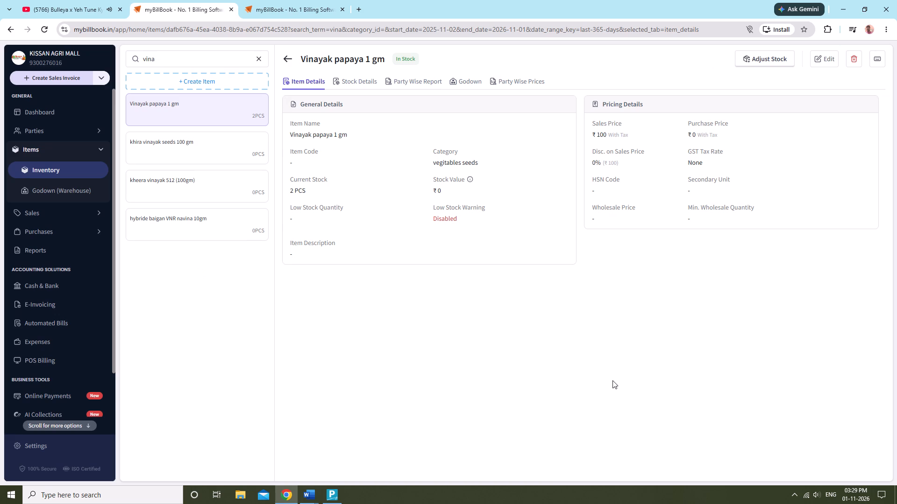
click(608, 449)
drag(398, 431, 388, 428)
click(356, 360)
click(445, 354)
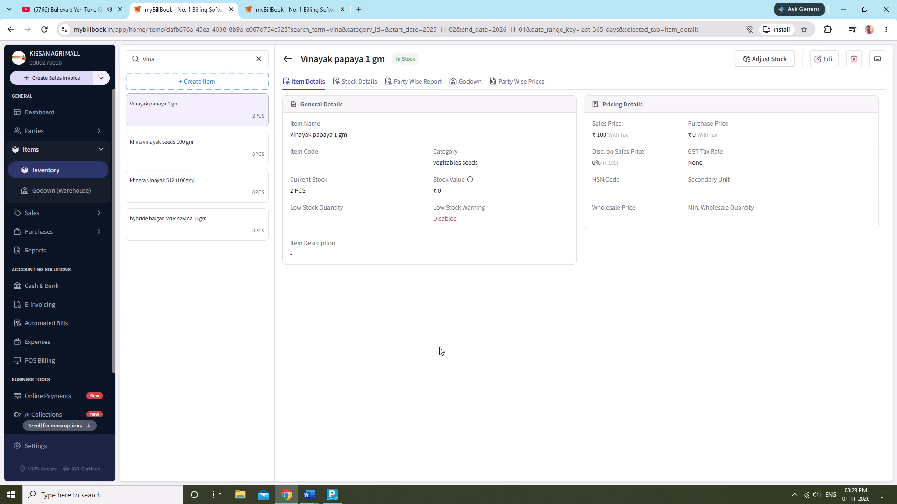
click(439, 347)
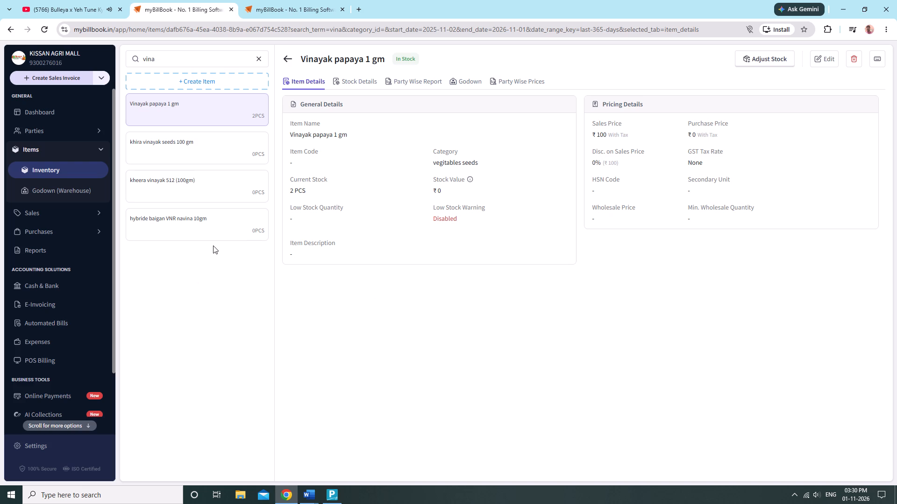
Find the chachida item by searching for "cha" and correct the spelling of its name to "chichinda".
click(257, 57)
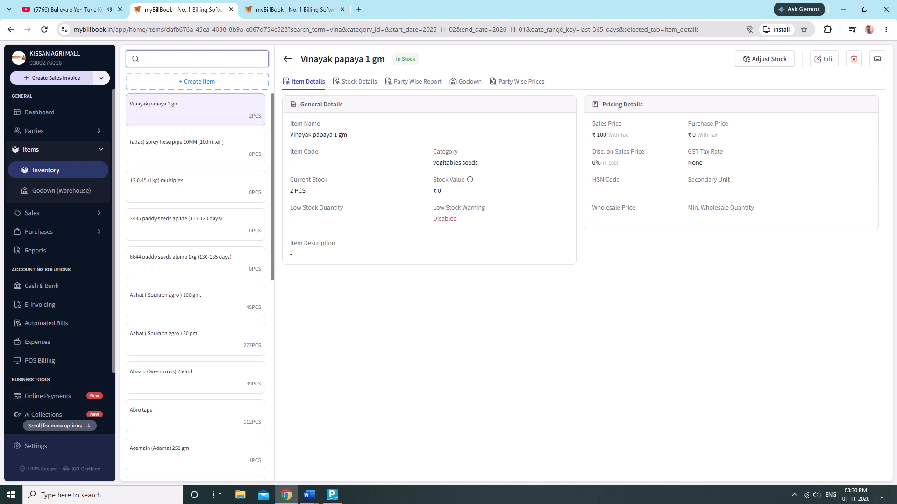
text(ch)
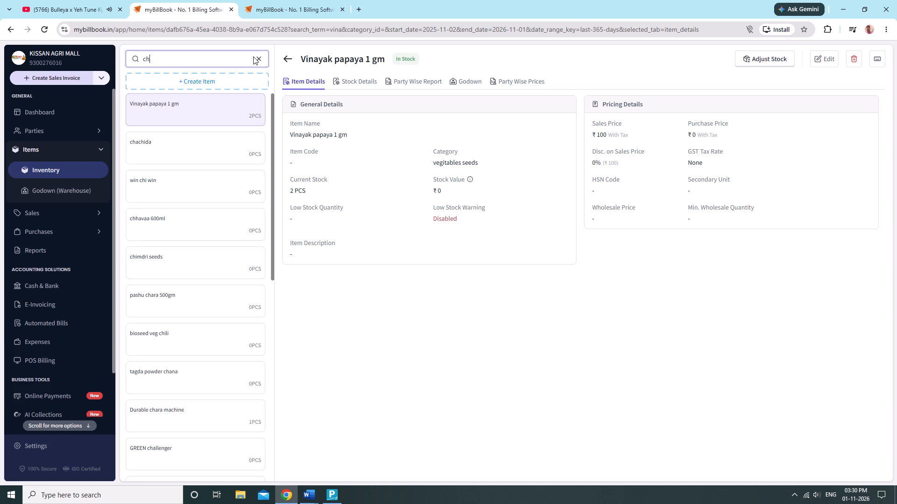
key(a)
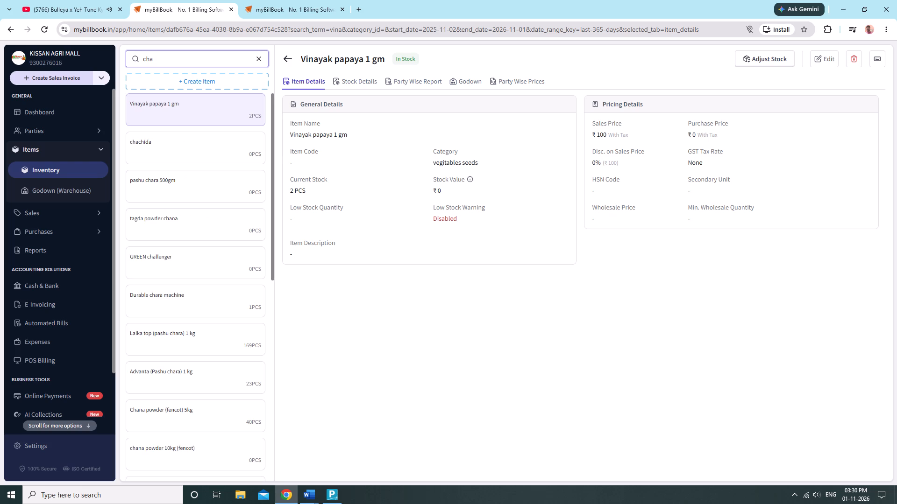
key(c)
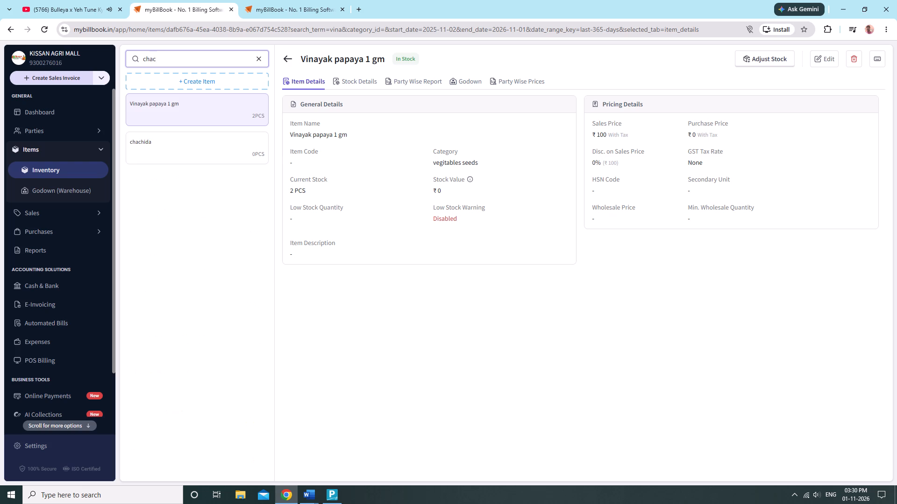
key(BackSpace)
key(BackSpace)
text(ich)
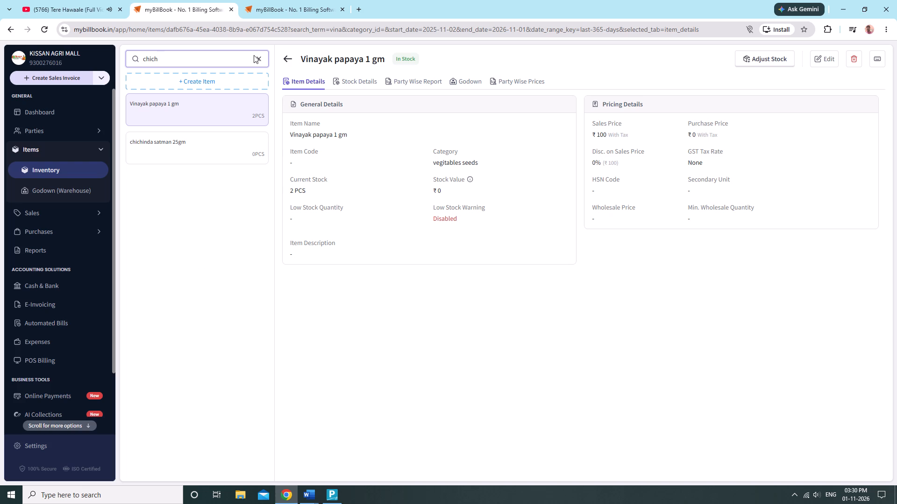
key(BackSpace)
key(BackSpace)
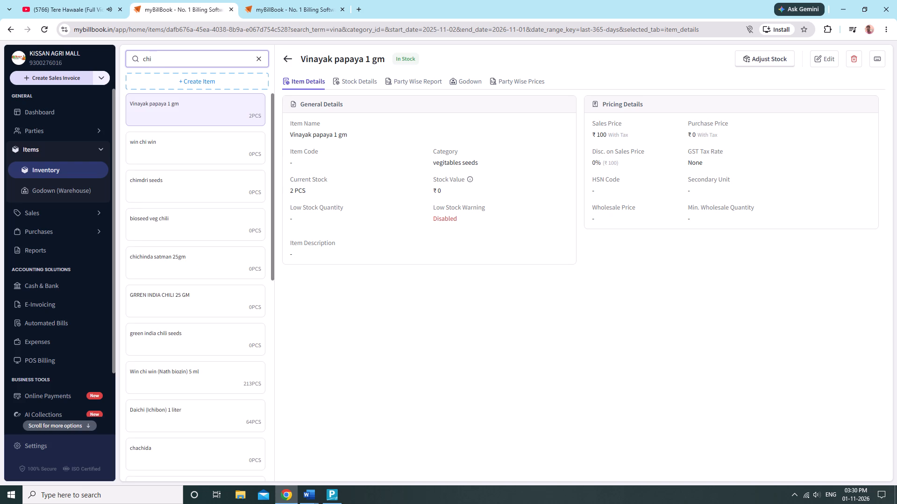
key(BackSpace)
key(a)
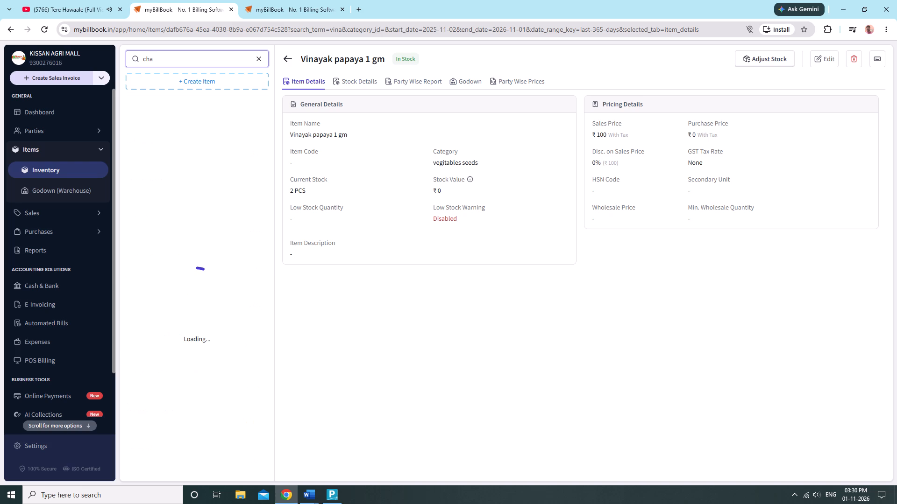
click(224, 154)
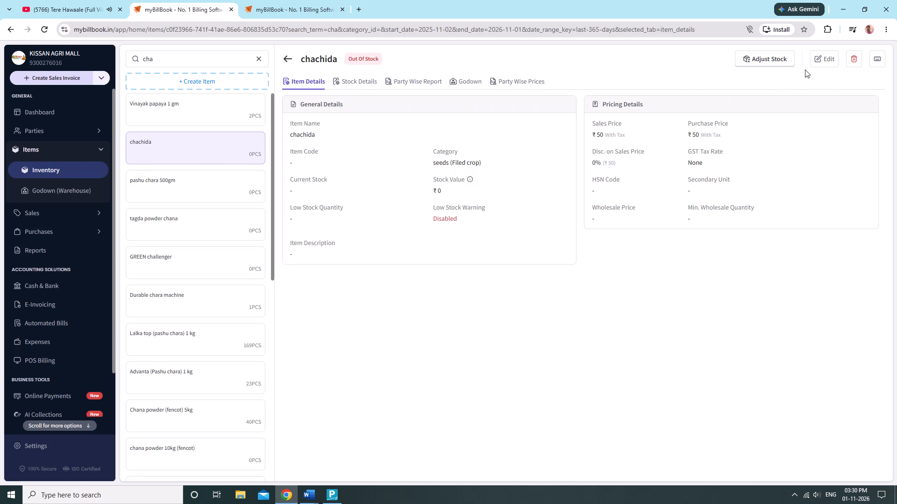
click(828, 51)
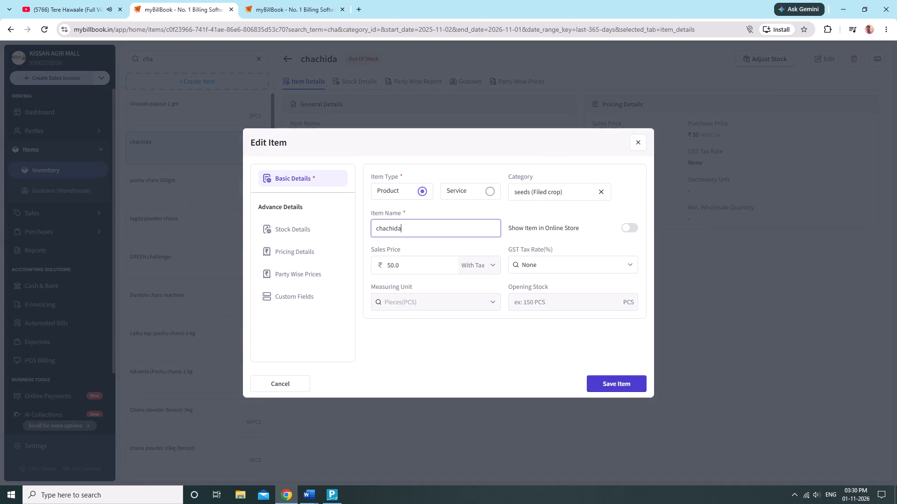
click(384, 229)
click(386, 230)
key(BackSpace)
key(i)
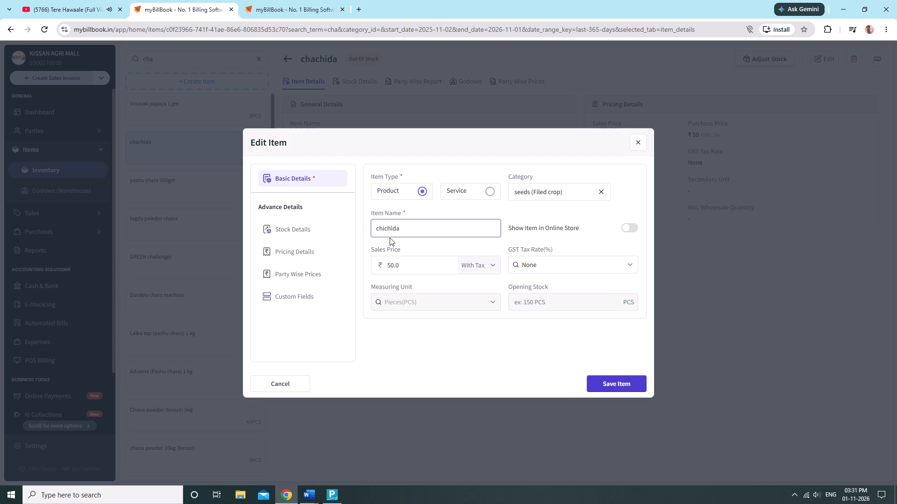
click(392, 232)
click(394, 229)
key(n)
Assign the chichinda item to the "vegitables seeds" category.
click(566, 198)
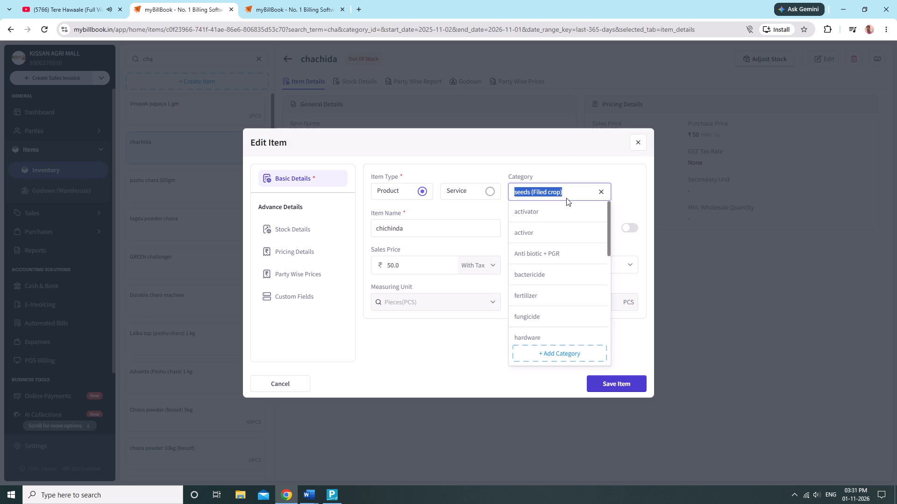
key(v)
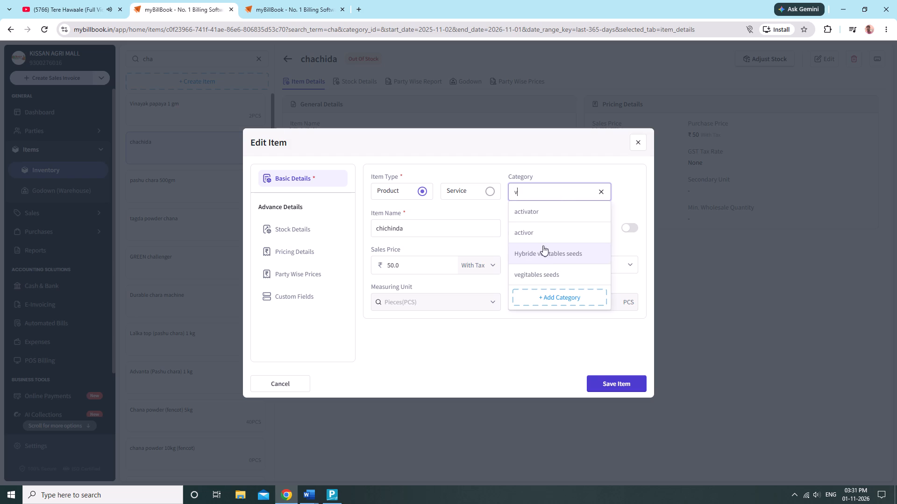
click(541, 279)
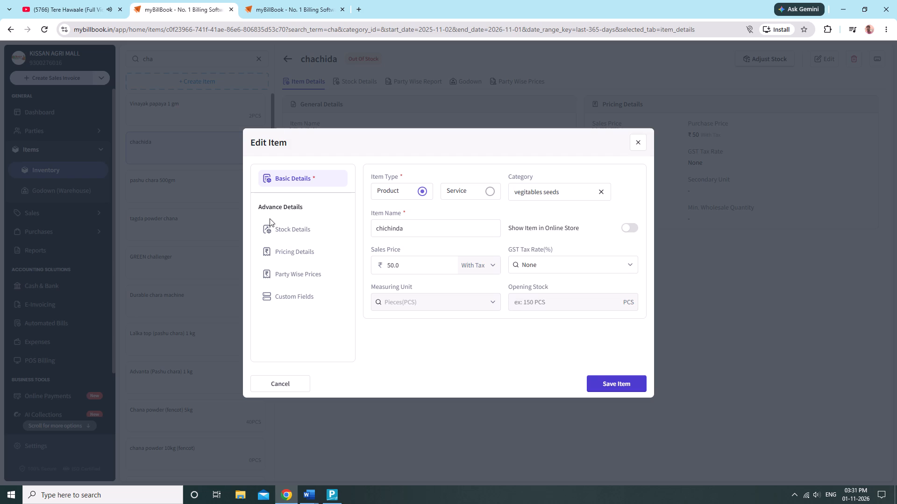
Set both the sales price and the purchase price of the chichinda item to ₹100.
click(270, 218)
click(284, 232)
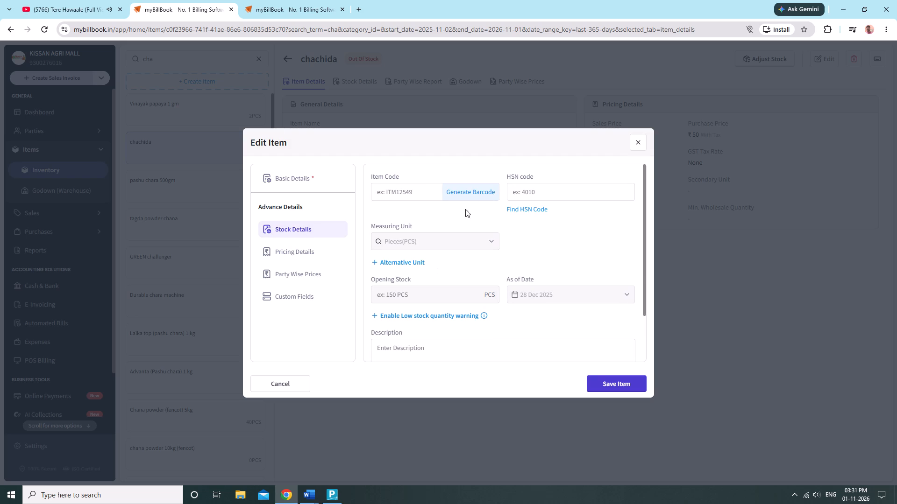
click(274, 247)
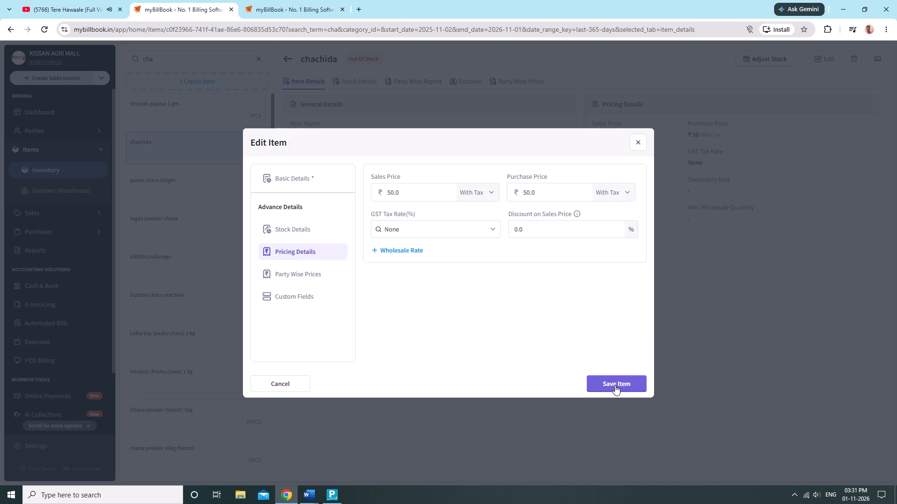
click(403, 190)
key(BackSpace)
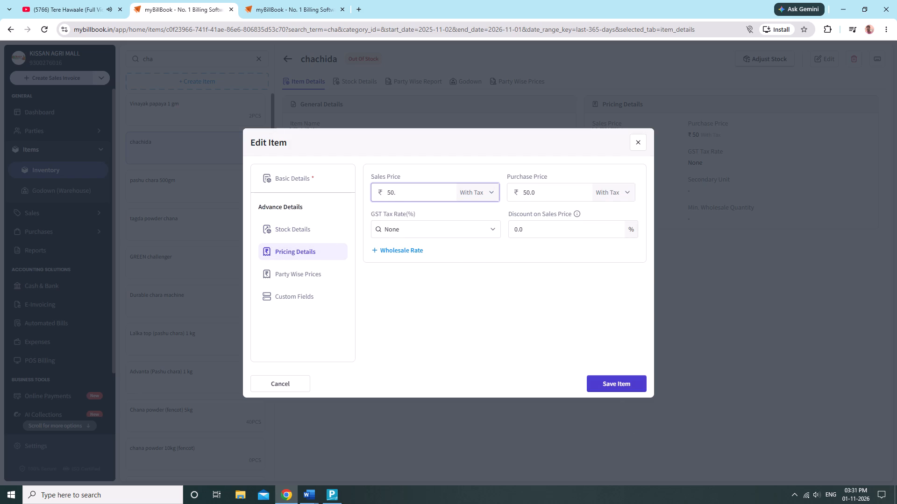
key(BackSpace)
key(BackSpace)
key(BackSpace)
text(100)
click(557, 190)
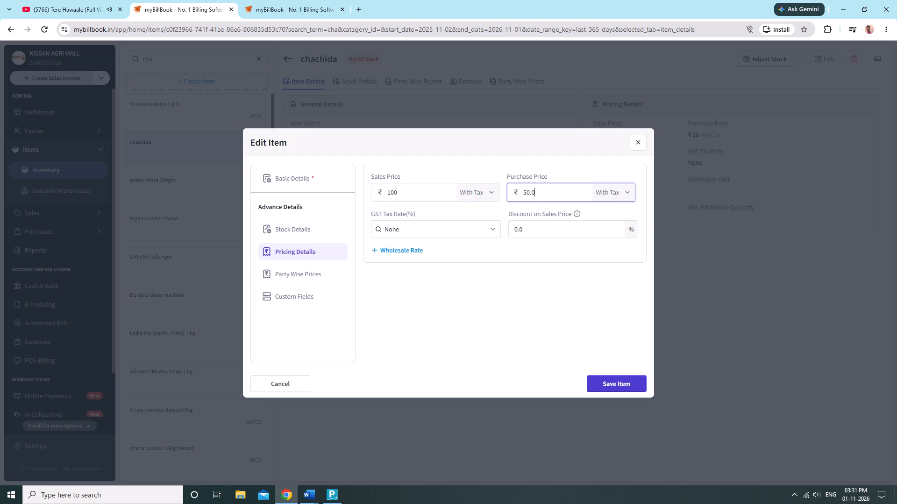
key(BackSpace)
key(BackSpace)
key(BackSpace)
key(BackSpace)
text(100)
Rename the chichinda item as "Chichinda (Jai kisan) 25 gm" in its basic details.
click(285, 169)
click(286, 173)
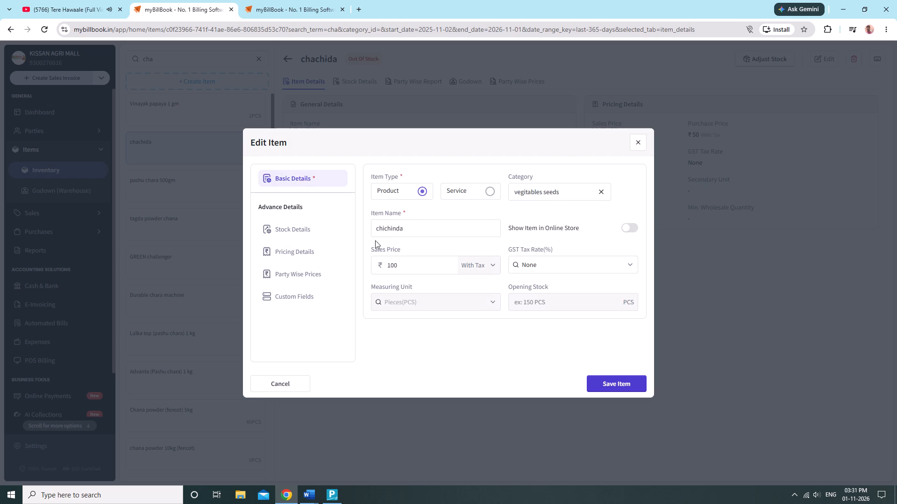
click(410, 225)
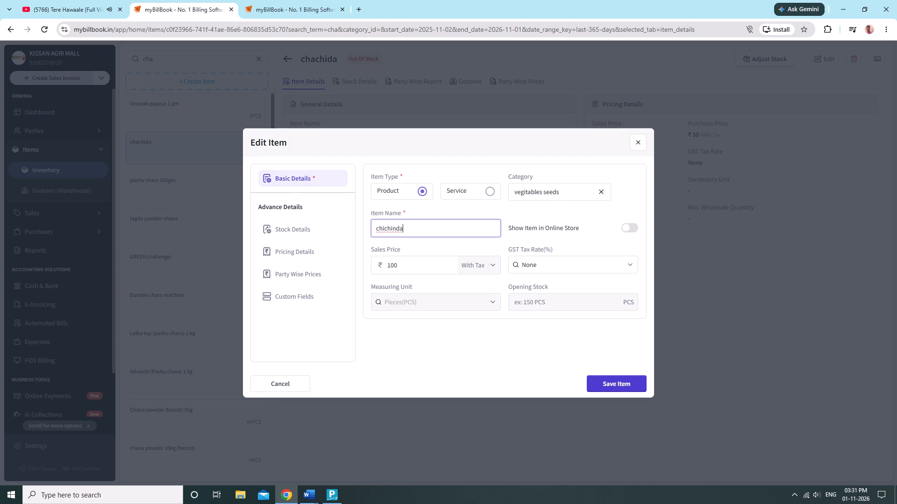
click(377, 227)
click(380, 229)
key(BackSpace)
key(shift+c)
click(424, 231)
key(space)
key(shift+parenleft)
text(jaiki)
key(BackSpace)
key(BackSpace)
key(BackSpace)
key(BackSpace)
key(BackSpace)
text(Jai)
key(space)
text(kis)
text(an)
key(shift+parenright)
key(space)
text(25 gm)
Check the item's pricing details and save the Chichinda (Jai kisan) 25 gm item.
click(298, 231)
click(295, 244)
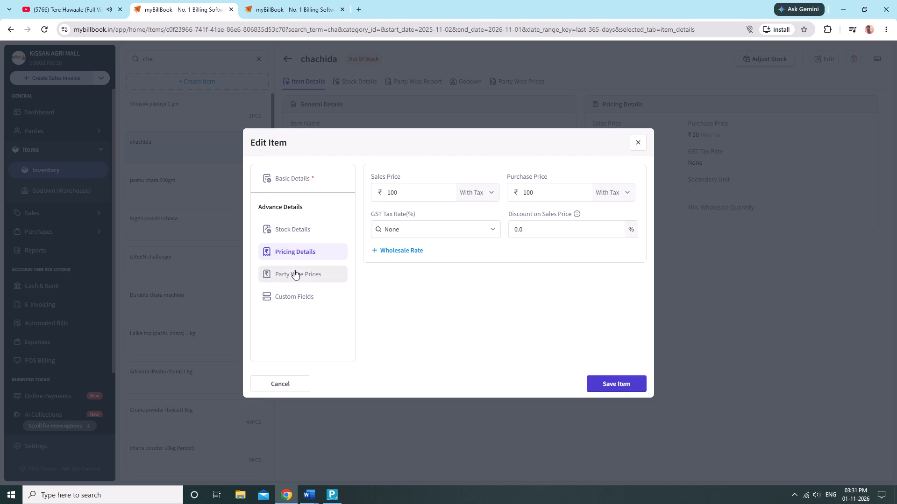
click(415, 196)
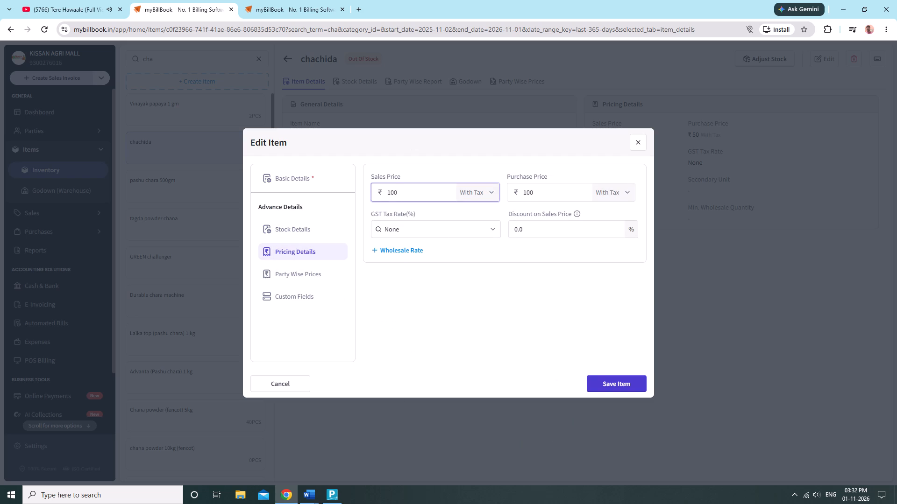
click(605, 383)
click(415, 310)
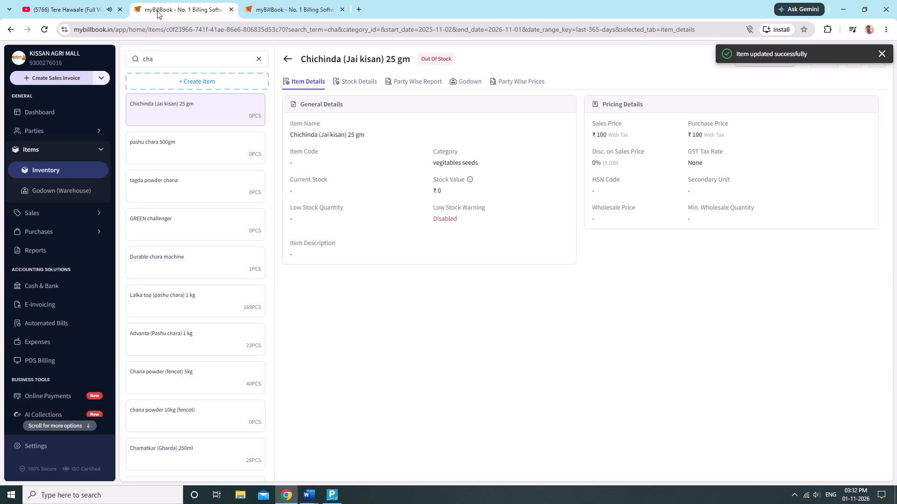
Search the inventory for "chic" and open the chichinda satman 25gm item's details.
click(258, 59)
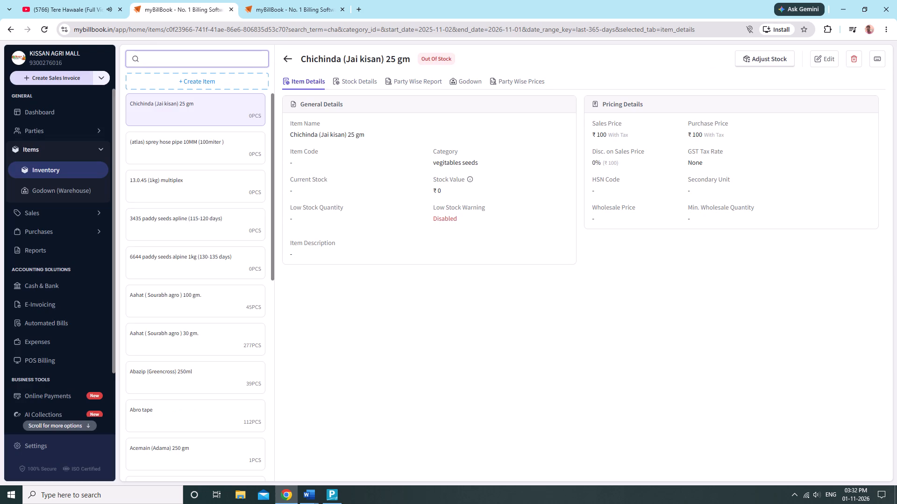
text(chi)
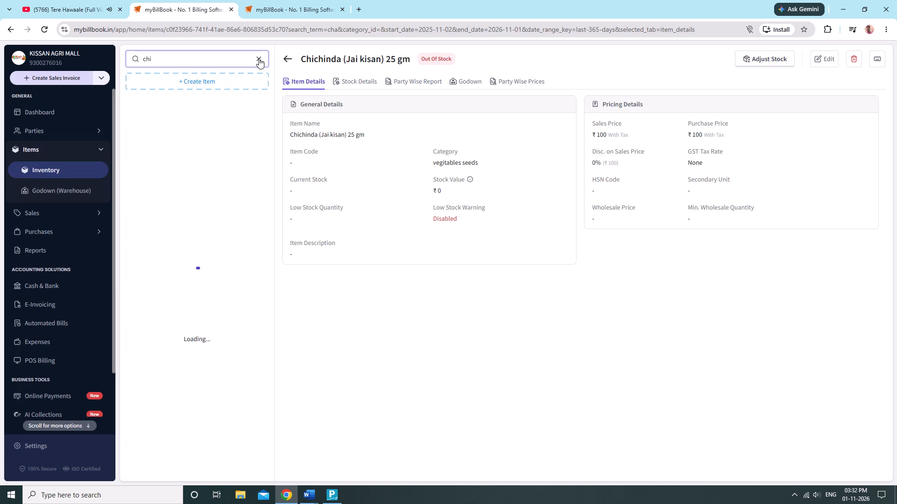
key(c)
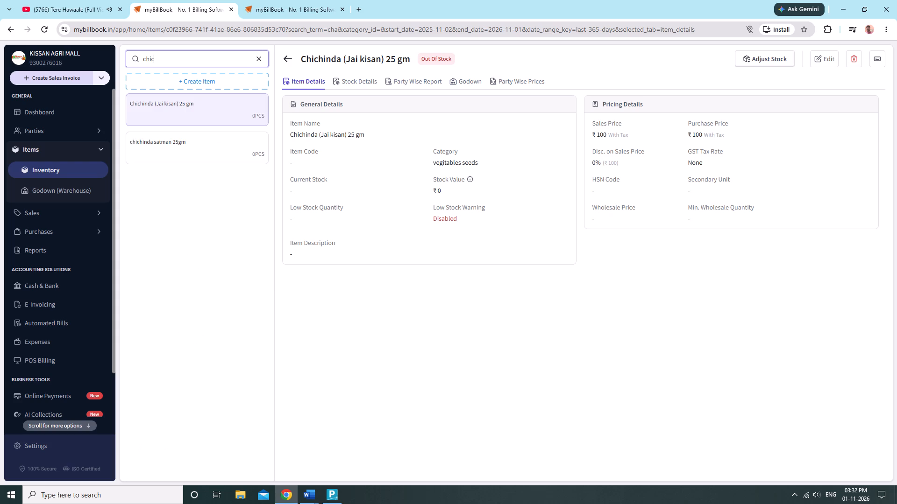
click(205, 150)
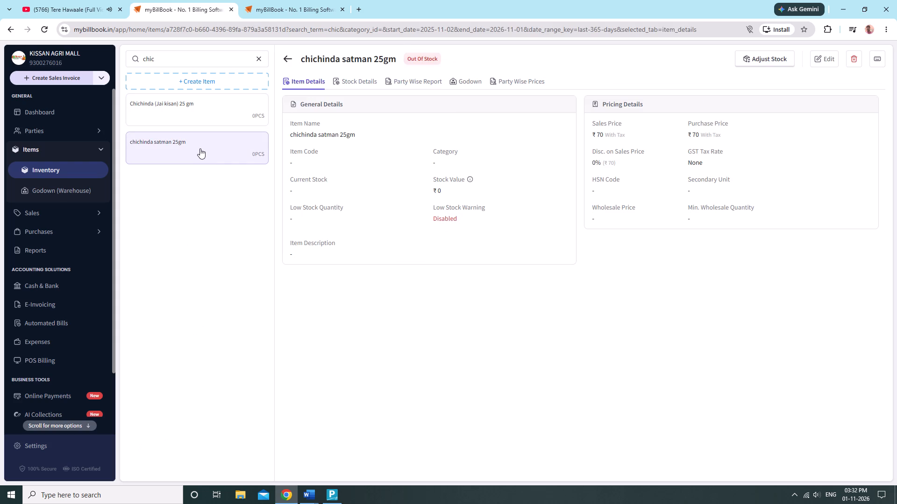
Search the inventory for "lo" and look through the matching items for bottle gourd (louki) seed entries.
click(260, 61)
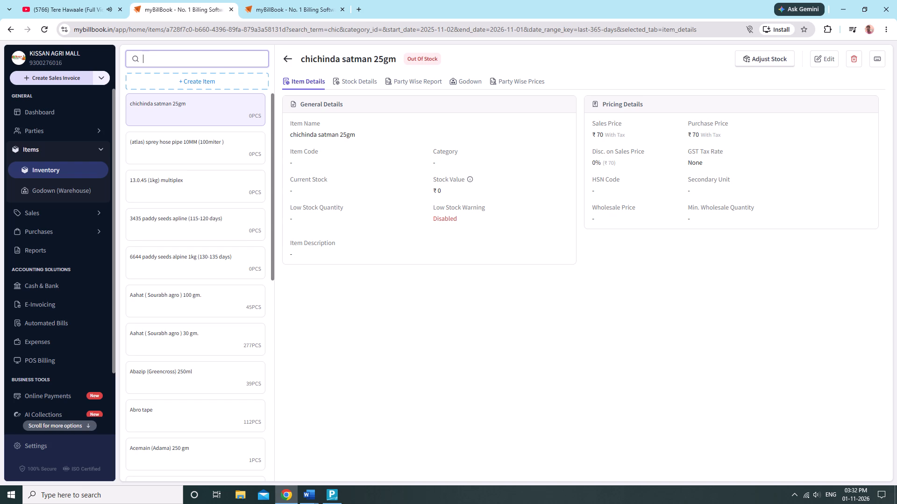
click(173, 56)
text(lo)
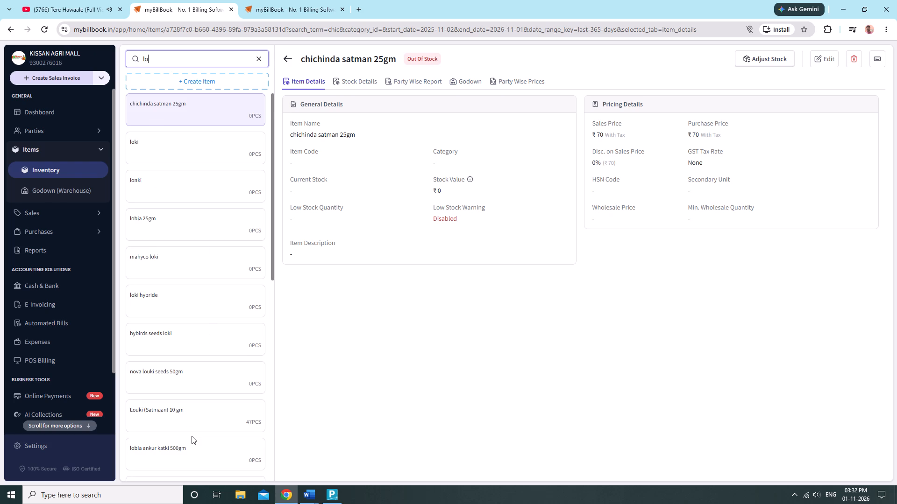
scroll(192, 436, down, 3)
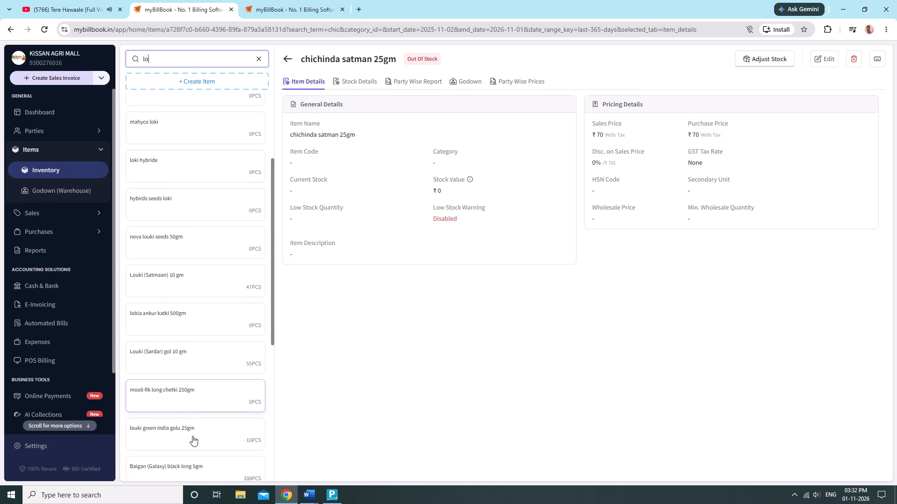
scroll(191, 433, down, 1)
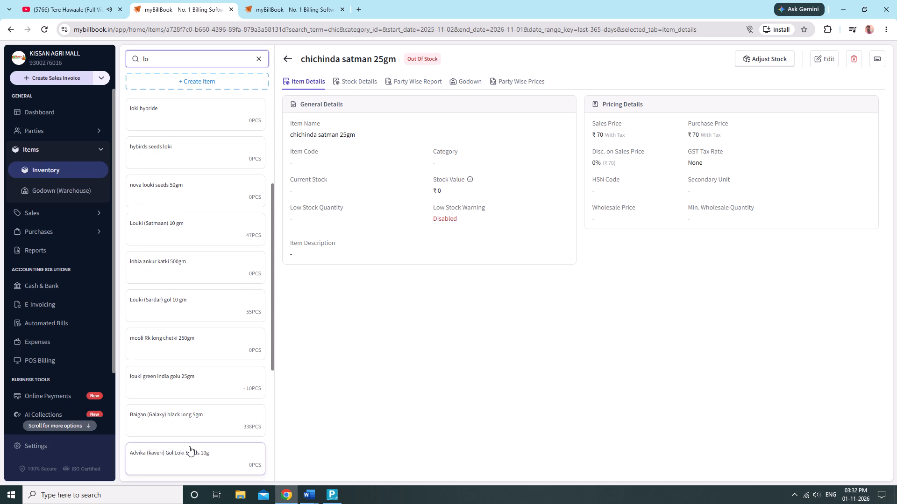
scroll(189, 446, down, 4)
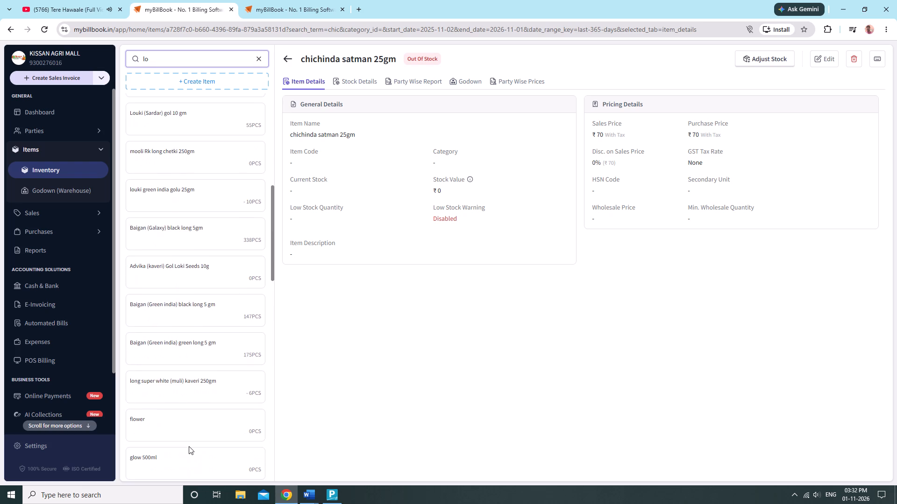
scroll(189, 446, down, 8)
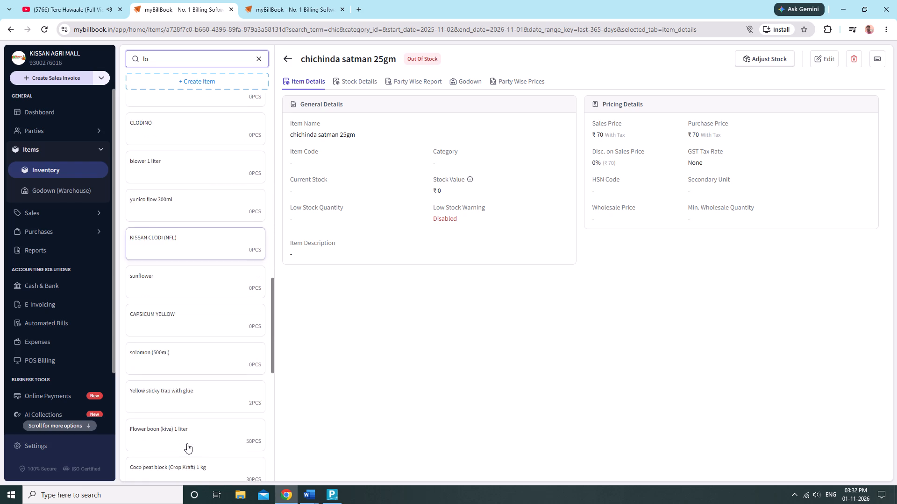
scroll(187, 443, down, 5)
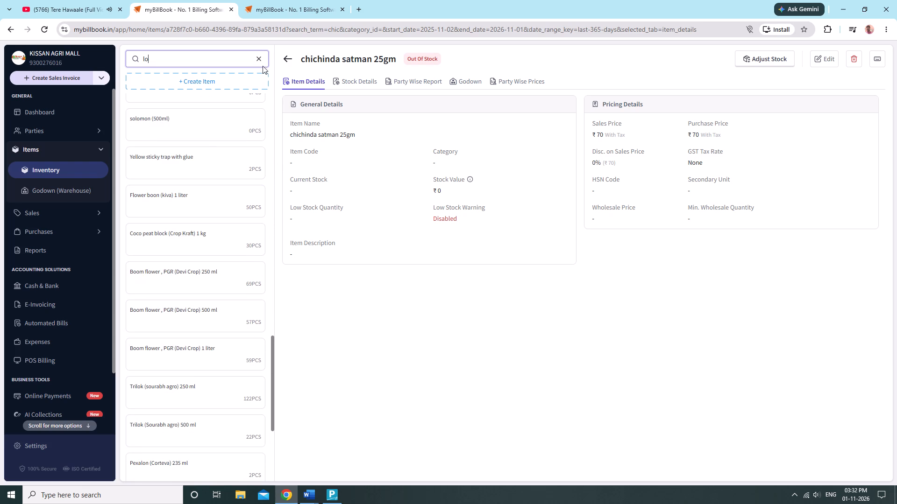
Search the inventory for "ava".
click(259, 59)
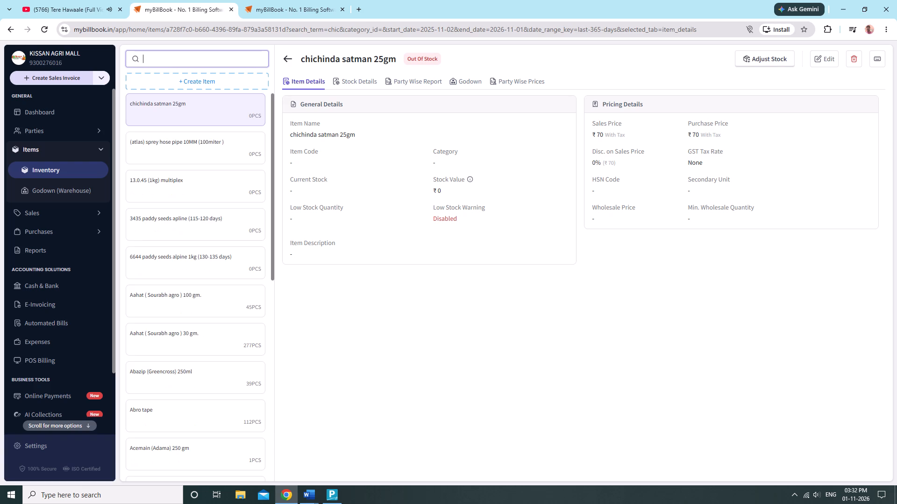
key(a)
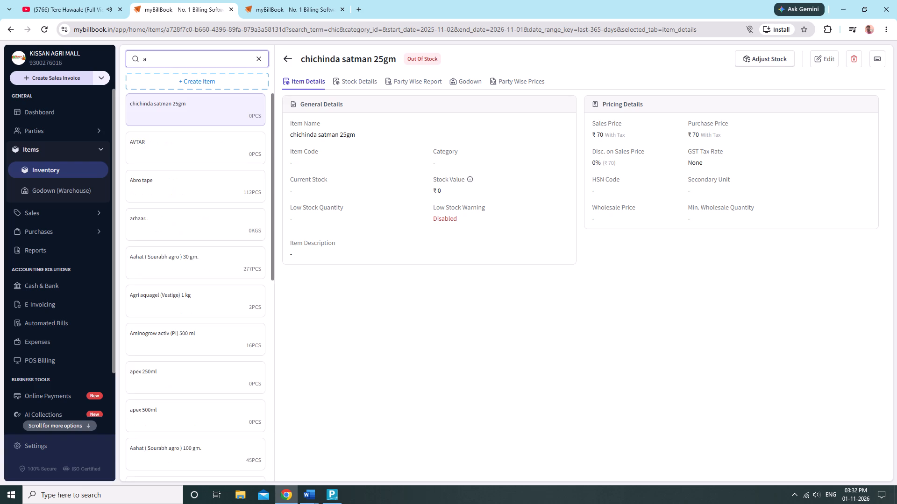
key(v)
key(a)
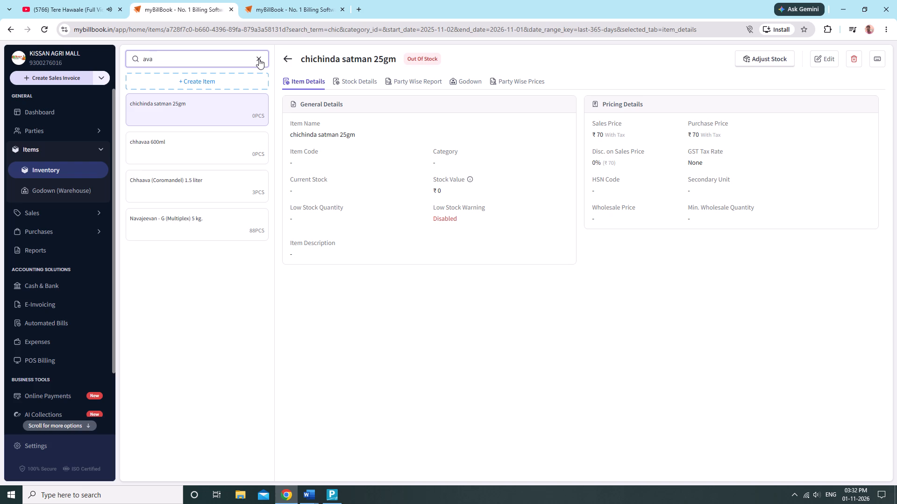
Search the inventory for the bottle gourd seed items under the spellings "louki" and "loki".
key(BackSpace)
key(BackSpace)
key(BackSpace)
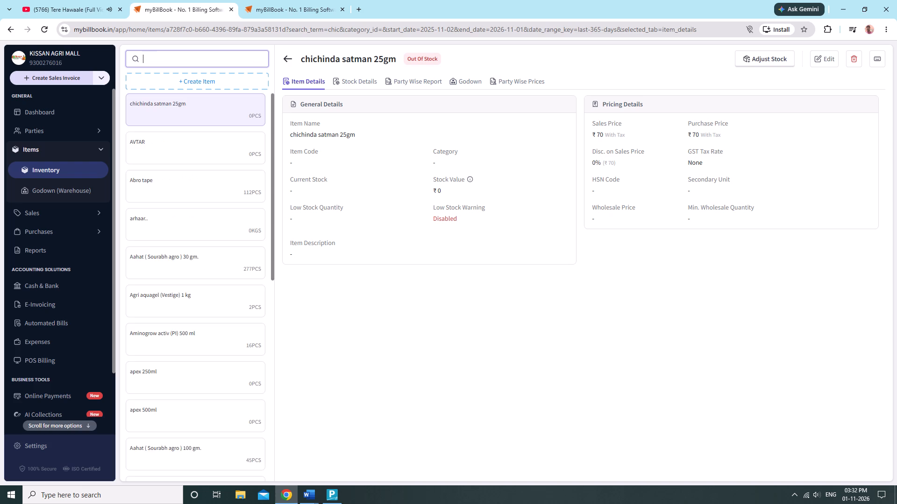
text(louki)
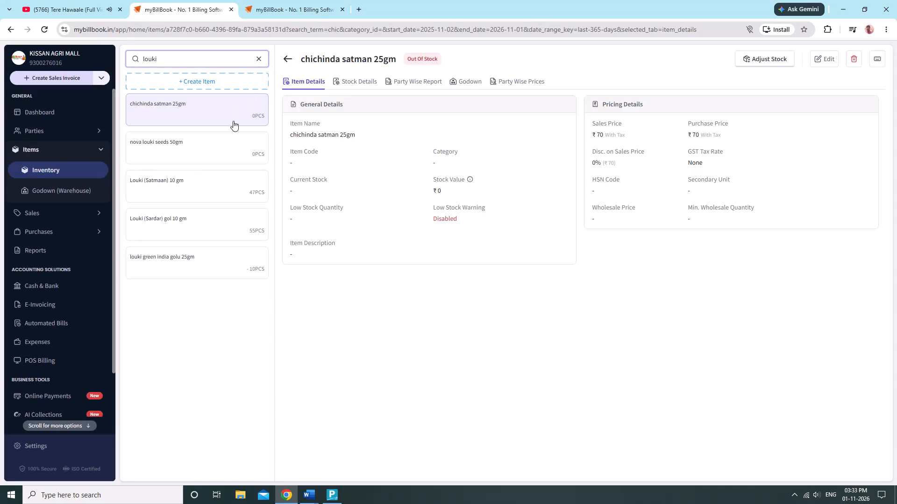
key(BackSpace)
key(BackSpace)
key(BackSpace)
text(ki)
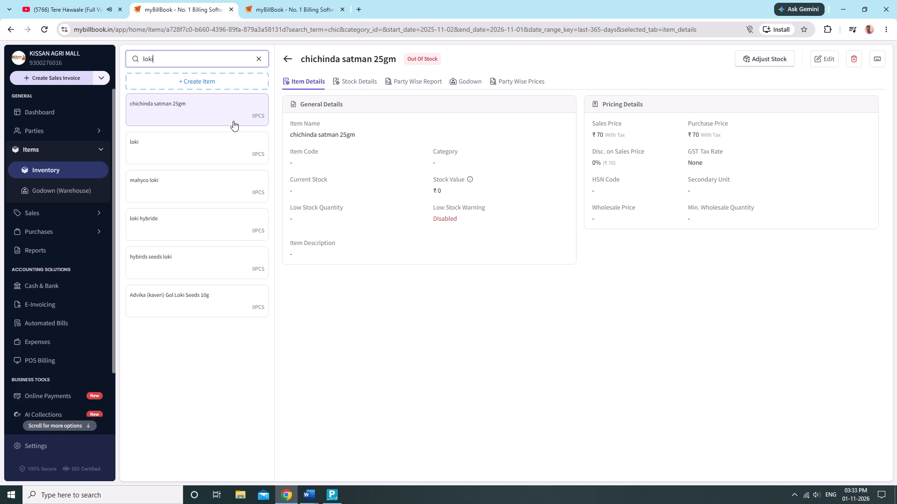
Start a new product item in the inventory and name it "Louki (Aavya) gol 10 gm".
click(207, 81)
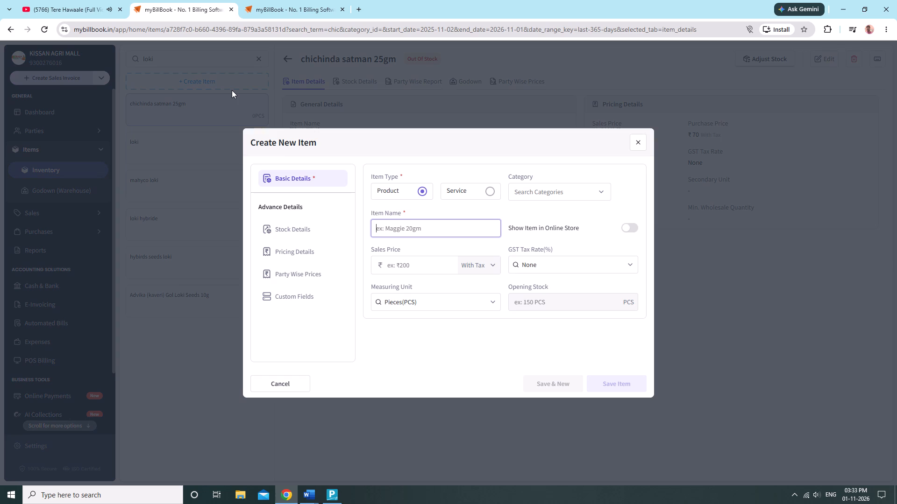
text(Lo)
text(uki)
key(space)
key(shift+parenleft)
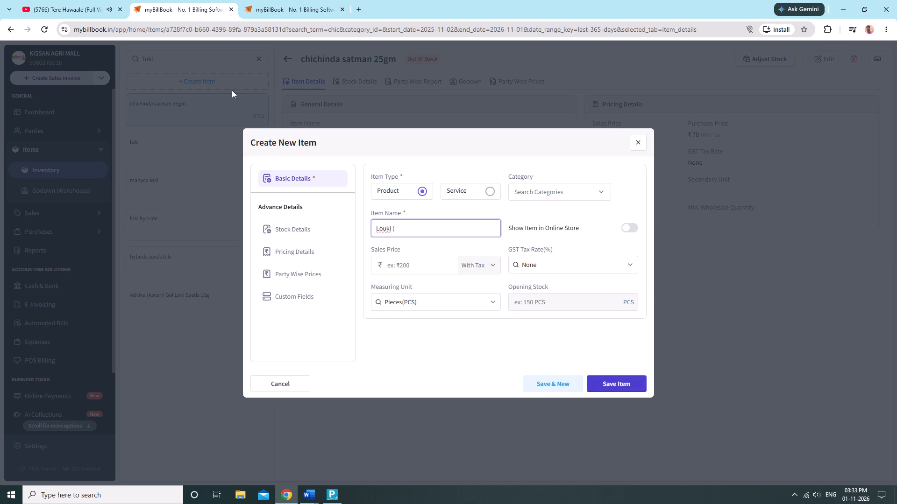
key(shift+a)
text(av)
text(ya)
key(space)
key(shift+parenright)
key(BackSpace)
key(BackSpace)
text())
key(space)
text(gol)
key(space)
text(10 gm)
Assign the new item to the "vegitables seeds" category and set its sales price to ₹60.
click(583, 196)
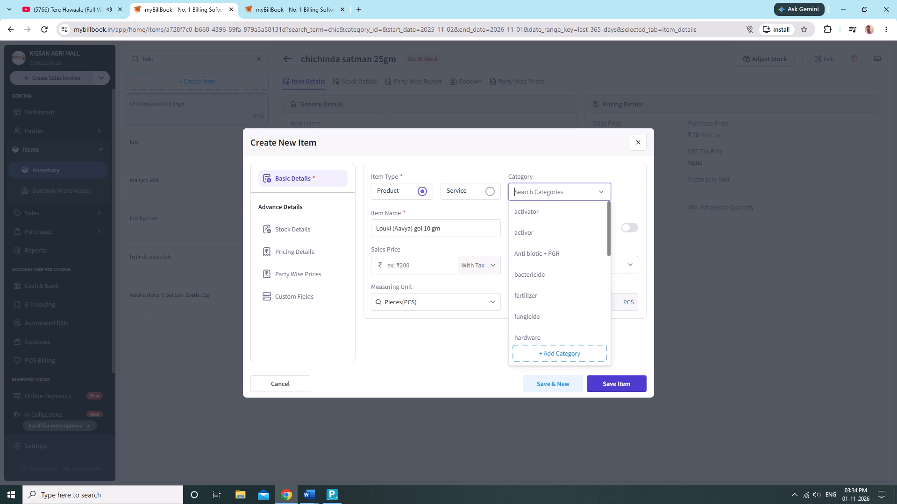
text(ve)
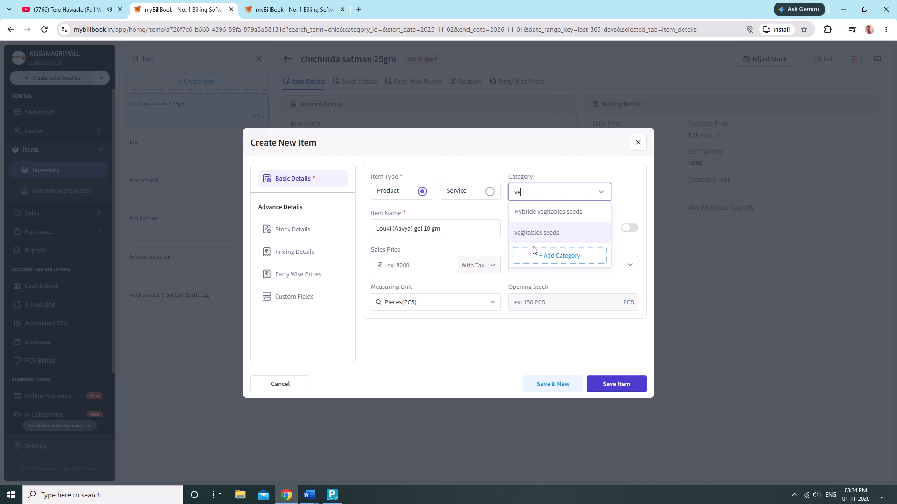
click(537, 232)
click(437, 266)
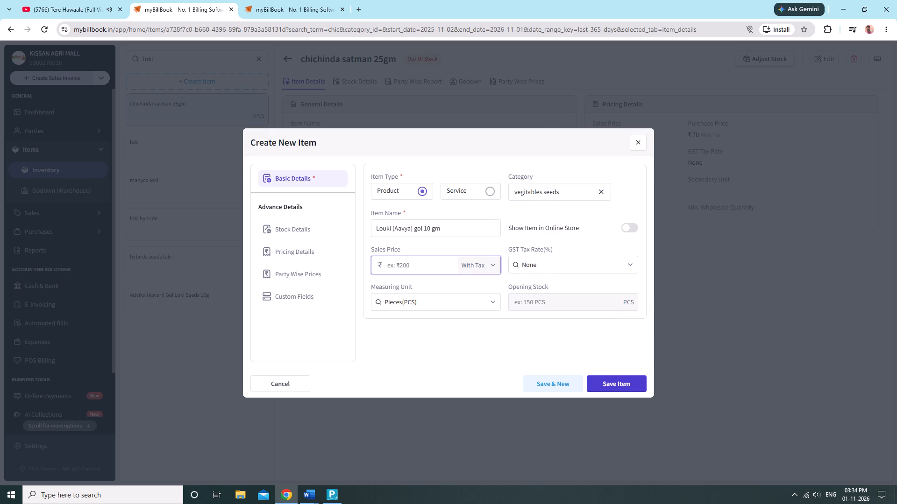
text(60)
Give the new item an opening stock of 5 PCS in the KISSAN AGRI MALL godown.
click(282, 235)
click(427, 297)
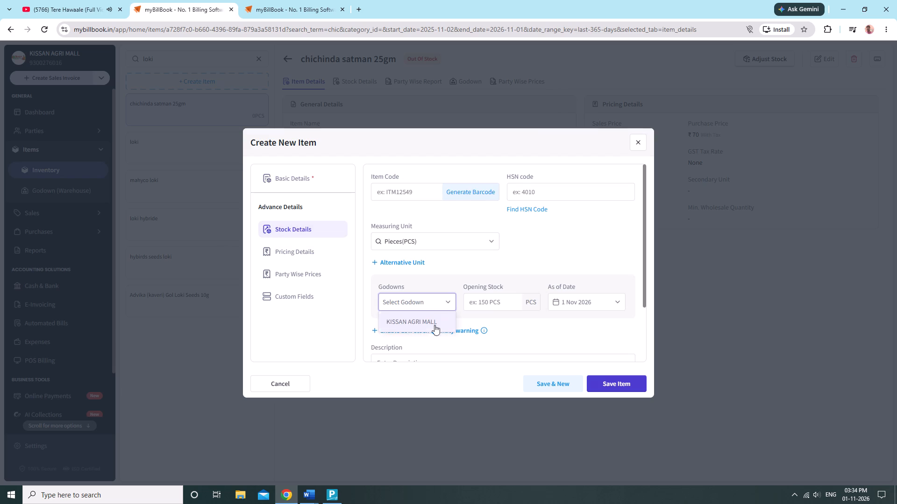
click(431, 330)
click(507, 299)
key(5)
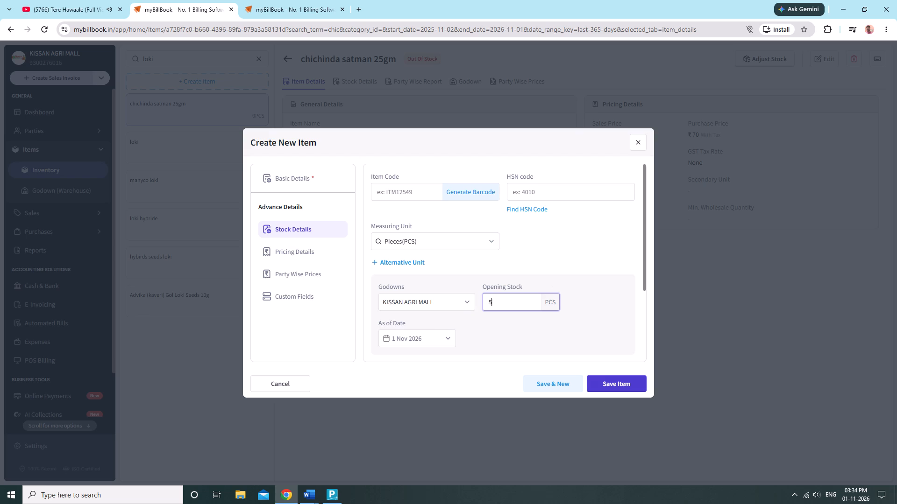
Set the new item's purchase price to ₹60 and save the item.
click(296, 251)
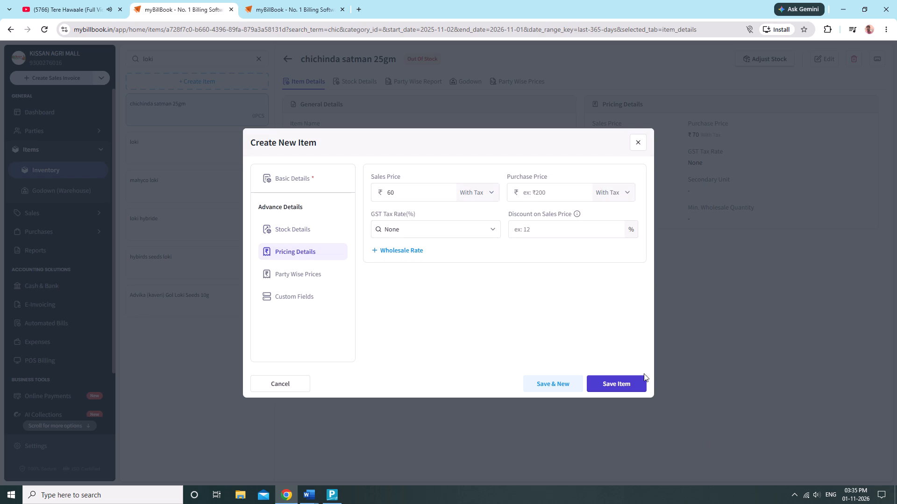
click(556, 194)
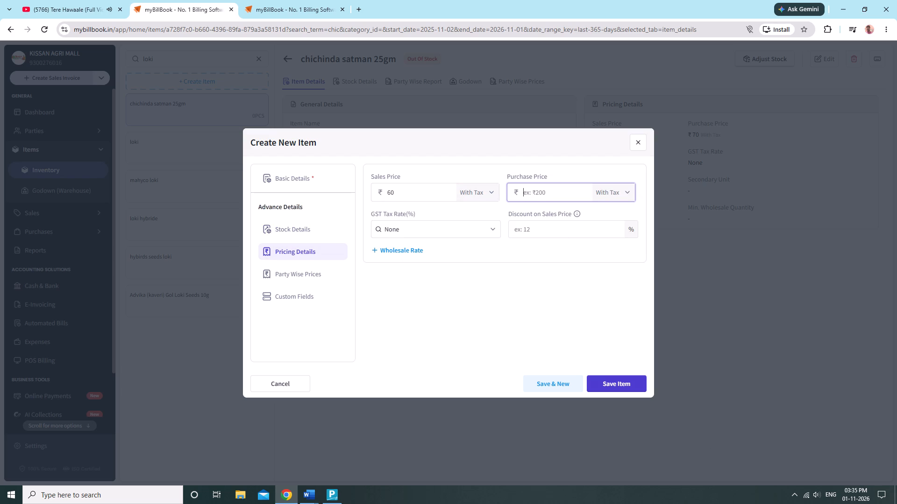
text(60)
click(629, 385)
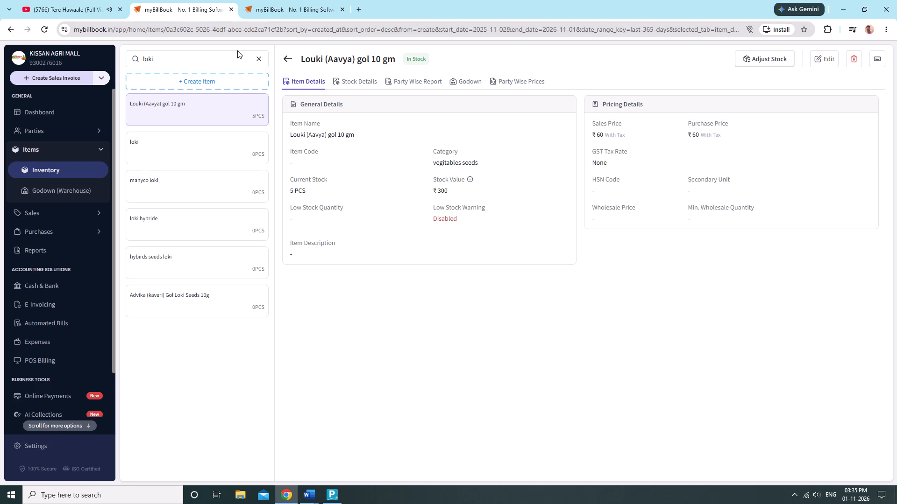
Search the inventory for "silver" and add 9 PCS of stock to Silver White Radish 100g (kaveri) in the KISSAN AGRI MALL godown.
click(262, 56)
text(silver)
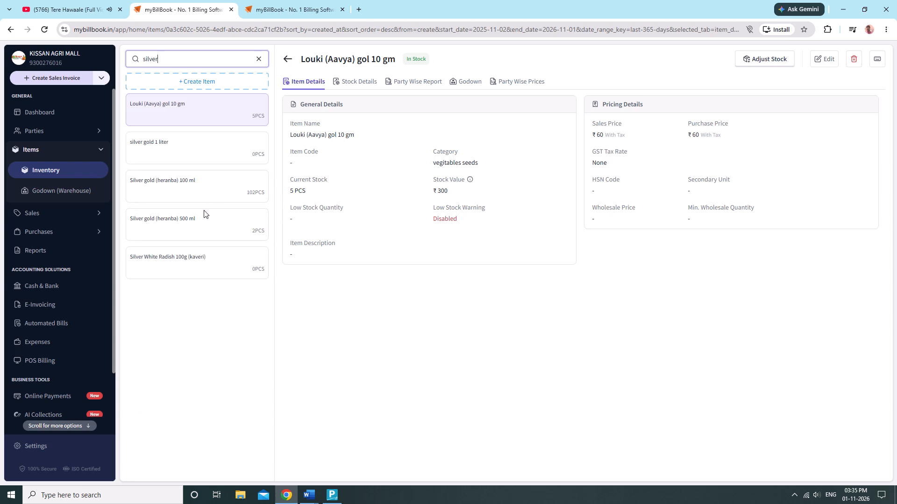
click(207, 267)
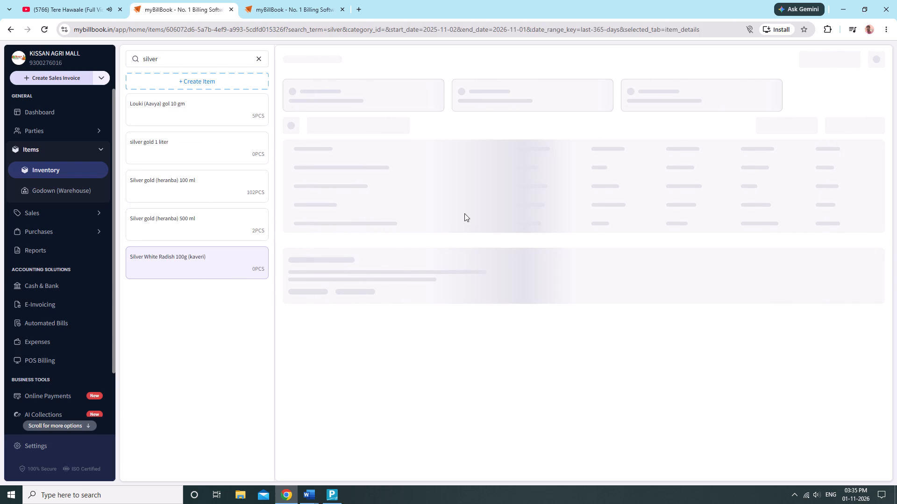
click(754, 62)
click(321, 233)
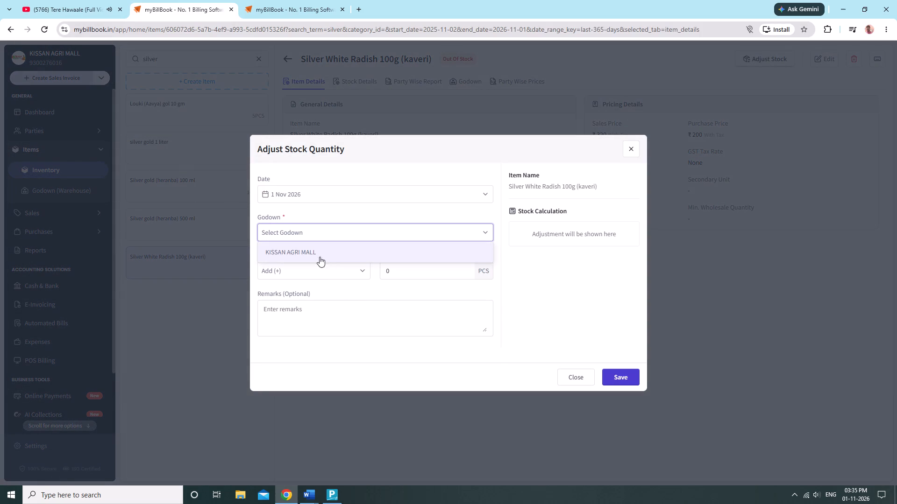
click(324, 260)
click(407, 266)
click(413, 273)
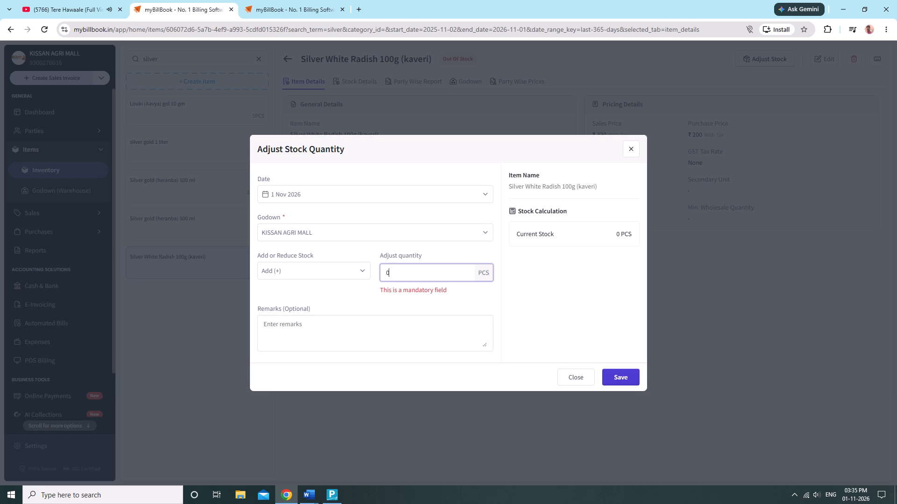
key(6)
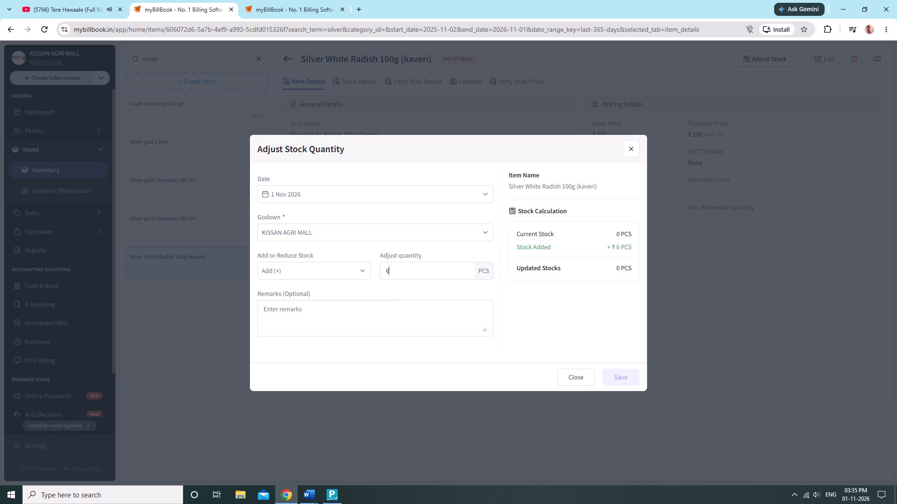
key(BackSpace)
key(9)
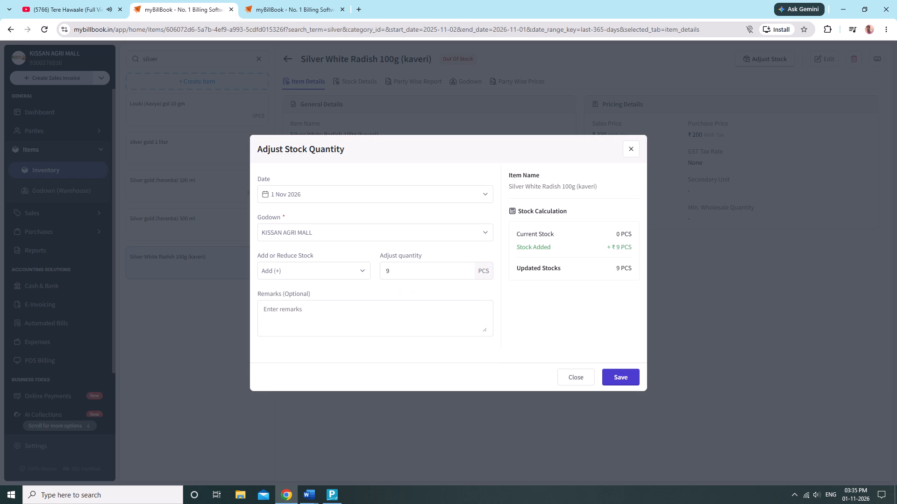
click(632, 374)
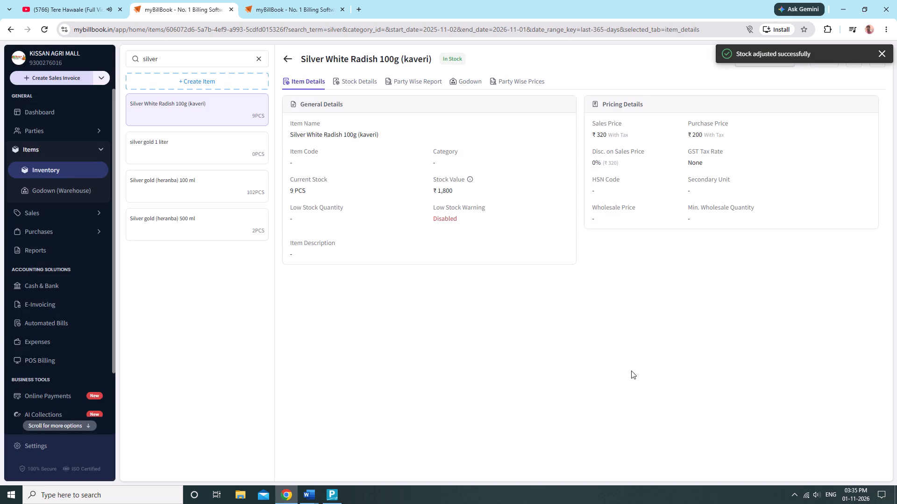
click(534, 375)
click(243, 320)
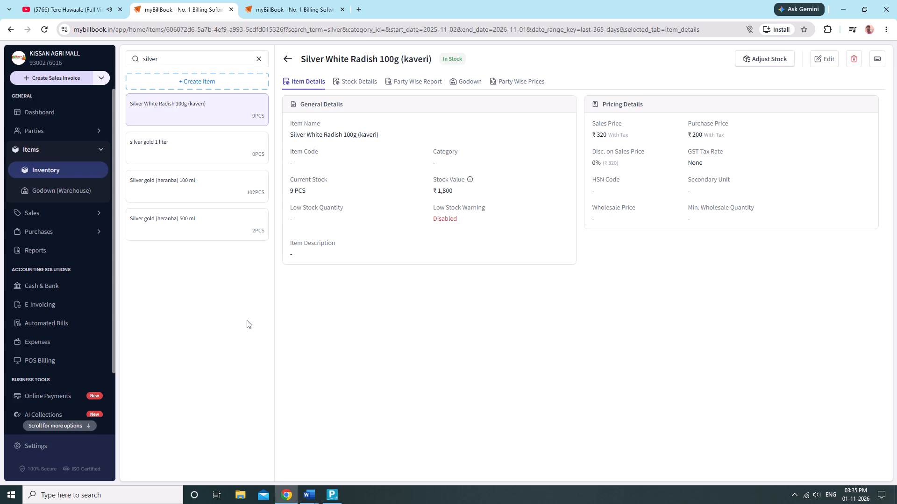
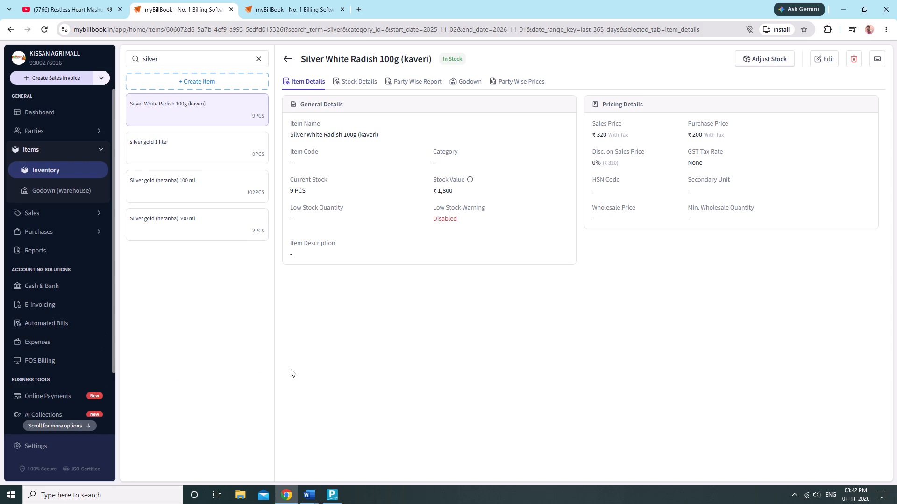
Clear the item search, switch to TallyPrime, leave the open ledger selection and change the current date to 1-11-2026.
click(260, 57)
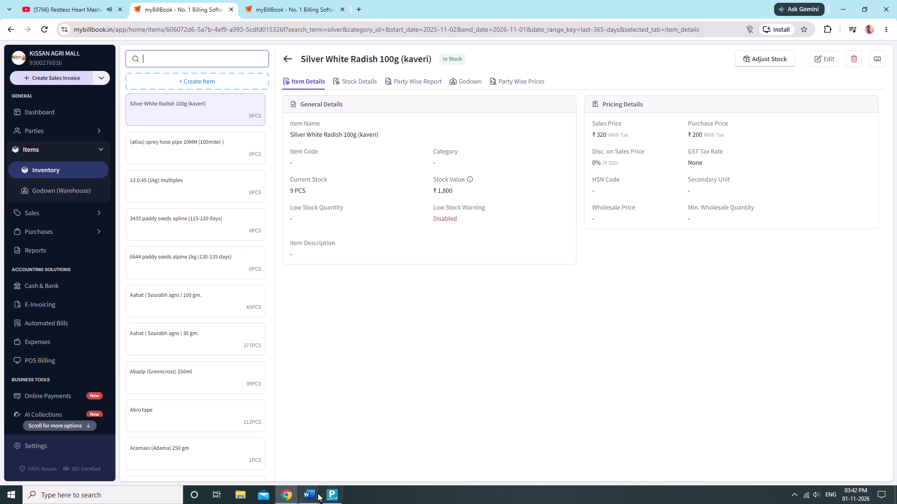
click(329, 503)
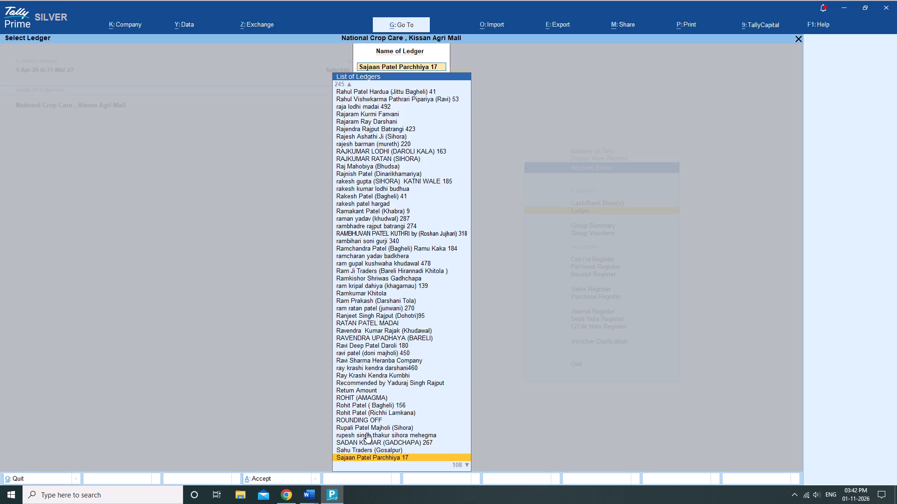
key(Escape)
key(Escape)
key(Escape)
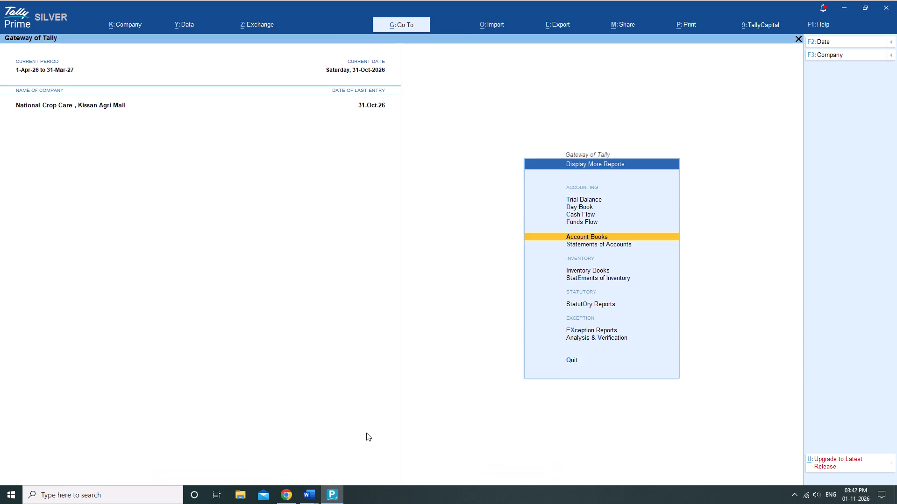
key(Escape)
key(F2)
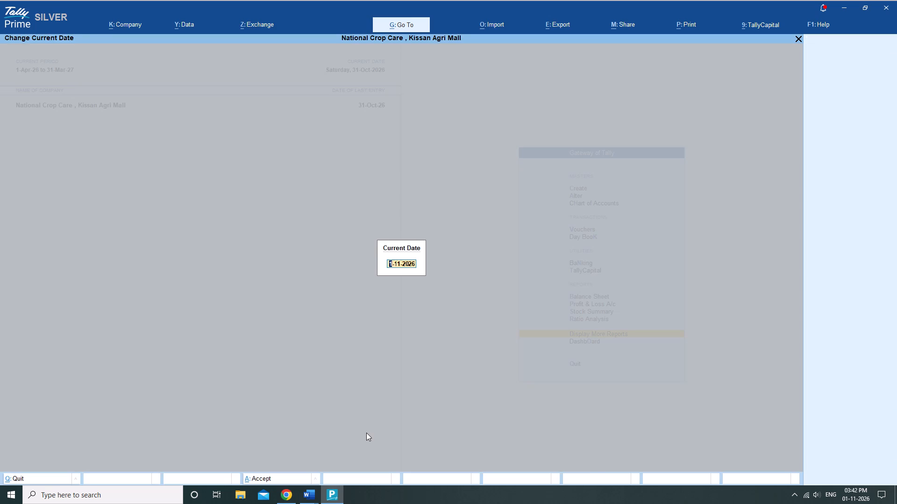
key(Return)
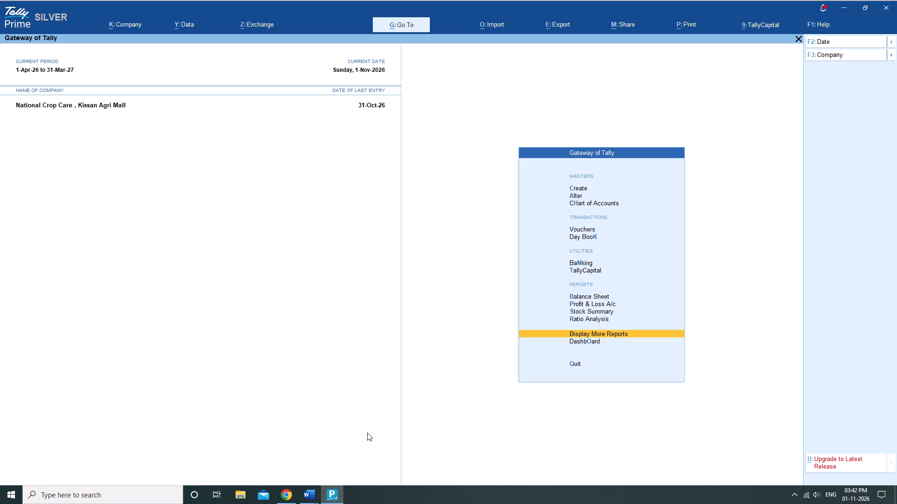
Start a purchase voucher with supplier invoice number 806 dated 1-Nov-26.
key(v)
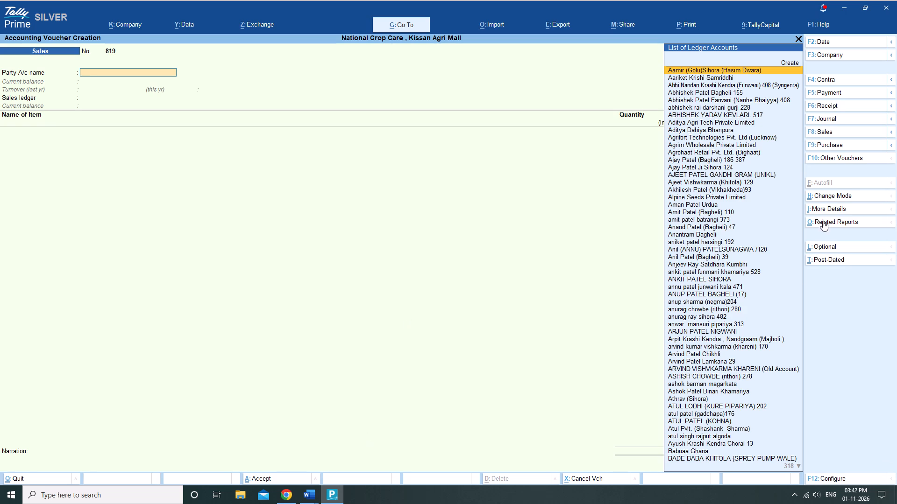
click(847, 147)
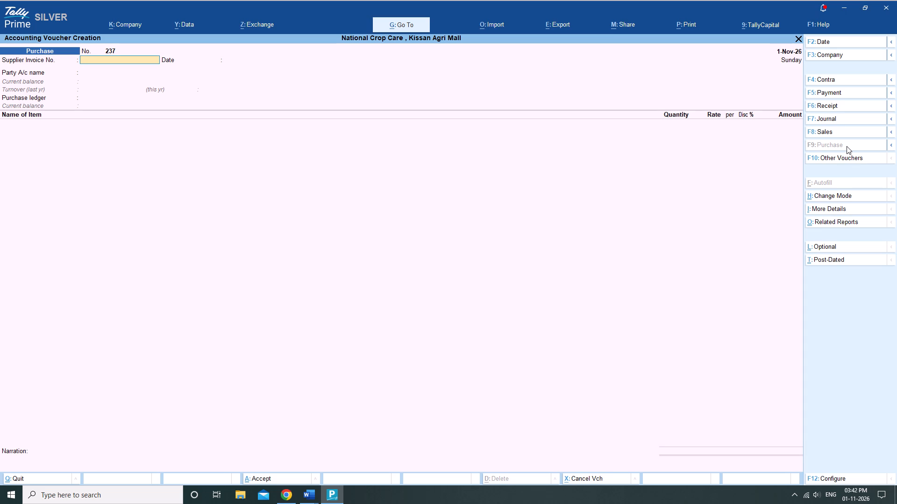
key(8)
key(0)
key(6)
key(Return)
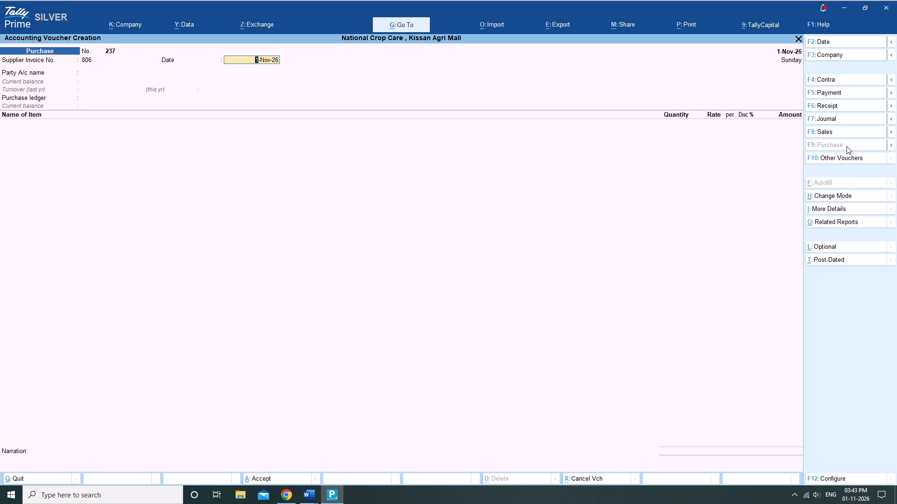
key(Return)
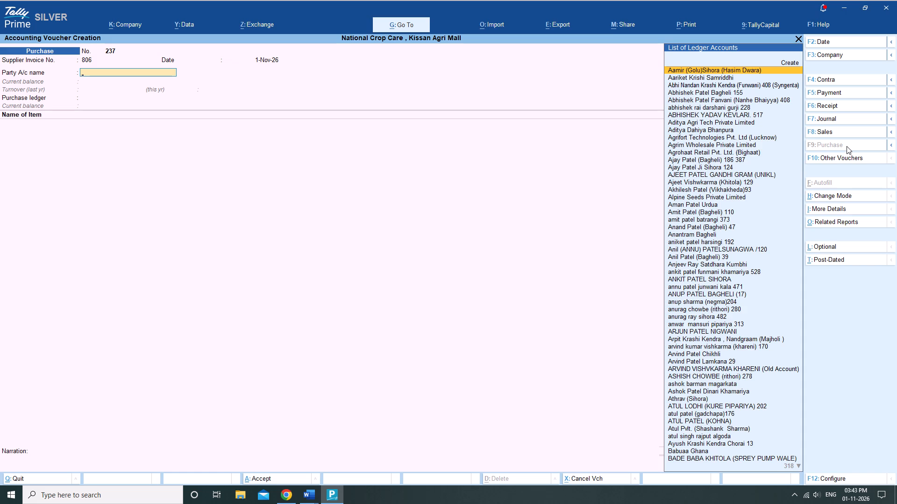
Set SHAKTIMAAN SEEDS & AGRITECH (Bagheli) as the party, with India as the import destination country, and accept its remaining default details.
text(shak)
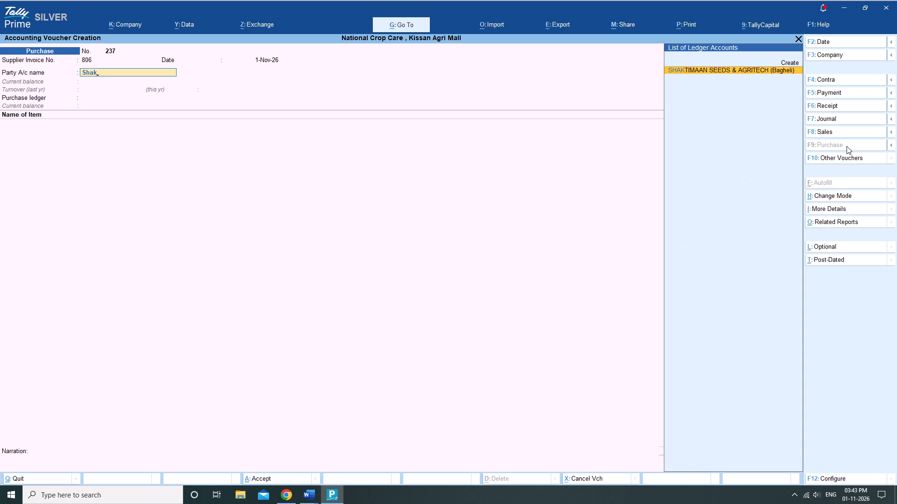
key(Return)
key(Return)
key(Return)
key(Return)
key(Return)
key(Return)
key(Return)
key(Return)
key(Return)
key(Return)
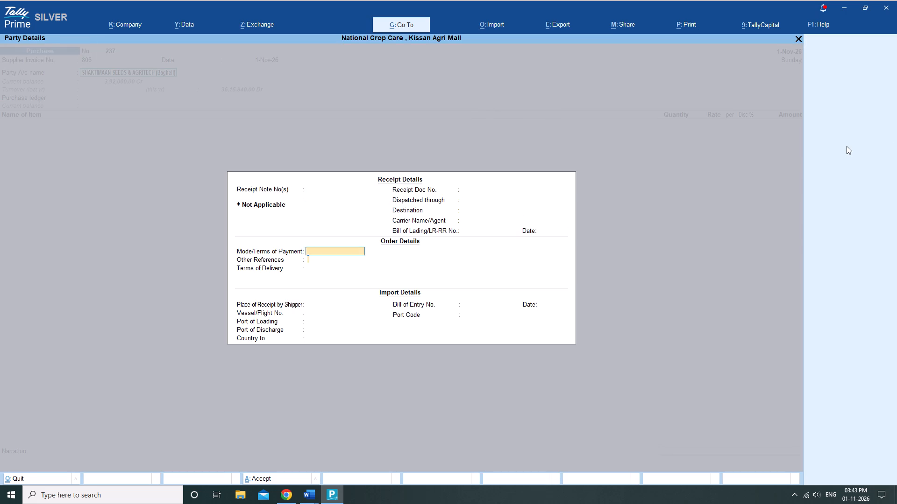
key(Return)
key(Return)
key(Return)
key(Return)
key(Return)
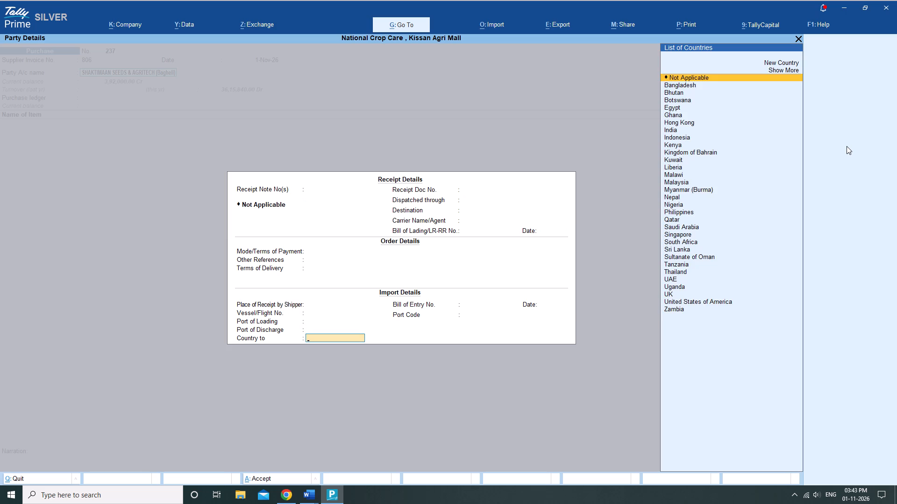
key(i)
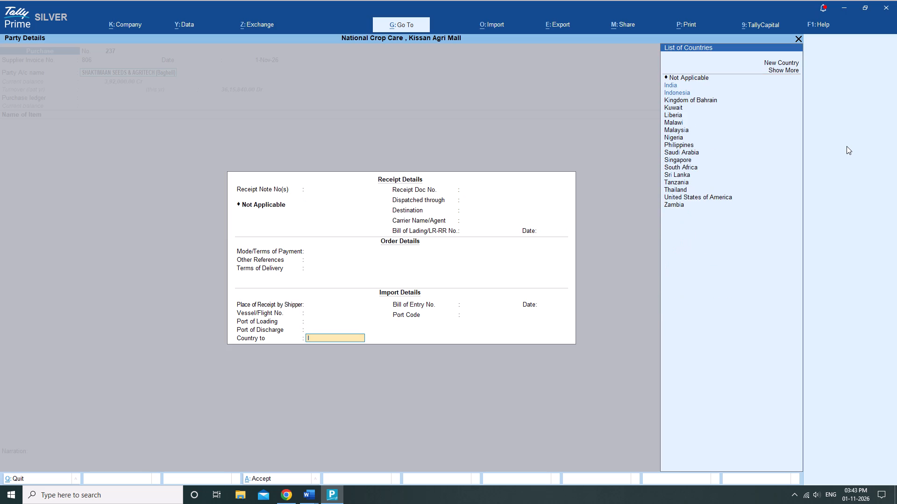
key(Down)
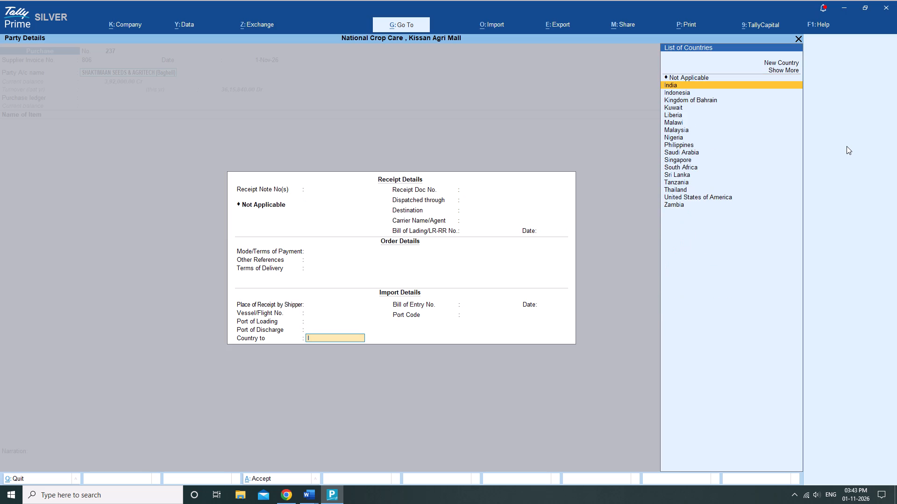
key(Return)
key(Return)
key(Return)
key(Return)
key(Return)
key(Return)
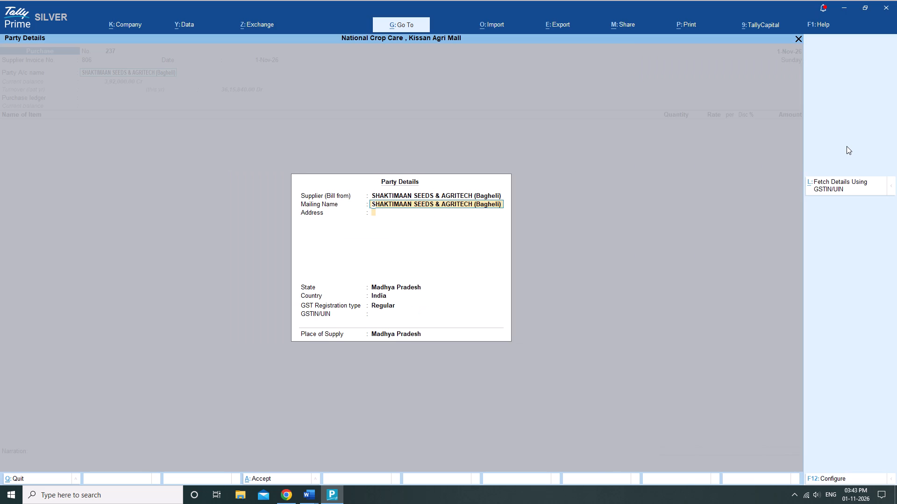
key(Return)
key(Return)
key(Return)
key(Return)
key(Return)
Choose PURCHASE / Tax Free as the voucher's purchase ledger.
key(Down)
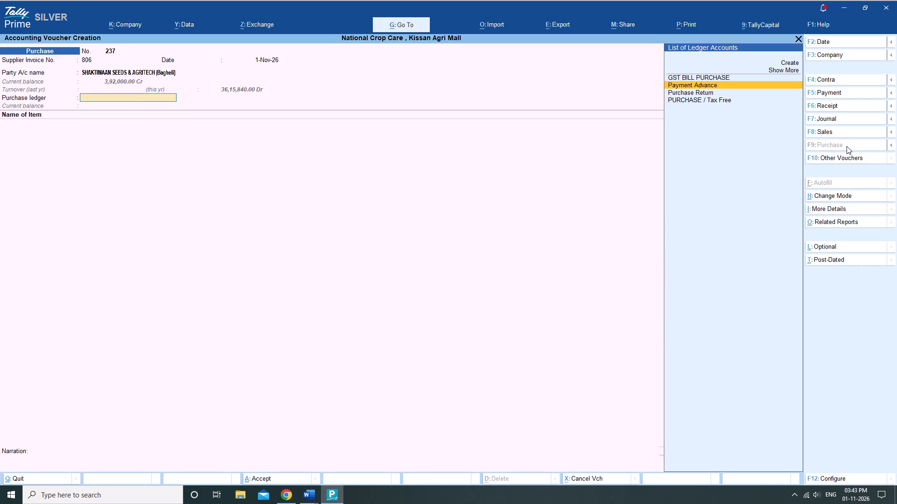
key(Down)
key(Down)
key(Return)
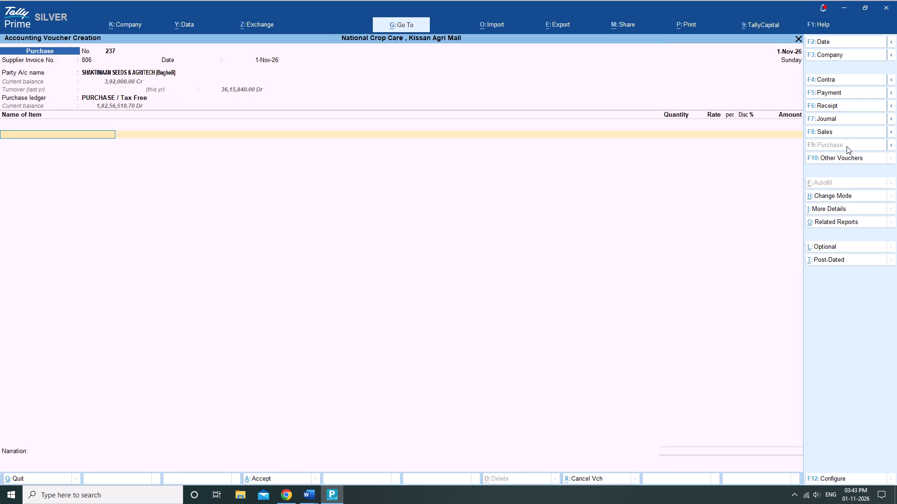
Add the stock item Wheat Seeds Hd 2851 (40kg) to the first line of the purchase voucher.
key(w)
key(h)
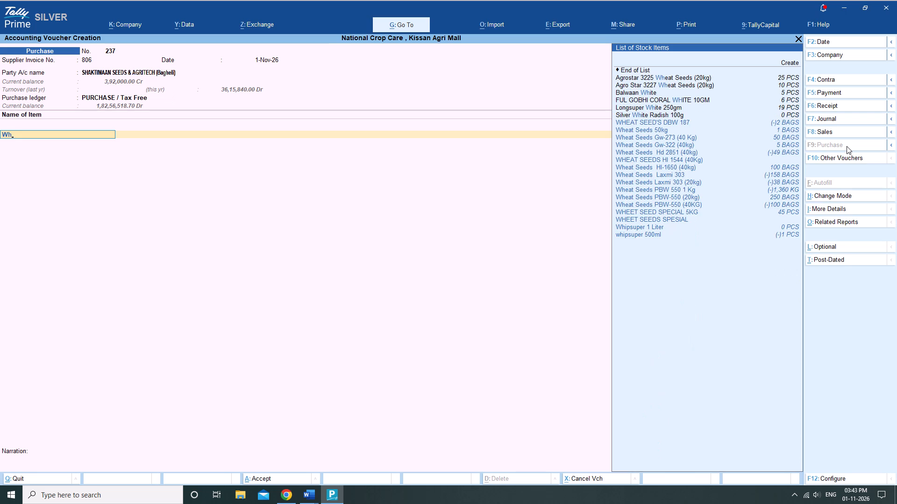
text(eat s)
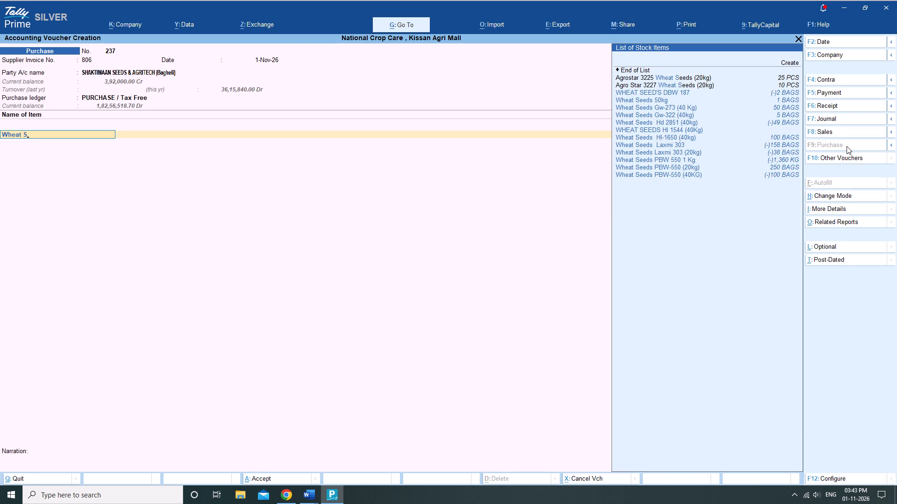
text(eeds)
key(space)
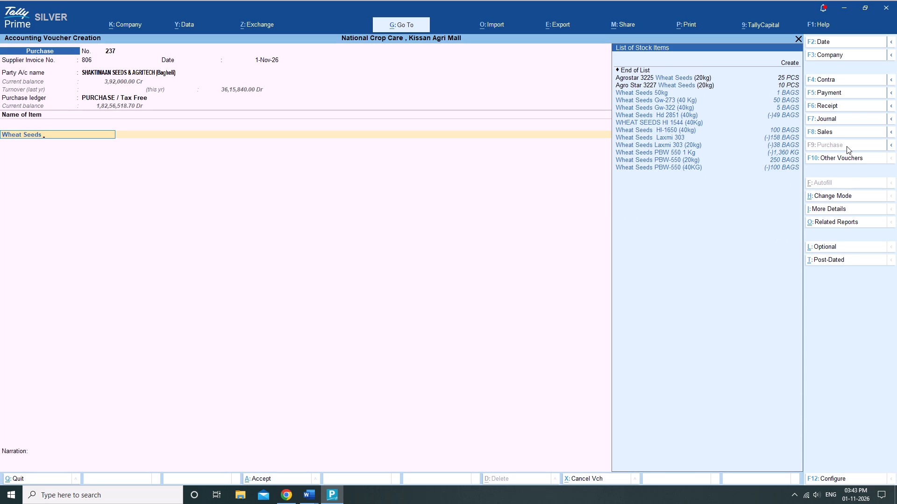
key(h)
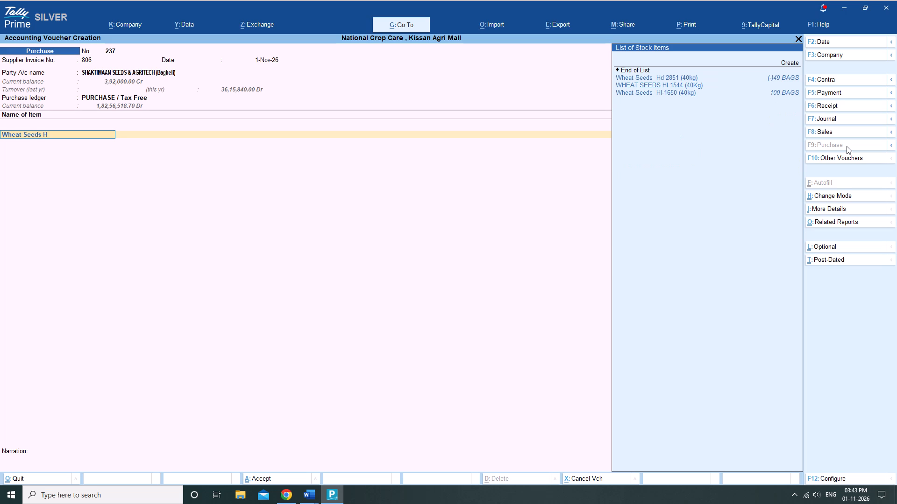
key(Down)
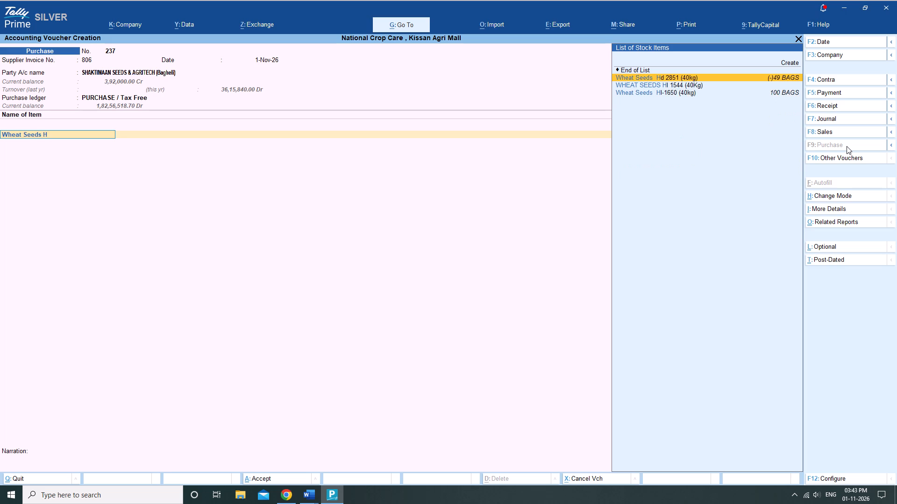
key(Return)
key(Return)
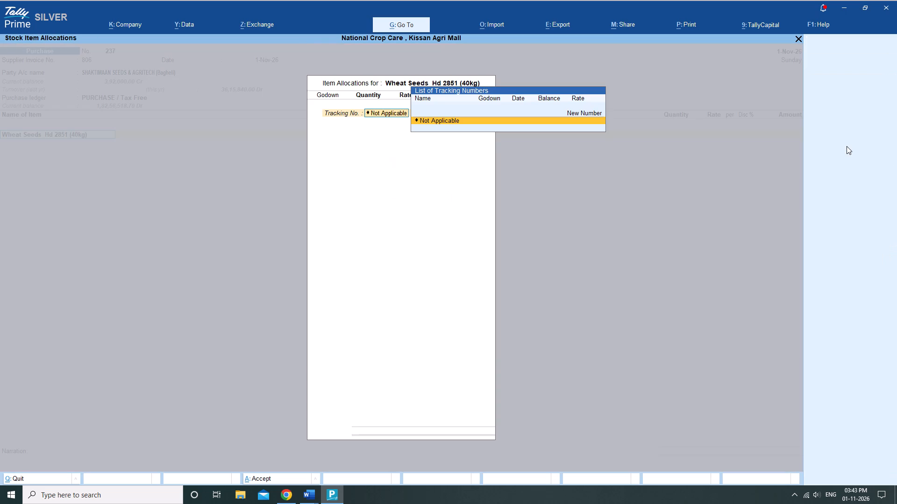
Allocate 175 bags of the wheat seeds to Main Location with no tracking number and an amount of 350000.
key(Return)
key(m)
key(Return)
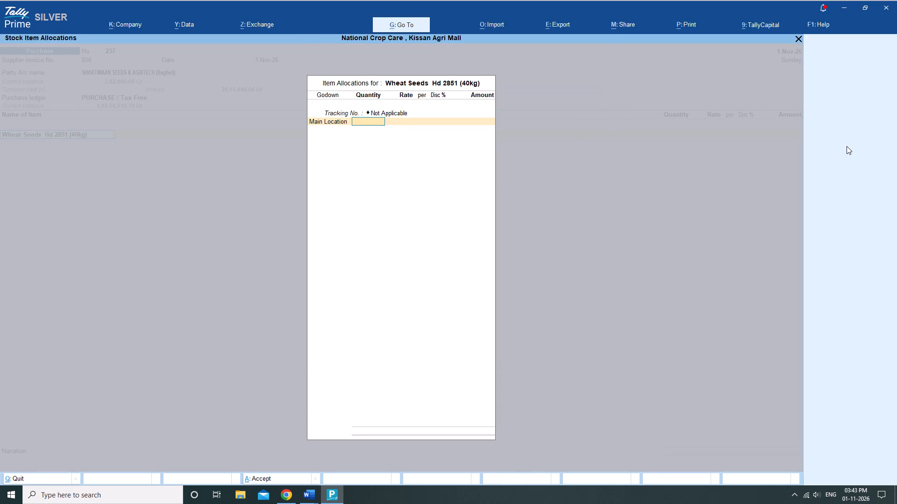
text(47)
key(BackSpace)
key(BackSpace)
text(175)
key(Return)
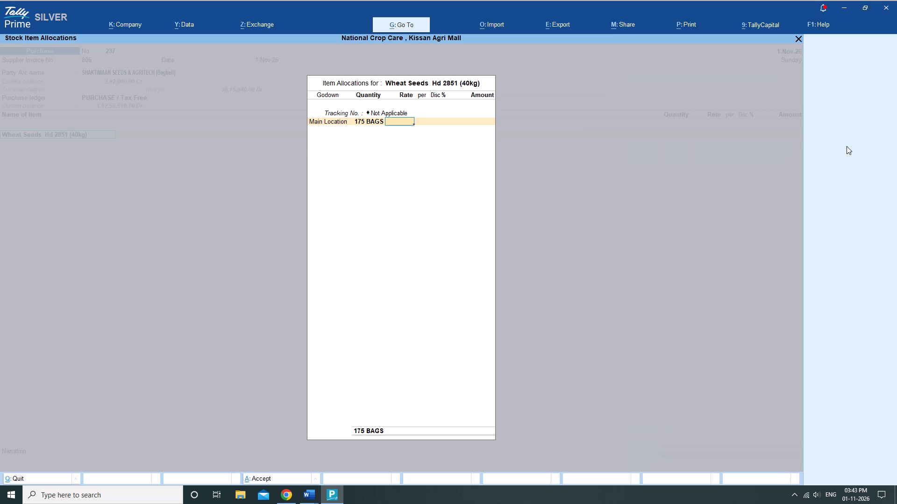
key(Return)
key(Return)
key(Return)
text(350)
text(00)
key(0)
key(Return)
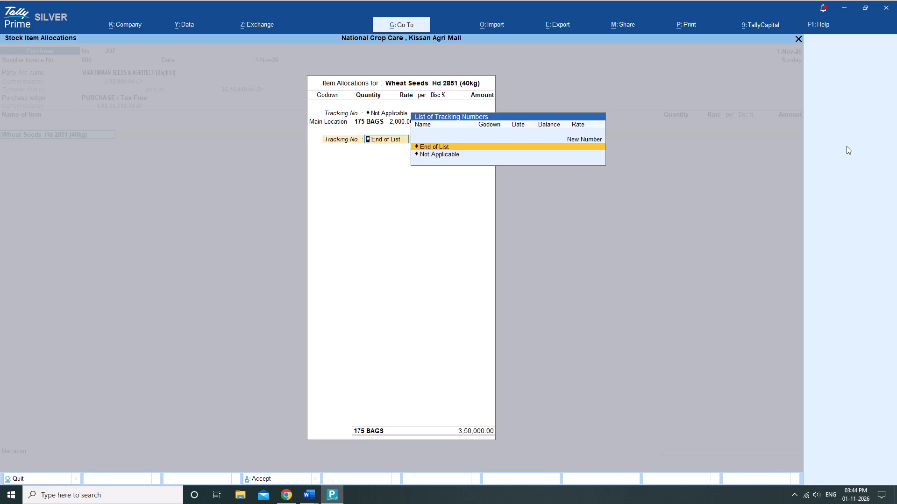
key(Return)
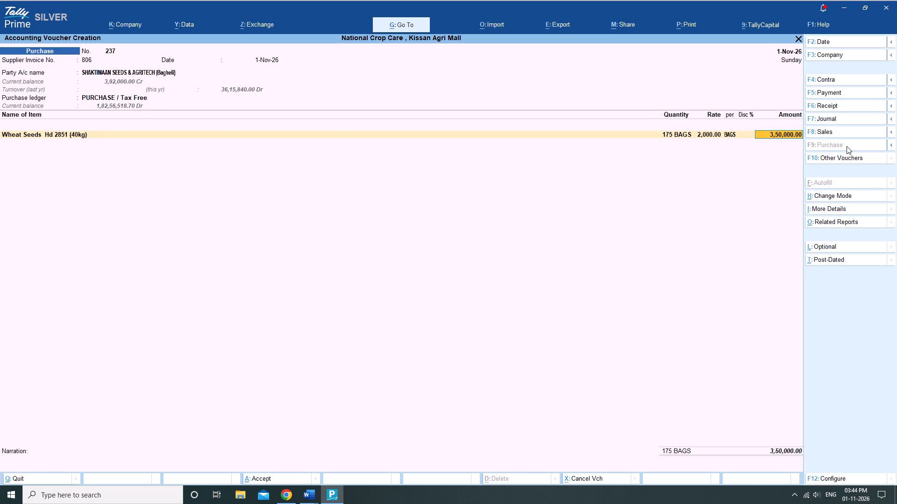
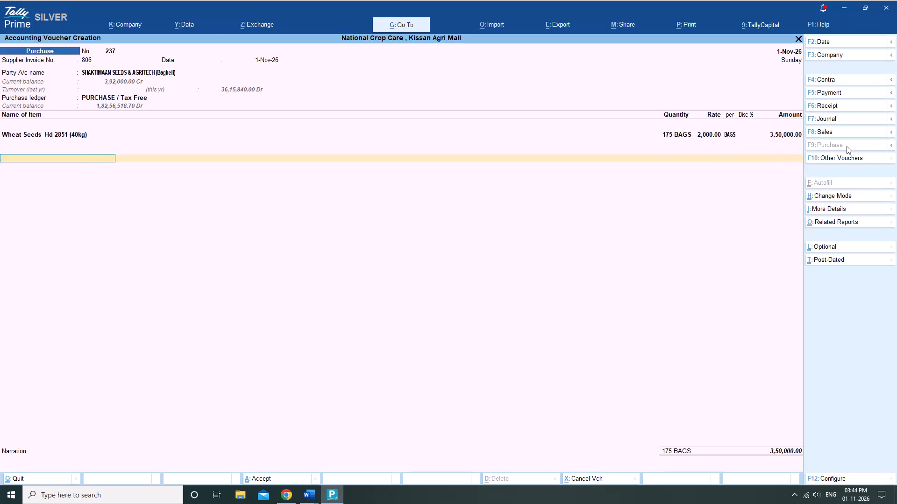
End the item list, leave the narration blank and save the purchase voucher for supplier invoice 806.
key(Return)
key(Return)
key(Return)
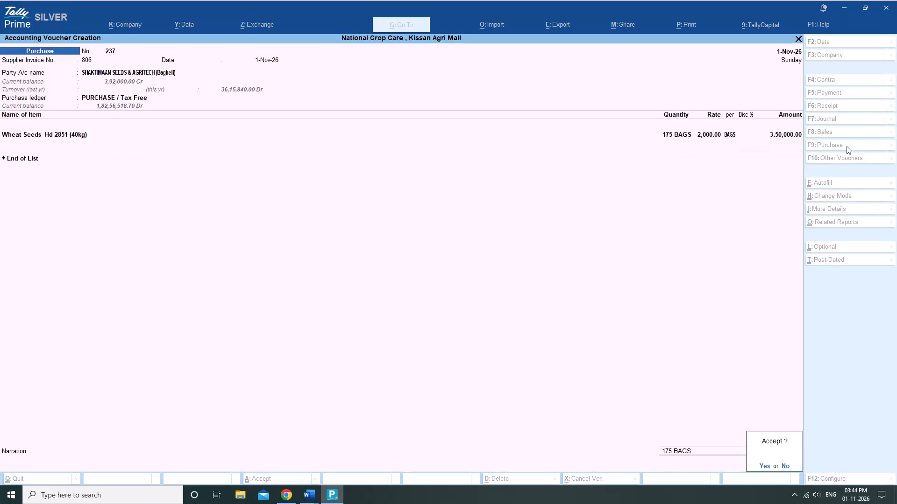
key(Return)
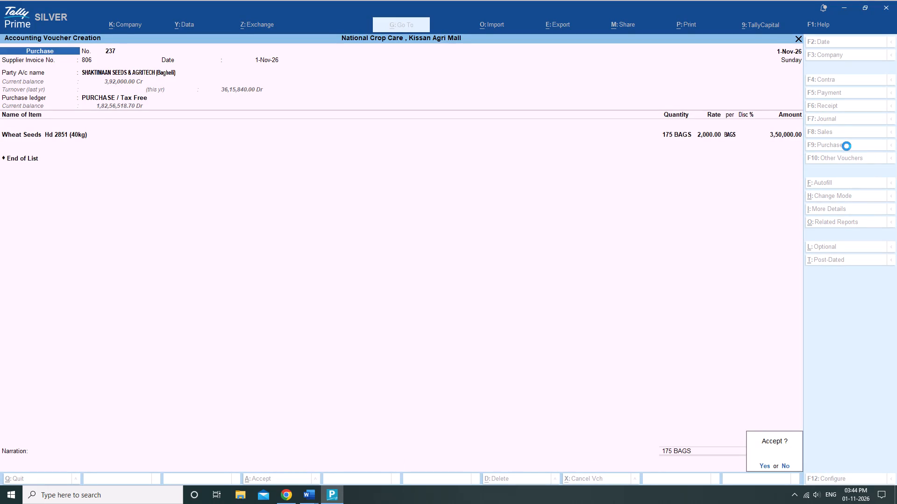
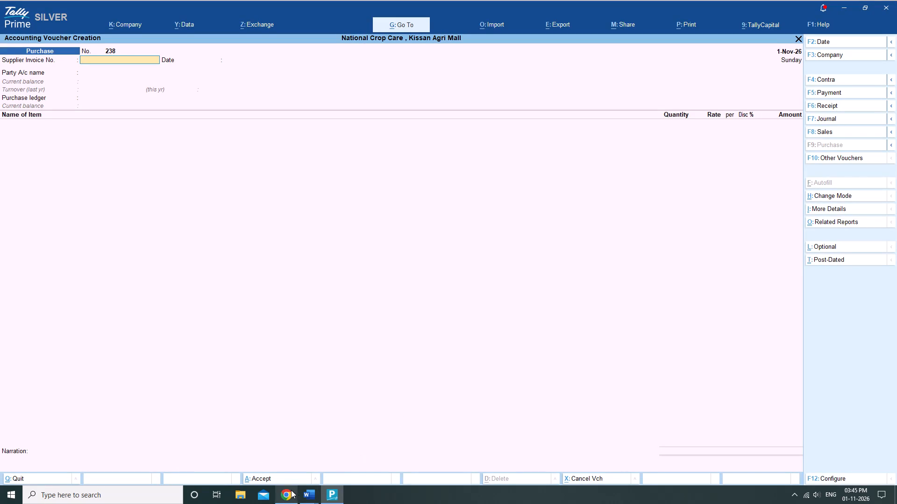
Switch from TallyPrime to the myBillBook inventory page in Chrome.
click(294, 502)
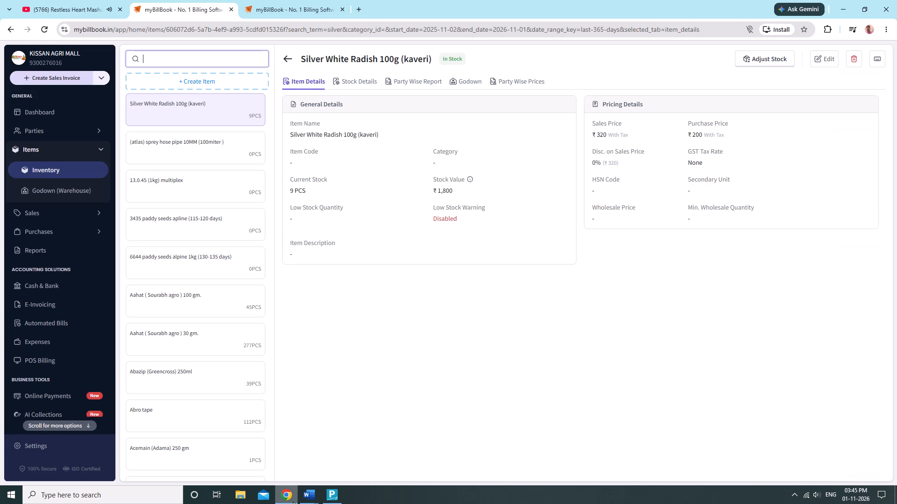
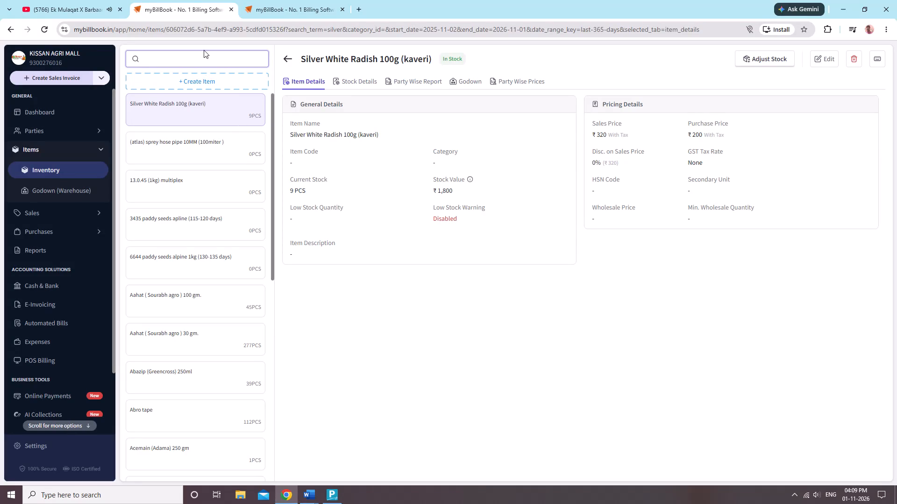
Search the inventory items for "karela".
text(karela)
key(BackSpace)
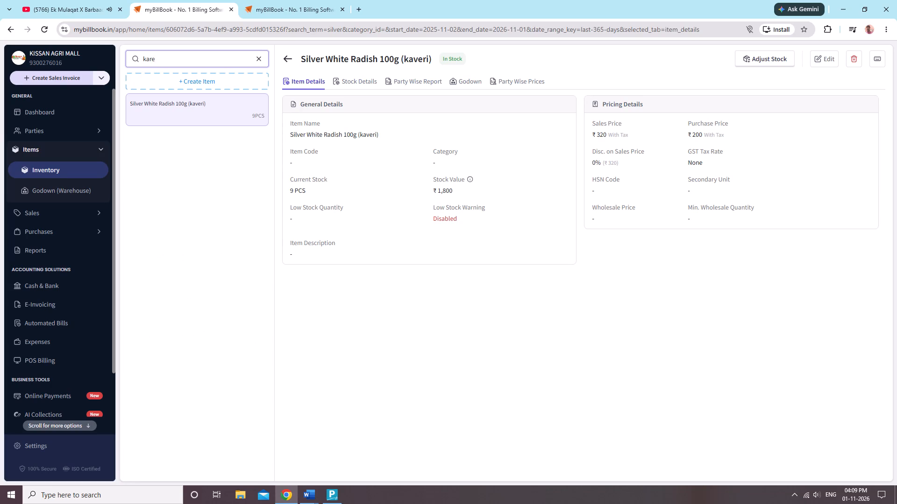
text(la)
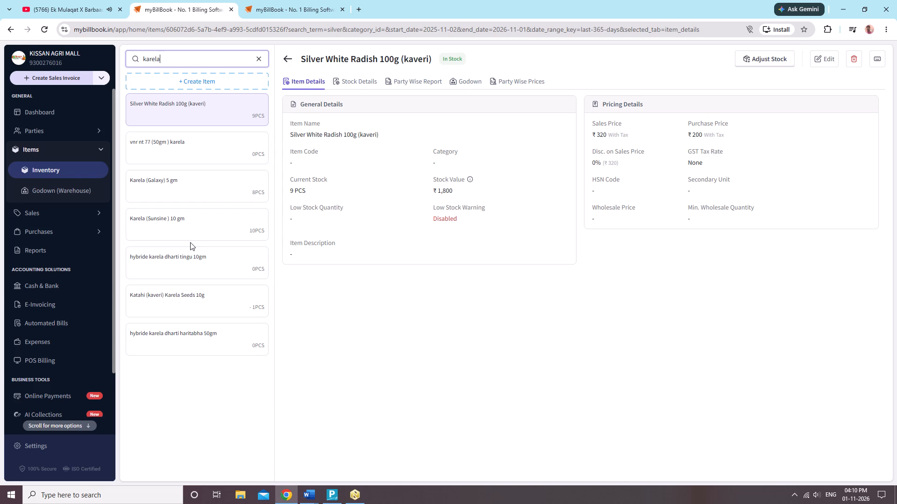
Replace the inventory search with "alpine k" to look for an existing Alpine karela item.
key(BackSpace)
key(BackSpace)
key(BackSpace)
key(BackSpace)
key(BackSpace)
key(BackSpace)
key(BackSpace)
key(BackSpace)
key(BackSpace)
key(BackSpace)
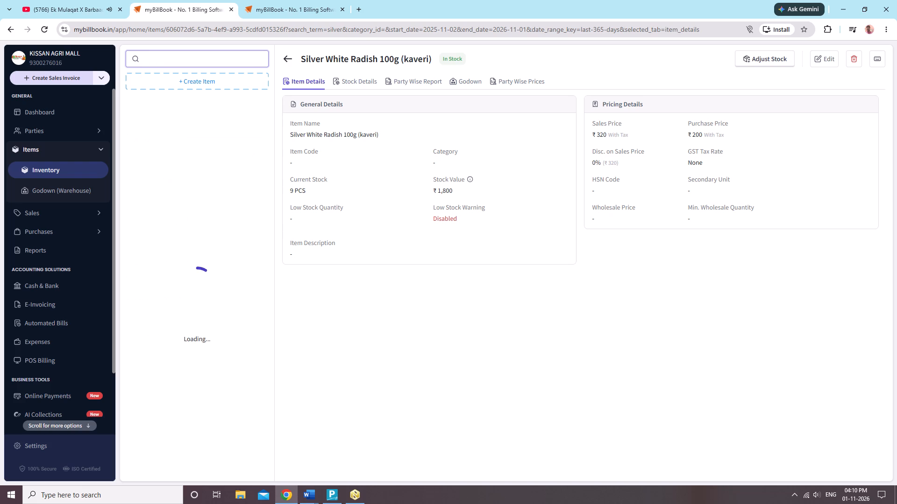
text(alpine k)
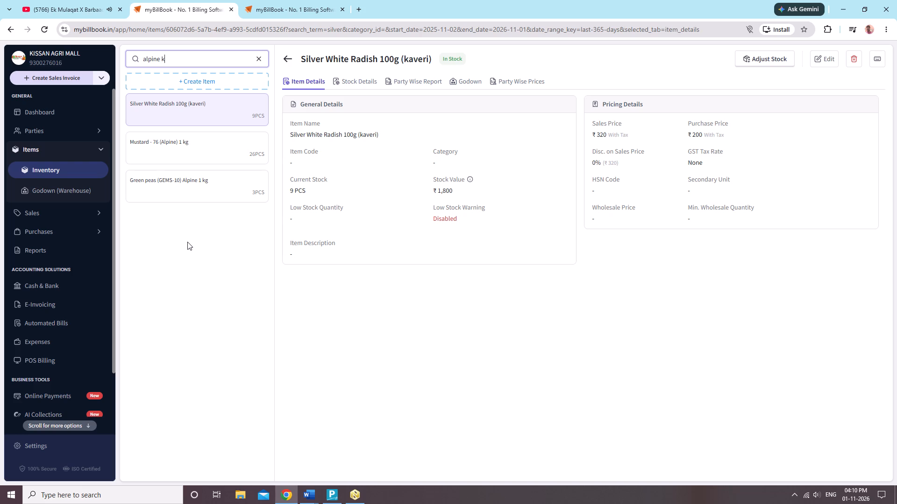
Start a new inventory item and name it "Karela (alpine) 10 gm".
click(218, 81)
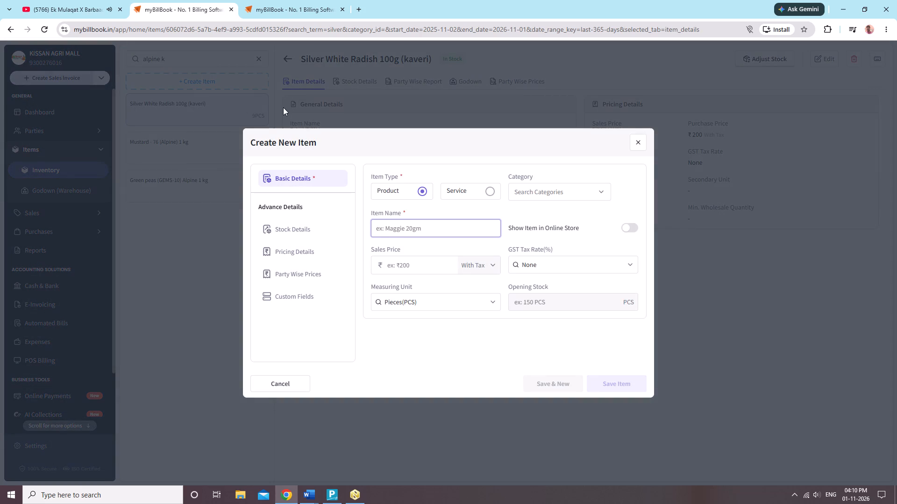
key(a)
key(BackSpace)
text(Karela)
key(space)
text((alpi)
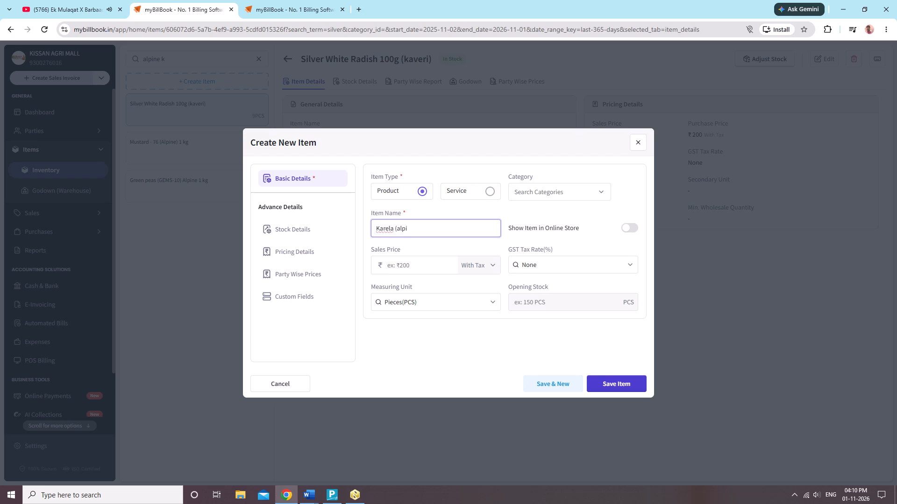
text(ne)
key(shift+parenright)
key(space)
text(10)
key(space)
text(gm)
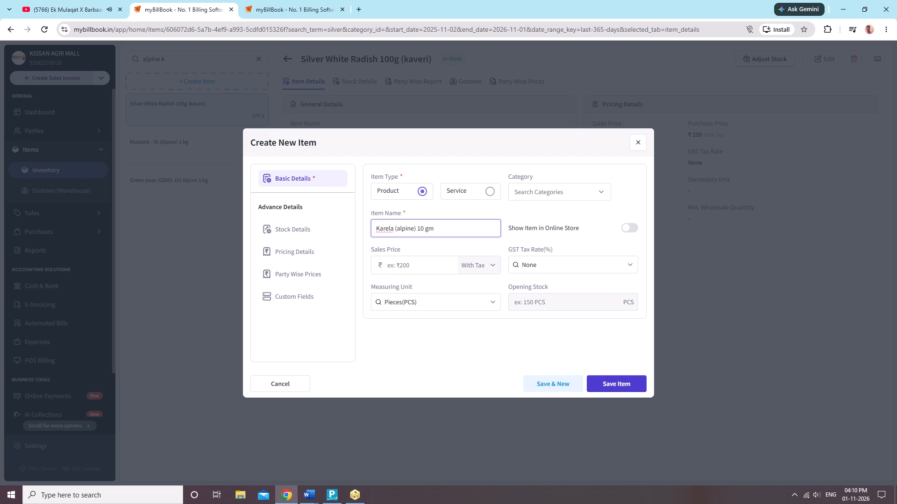
Set the new Karela item's sales price to ₹100.
click(434, 260)
text(90)
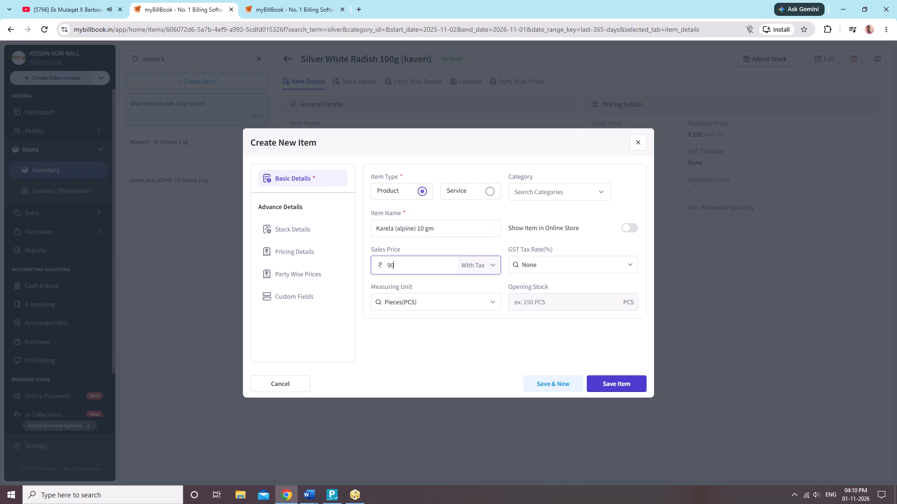
key(BackSpace)
key(BackSpace)
text(100)
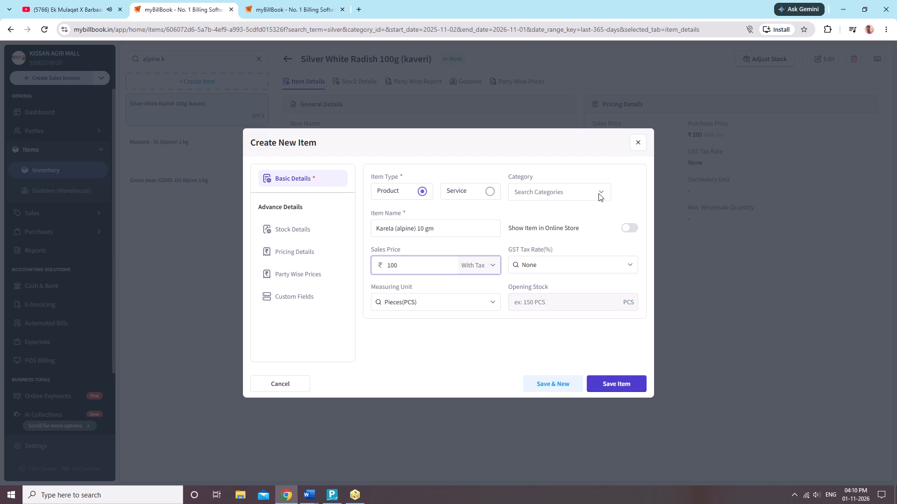
Assign the new Karela item to the "vegitables seeds" category.
click(598, 193)
scroll(543, 301, down, 1)
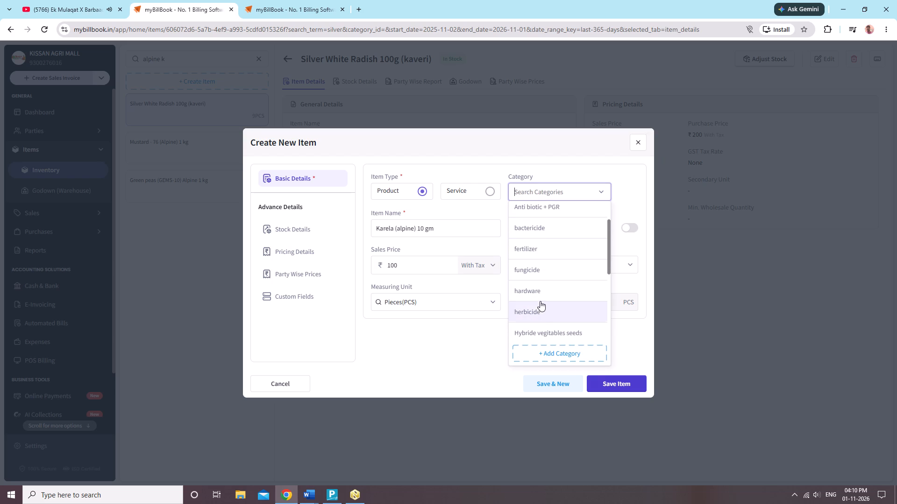
scroll(540, 302, down, 2)
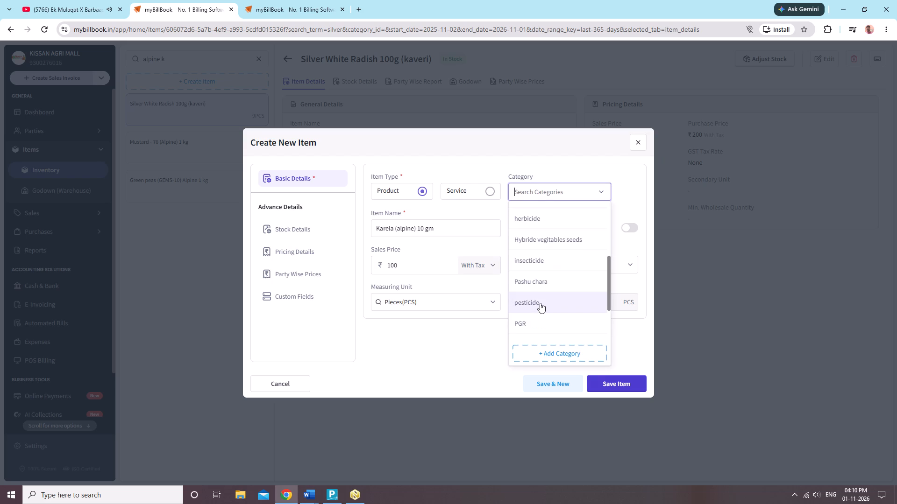
scroll(540, 303, down, 1)
scroll(540, 303, up, 2)
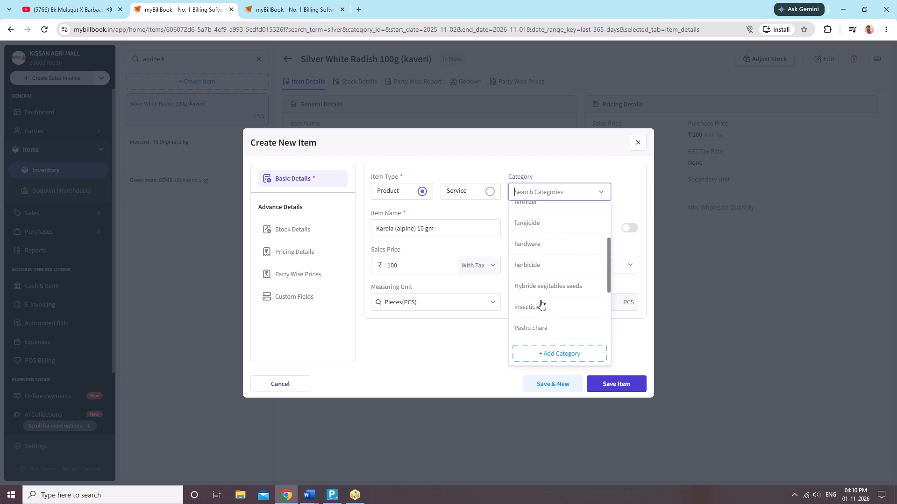
key(v)
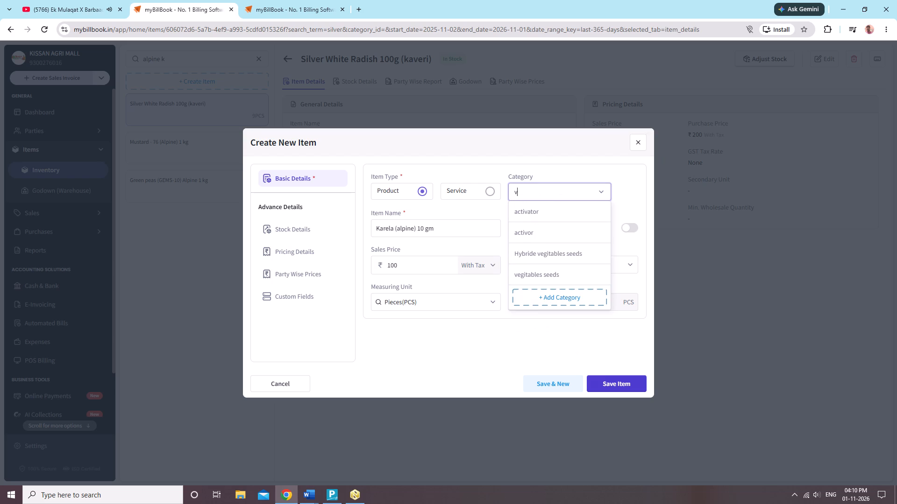
key(e)
click(525, 236)
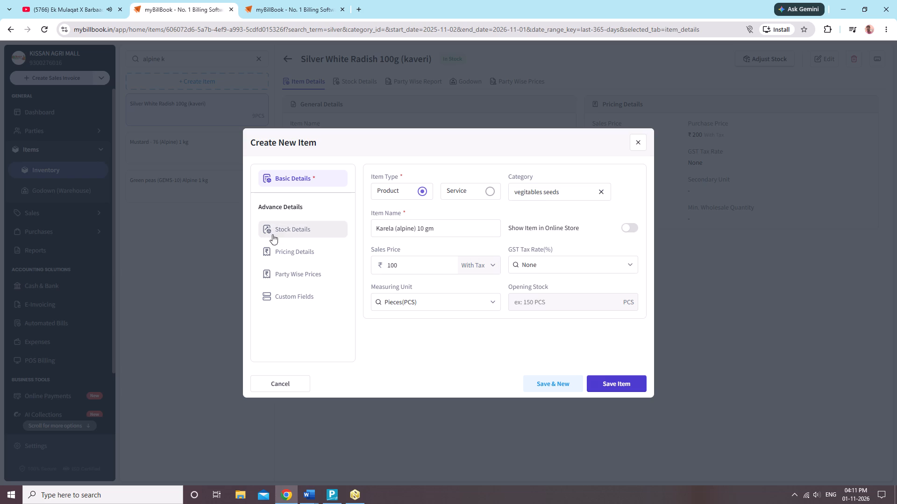
In the stock details, choose the KISSAN AGRI MALL godown and set the opening stock to 1 PCS.
click(278, 237)
click(451, 296)
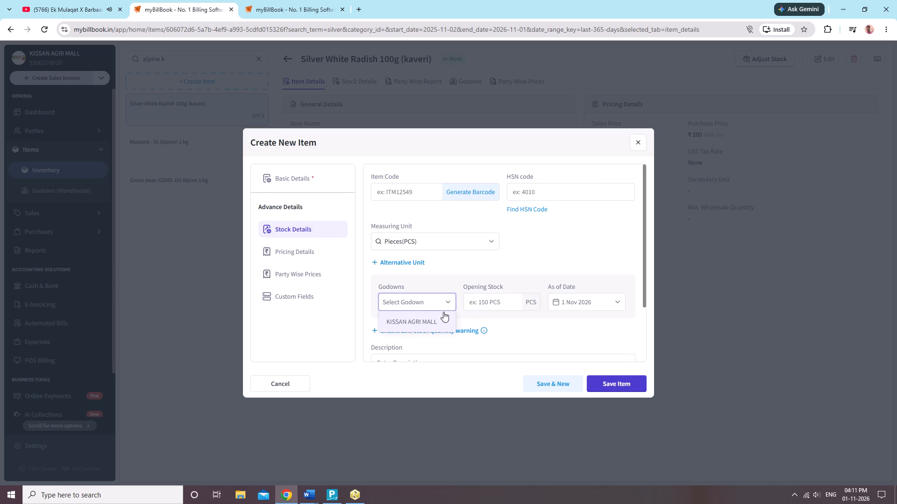
click(443, 312)
click(530, 301)
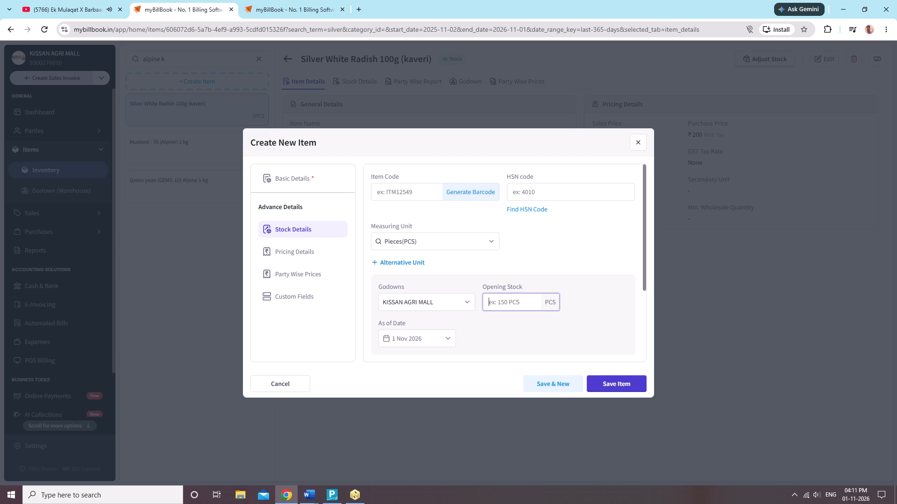
key(1)
Set the purchase price to ₹70 in the pricing details and save the Karela (alpine) item.
click(311, 245)
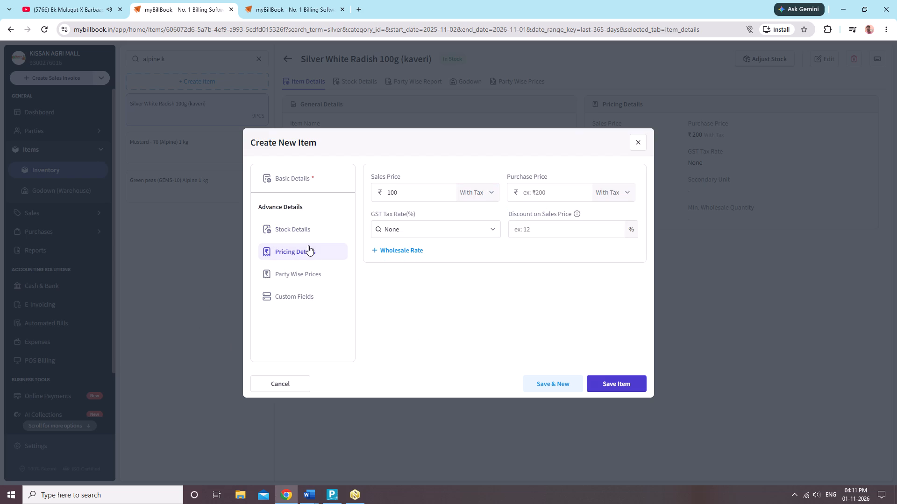
click(543, 192)
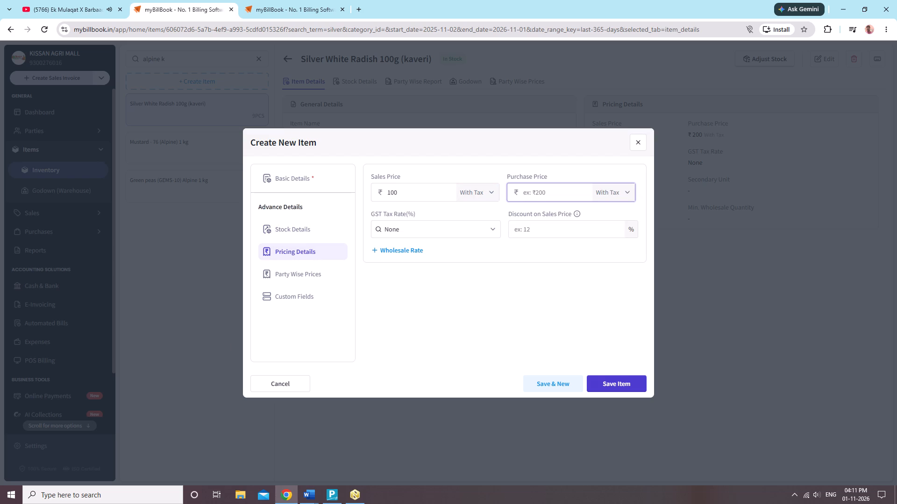
text(70)
click(626, 379)
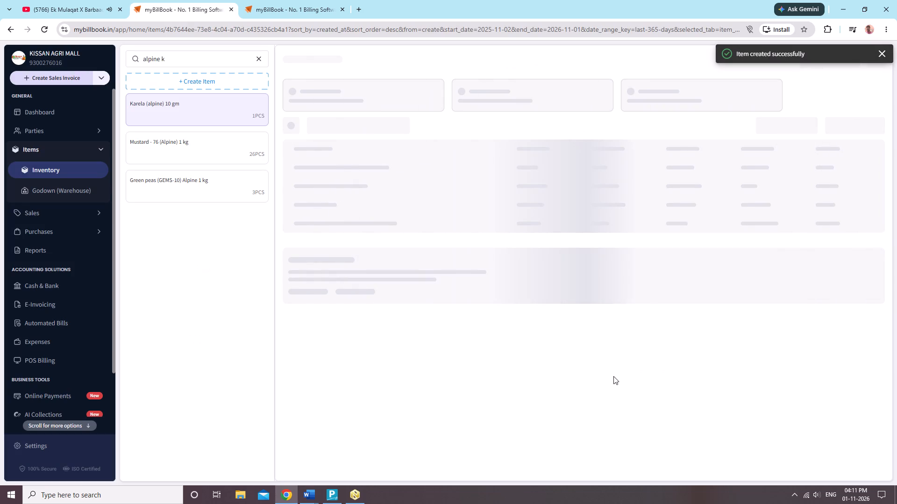
click(581, 352)
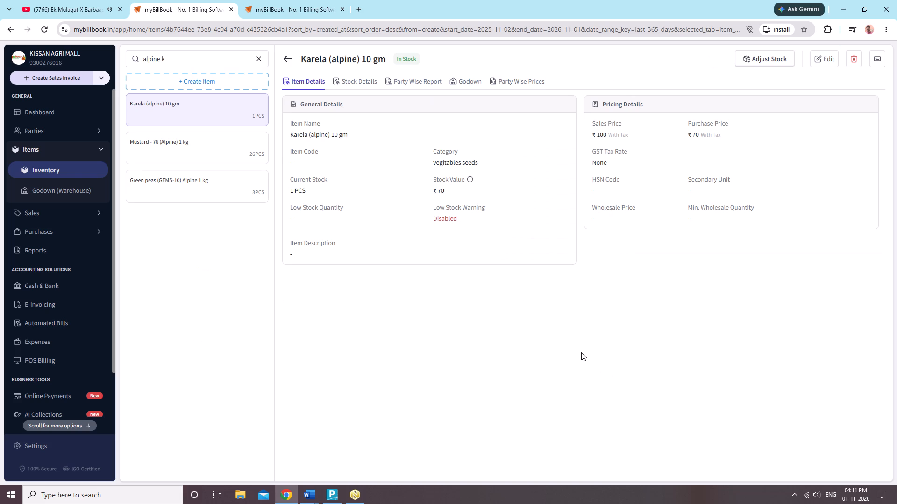
Start a new inventory item and name it "Karela (NBH- Evan) 10 gm".
click(213, 83)
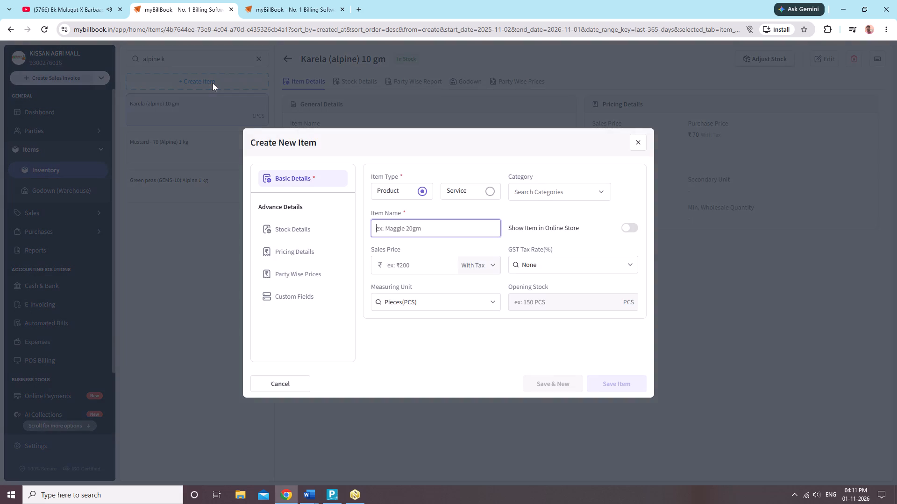
key(shift+n)
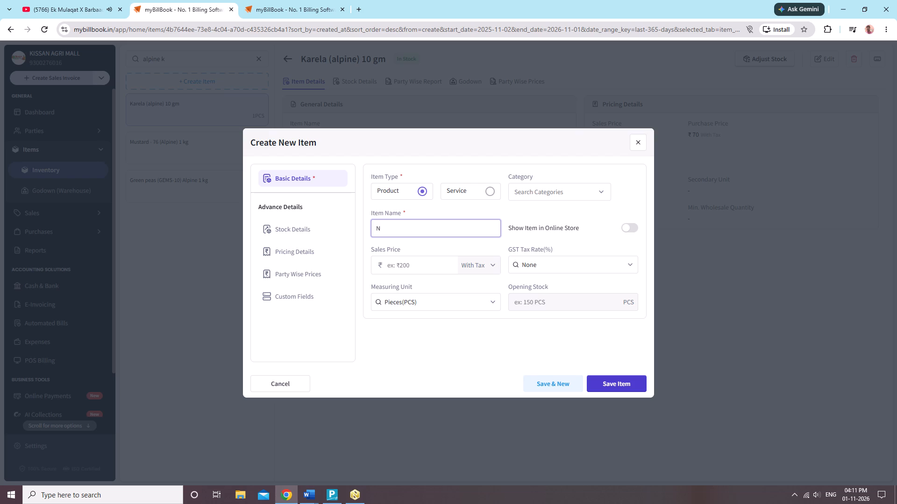
text(BH)
key(BackSpace)
key(BackSpace)
key(BackSpace)
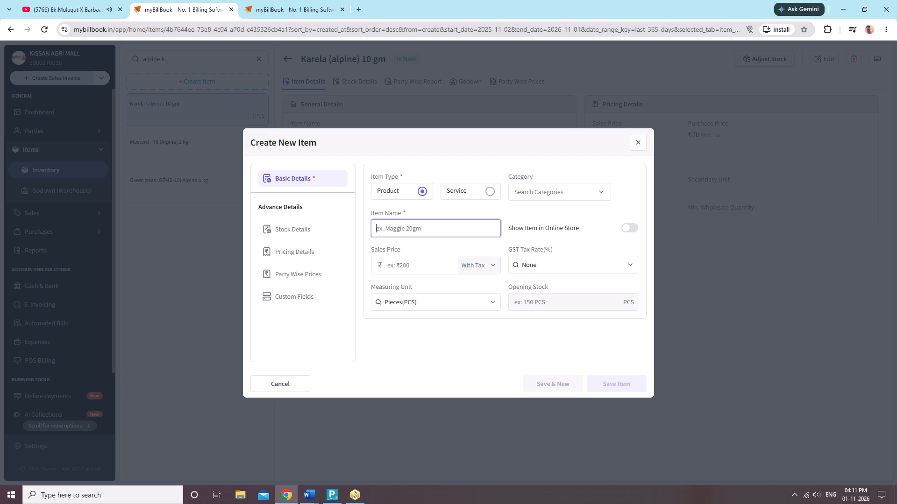
text(Karela)
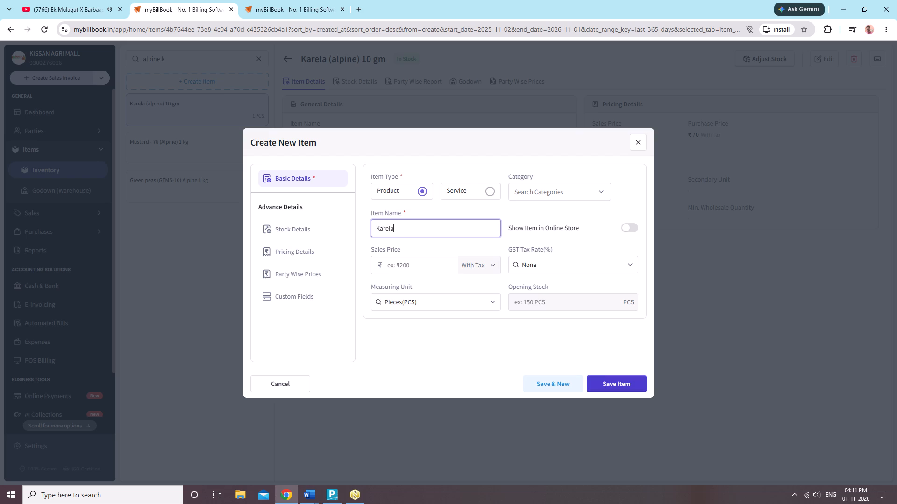
key(space)
key(shift+parenleft)
key(shift+n)
text(BH)
text(-)
key(space)
text(EVa)
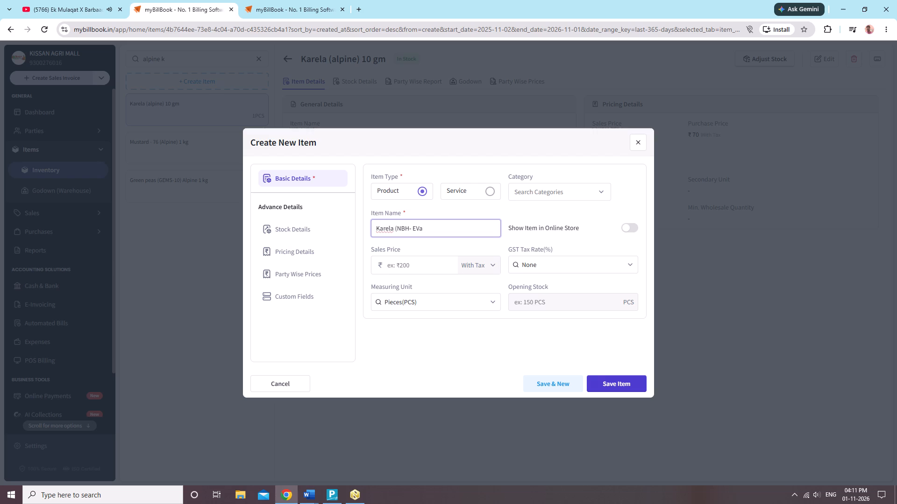
key(n)
key(BackSpace)
key(BackSpace)
key(BackSpace)
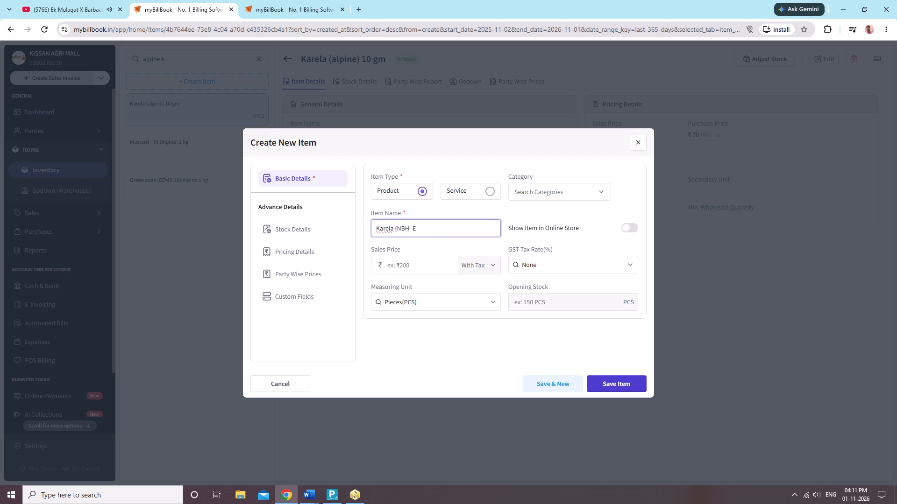
text(van)
key(shift+parenright)
key(space)
text(10 gm)
Assign the new Karela (NBH- Evan) item to the "vegitables seeds" category.
click(589, 195)
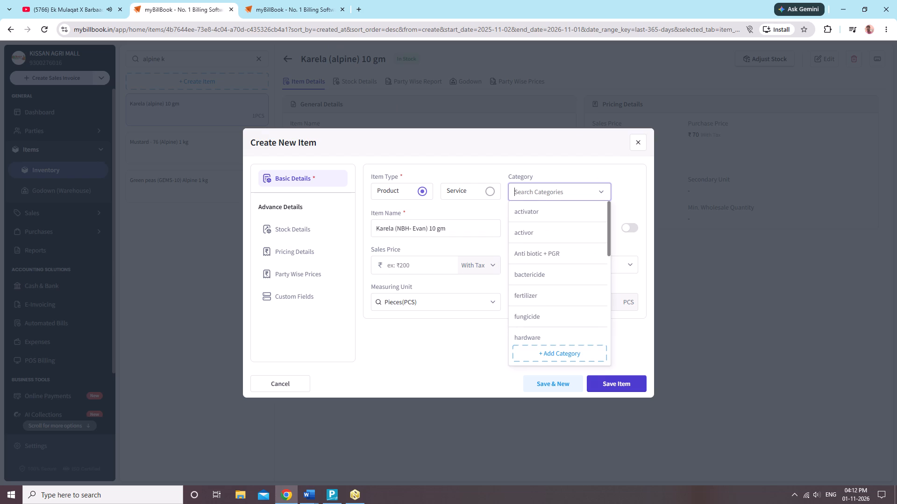
text(ve)
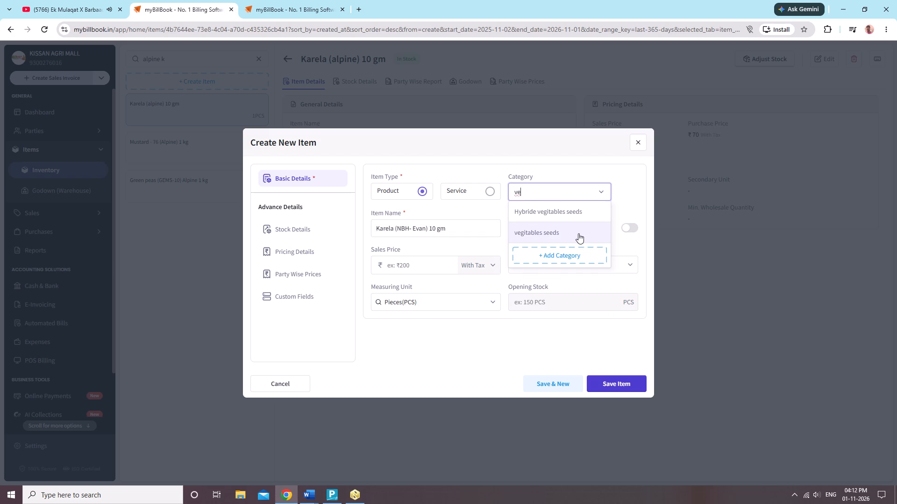
click(578, 233)
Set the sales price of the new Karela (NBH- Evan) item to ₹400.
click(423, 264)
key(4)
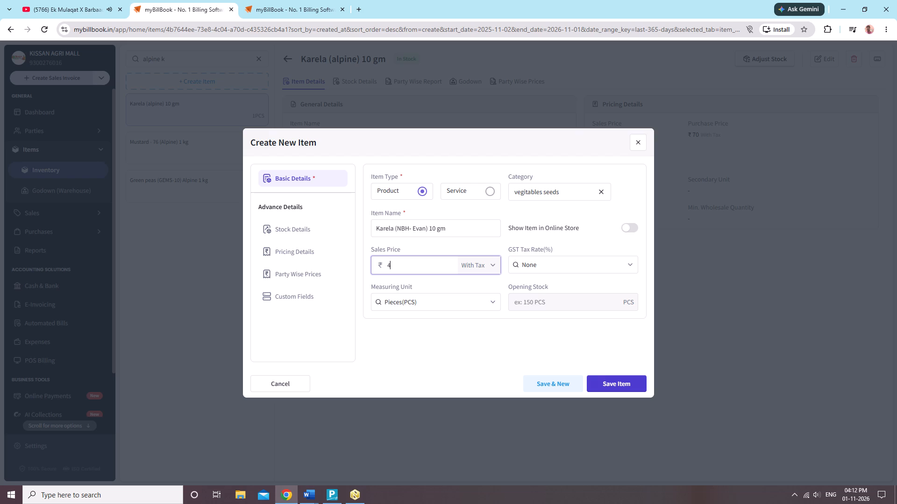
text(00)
In the stock details, choose the KISSAN AGRI MALL godown for the new Karela item.
click(280, 227)
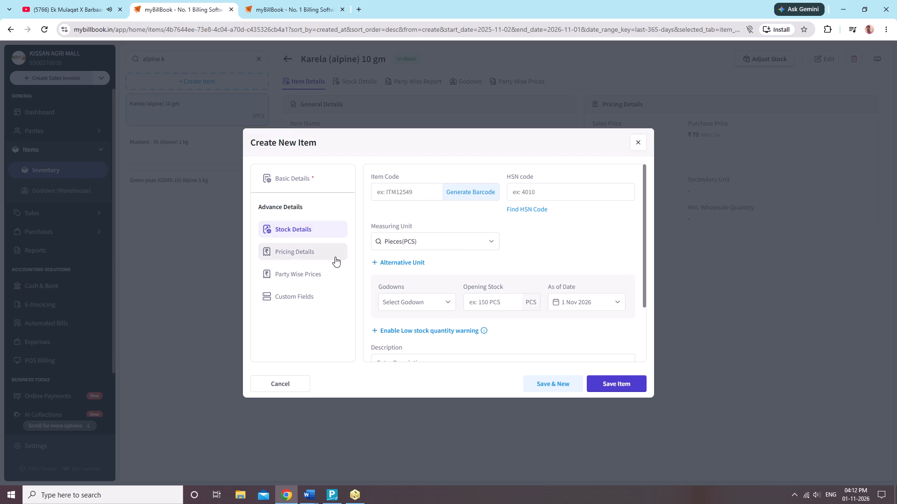
click(407, 296)
click(408, 317)
click(515, 295)
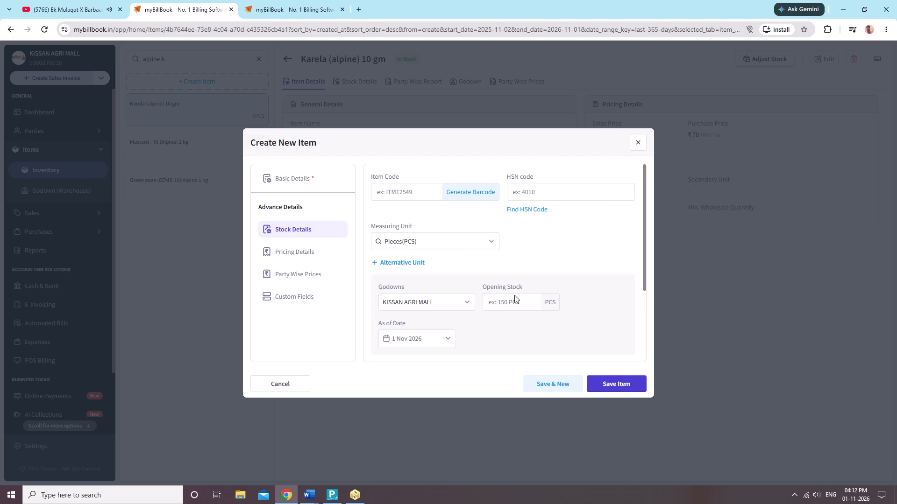
click(520, 308)
Return to the basic details and set the new Karela item's sales price to ₹350.
click(290, 167)
click(286, 178)
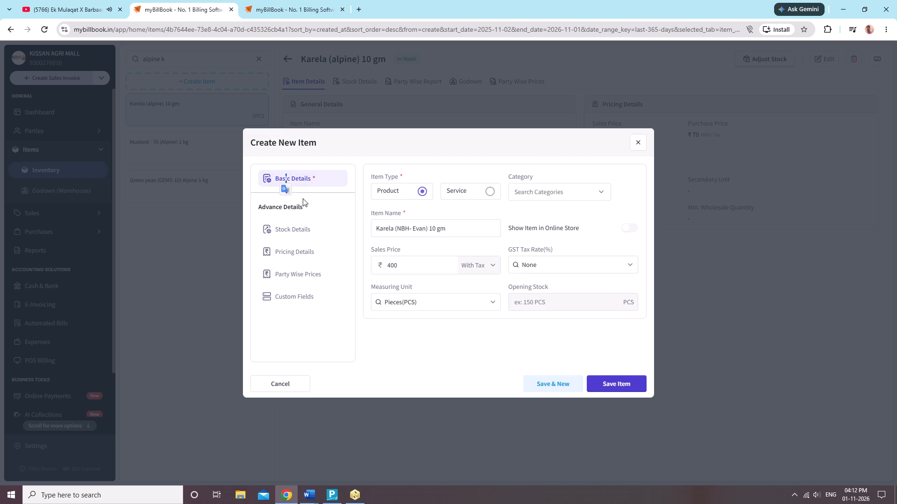
click(399, 264)
key(BackSpace)
key(BackSpace)
key(BackSpace)
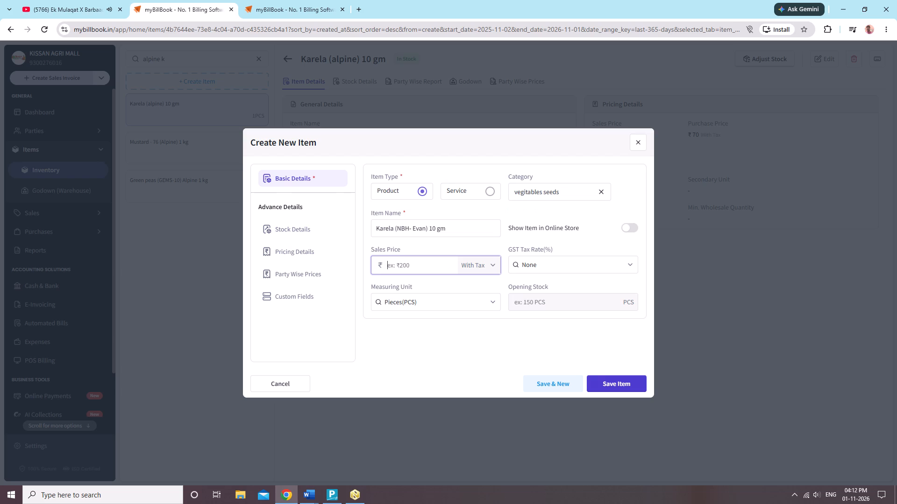
text(35)
key(0)
Set the opening stock of the new Karela item to 1 PCS in the stock details.
click(306, 235)
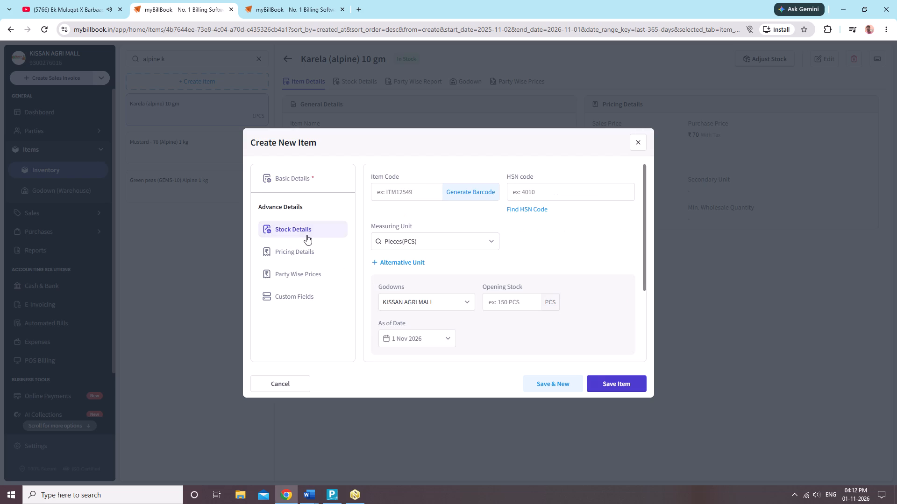
click(501, 302)
key(1)
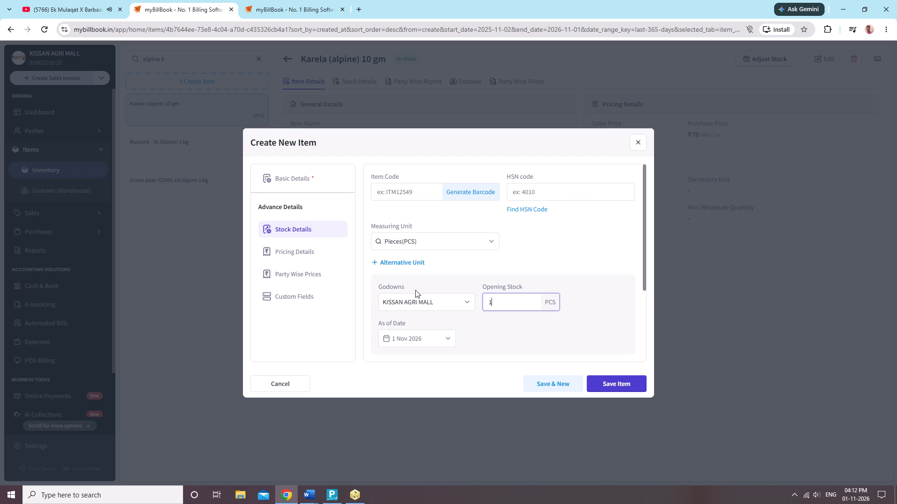
Set the purchase price to ₹250 in the pricing details and save the Karela (NBH- Evan) item.
click(295, 258)
click(532, 193)
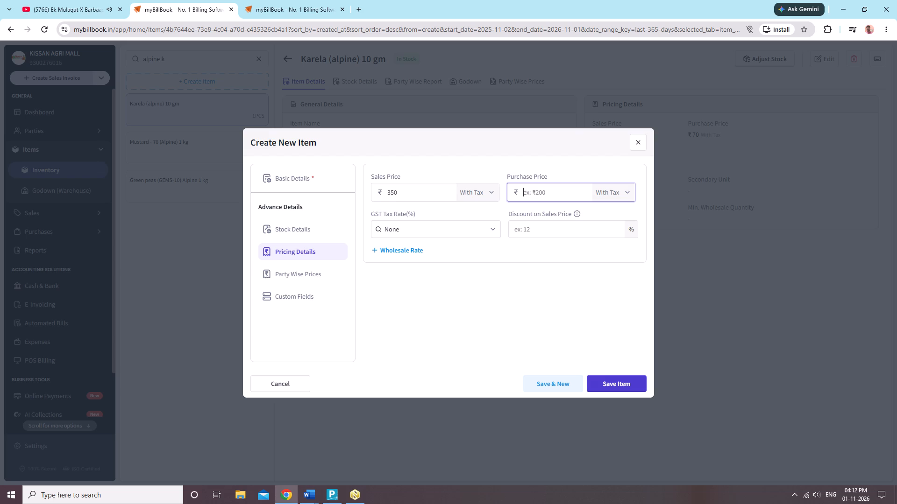
text(350)
key(BackSpace)
key(BackSpace)
key(BackSpace)
key(2)
key(5)
key(0)
click(619, 378)
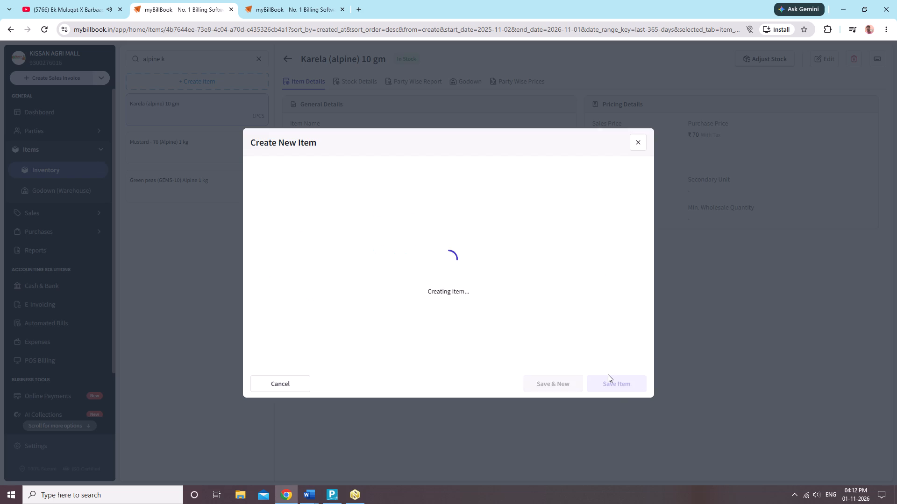
click(608, 374)
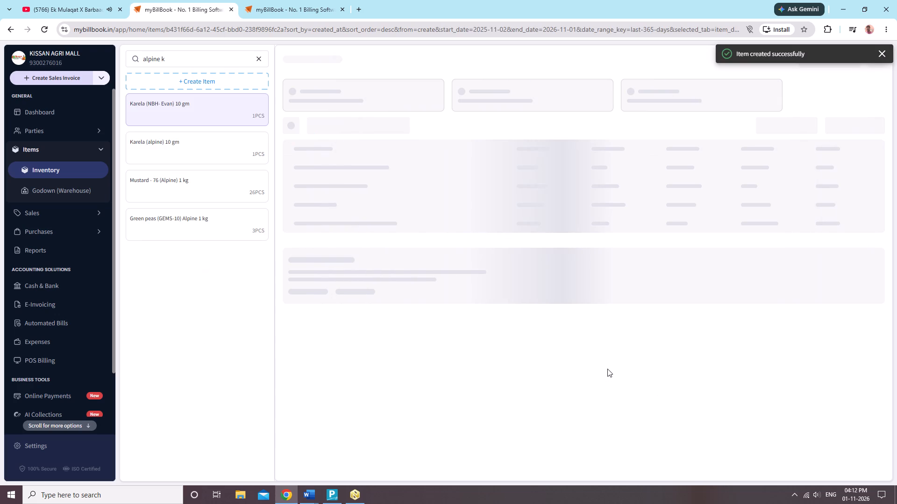
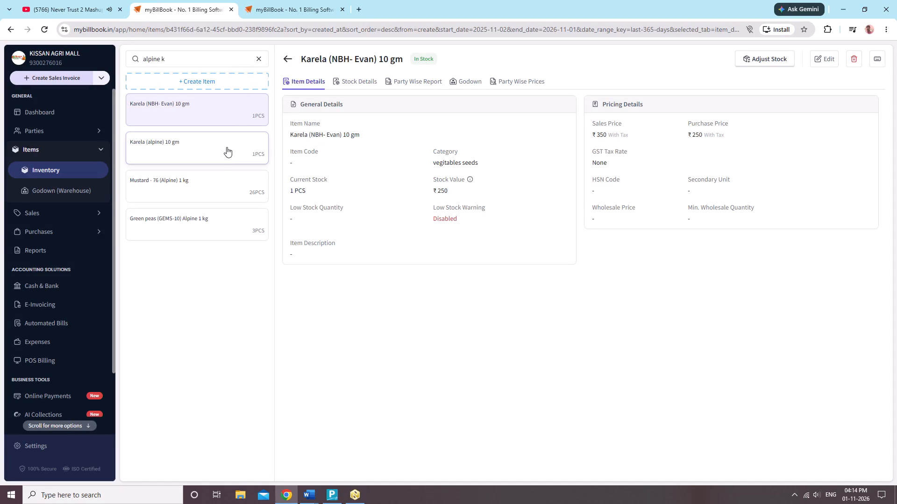
Search the inventory for karela and open the item hybride karela dharti haritabha 50gm.
click(257, 59)
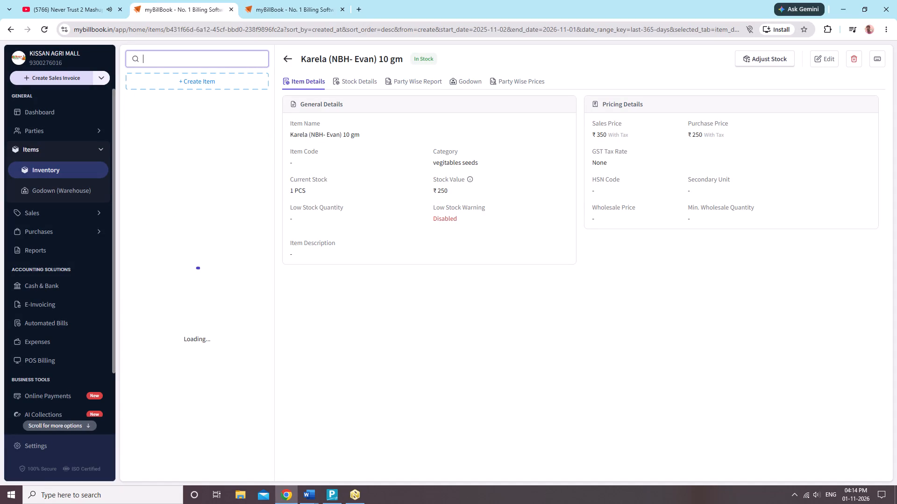
text(karela)
key(space)
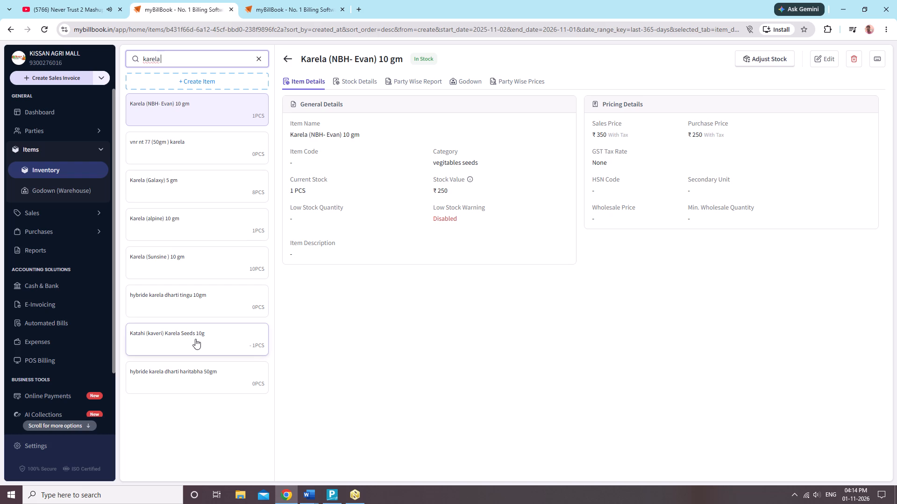
click(207, 377)
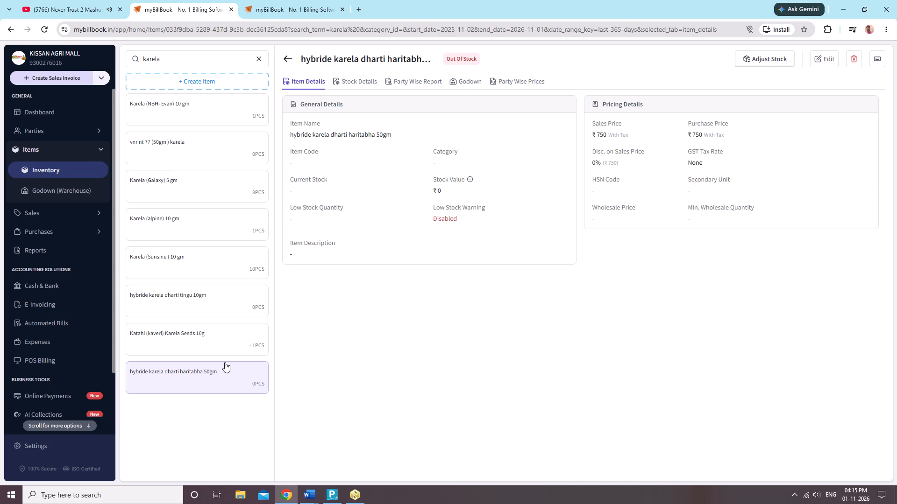
Edit the item so its name reads "Hybride karela dharti haritabha 50gm" and its category is vegitables seeds, and save it.
click(815, 56)
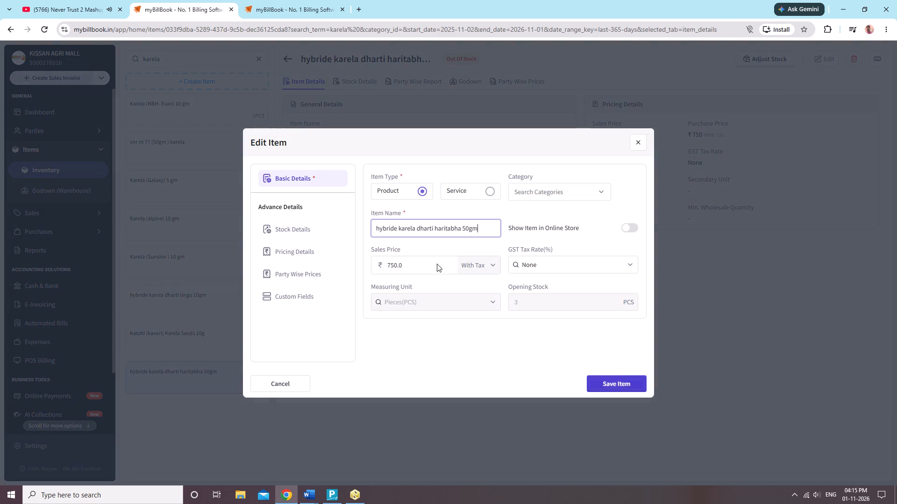
click(380, 229)
key(BackSpace)
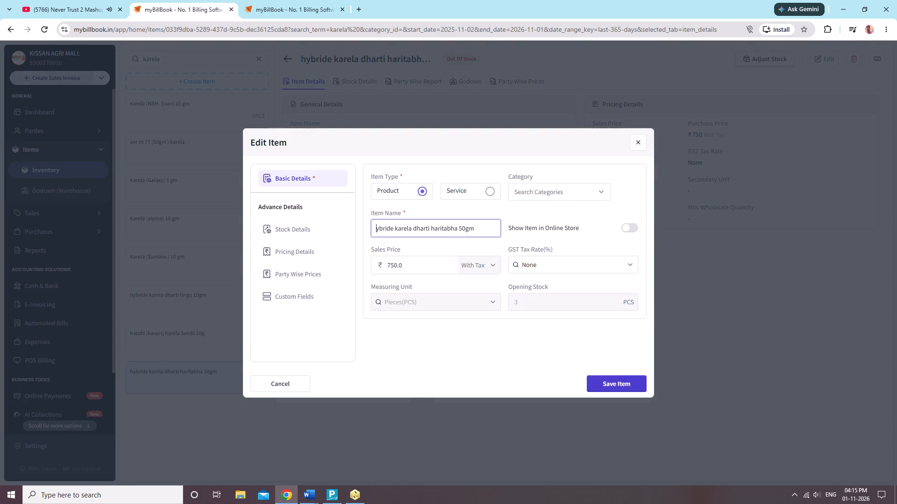
key(shift+h)
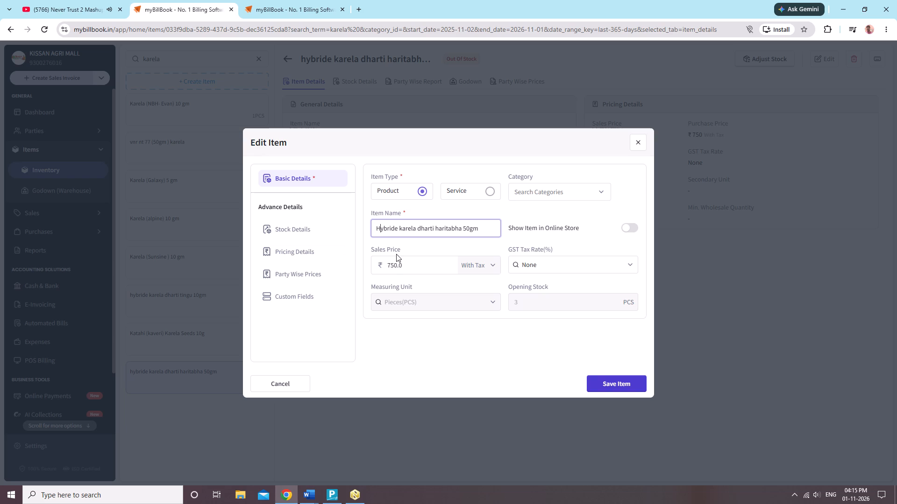
click(530, 201)
click(533, 195)
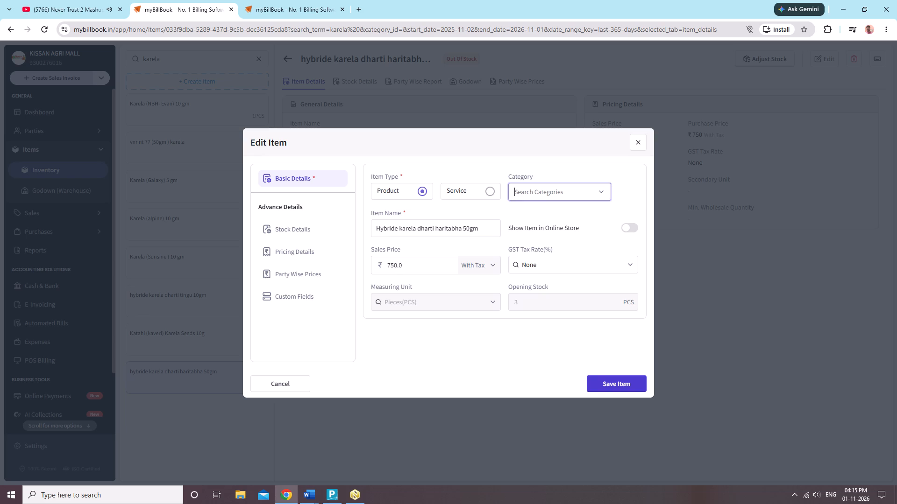
key(v)
key(e)
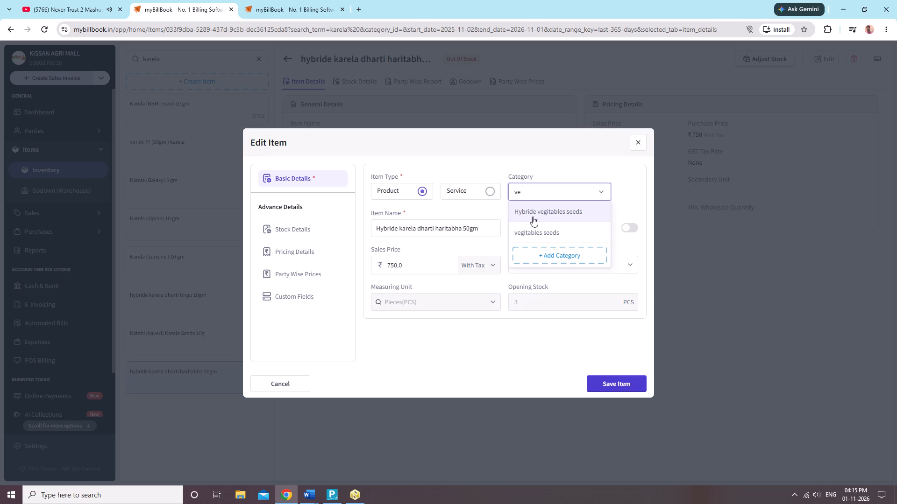
click(551, 226)
click(275, 231)
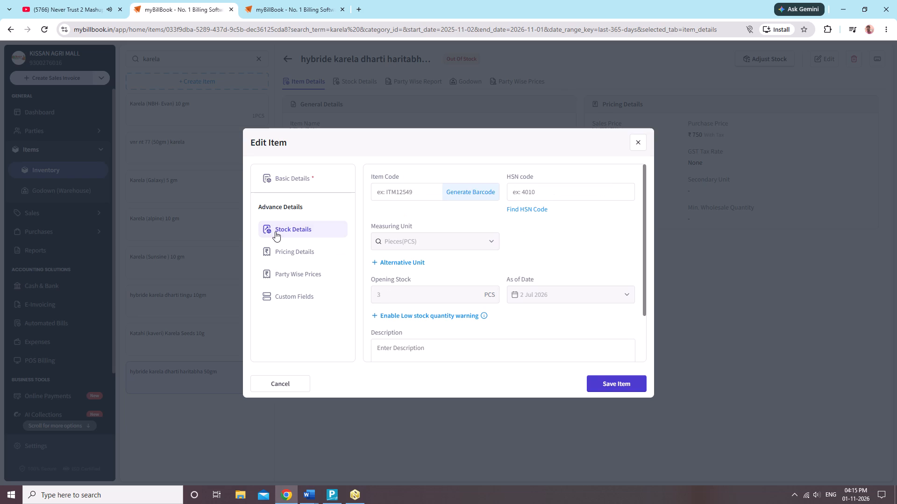
click(287, 261)
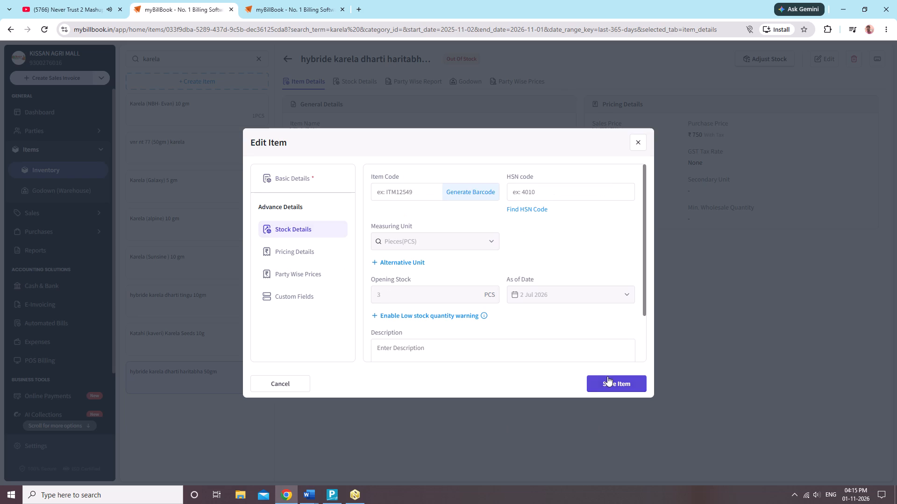
click(608, 376)
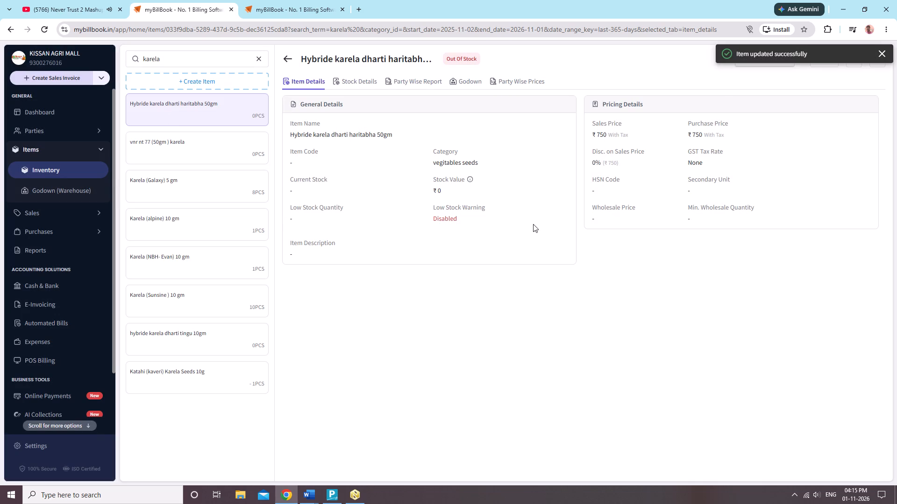
Add 1 PCS to the stock of Hybride karela dharti haritabha 50gm and save the adjustment.
click(533, 288)
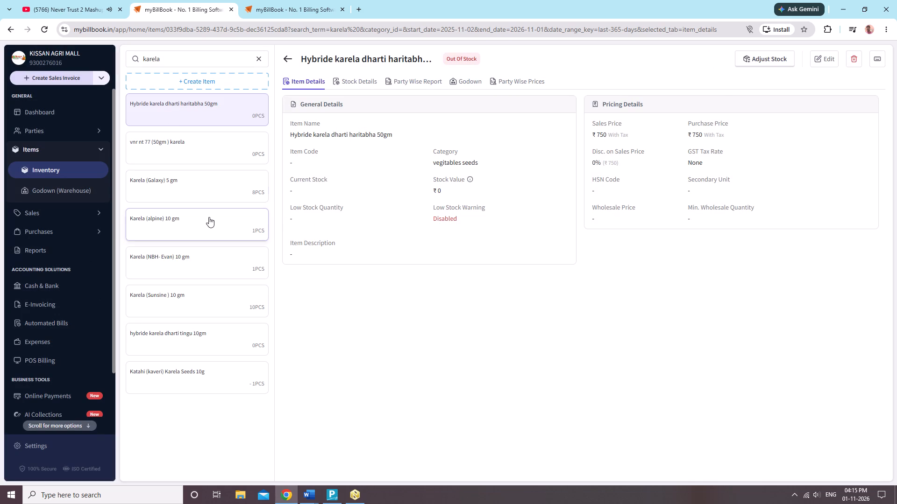
click(208, 222)
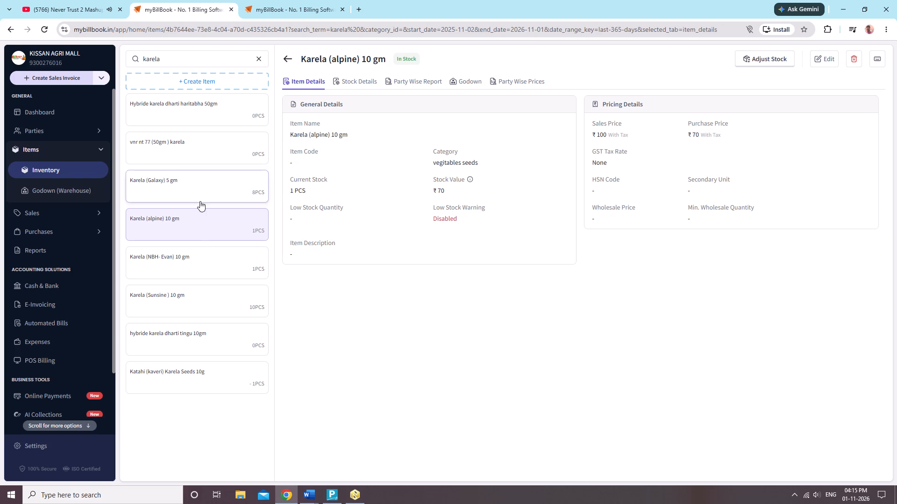
click(171, 109)
click(760, 55)
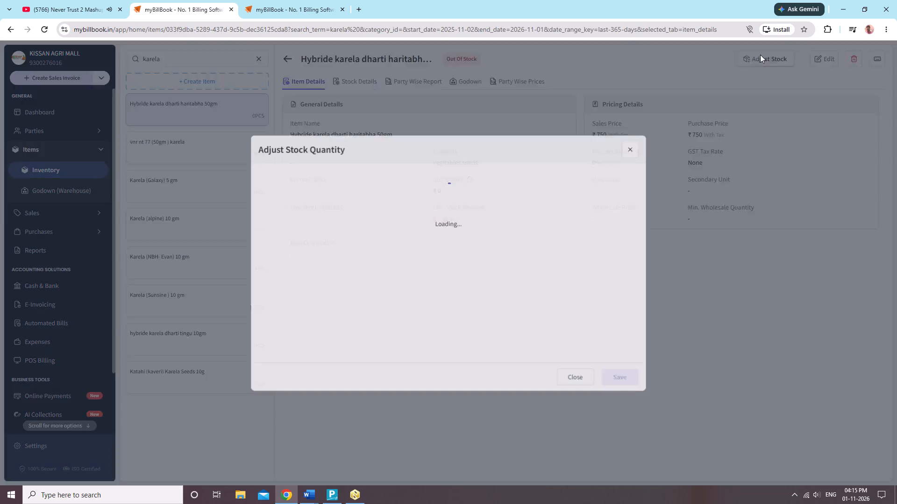
click(354, 224)
click(345, 244)
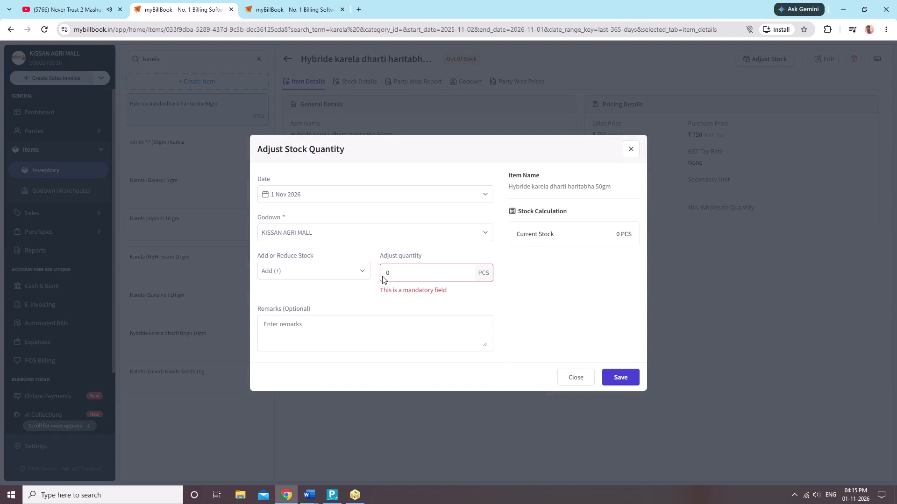
click(393, 276)
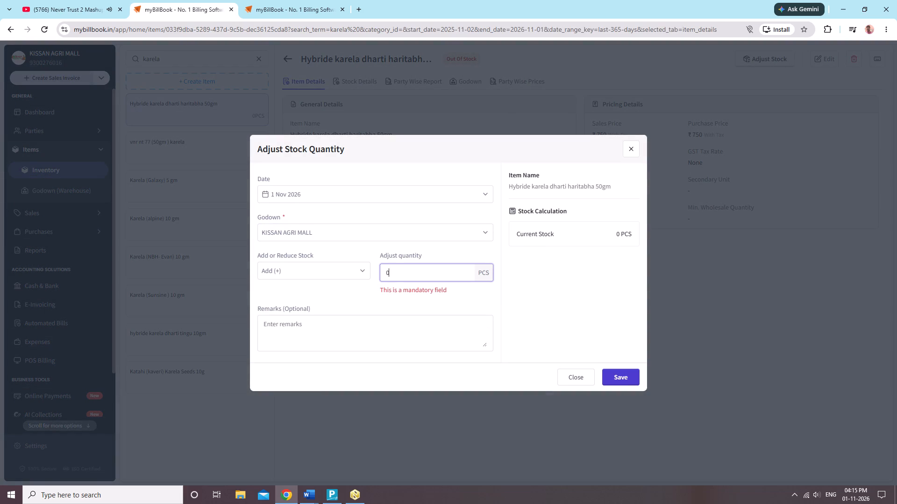
key(1)
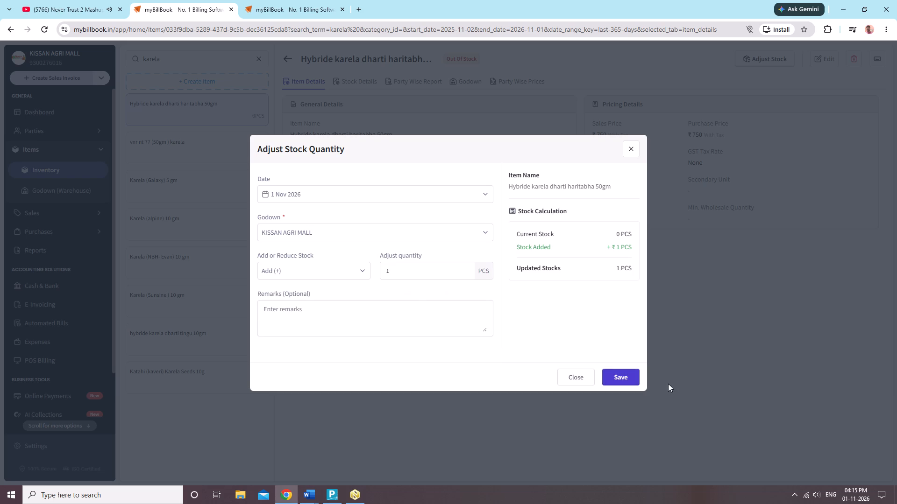
click(606, 379)
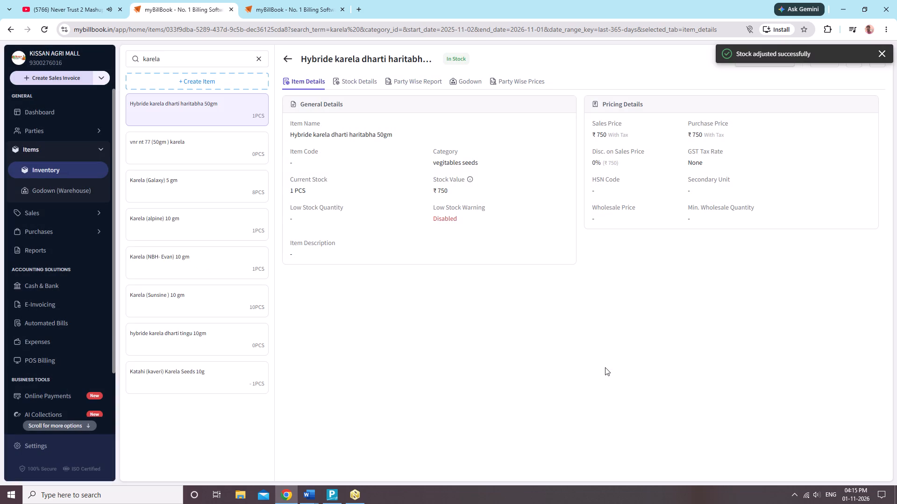
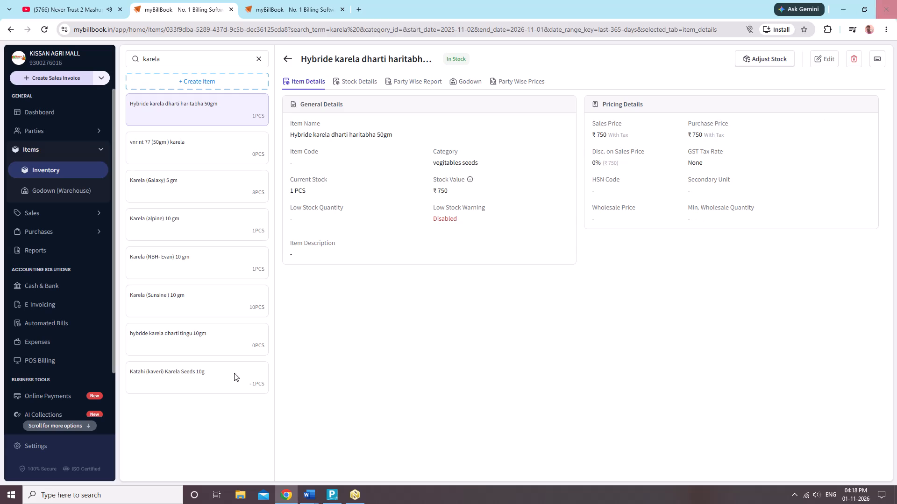
Switch to the YouTube tab and set the headphones' volume to 67.
click(65, 0)
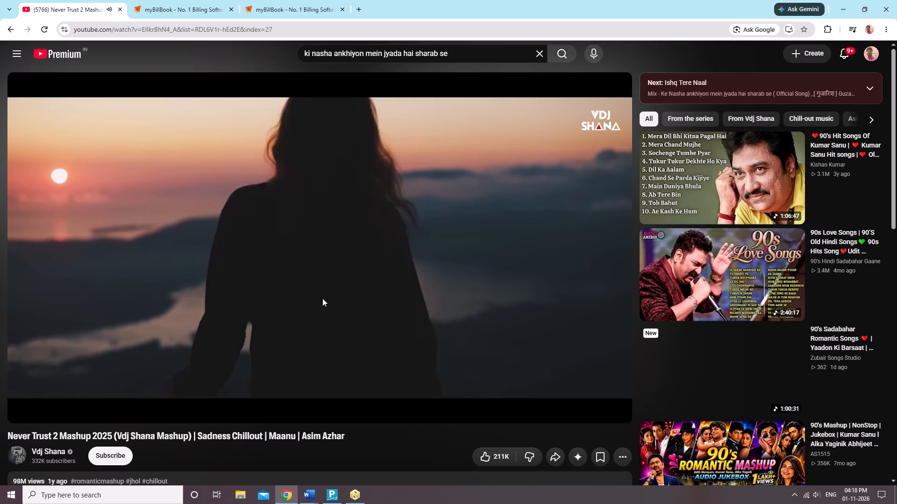
click(815, 494)
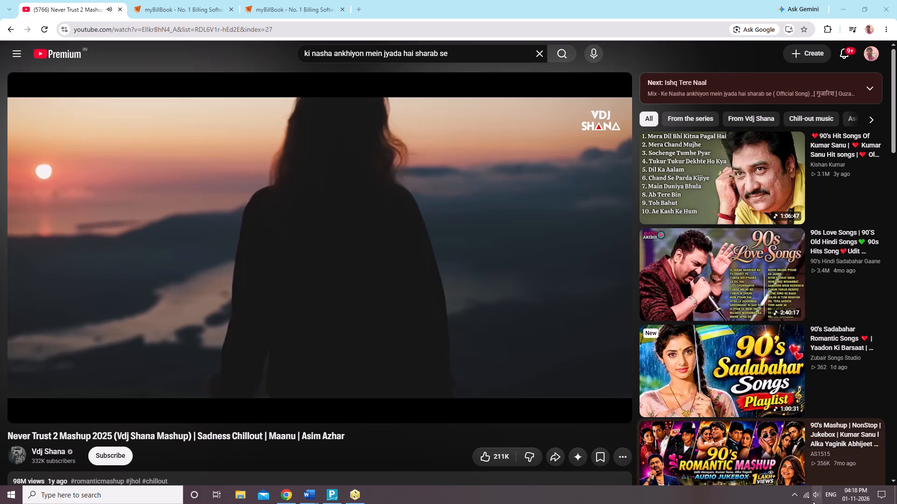
click(814, 497)
click(814, 494)
click(840, 472)
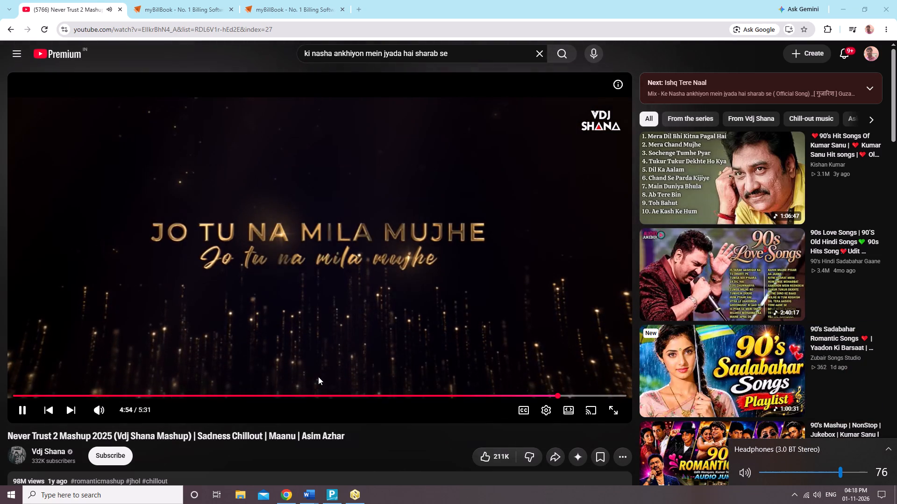
scroll(634, 320, up, 6)
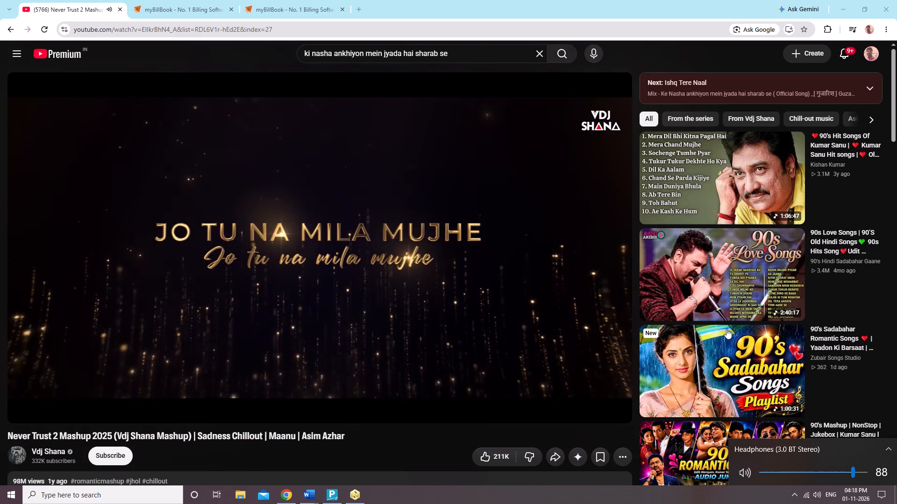
scroll(728, 327, up, 3)
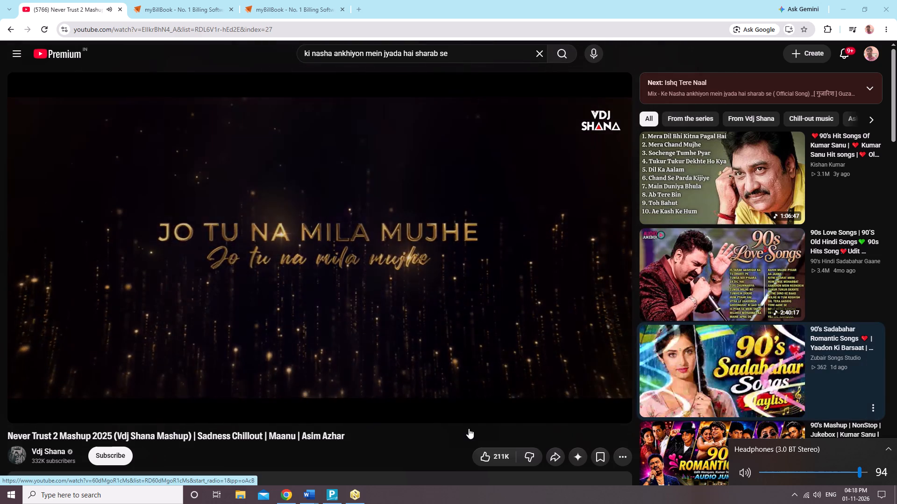
click(832, 473)
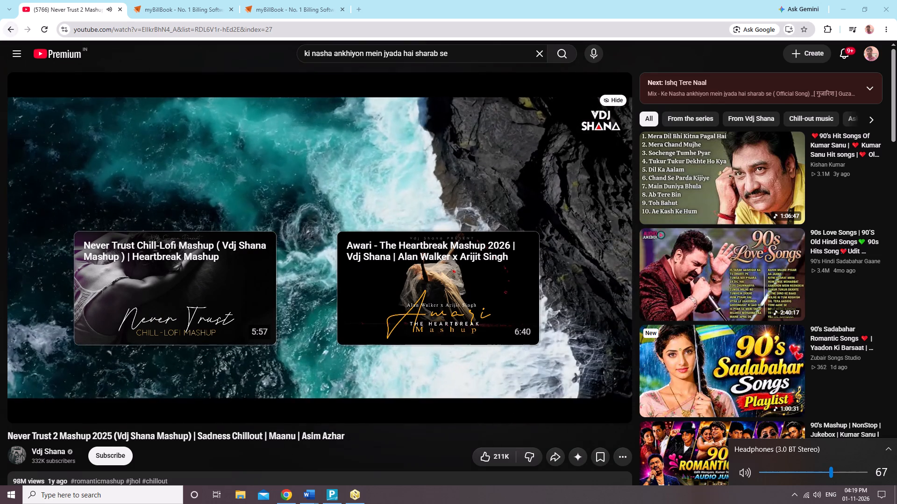
Close the current YouTube tab, reopen YouTube in a new tab and play the "Ke Nasha ankhiyon mein jyada hai sharab se" mix.
click(541, 55)
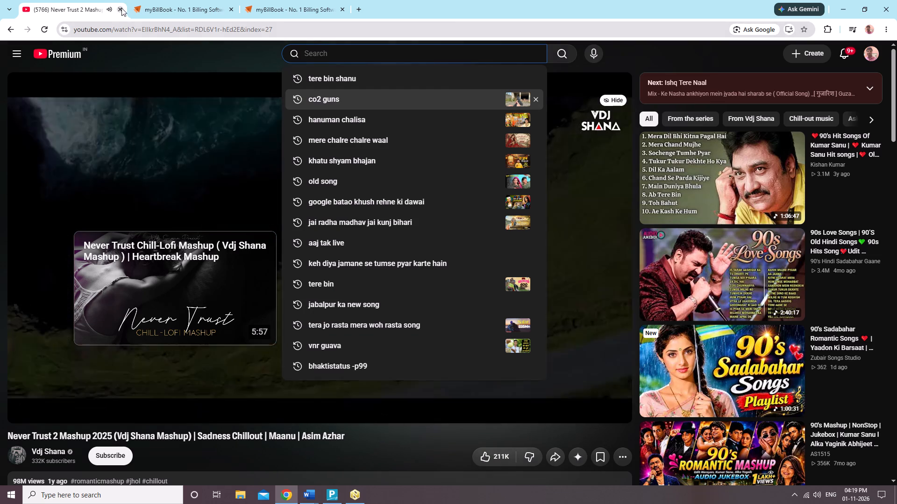
click(121, 8)
click(249, 4)
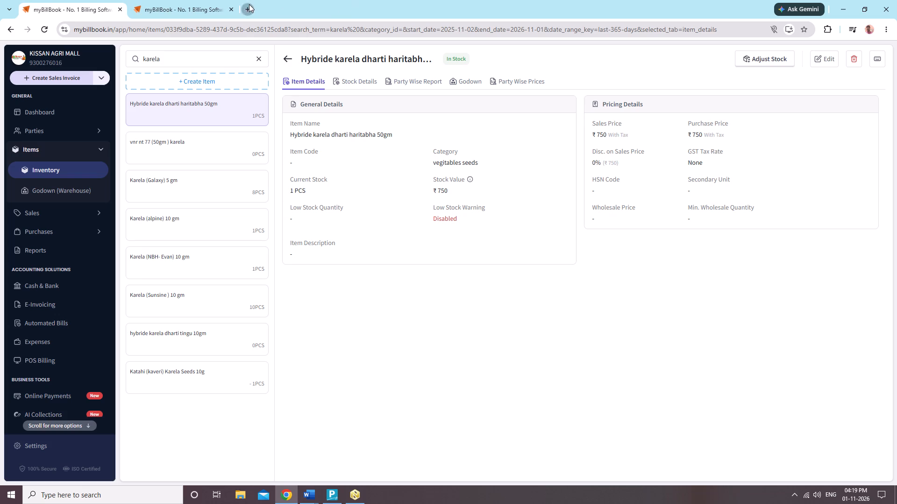
double_click(356, 265)
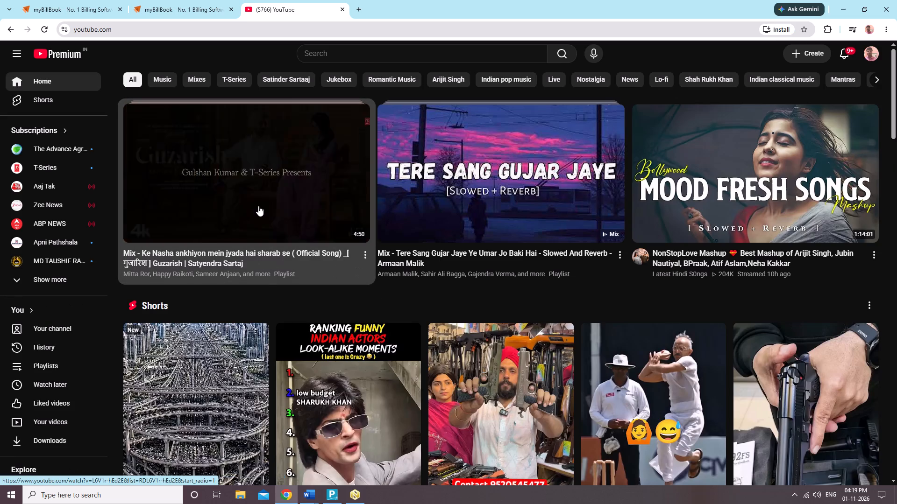
click(258, 206)
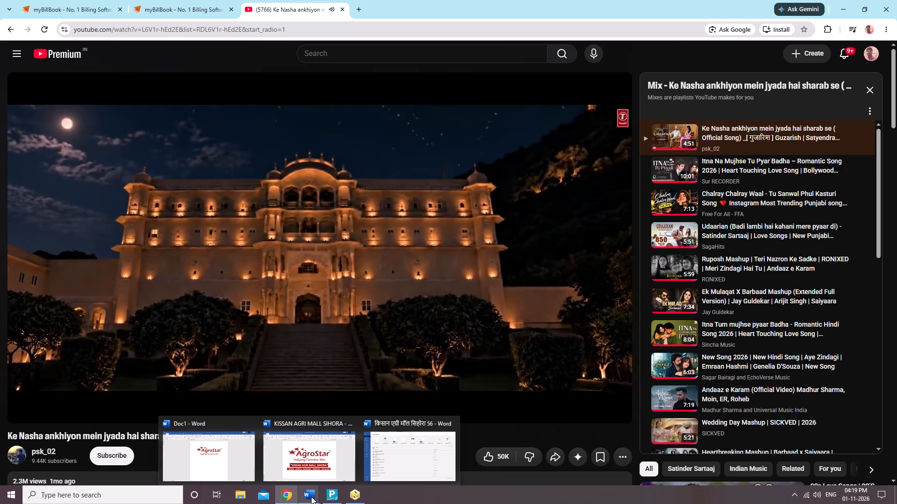
click(290, 497)
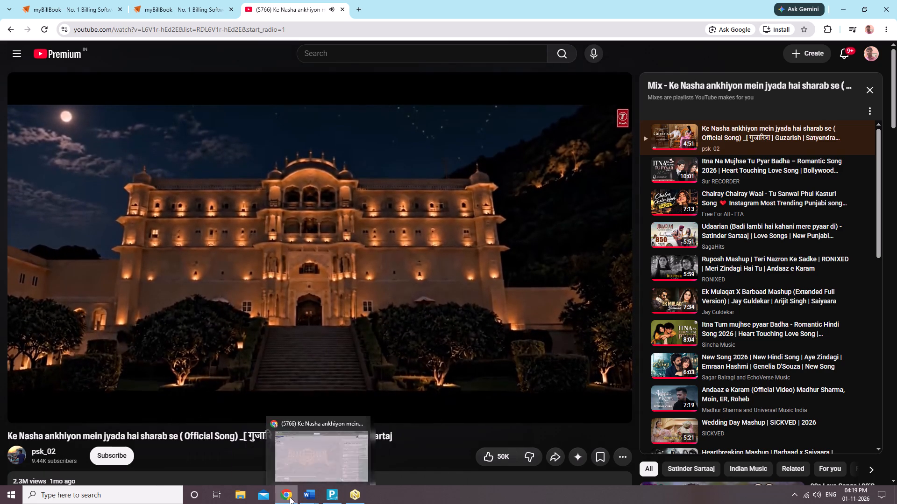
click(288, 498)
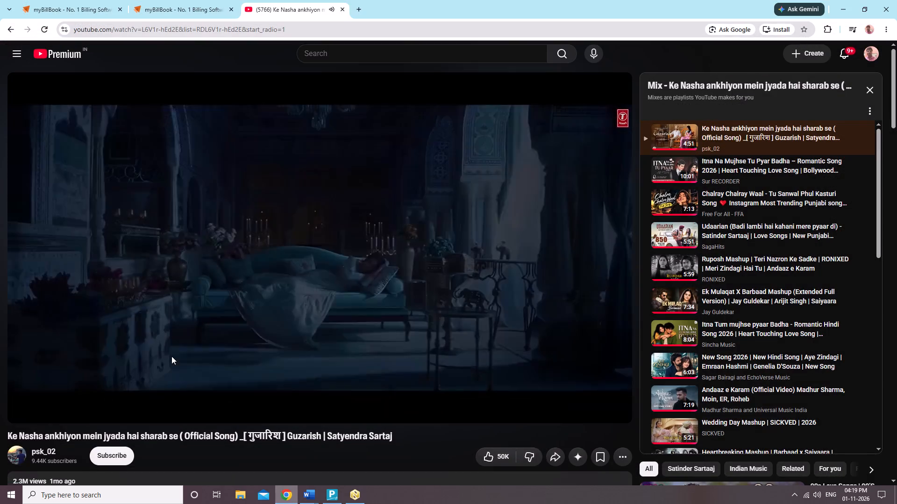
Back in myBillBook, search items for "indus", add 2 PCS to genda indus 100 seeds in the KISSAN AGRI MALL godown, and save.
click(58, 0)
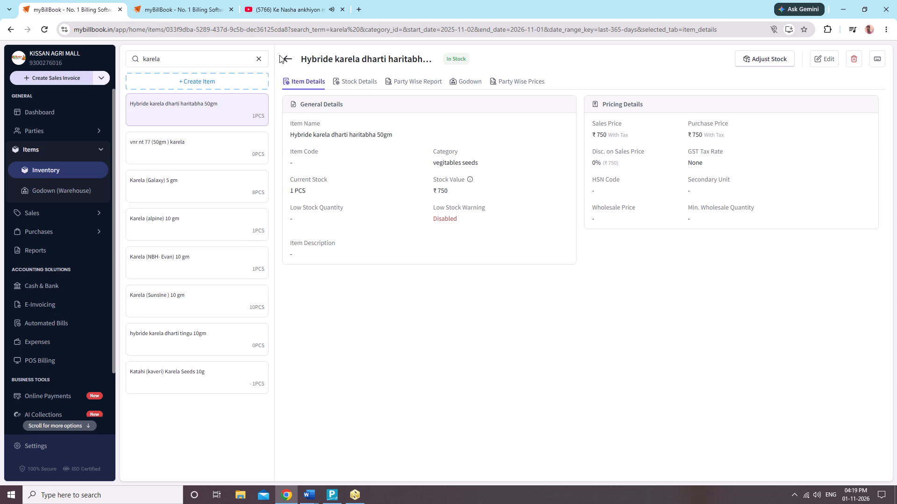
click(265, 58)
click(259, 57)
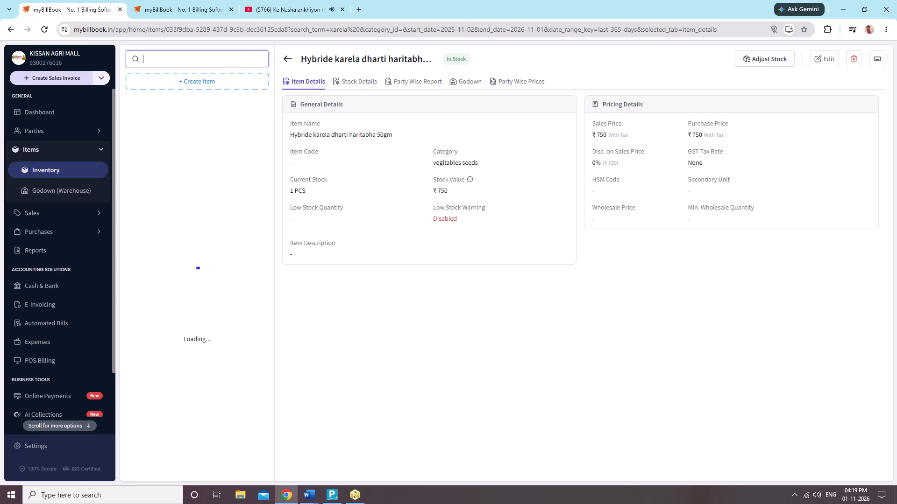
key(i)
text(nd)
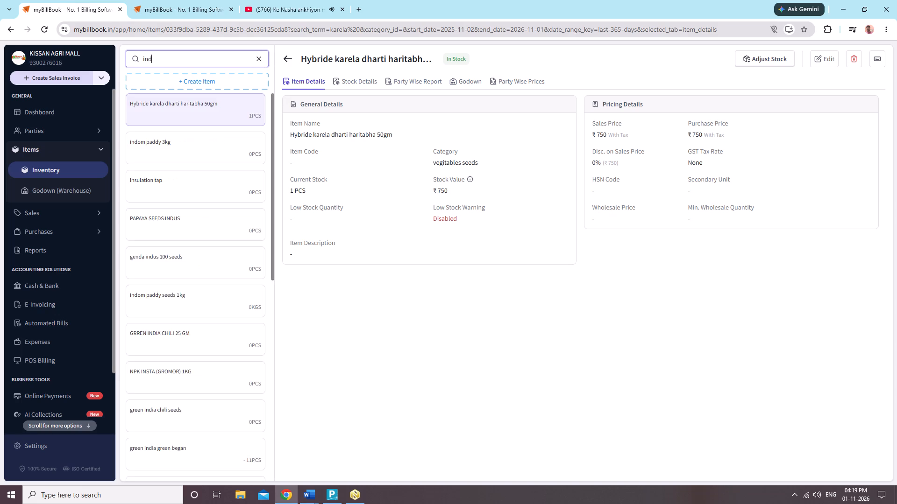
text(us)
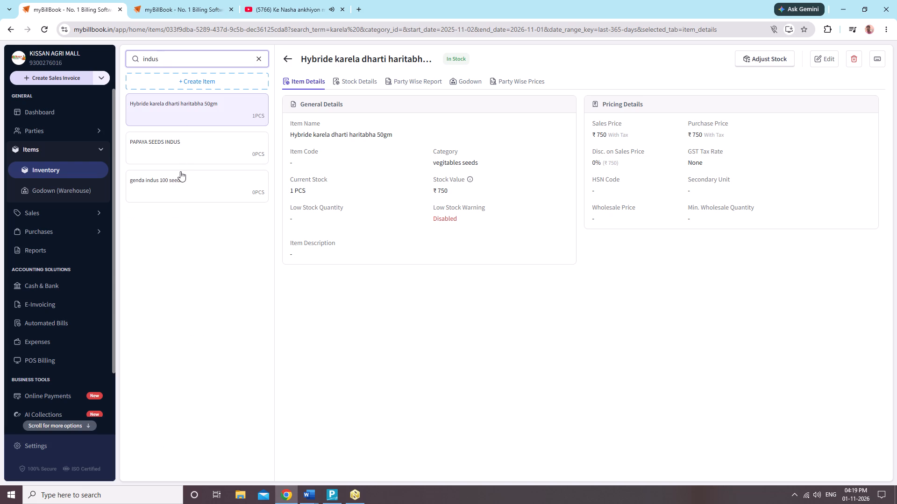
click(183, 180)
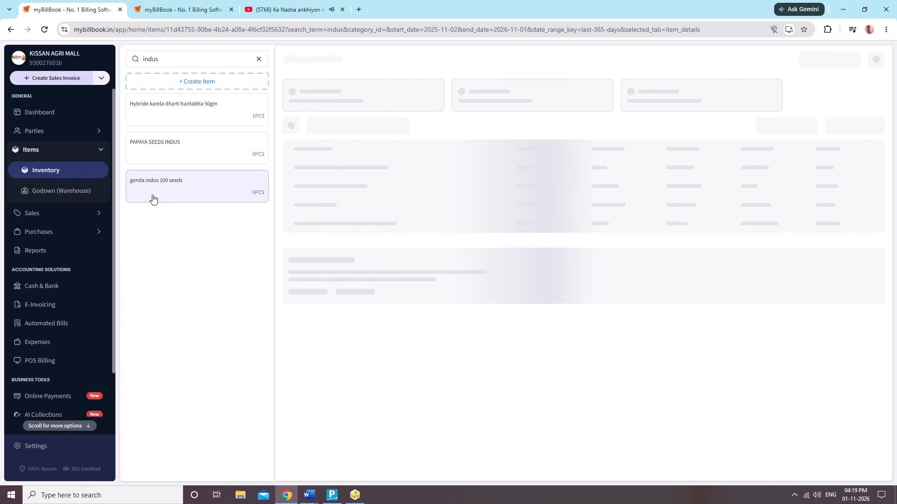
click(740, 63)
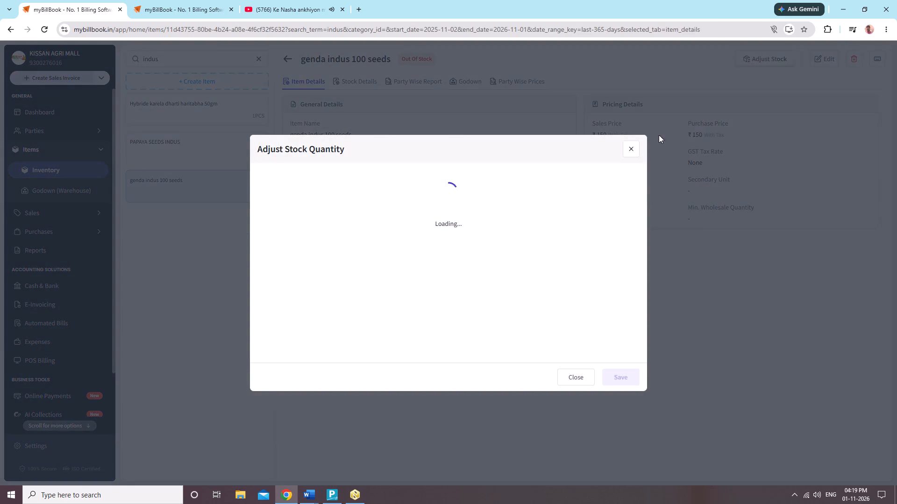
click(294, 225)
click(299, 250)
click(396, 273)
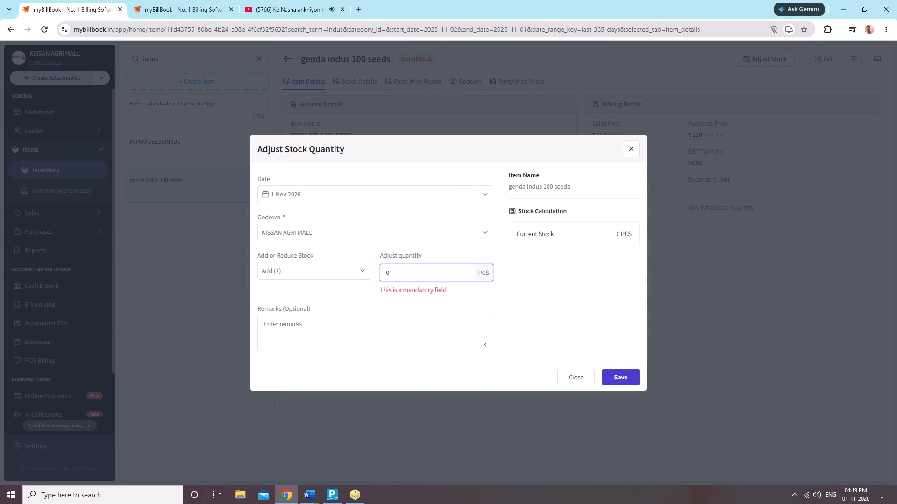
key(2)
click(626, 385)
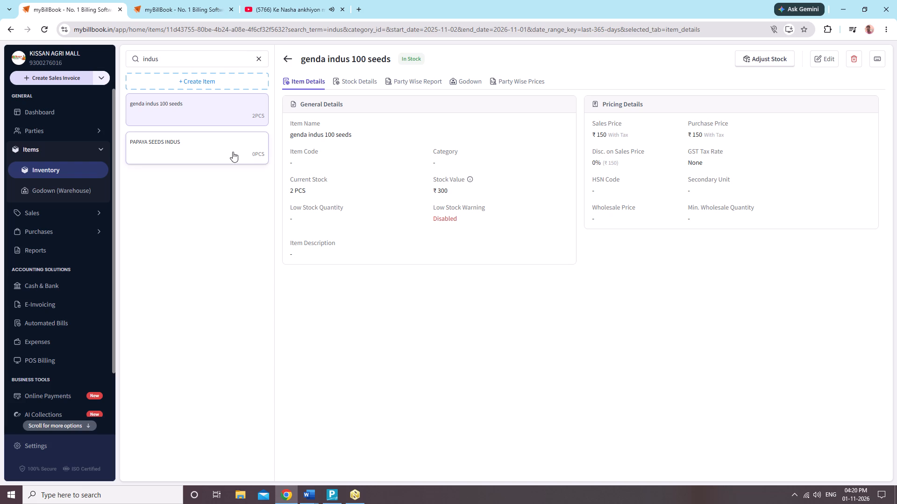
Search items for "nbh", change the category of Tomato NBH- Benaka 10 gm to Hybride vegitables seeds, and save it.
click(258, 58)
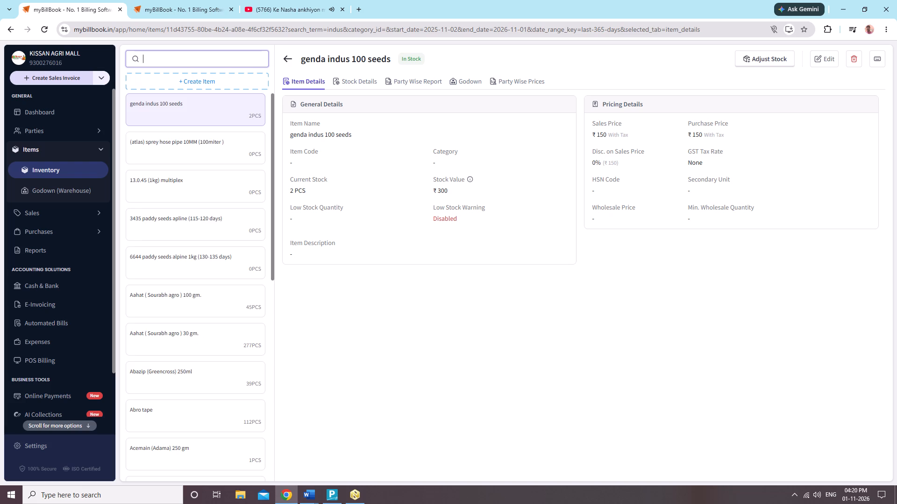
text(nbh)
click(223, 146)
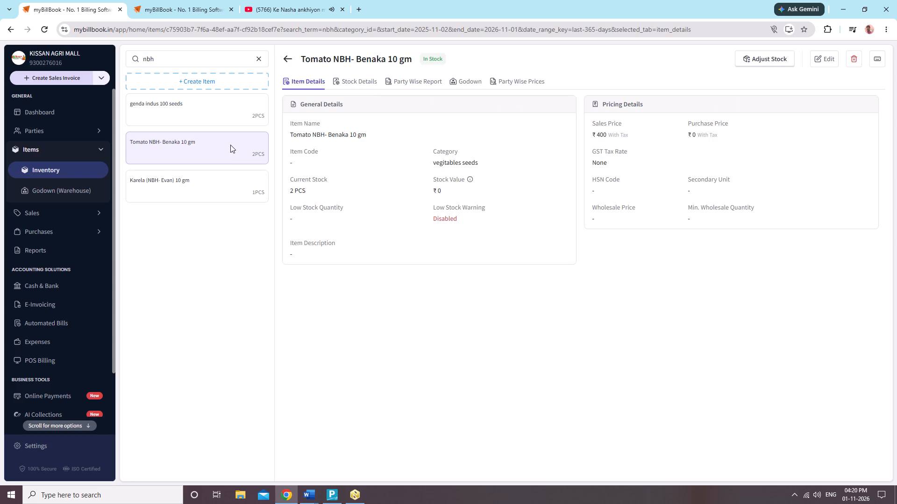
click(827, 58)
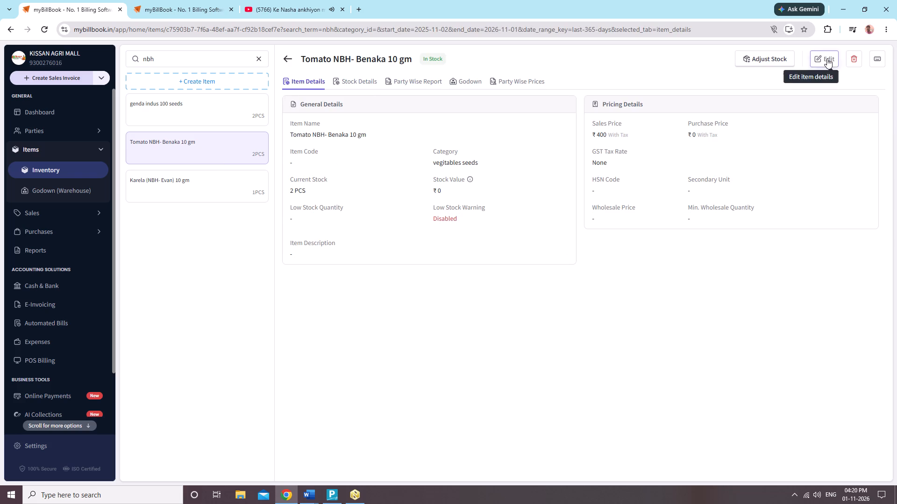
click(567, 189)
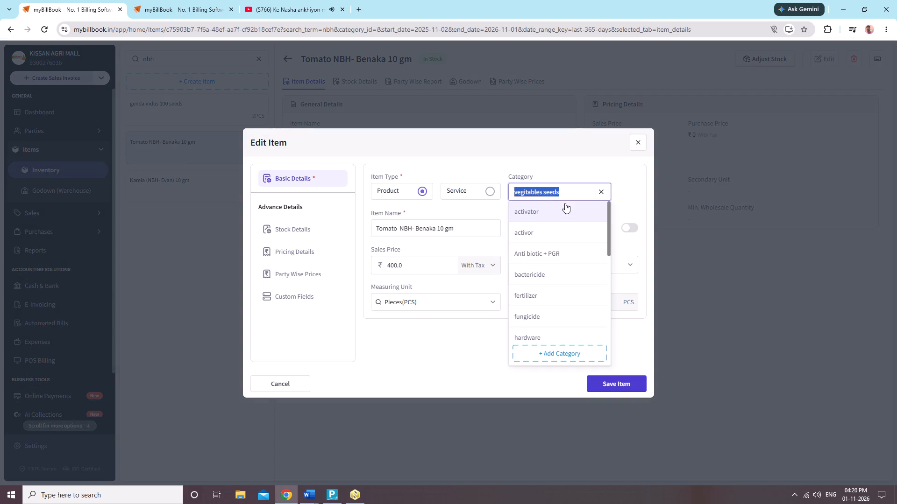
text(hy)
click(555, 212)
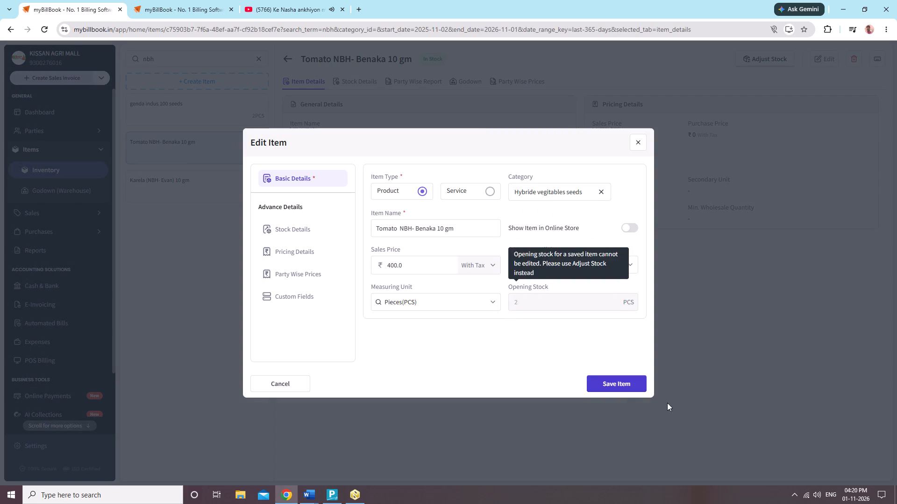
click(618, 385)
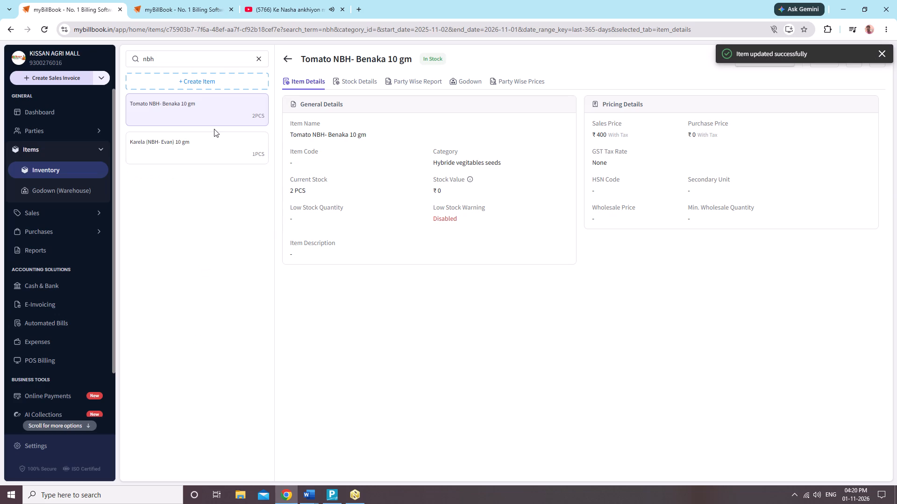
Open Karela (NBH- Evan) 10 gm, change its category to Hybride vegitables seeds, and save the item.
click(214, 129)
click(214, 140)
click(786, 299)
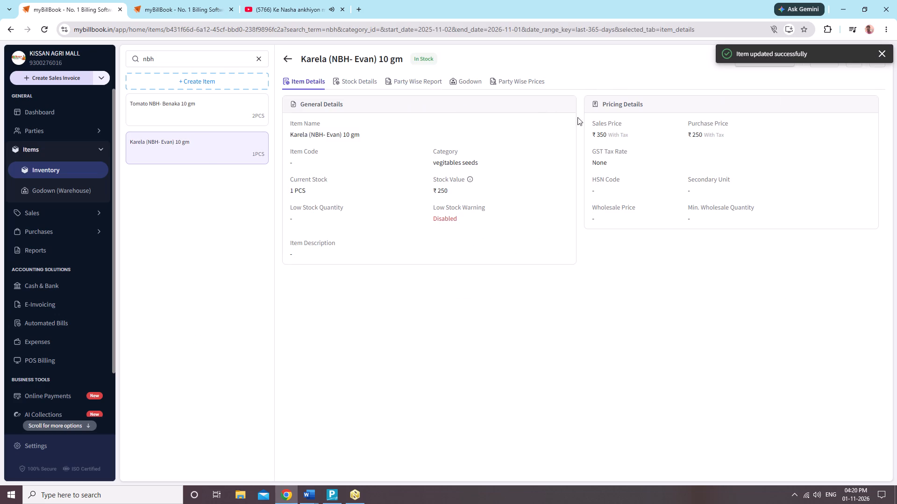
click(625, 61)
click(807, 58)
click(811, 61)
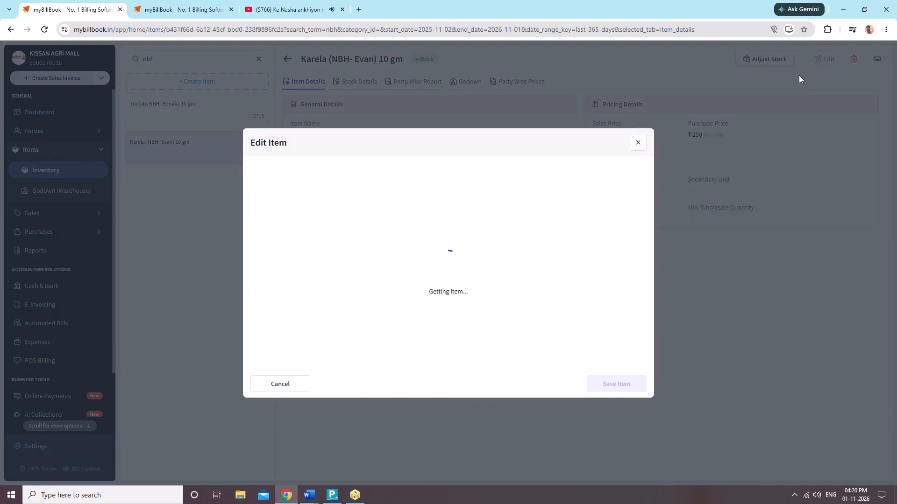
click(546, 193)
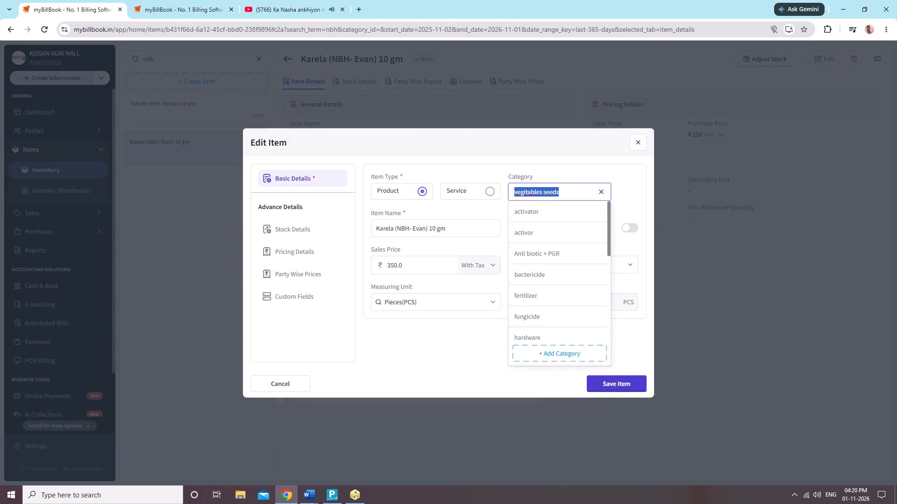
key(h)
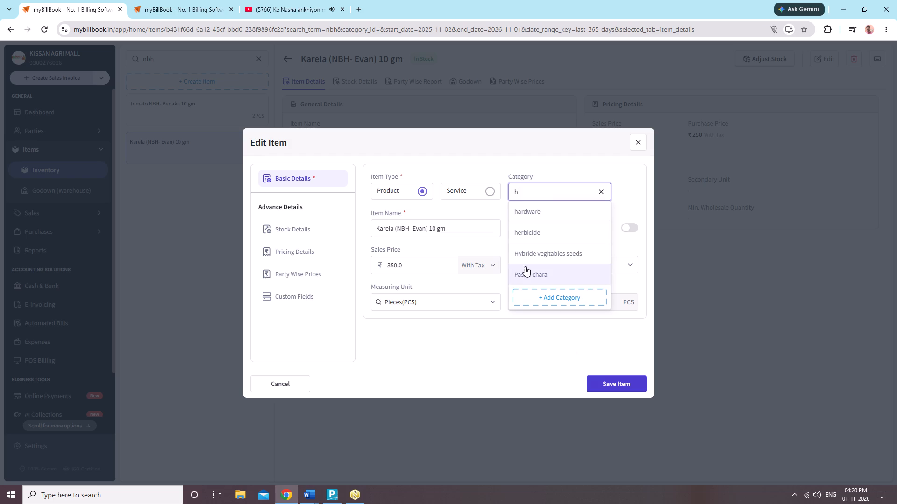
click(551, 256)
click(609, 388)
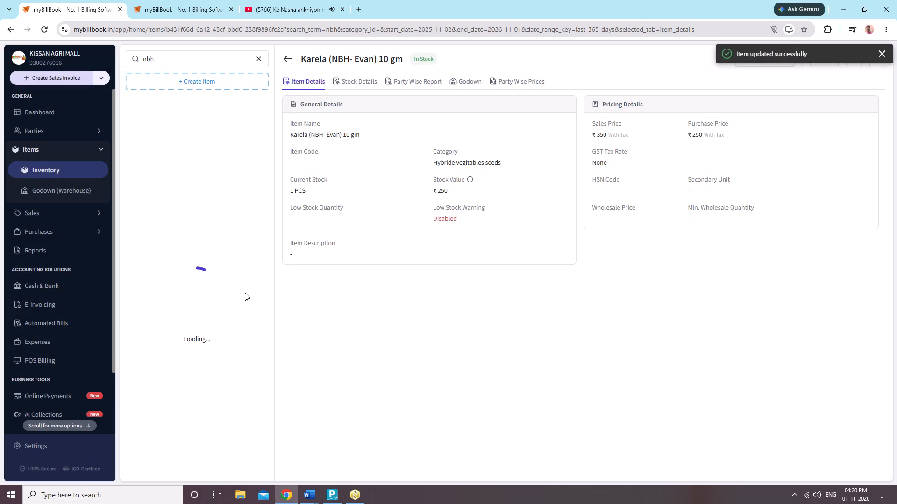
Search items for "vina", change the category of Vinayak papaya 1 gm to Hybride vegitables seeds, and save it.
click(261, 58)
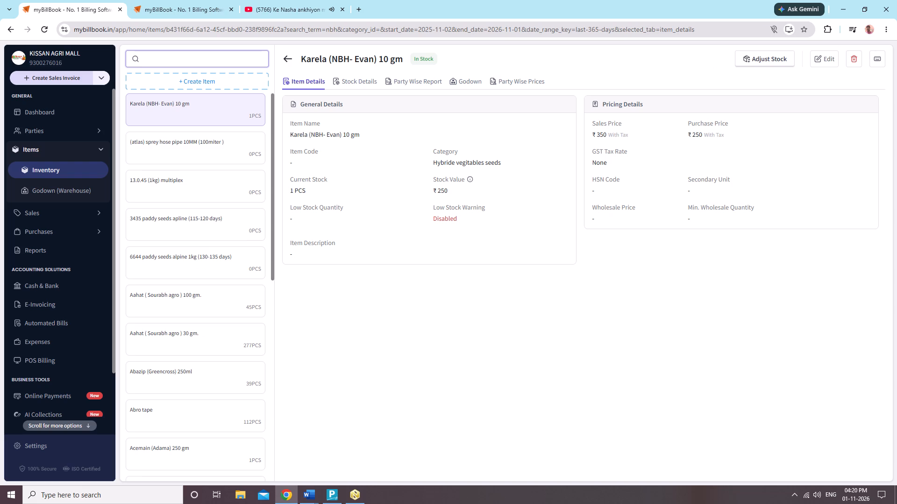
text(vina)
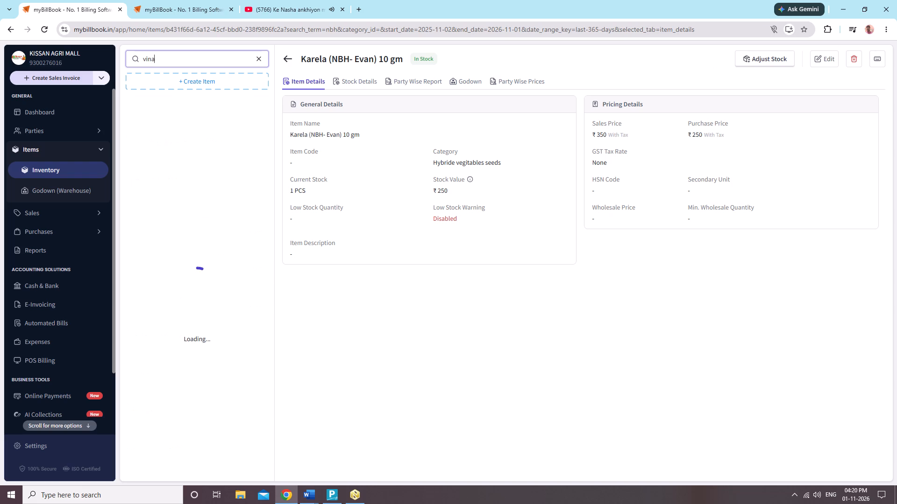
click(209, 151)
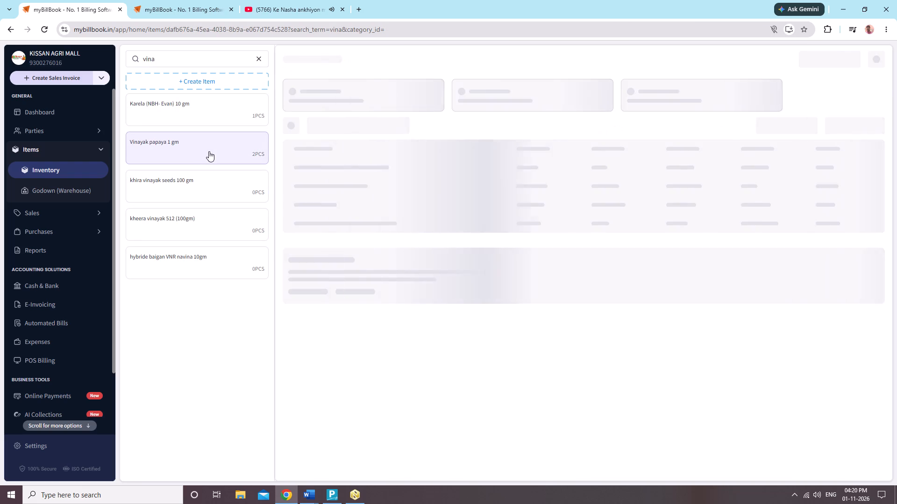
click(815, 60)
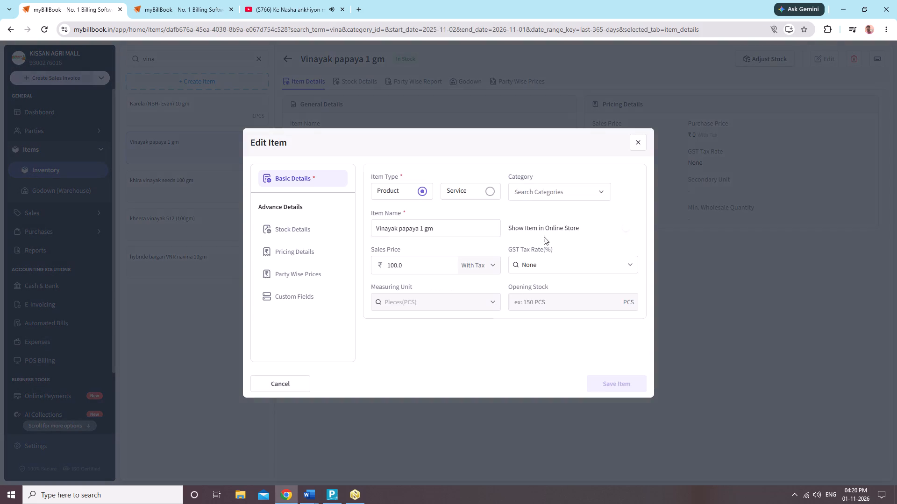
click(532, 194)
key(h)
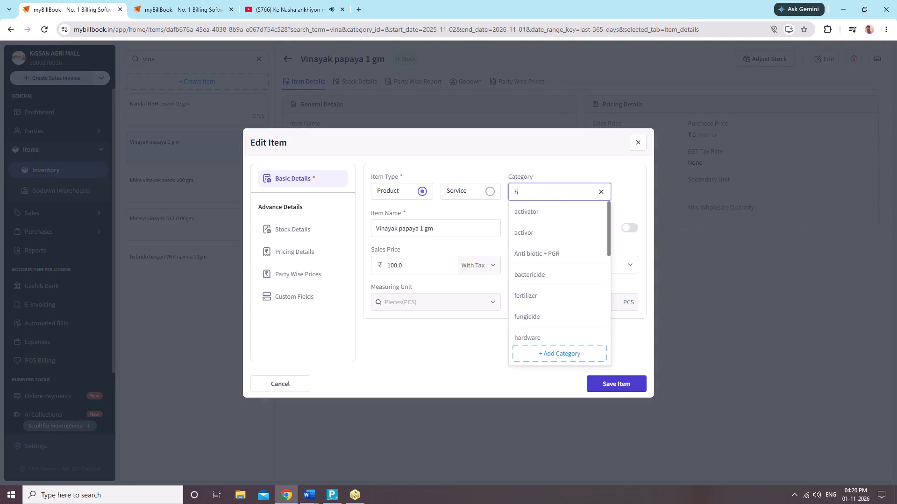
key(y)
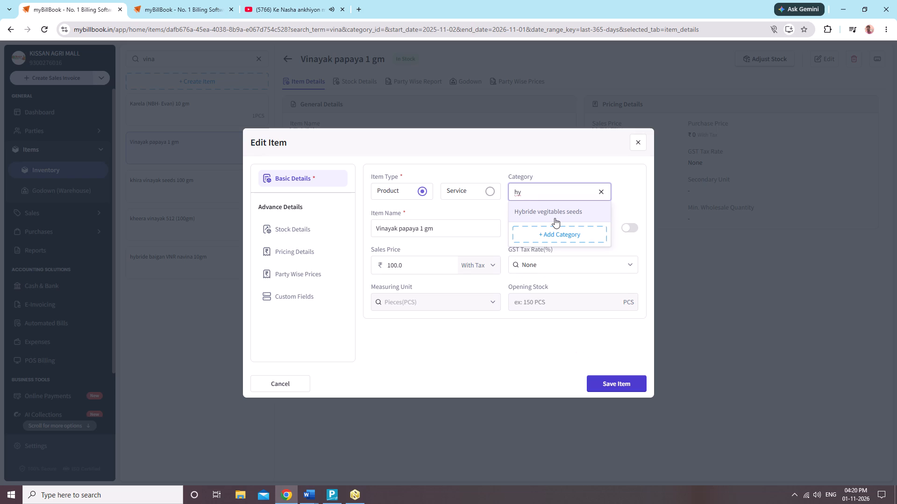
click(555, 218)
click(606, 369)
click(604, 383)
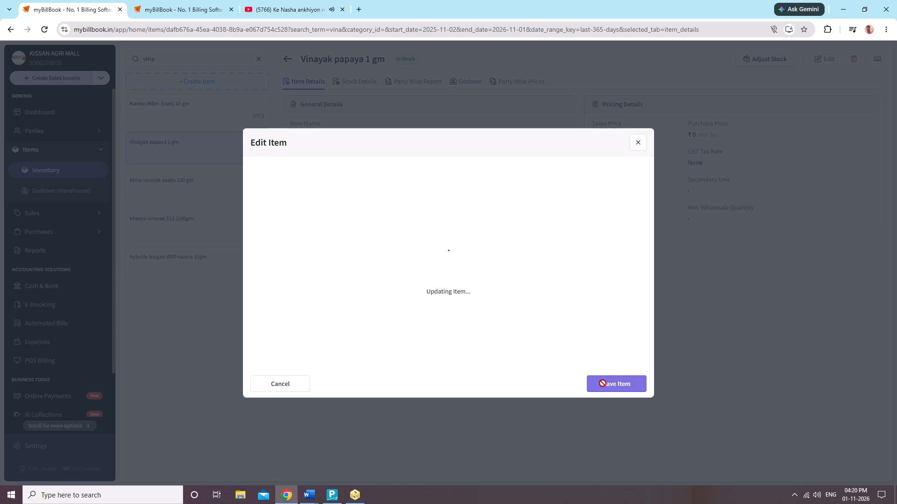
click(205, 149)
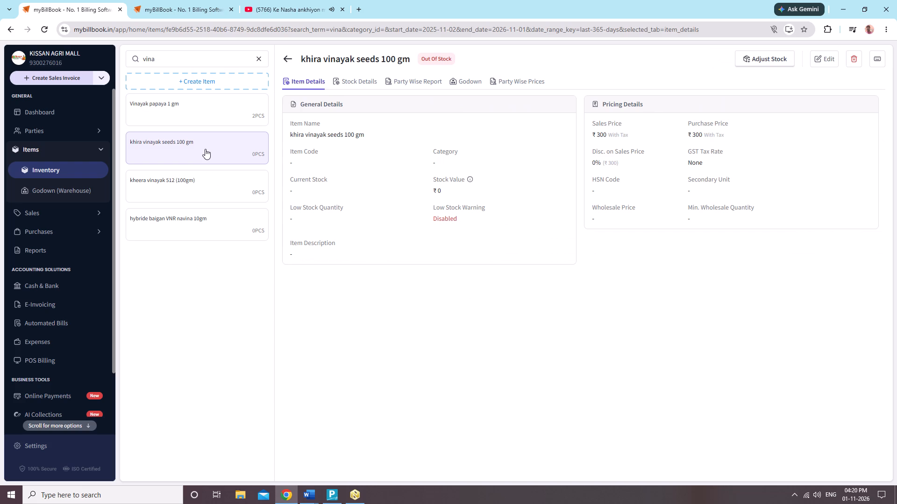
Search items for "chic", set the category of chichinda satman 25gm to Hybride vegitables seeds, and save it.
click(261, 60)
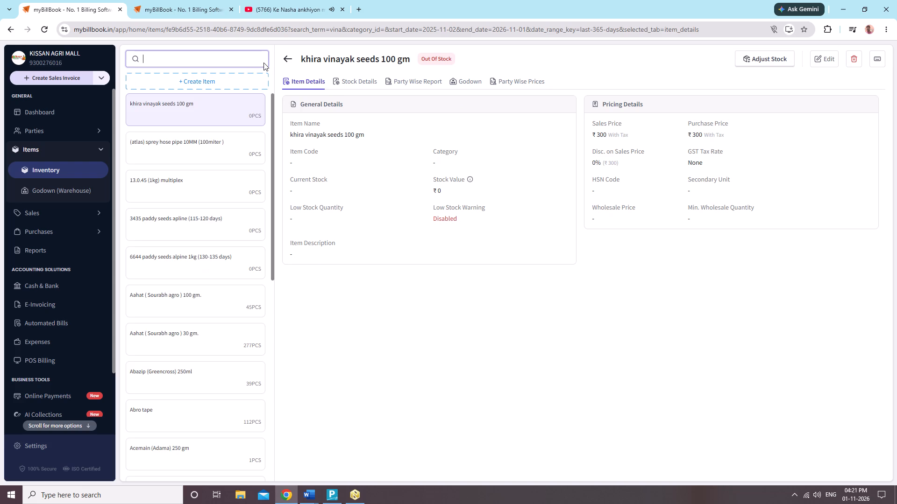
text(chi)
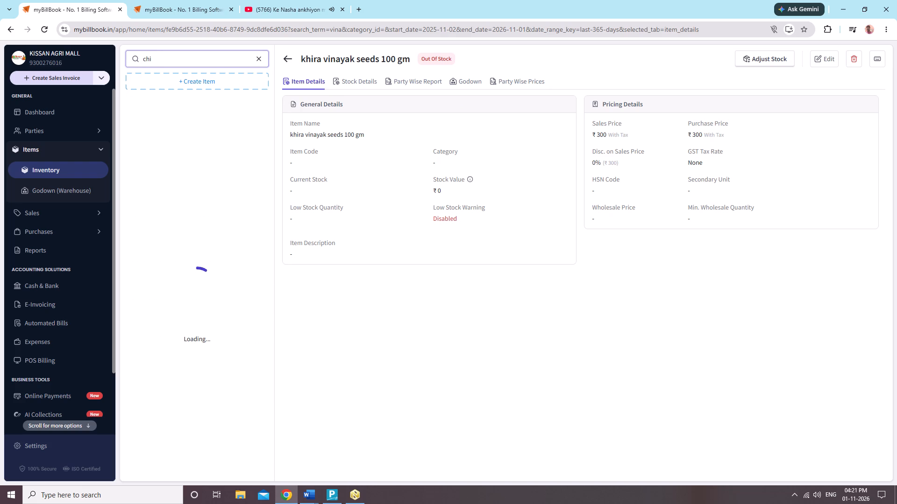
key(c)
click(221, 138)
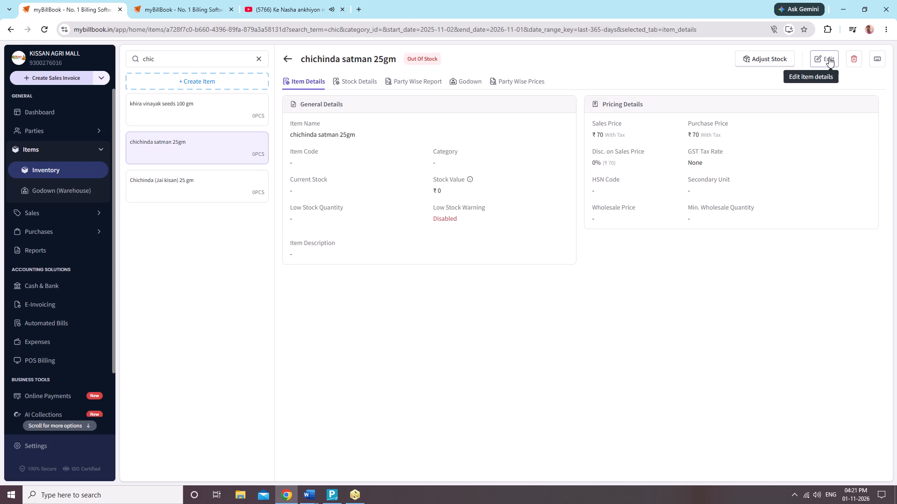
click(829, 58)
click(541, 179)
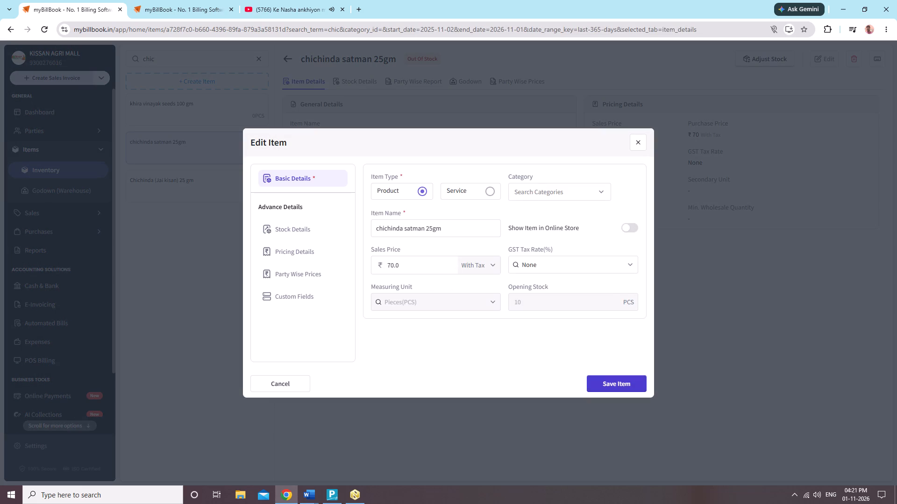
click(543, 188)
text(hy)
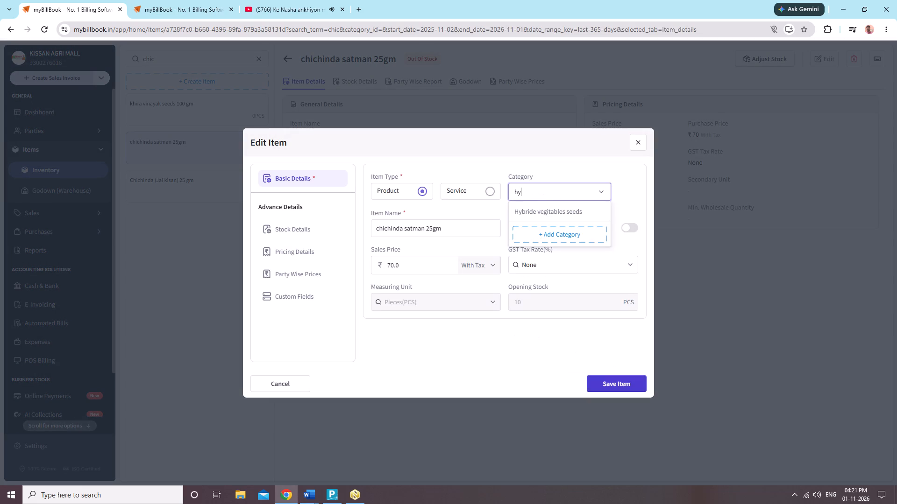
click(549, 206)
click(601, 390)
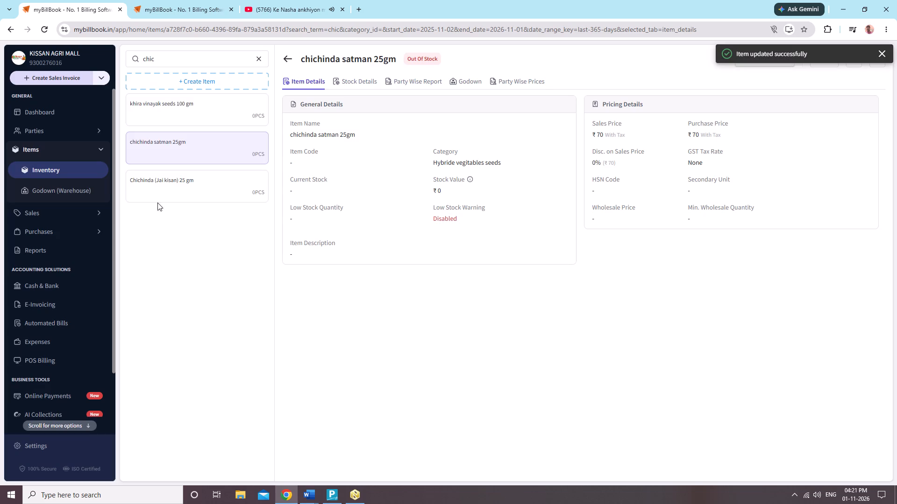
Open Chichinda (Jai kisan) 25 gm, change its category to Hybride vegitables seeds, and save the item.
click(175, 157)
click(624, 298)
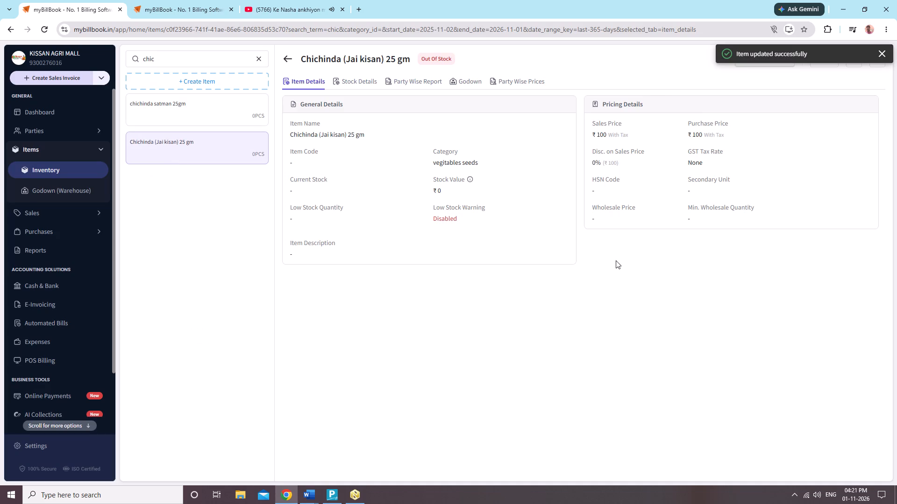
click(658, 86)
click(814, 65)
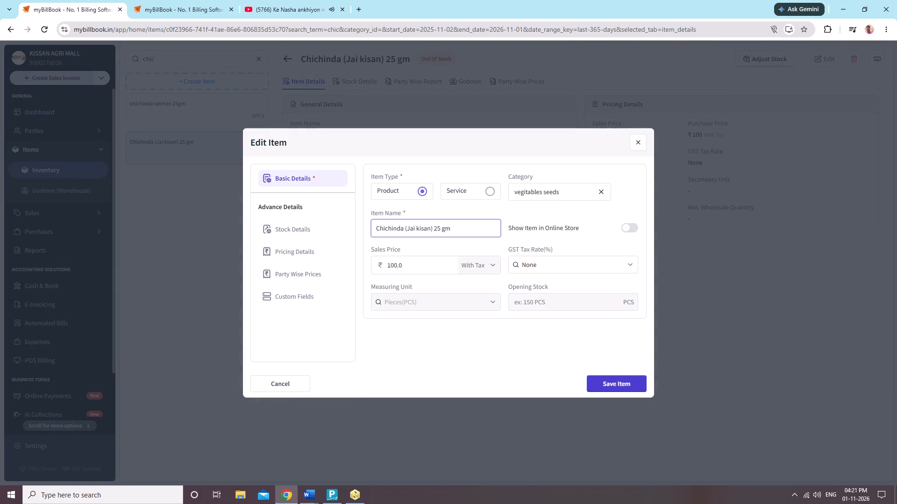
click(541, 193)
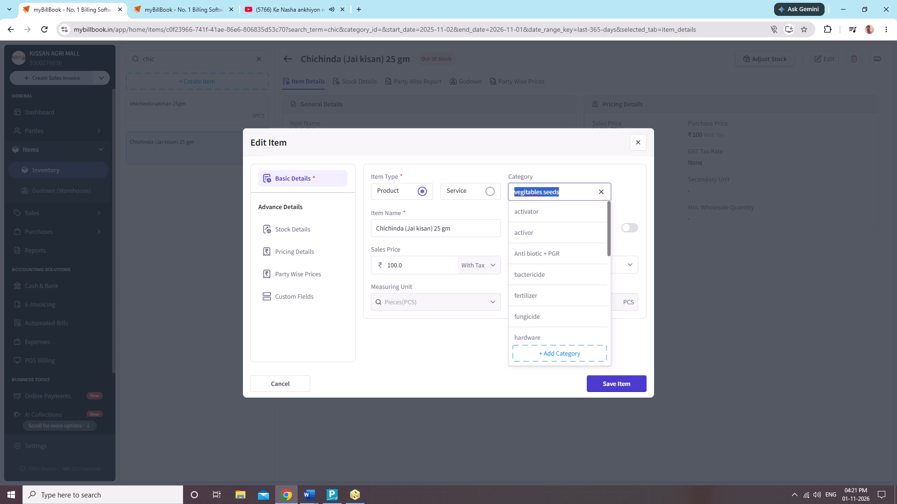
text(hy)
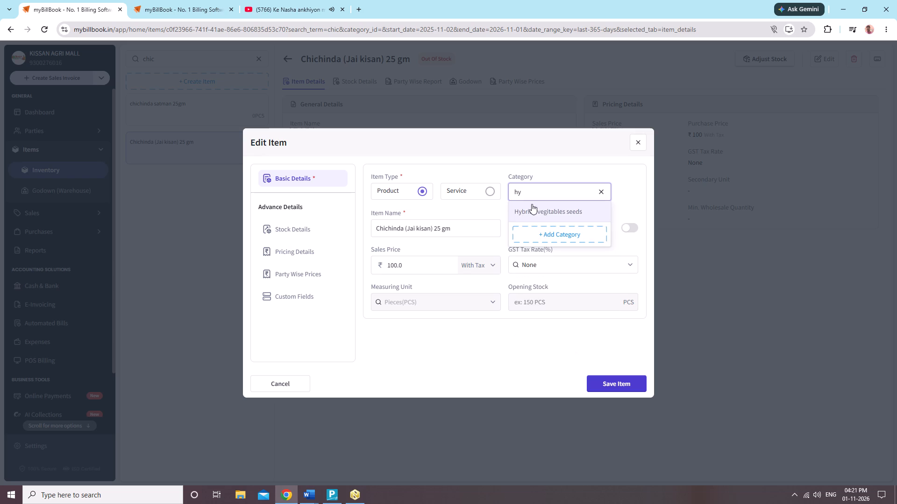
click(532, 204)
click(599, 385)
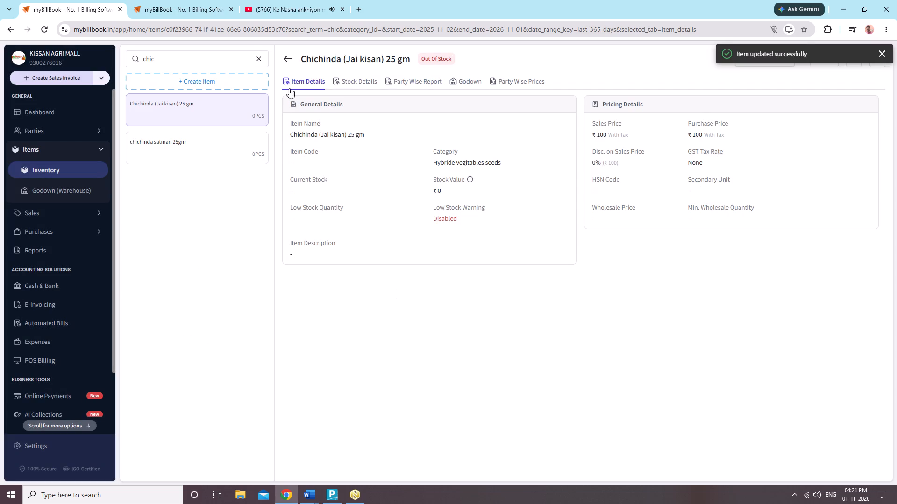
Search items for "aav", change the category of Louki (Aavya) gol 10 gm to Hybride vegitables seeds, and save it.
click(258, 56)
key(a)
key(v)
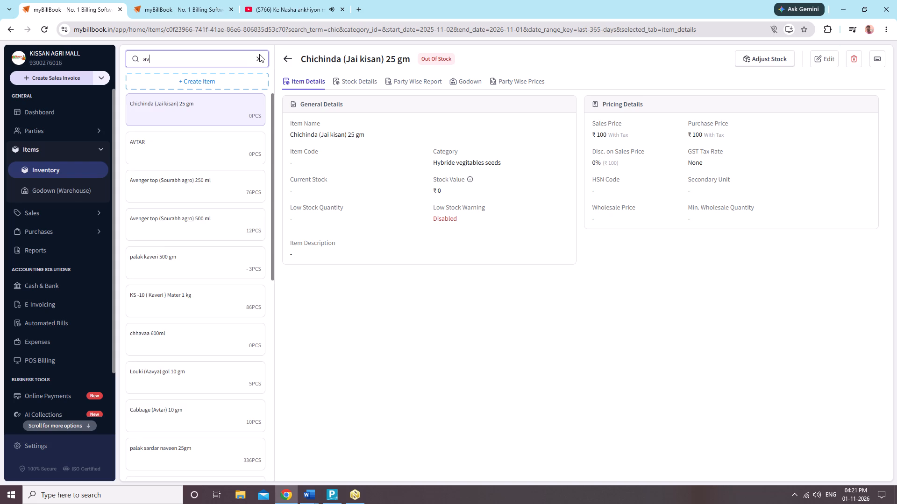
key(BackSpace)
key(a)
key(v)
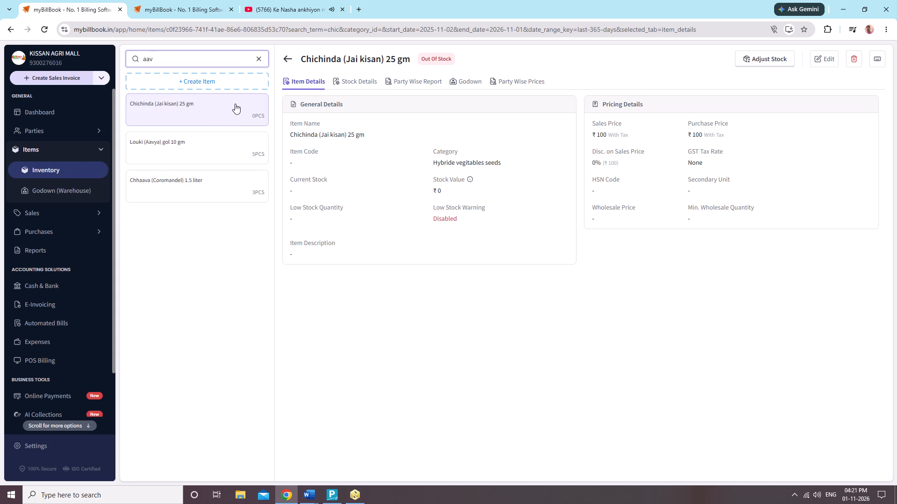
click(244, 144)
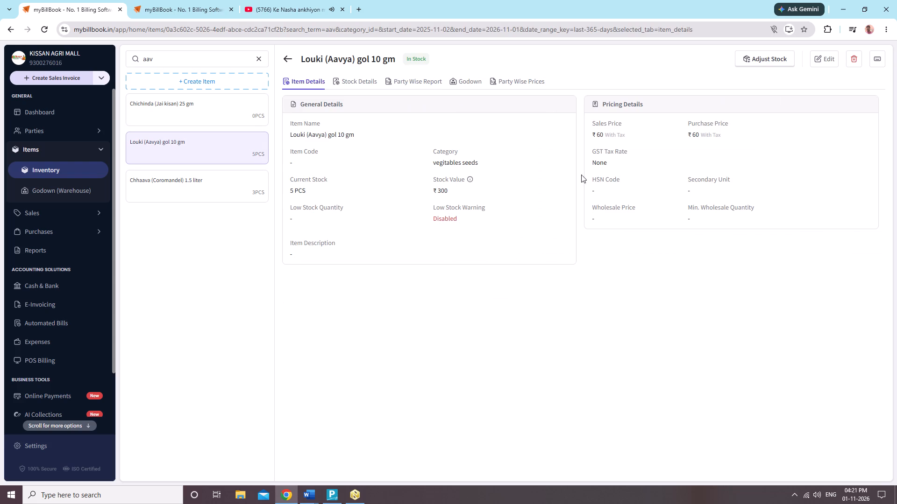
click(816, 58)
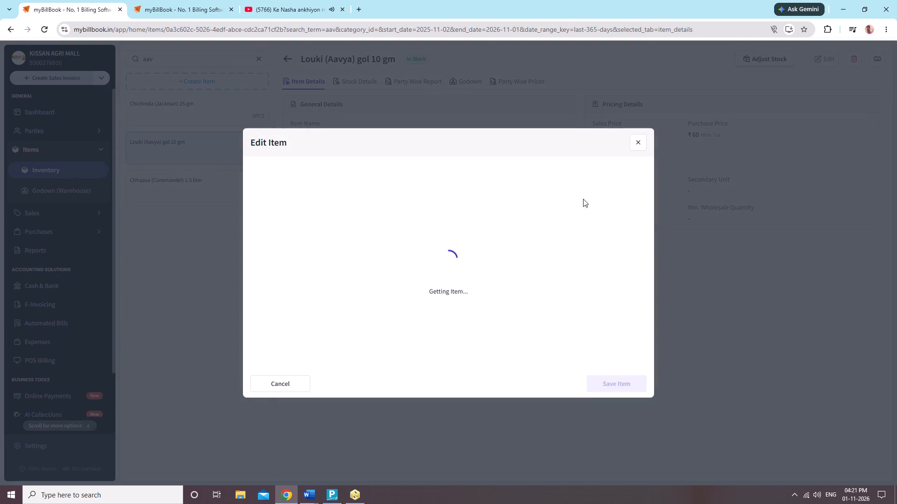
click(536, 196)
key(h)
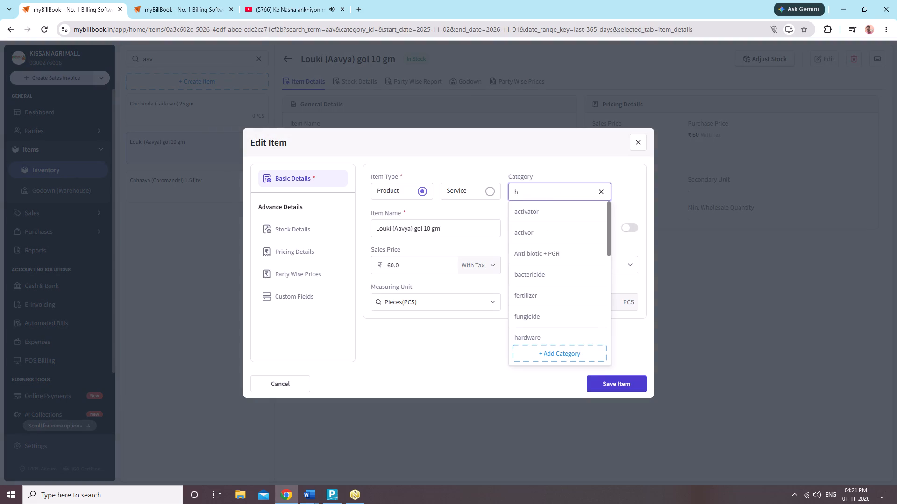
key(y)
click(566, 218)
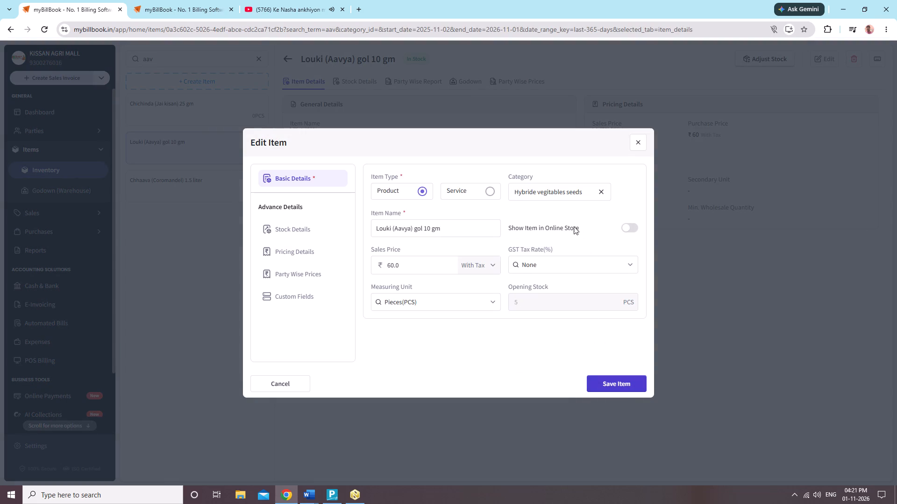
click(616, 389)
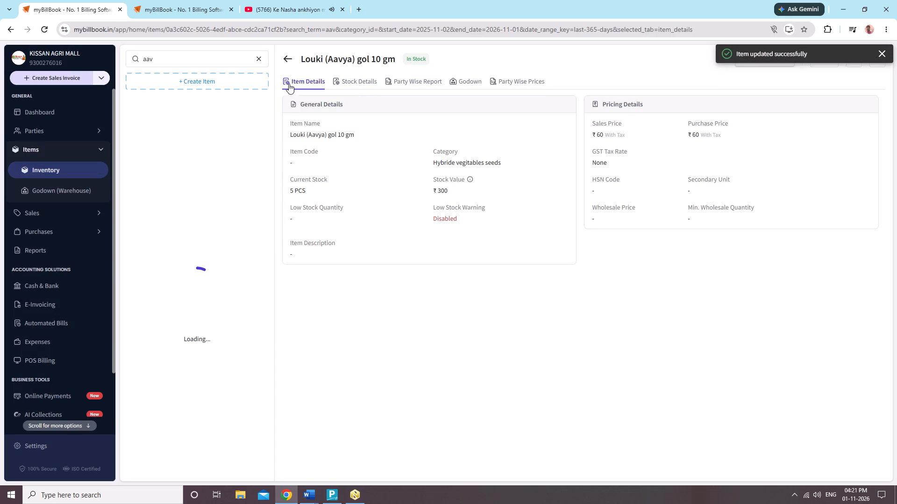
Search items for "muli" and check the editable details of long super white (muli) kaveri 250gm, closing them without edits.
click(257, 61)
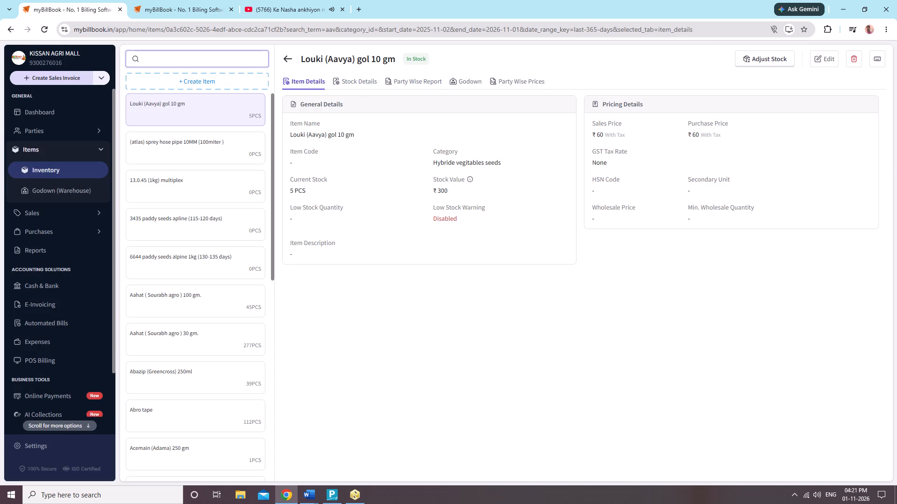
key(m)
key(u)
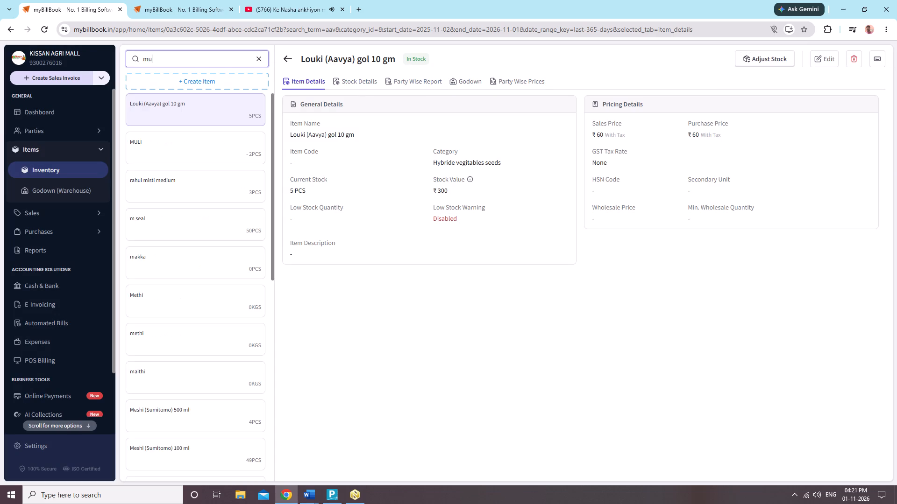
text(li)
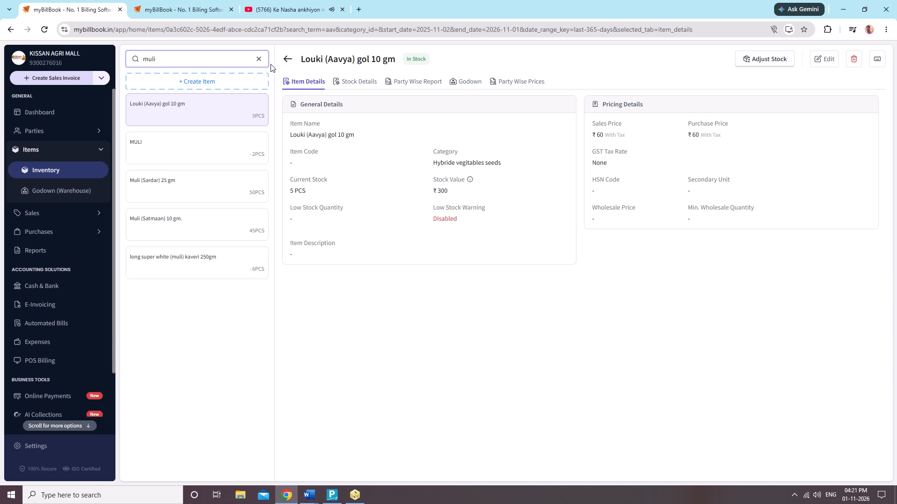
click(229, 256)
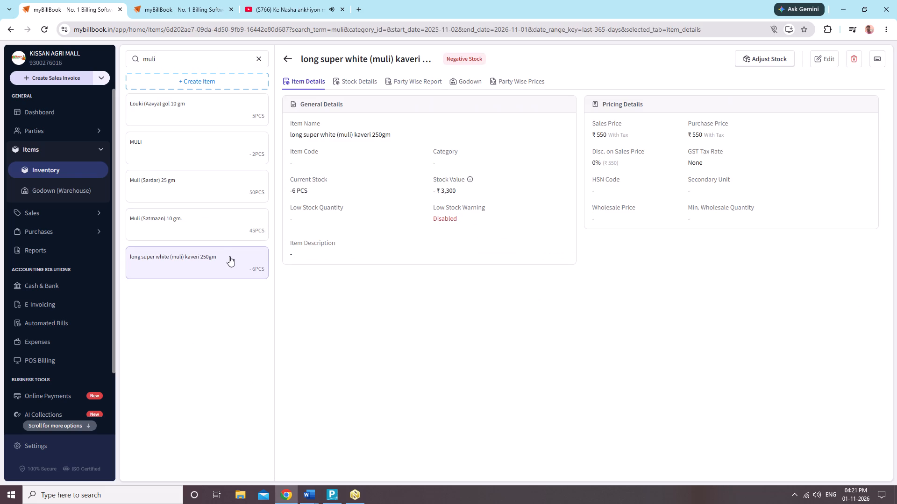
click(815, 55)
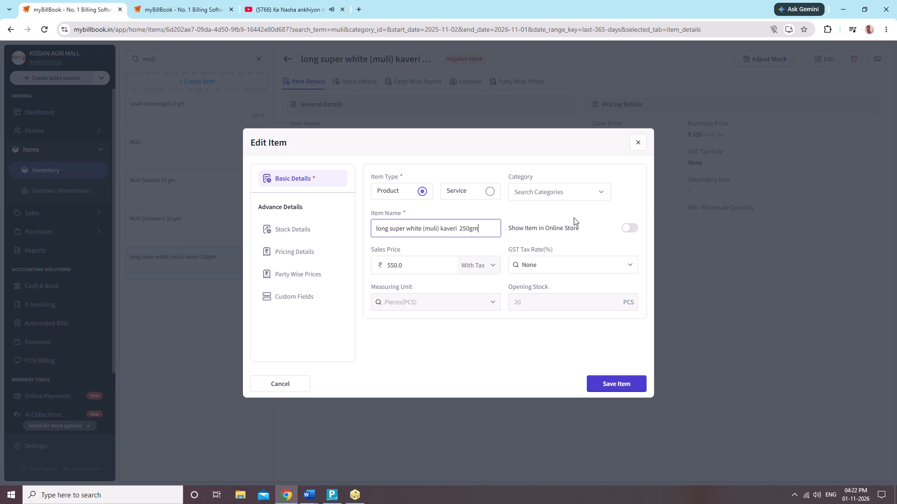
click(642, 142)
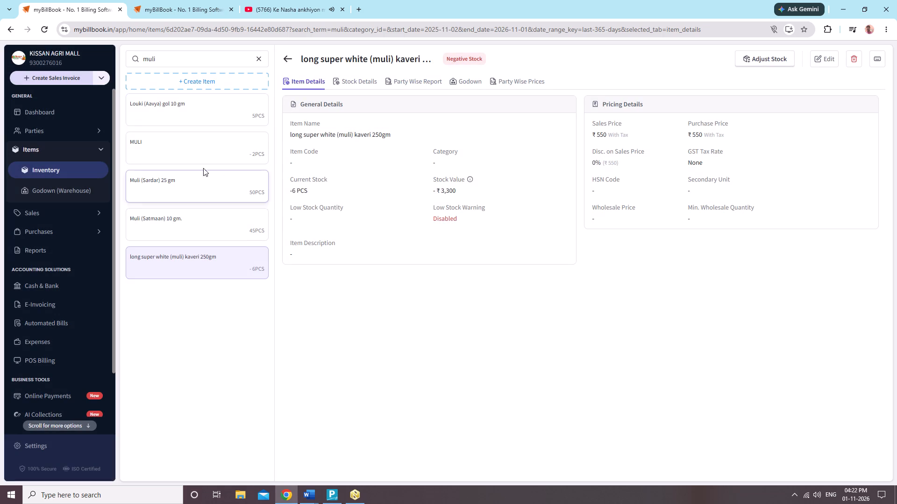
Search items for "silv", set the category of Silver White Radish 100g (kaveri) to Hybride vegitables seeds, and save it.
click(260, 60)
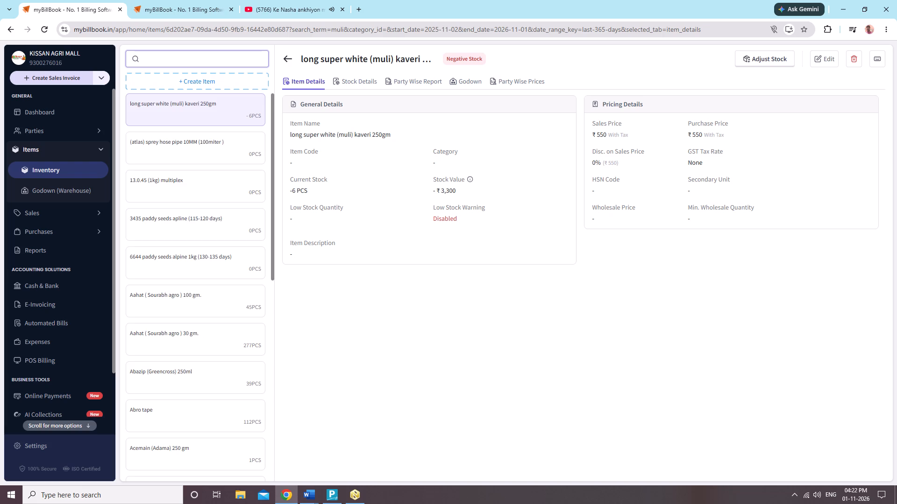
text(sil)
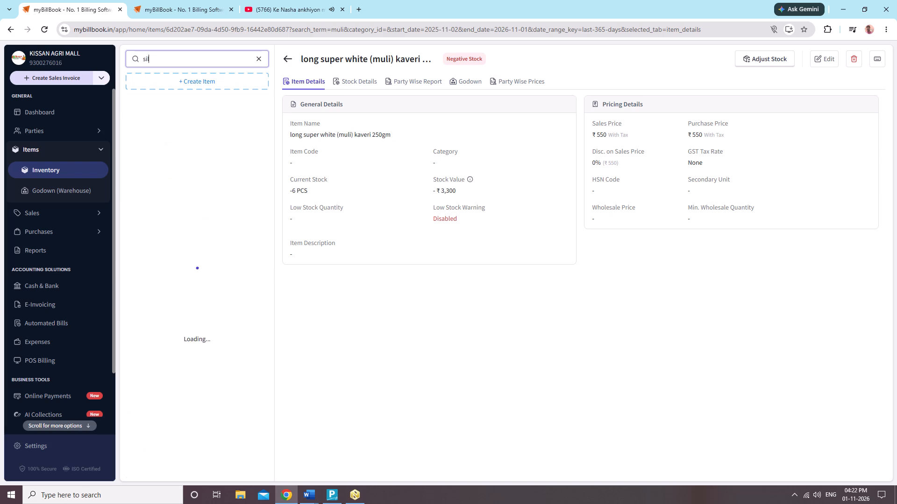
key(v)
click(188, 261)
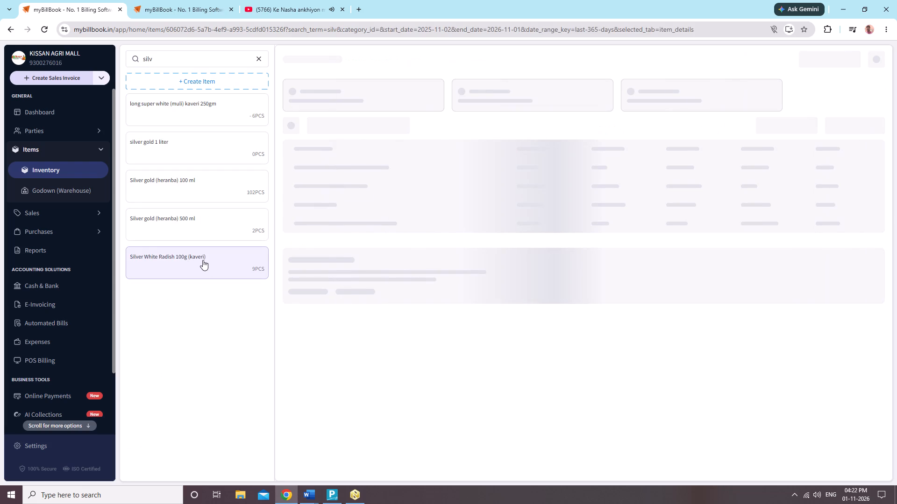
click(203, 260)
click(811, 63)
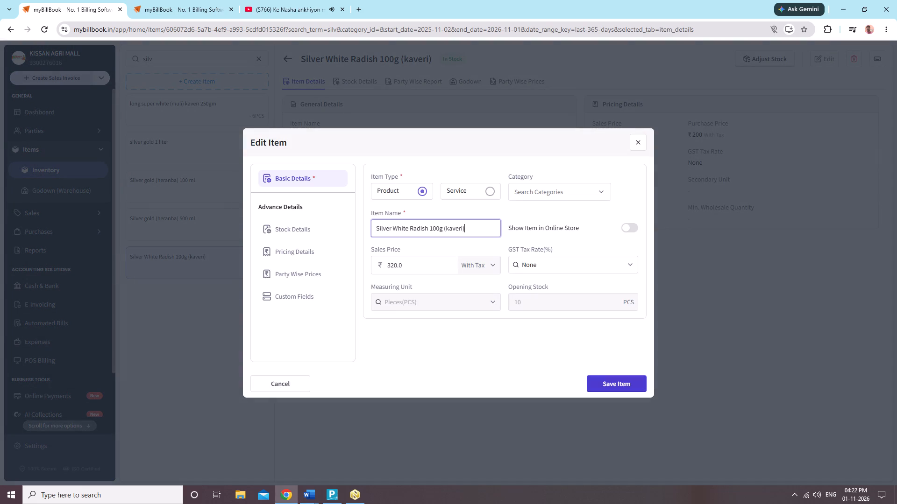
click(507, 185)
click(526, 187)
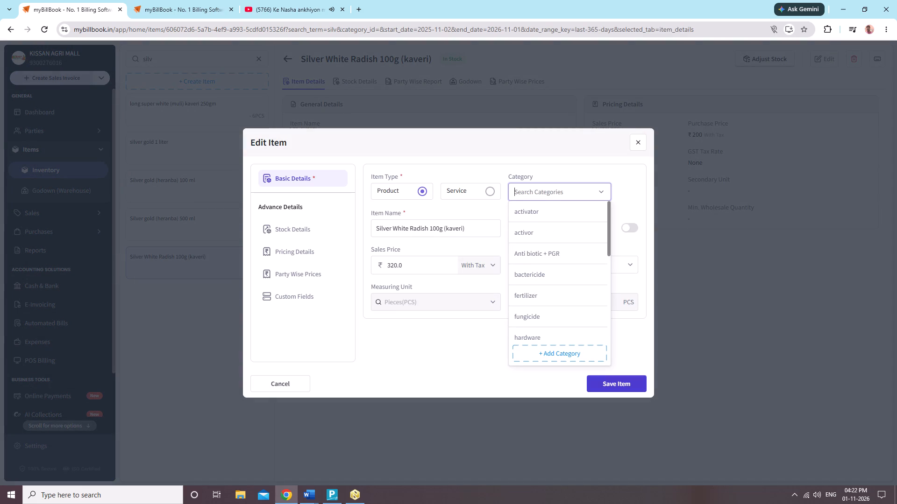
text(hy)
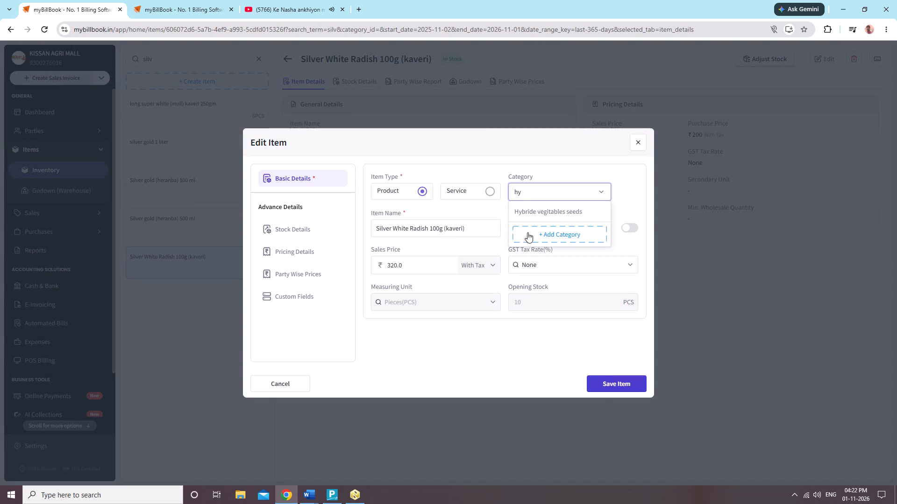
click(529, 218)
click(600, 382)
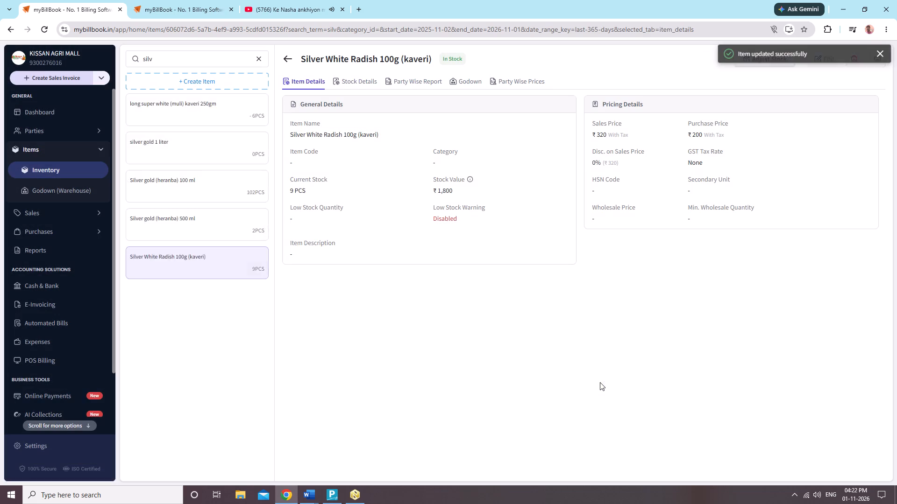
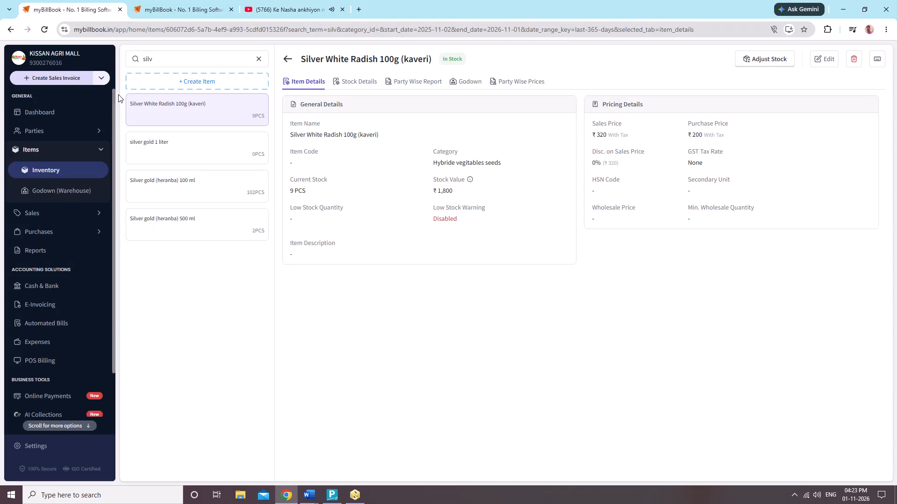
Search items for "karela", change the category of Karela (alpine) 10 gm to Hybride vegitables seeds, and save it.
click(260, 55)
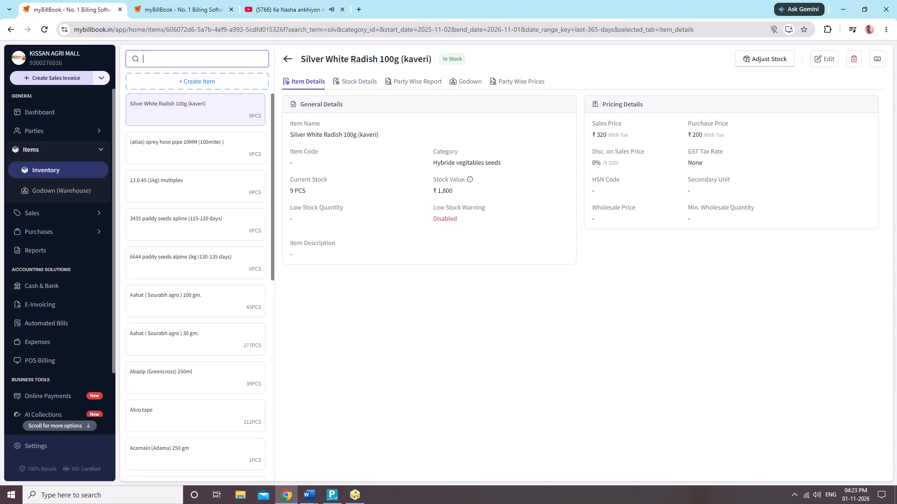
text(kare)
key(l)
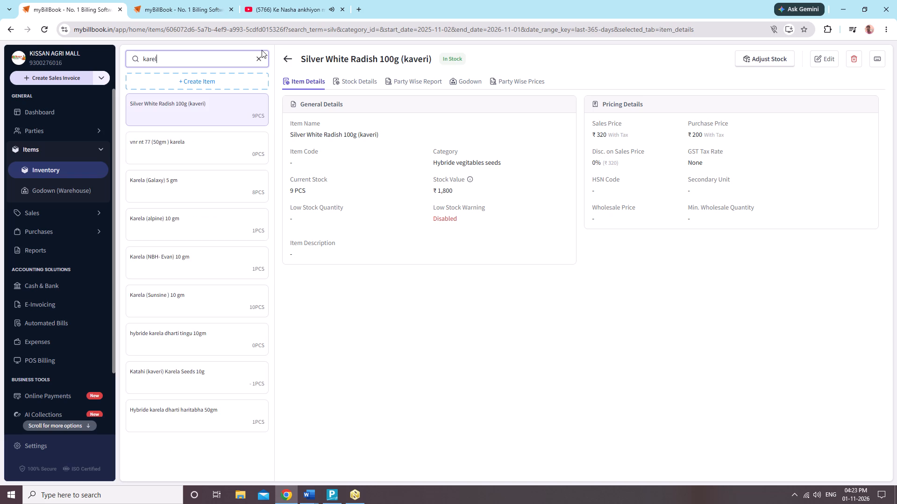
key(a)
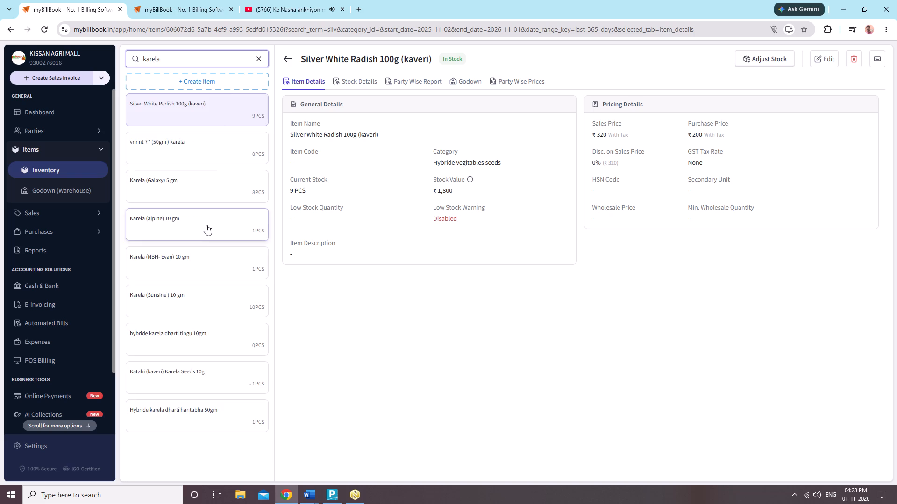
click(206, 226)
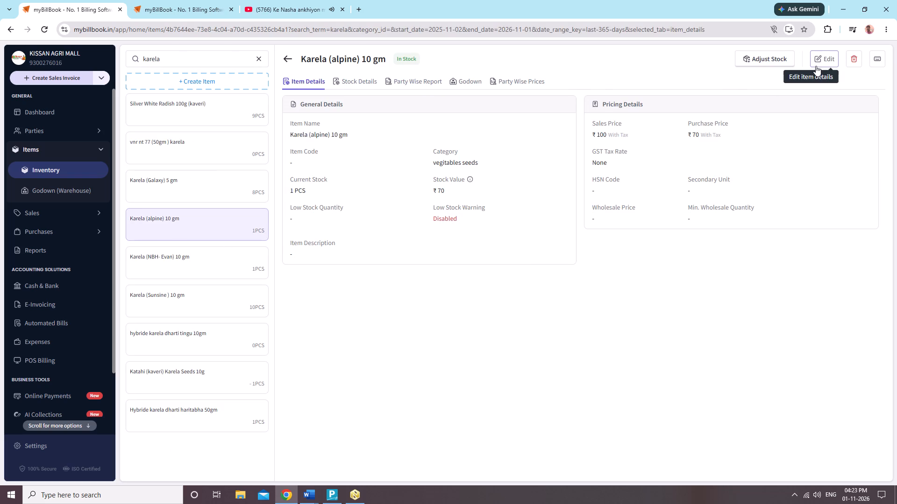
click(819, 63)
click(568, 199)
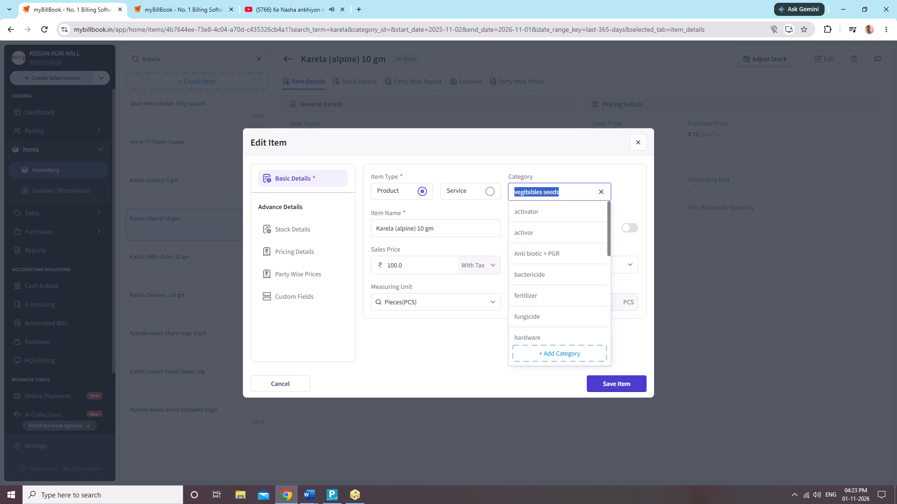
key(h)
key(y)
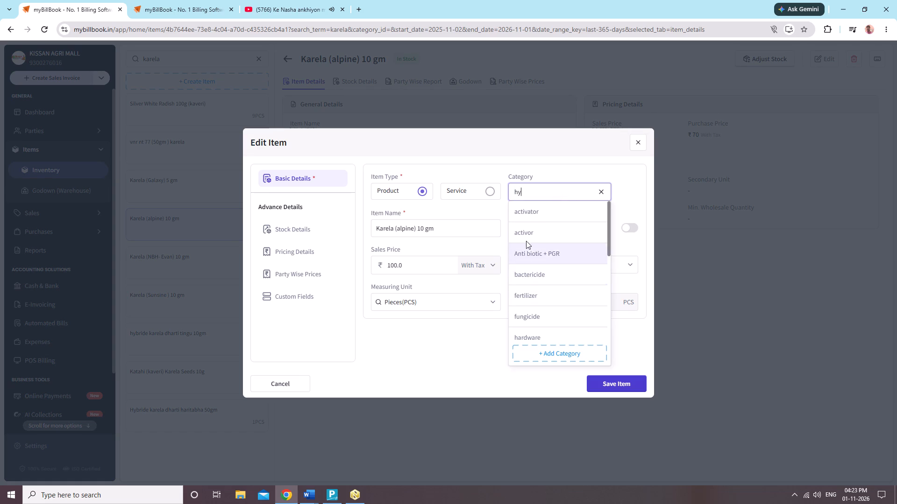
click(536, 216)
click(618, 380)
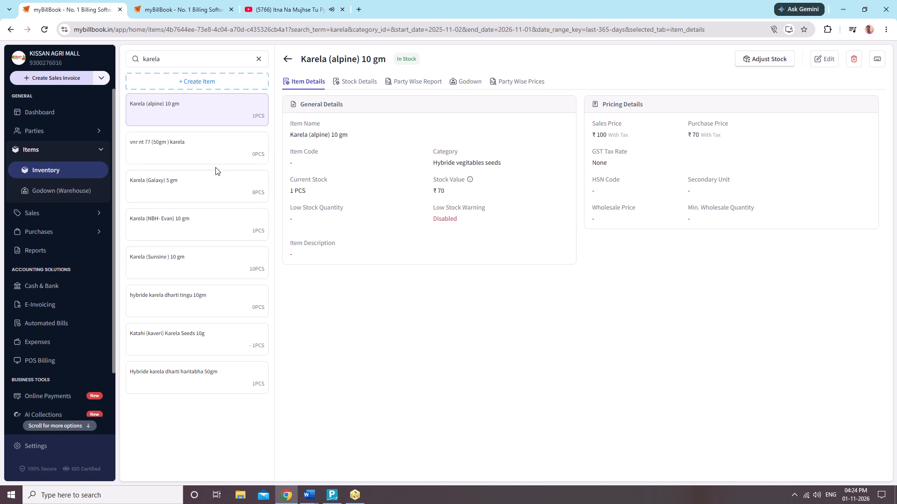
Check the other karela items, change the category of Hybride karela dharti haritabha 50gm to Hybride vegitables seeds, and save it.
click(199, 216)
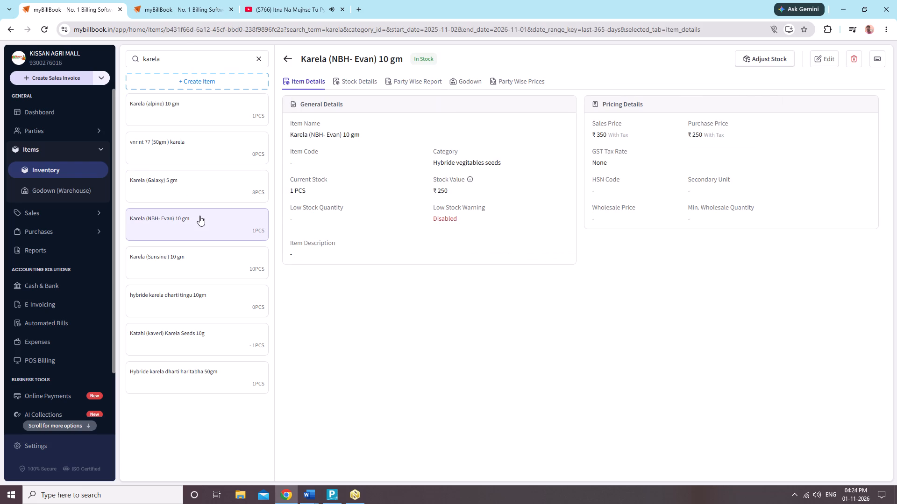
click(198, 298)
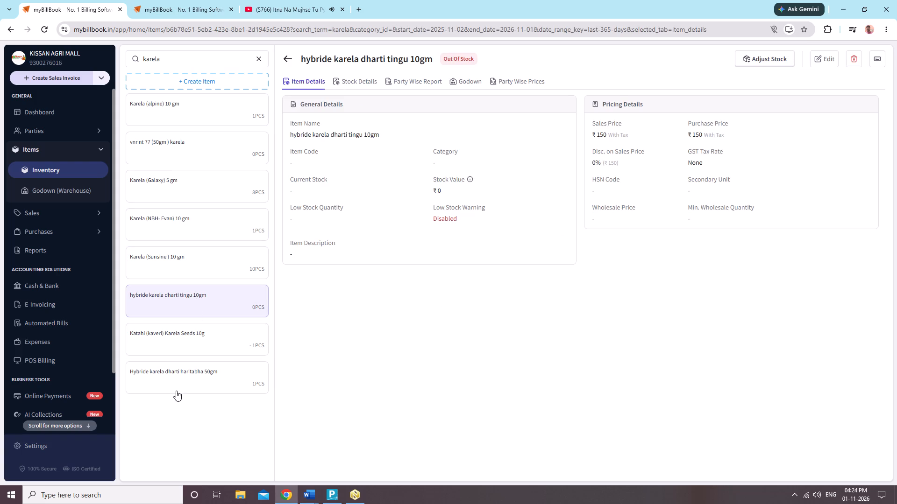
click(176, 391)
click(829, 63)
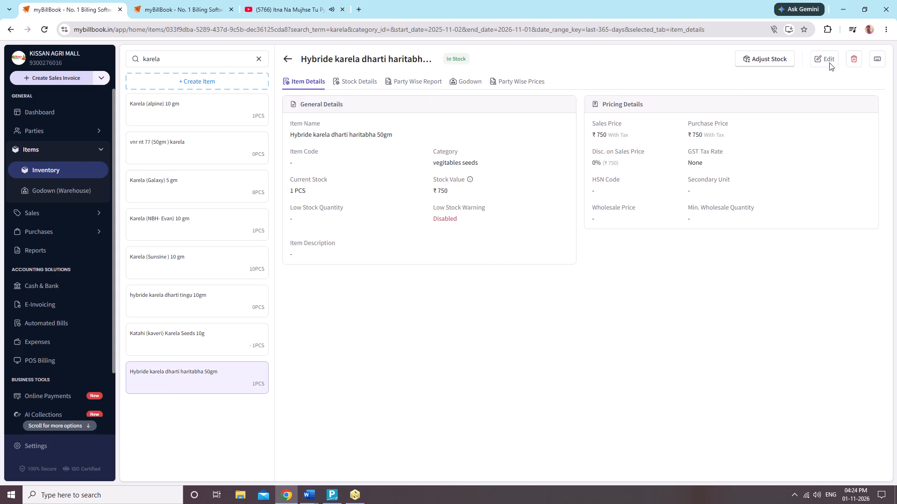
click(550, 192)
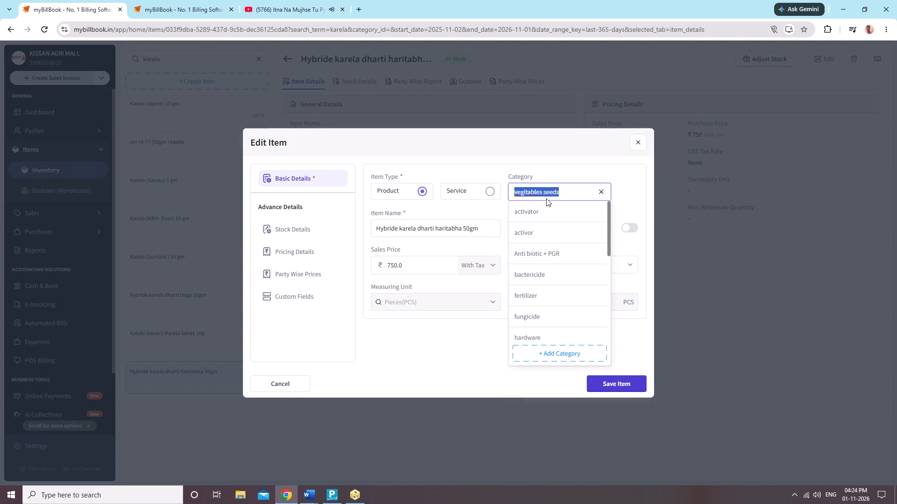
key(h)
key(y)
click(539, 217)
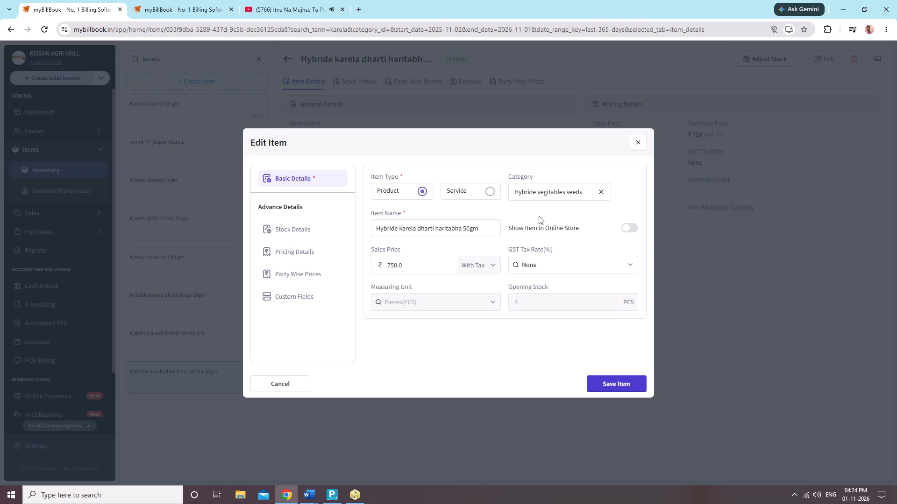
click(598, 388)
Switch to YouTube, look through the songs in the current mix playlist, and return to the myBillBook inventory.
click(273, 12)
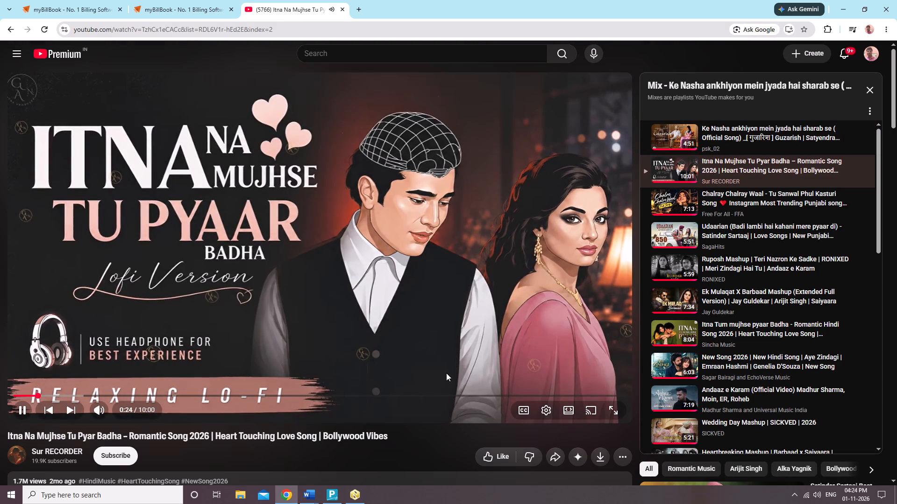
scroll(700, 368, down, 2)
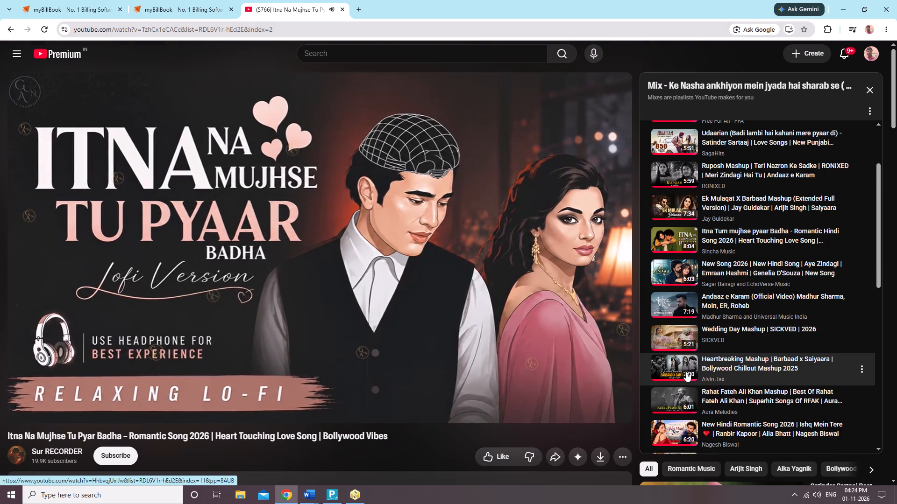
scroll(688, 364, down, 2)
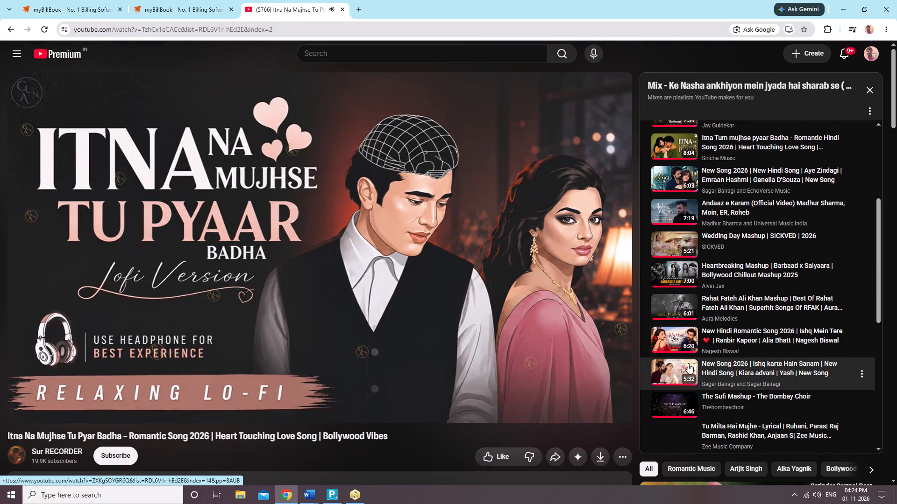
scroll(688, 364, up, 6)
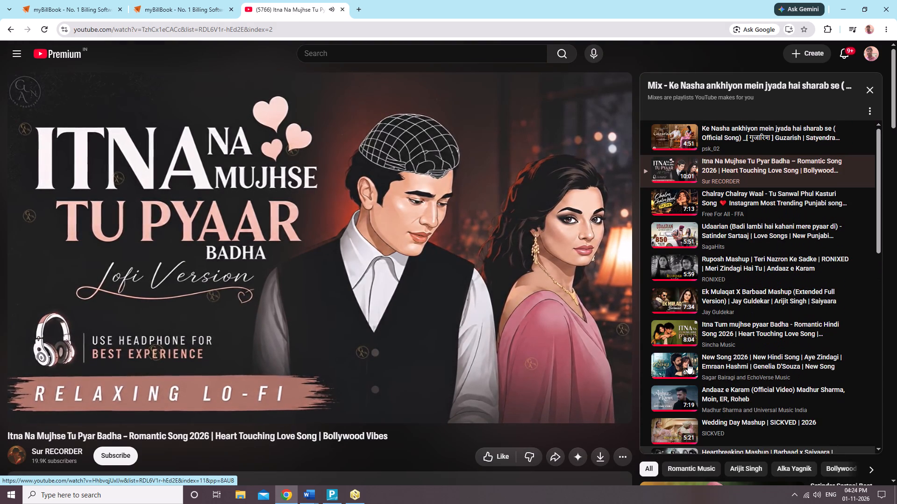
scroll(688, 364, up, 1)
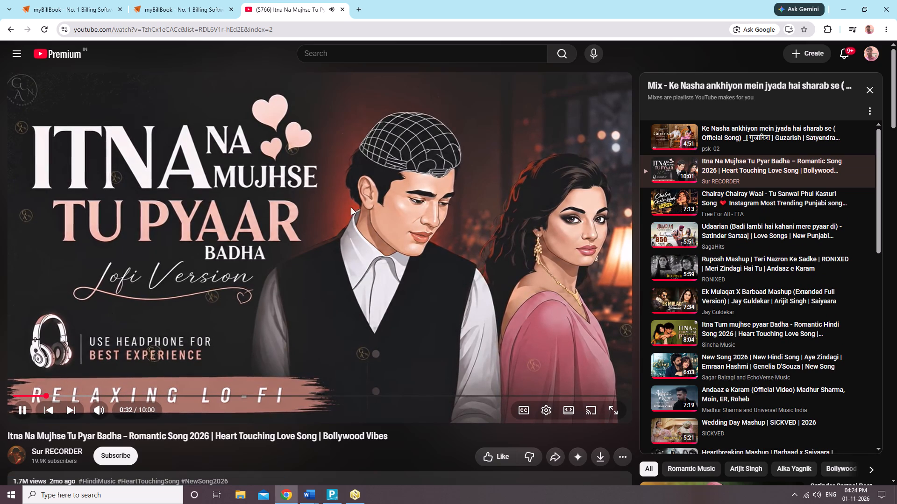
click(43, 6)
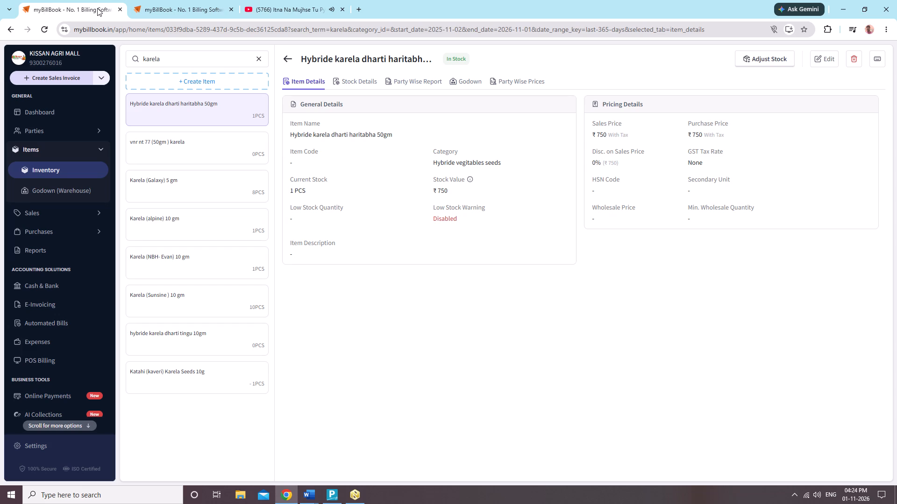
On YouTube, search for "me yaari tod deni punjabi song", play the official Yaari Tod Deni video, and return to myBillBook.
click(287, 0)
click(349, 56)
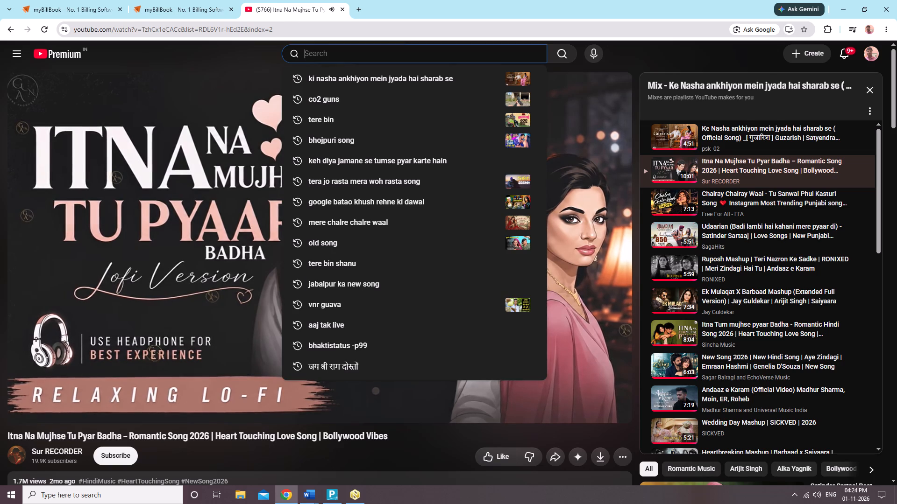
text(me)
key(space)
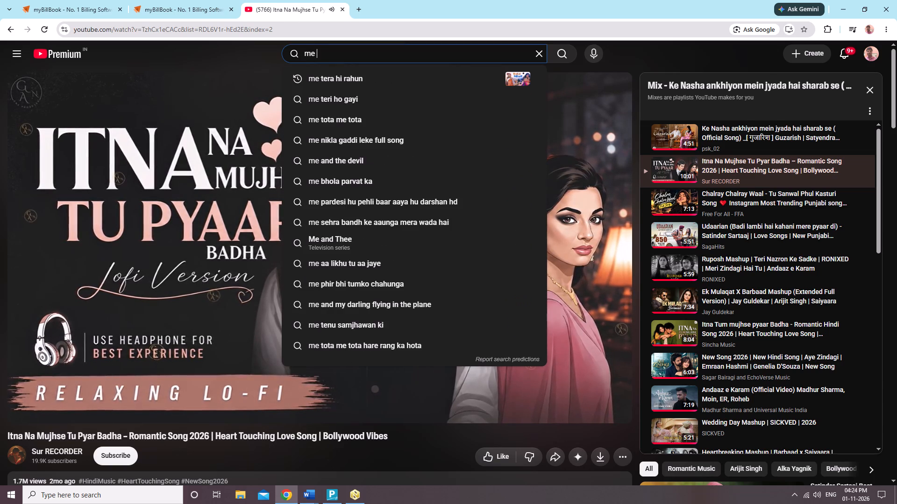
text(yaar)
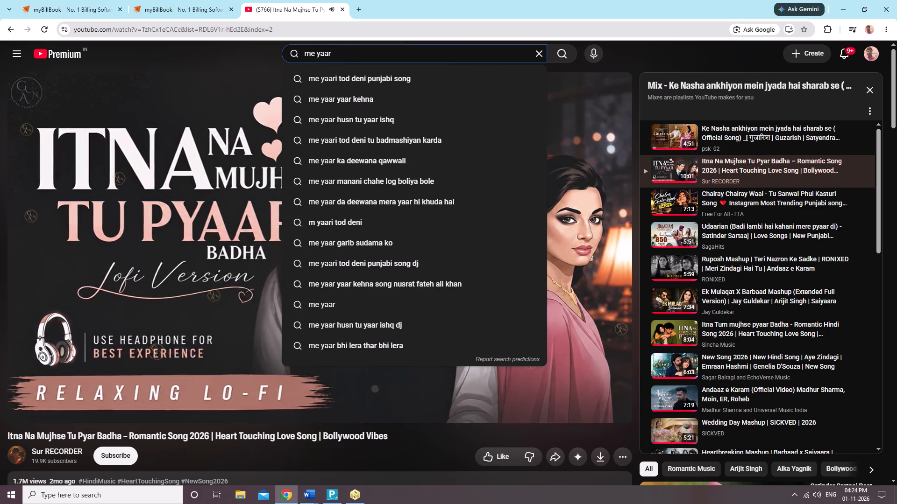
click(342, 84)
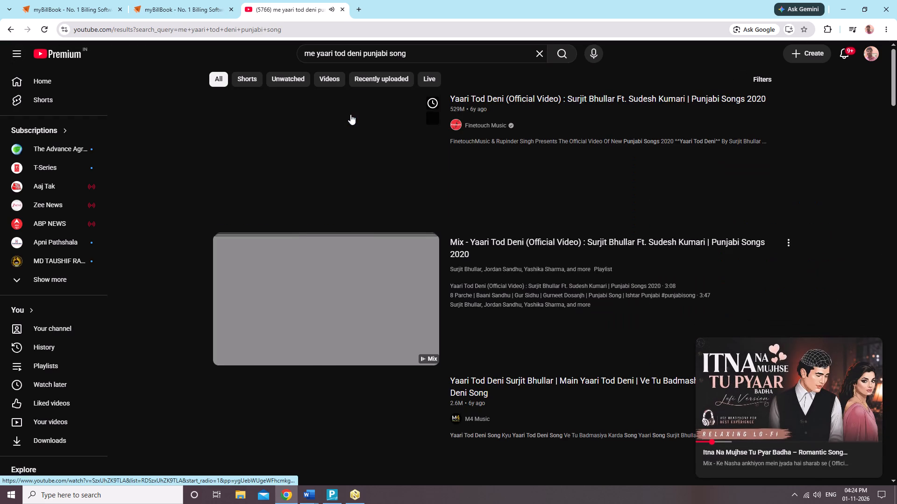
click(338, 142)
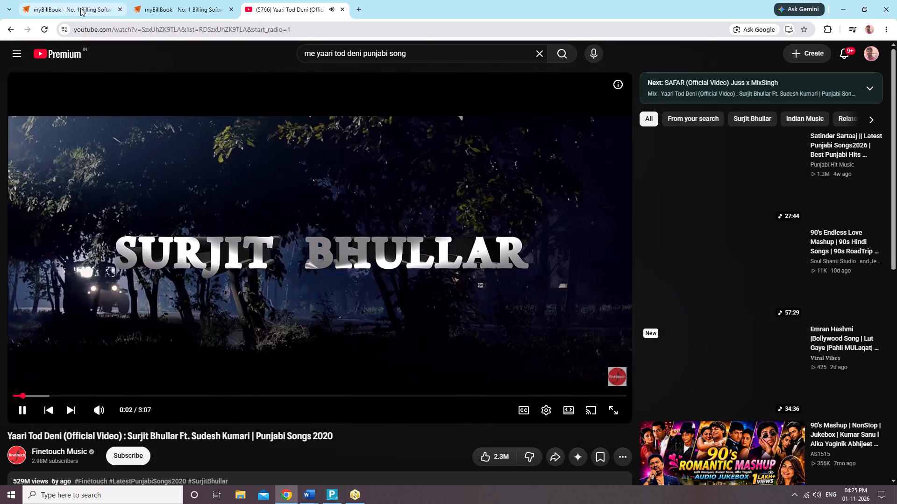
click(80, 8)
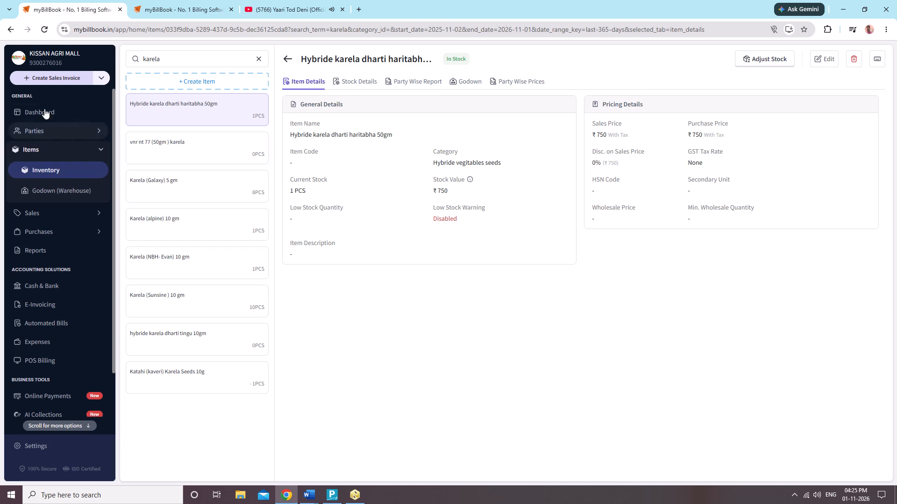
Search items for "indu" and open genda indus 100 seeds for editing.
click(260, 61)
text(in)
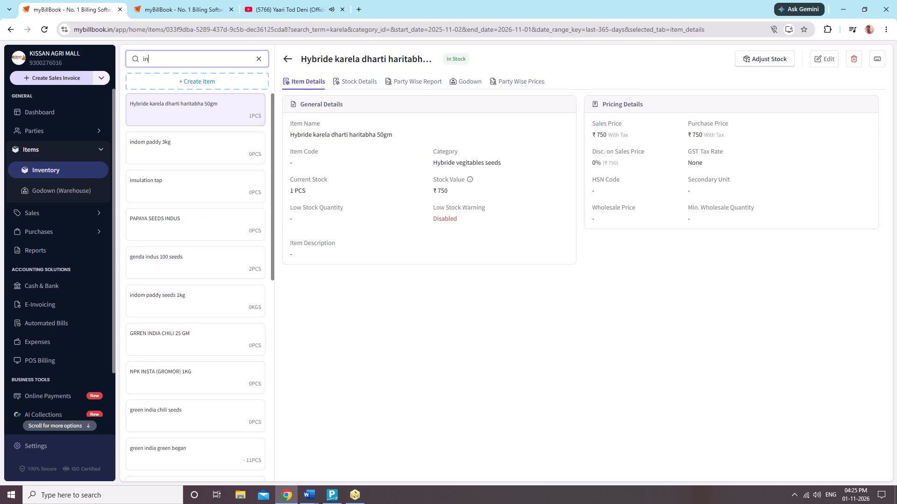
key(d)
key(u)
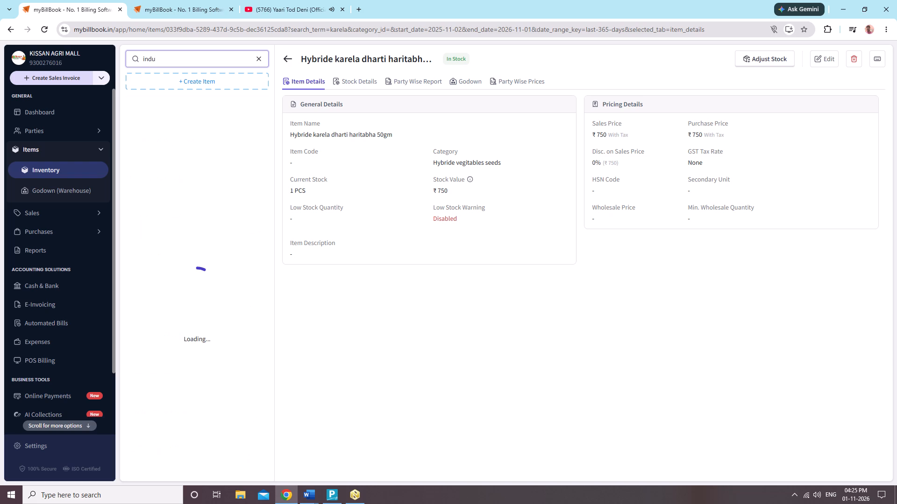
click(194, 202)
click(835, 61)
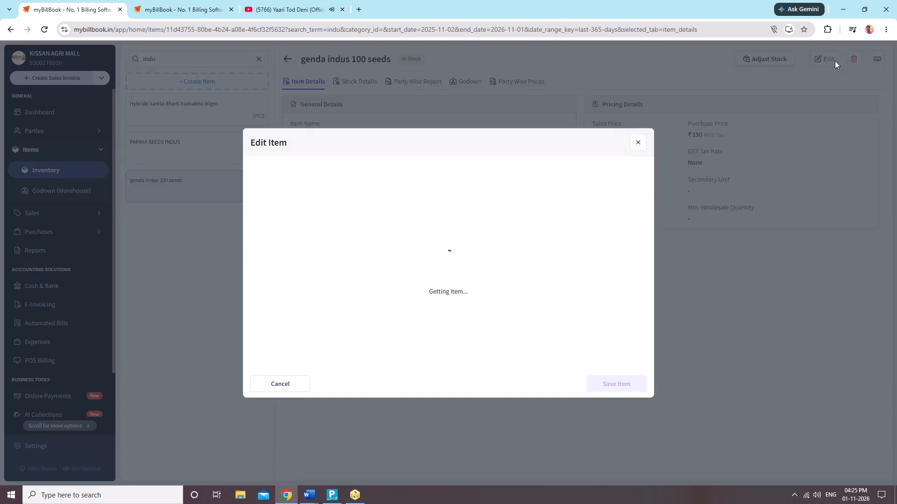
Look up "flo" among the item's categories and create a new category named Flower seeds.
click(541, 195)
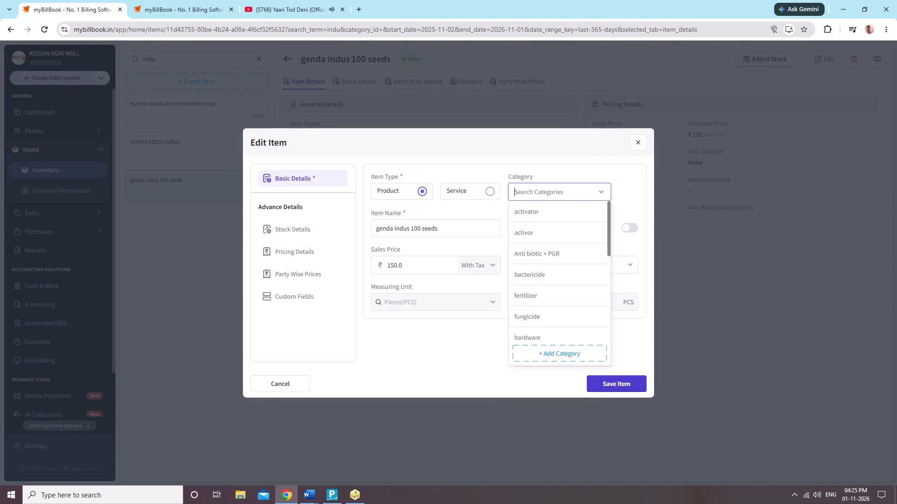
key(f)
key(f)
key(f)
key(f)
key(f)
key(f)
key(f)
key(BackSpace)
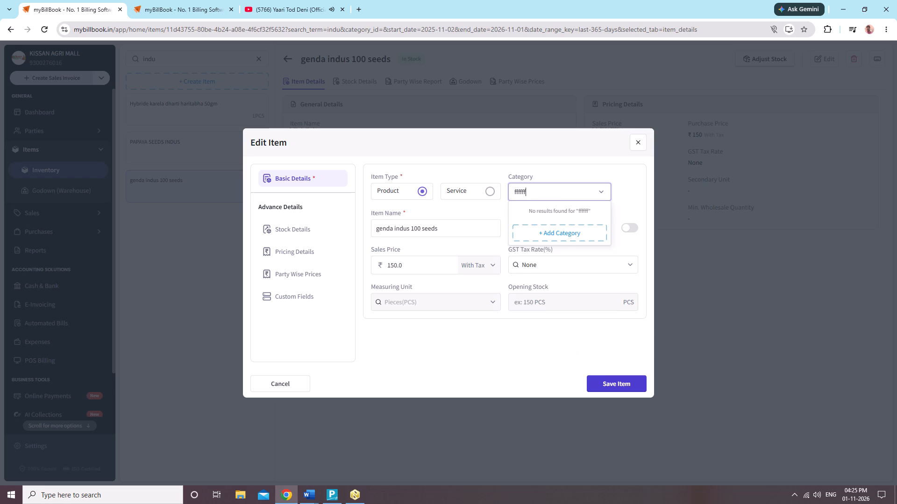
key(BackSpace)
key(BackSpace)
key(BackSpace)
key(BackSpace)
key(BackSpace)
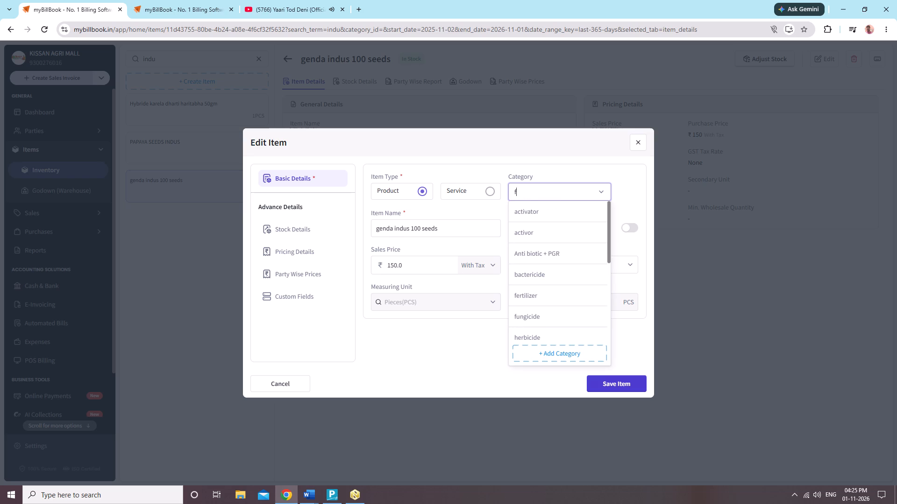
text(lo)
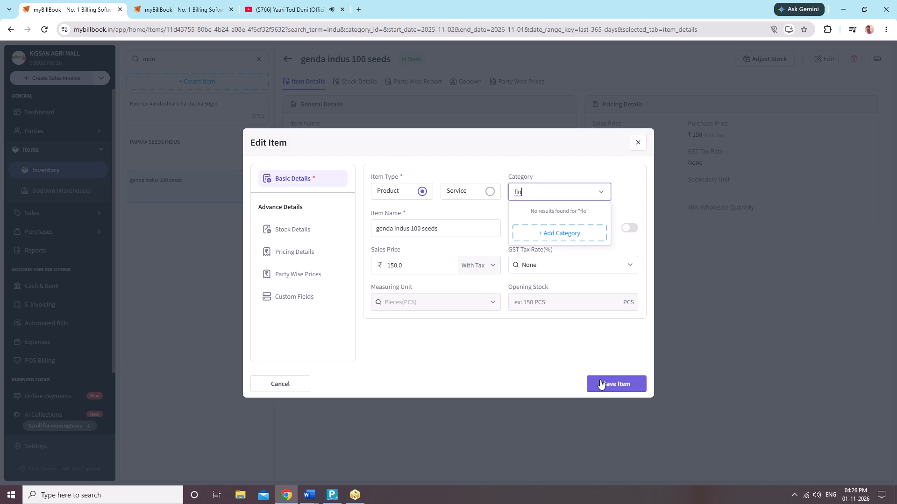
click(561, 240)
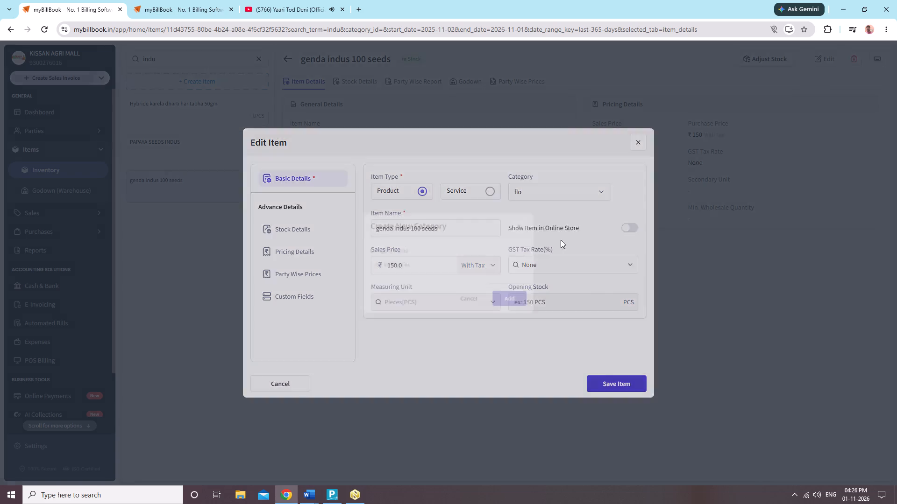
text(Flower)
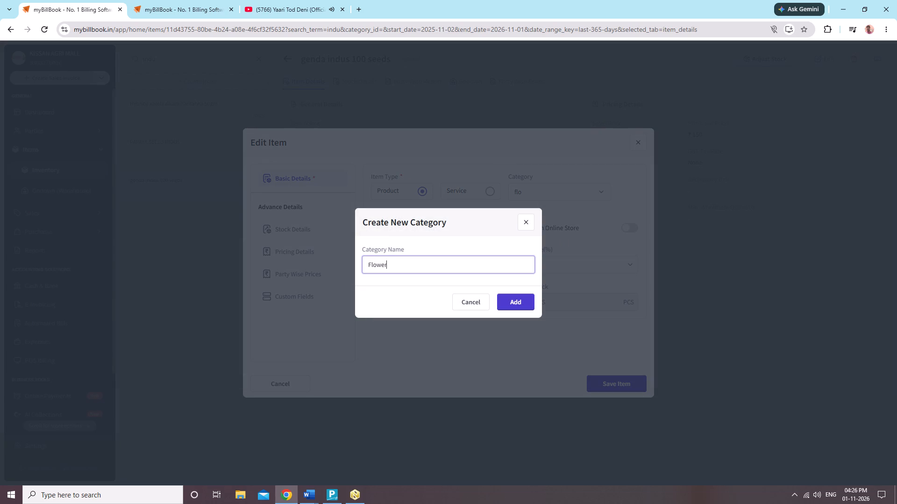
key(space)
text(seeds)
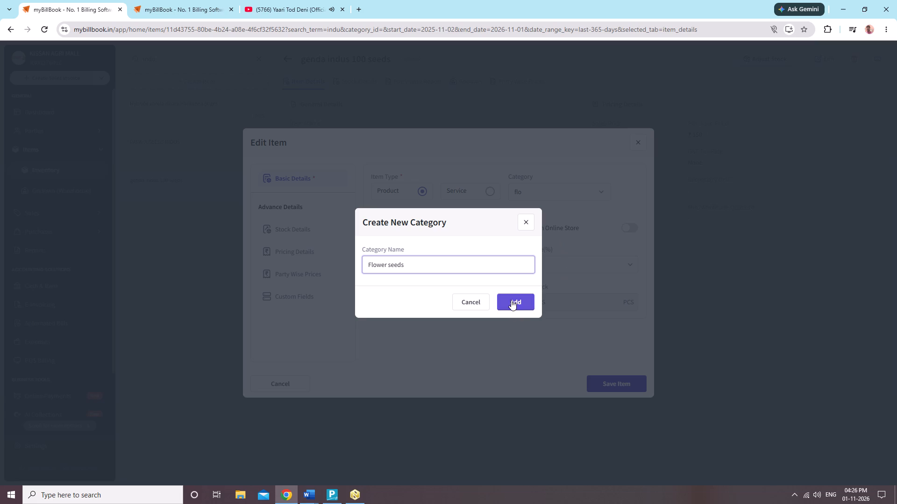
click(511, 300)
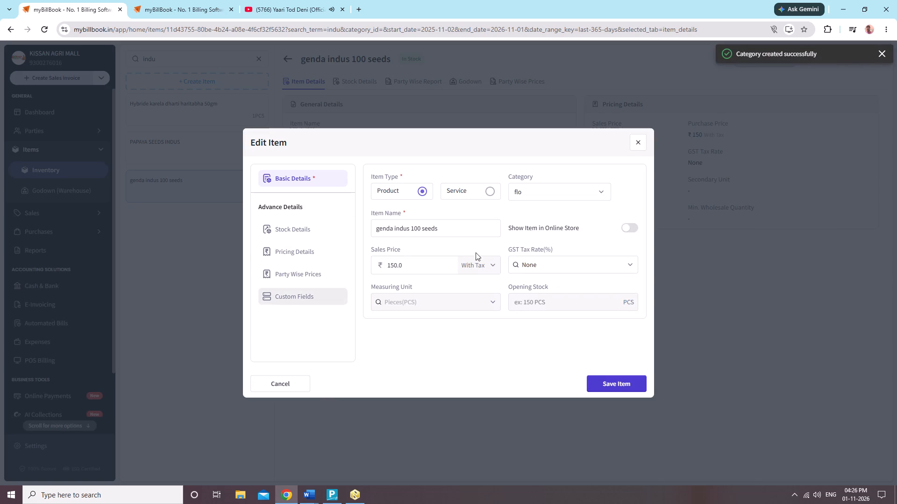
Rename the item genda indus 100 seeds as Genda indus yellow 100 seeds.
click(378, 230)
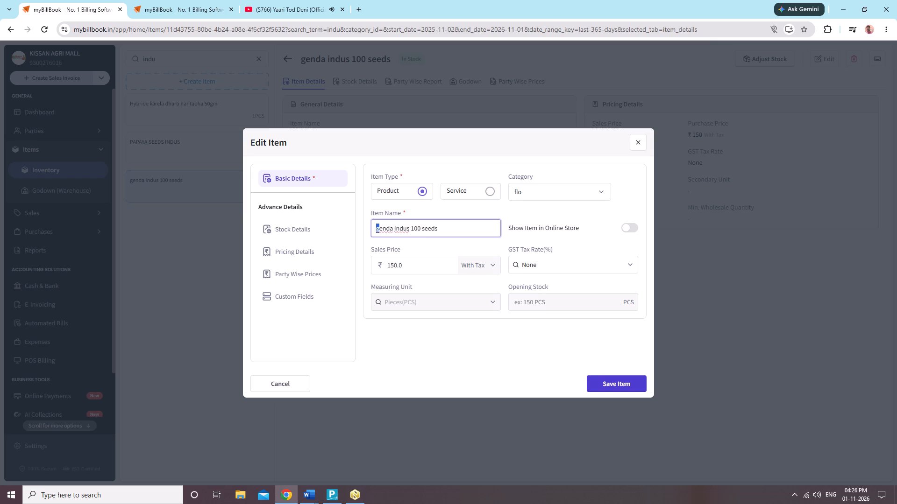
key(shift+g)
click(413, 229)
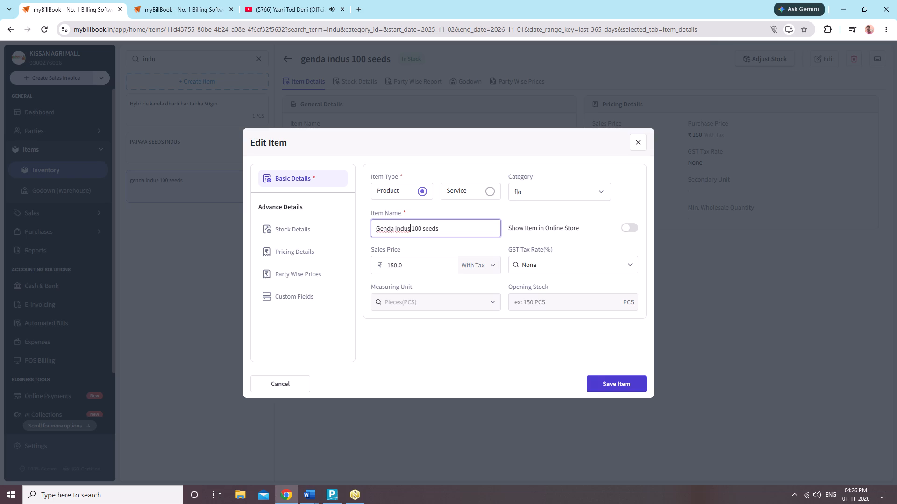
click(410, 229)
key(space)
text(yello)
key(w)
Assign the Flower seeds category to the genda item, review its stock and pricing details, and save the item.
click(563, 196)
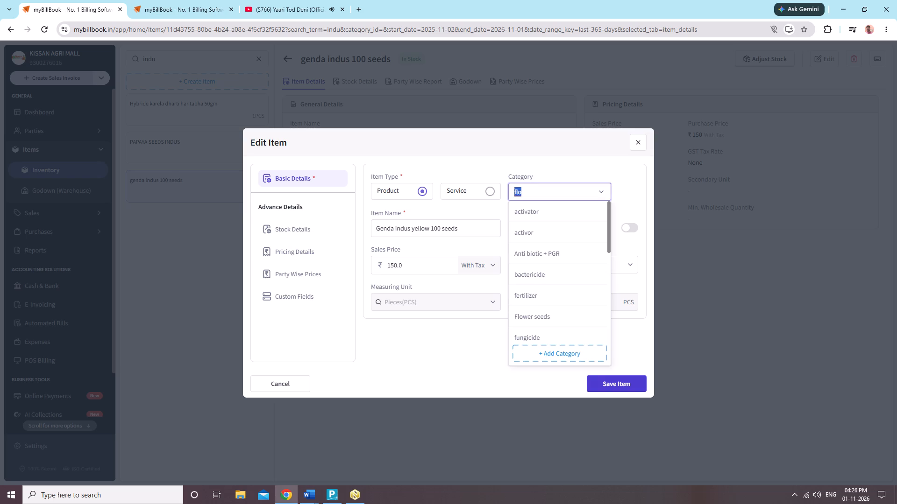
text(fl)
click(554, 209)
click(298, 225)
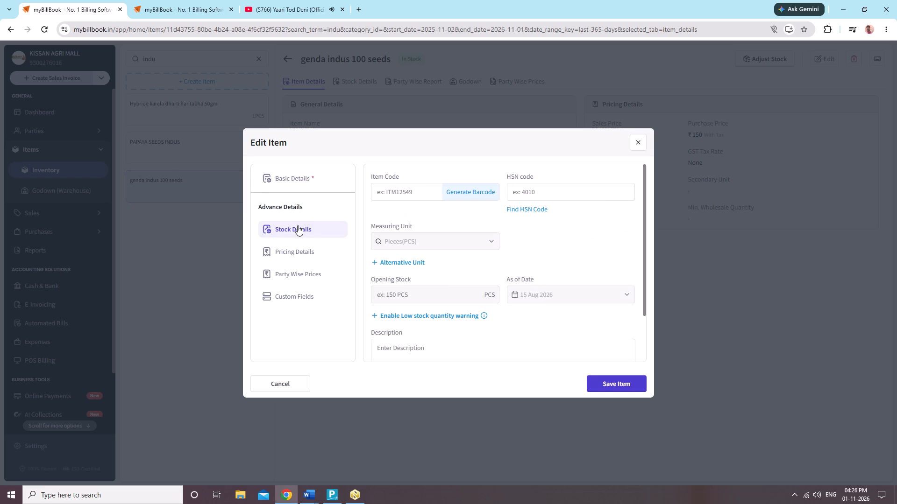
click(292, 243)
click(286, 254)
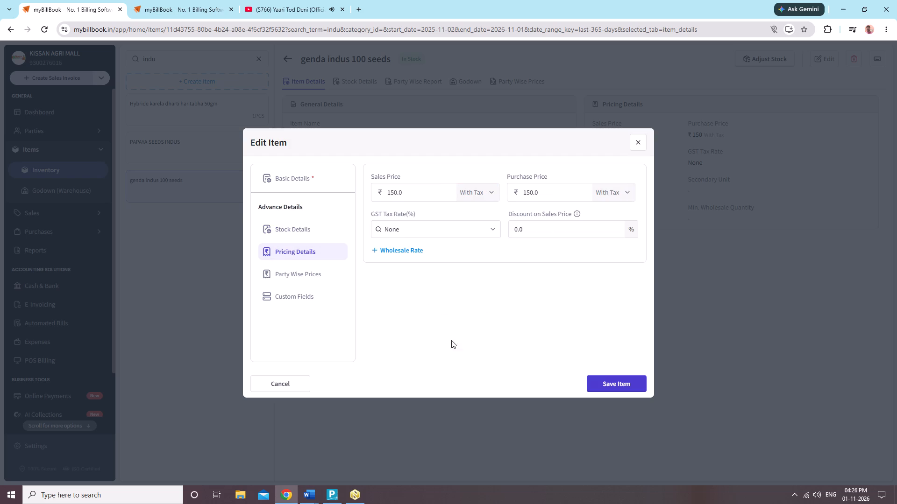
click(619, 388)
click(538, 362)
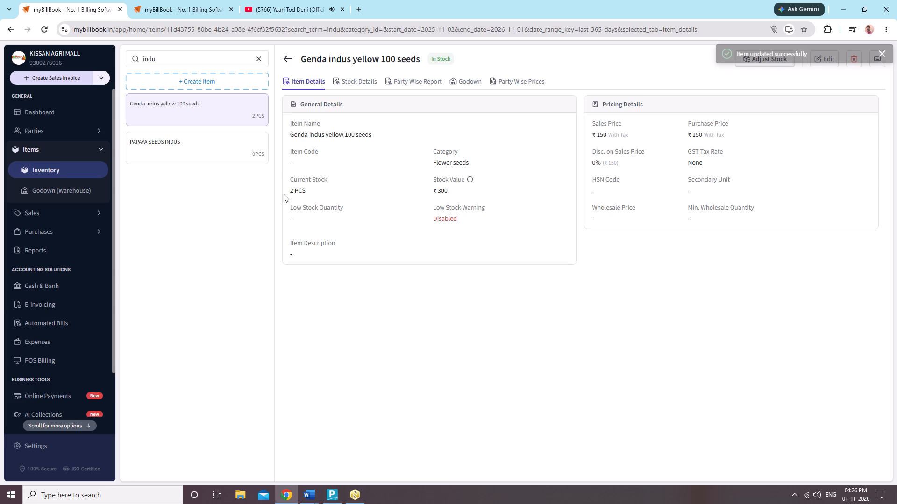
Search the items for "kheera" and open kheera vinayak 512 (100gm).
click(262, 61)
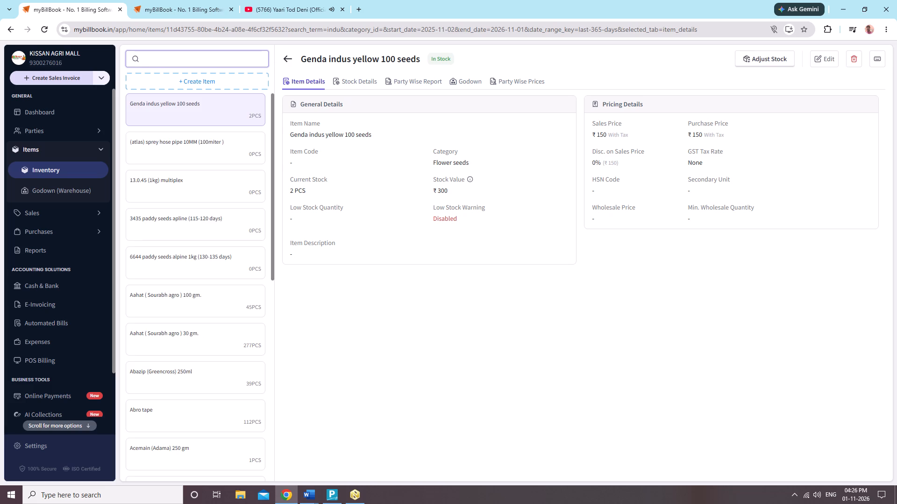
text(kheera)
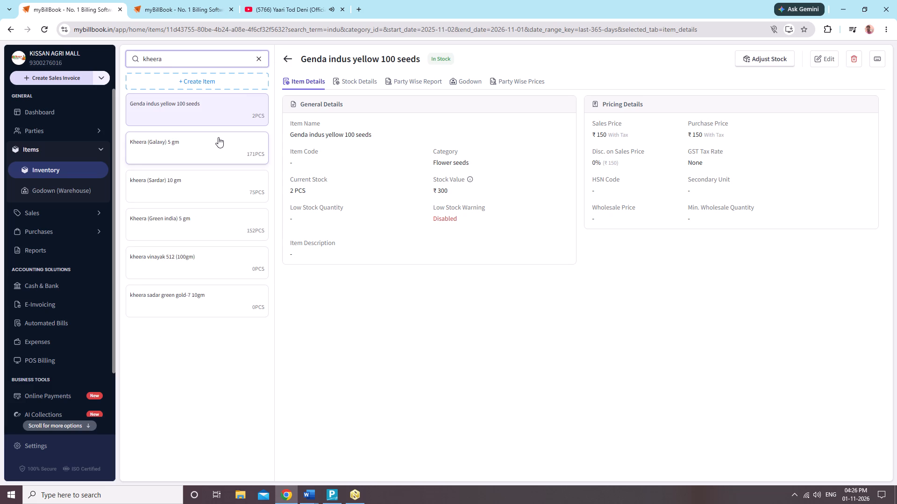
click(205, 261)
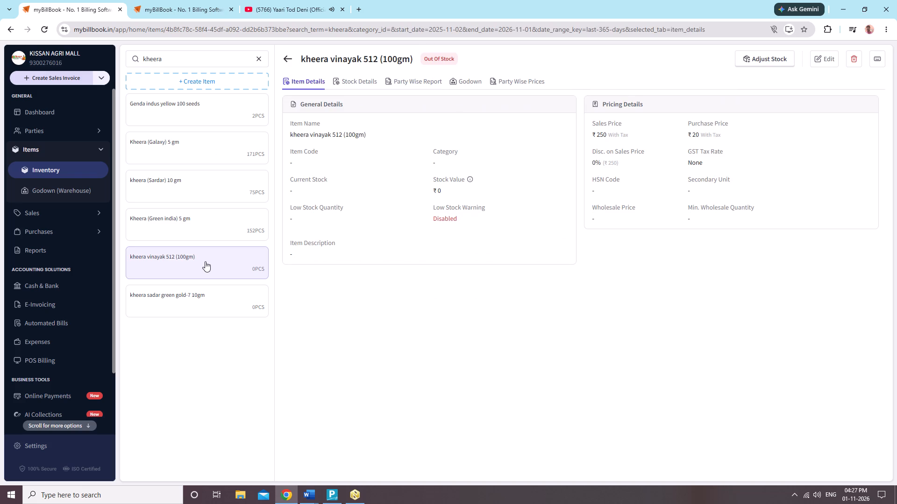
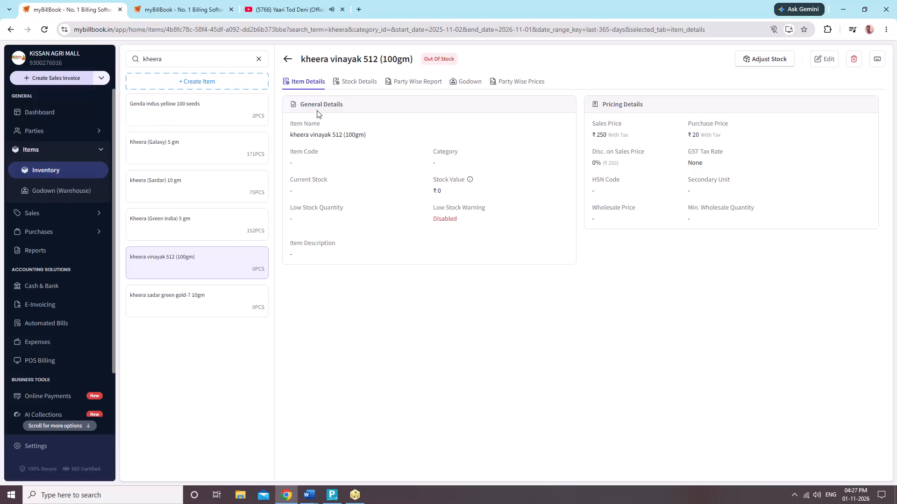
Switch to YouTube, search for "8 parche", and play the 8 Parche song by Baani Sandhu.
click(291, 8)
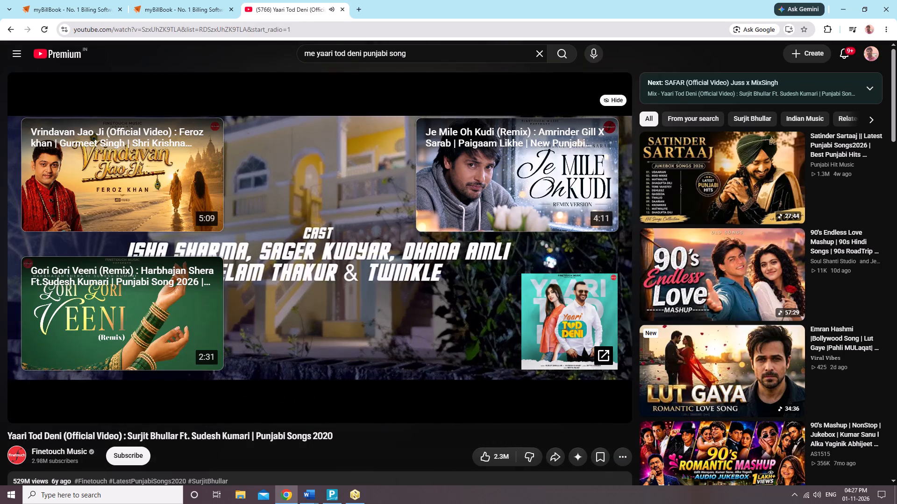
click(426, 56)
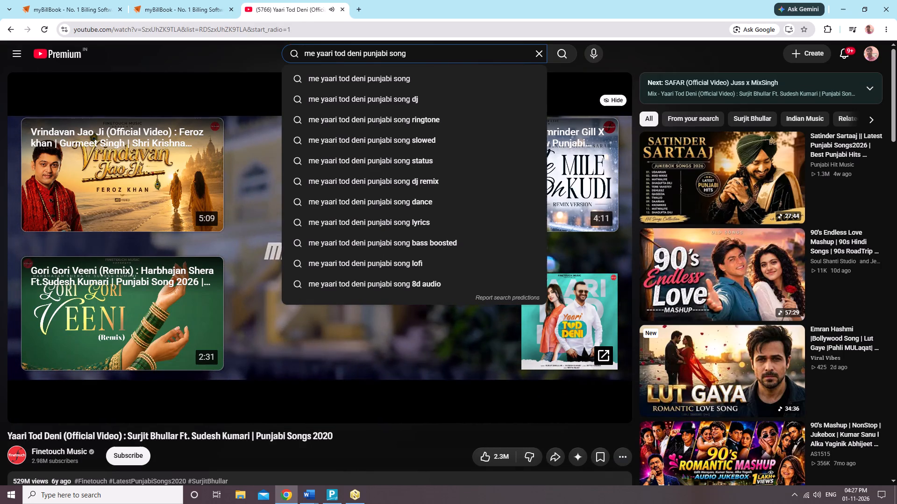
key(BackSpace)
key(BackSpace)
key(BackSpace)
key(BackSpace)
key(BackSpace)
key(BackSpace)
key(BackSpace)
key(BackSpace)
key(BackSpace)
key(BackSpace)
key(BackSpace)
key(BackSpace)
key(BackSpace)
key(BackSpace)
key(BackSpace)
key(BackSpace)
key(BackSpace)
key(BackSpace)
key(BackSpace)
key(BackSpace)
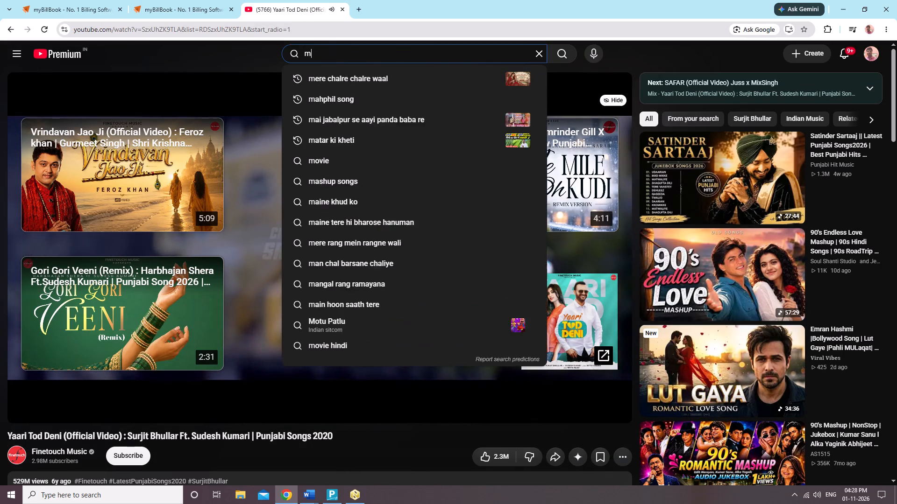
text(8 pe)
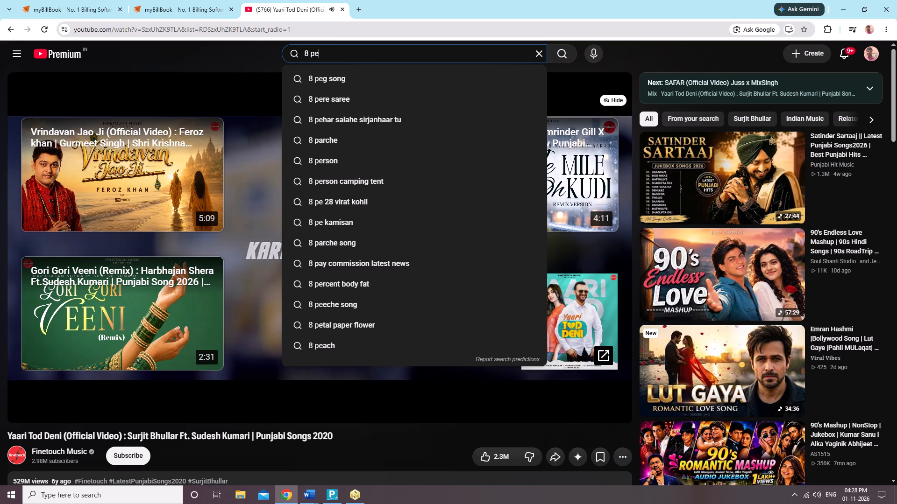
key(BackSpace)
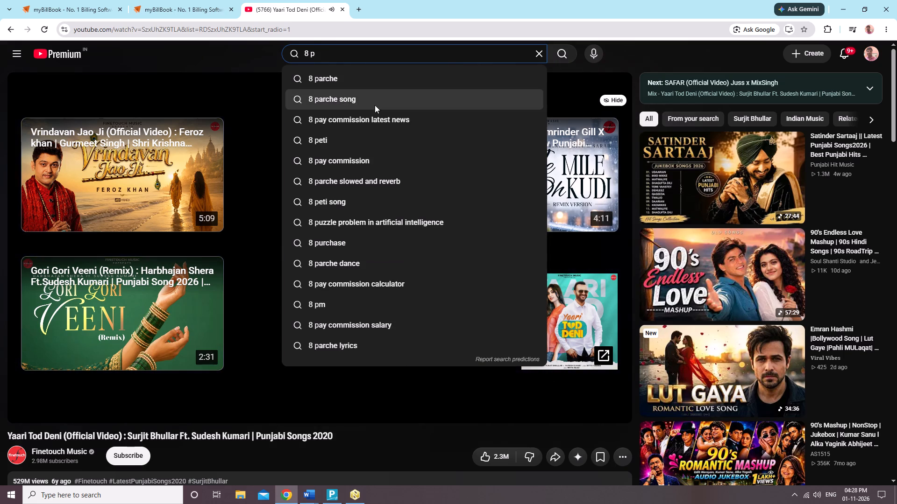
click(332, 82)
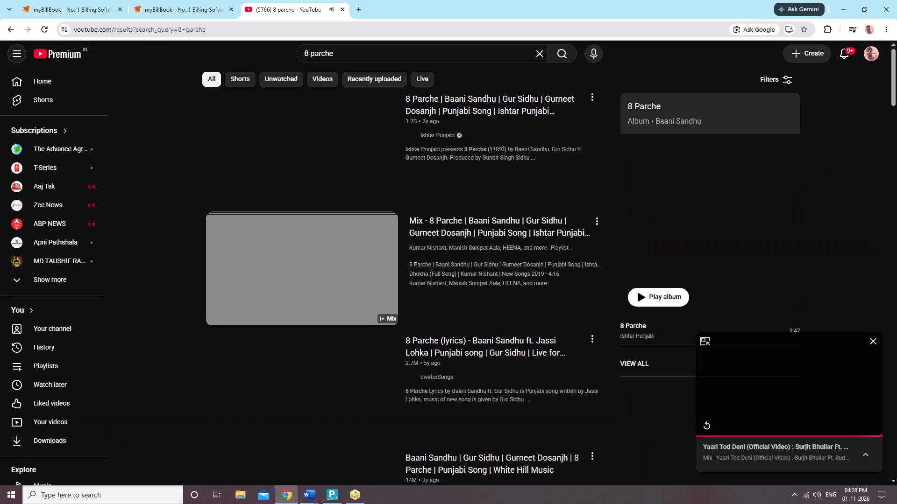
click(312, 158)
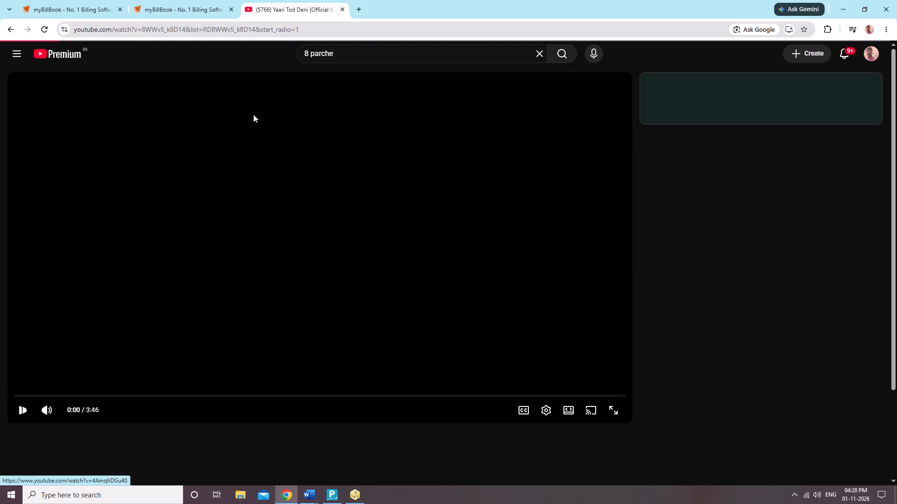
Return to myBillBook and add 5 PCS of stock to kheera vinayak 512 (100gm) in the KISSAN AGRI MALL godown.
click(83, 1)
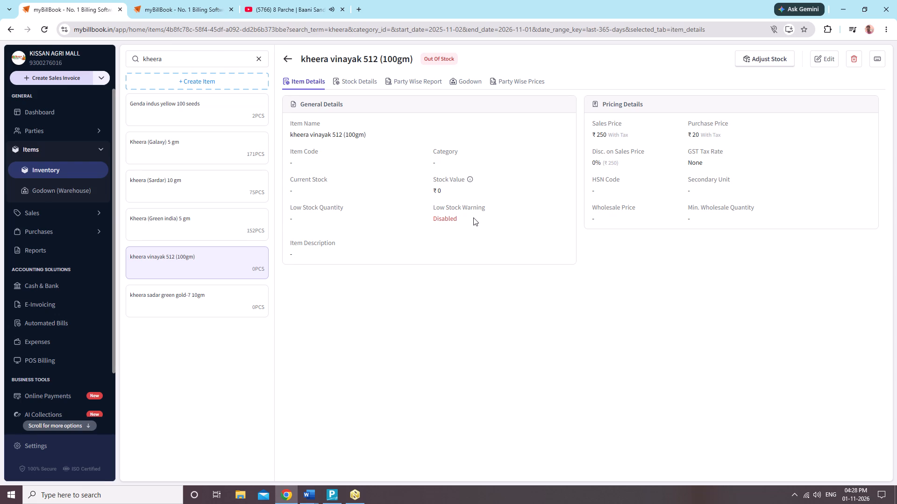
click(772, 58)
click(305, 231)
drag(312, 250, 319, 250)
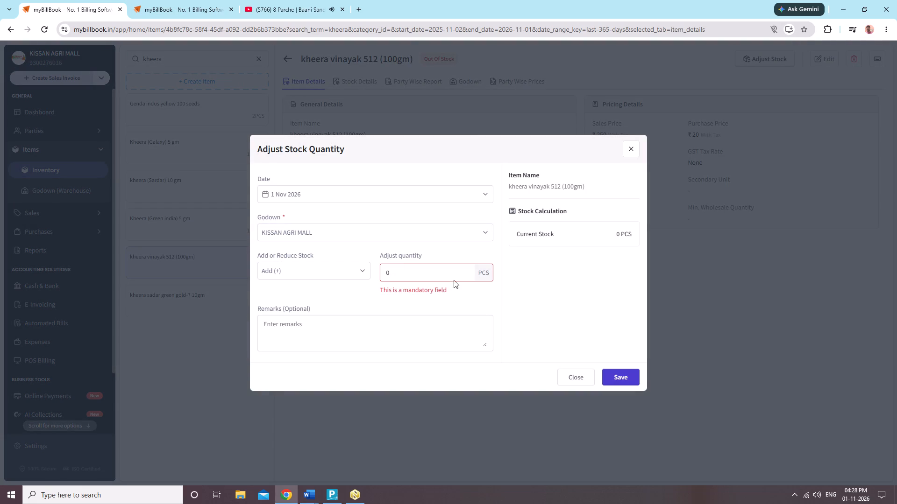
click(446, 276)
key(8)
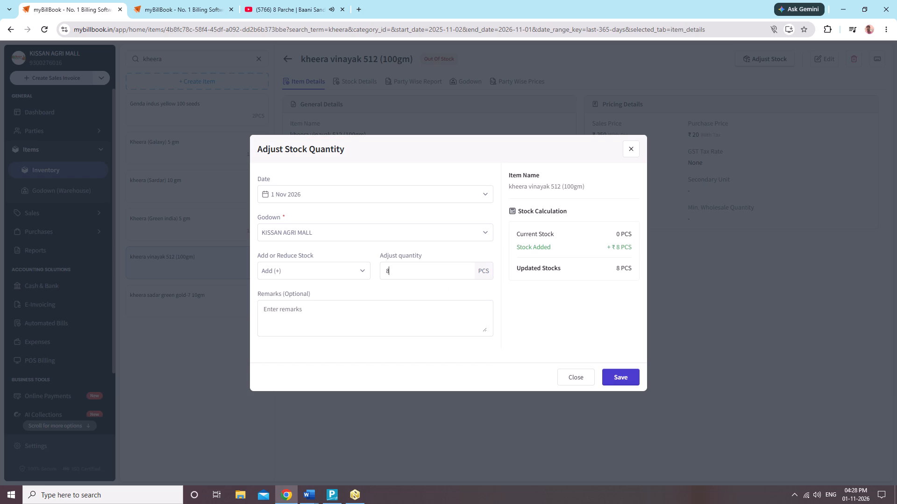
key(BackSpace)
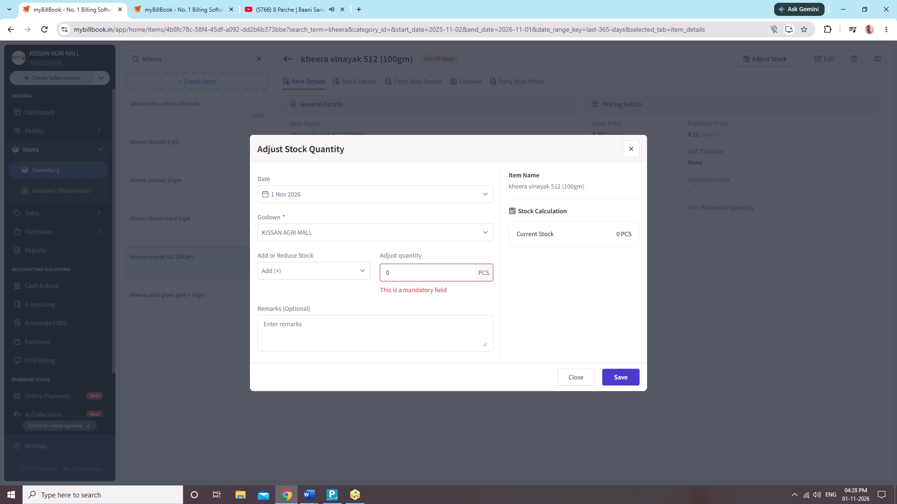
text(25)
key(BackSpace)
key(BackSpace)
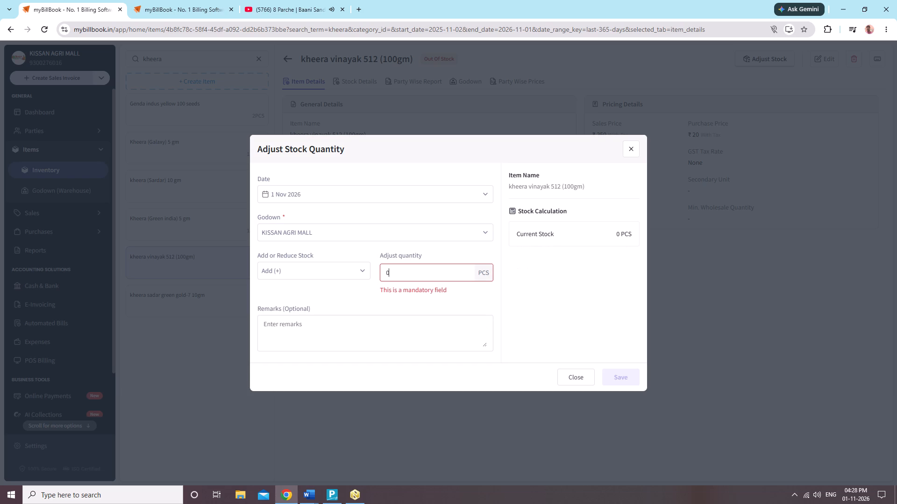
key(5)
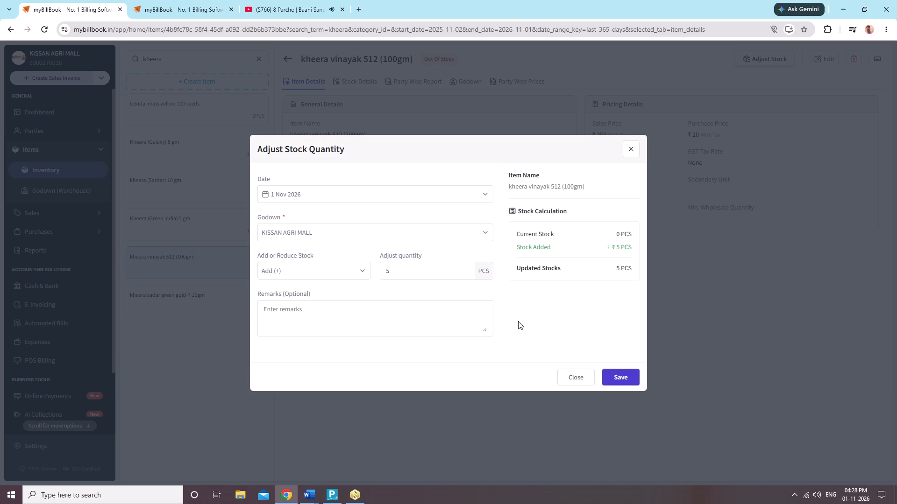
click(611, 373)
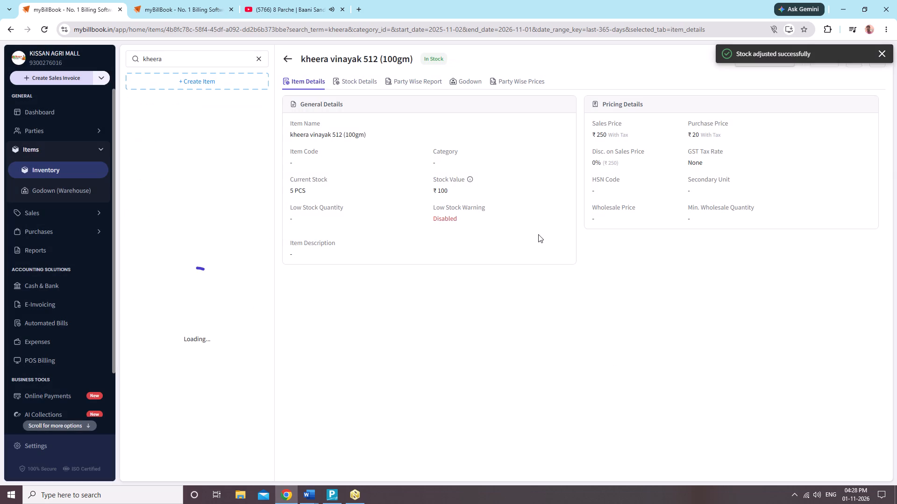
click(538, 234)
click(527, 257)
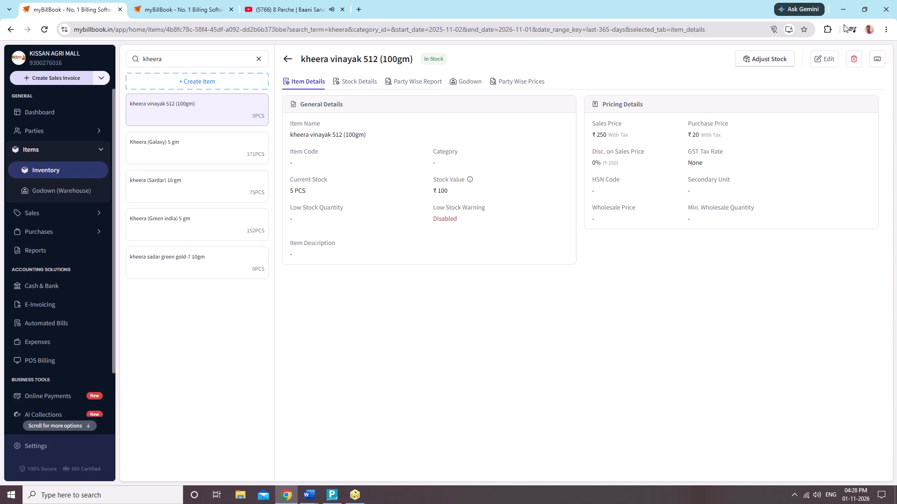
Edit kheera vinayak 512 (100gm) and assign it the Hybride vegitables seeds category.
click(829, 56)
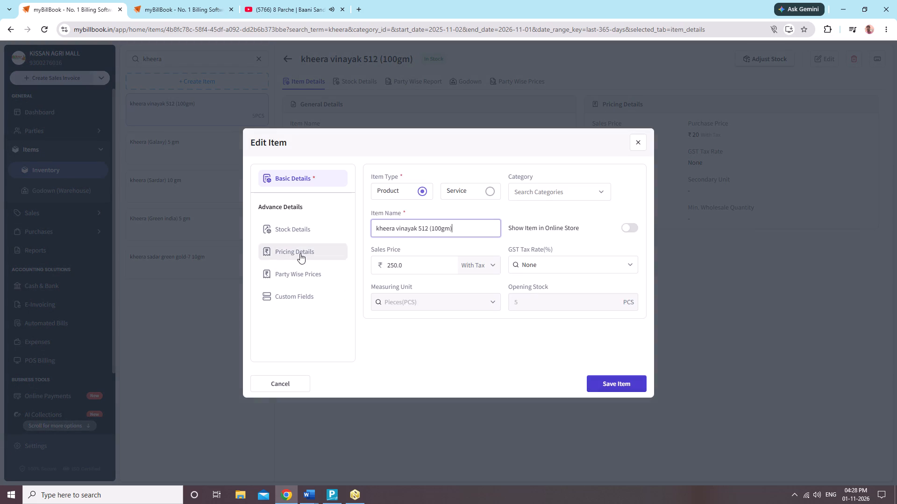
click(560, 188)
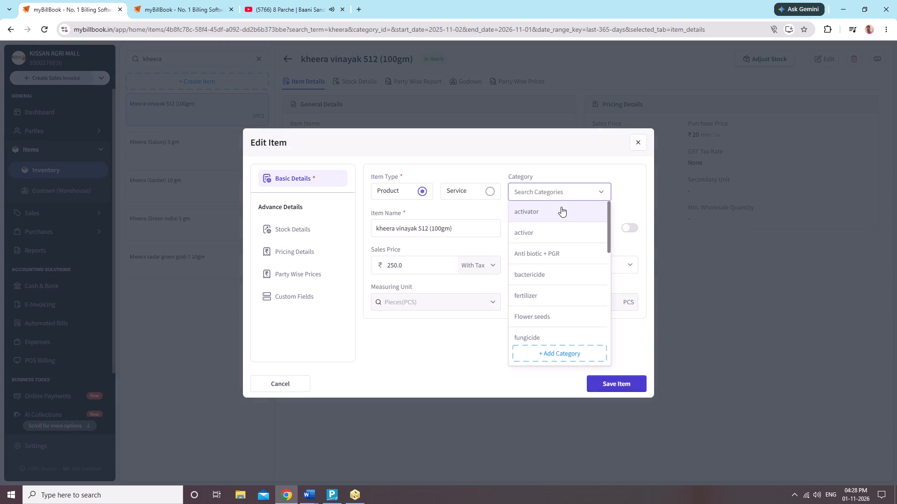
key(h)
key(y)
click(545, 219)
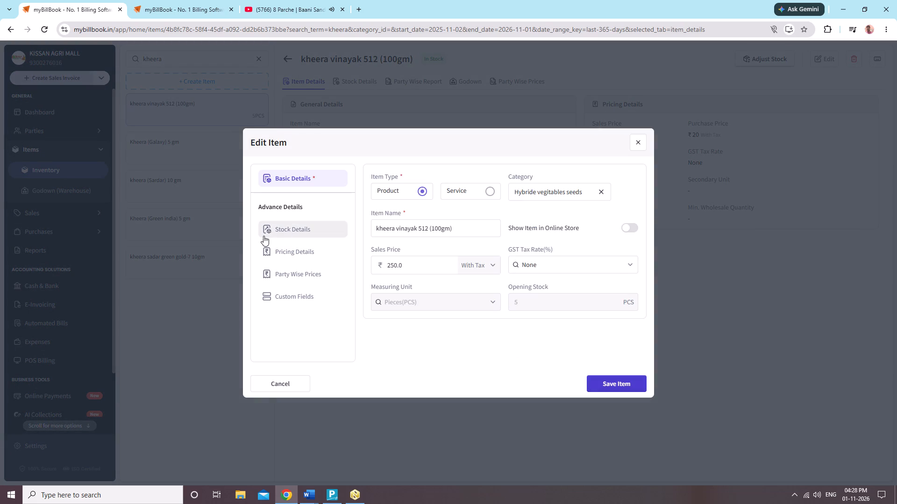
Set the purchase price of kheera vinayak 512 (100gm) to ₹150 and save the item.
click(263, 236)
click(314, 246)
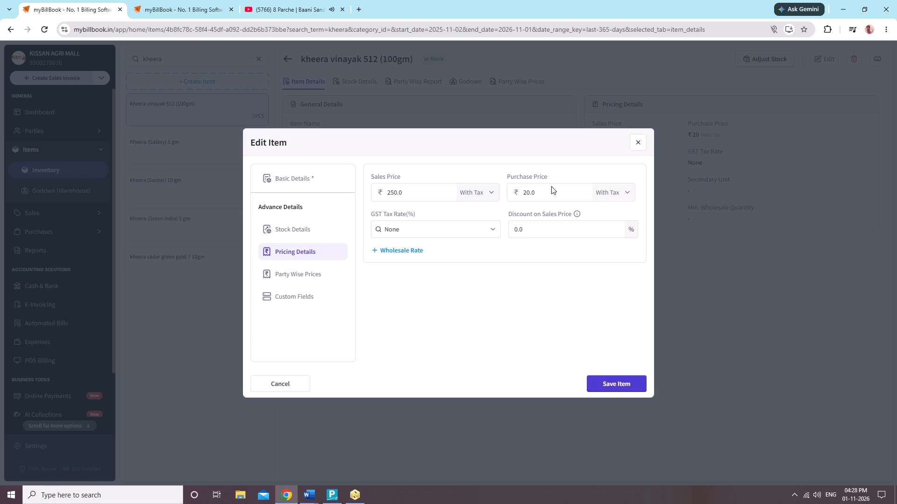
click(556, 189)
key(BackSpace)
key(BackSpace)
key(BackSpace)
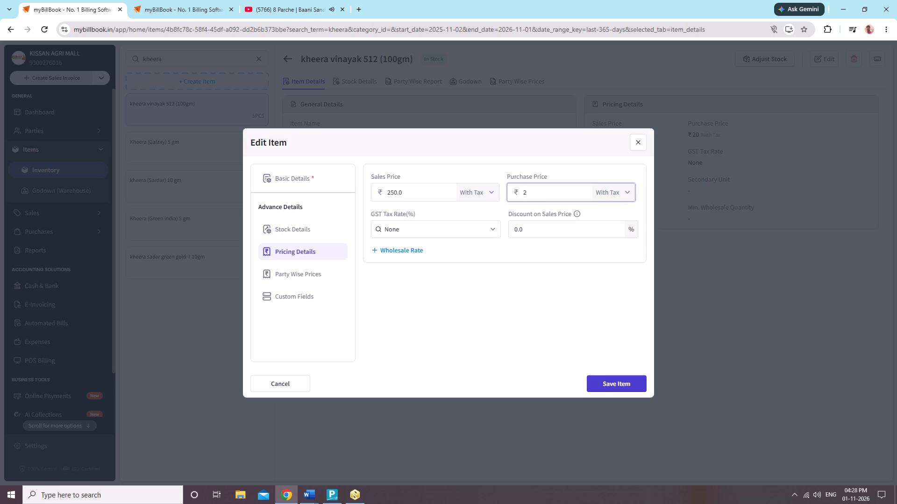
key(BackSpace)
text(150)
click(619, 384)
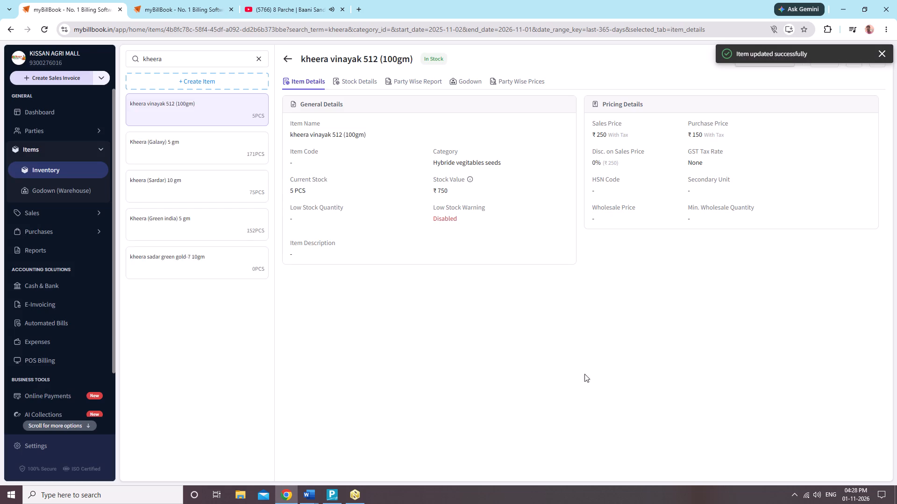
click(491, 357)
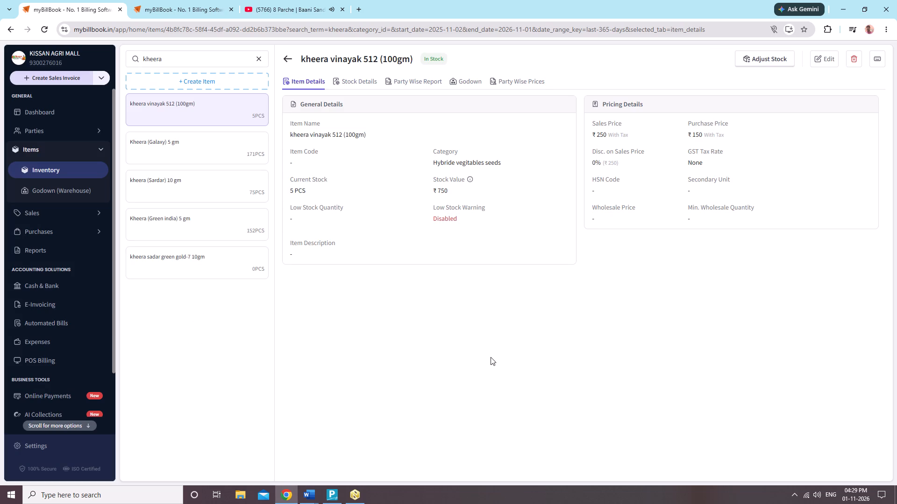
Open Kheera (Galaxy) 5 gm to check its item details.
click(175, 145)
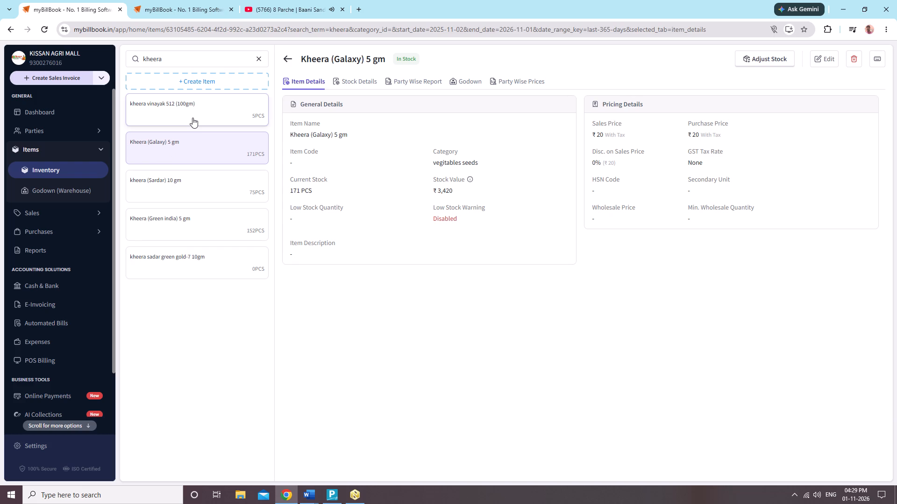
Search the items for "long s" and open long super white (muli) kaveri 250gm.
click(257, 56)
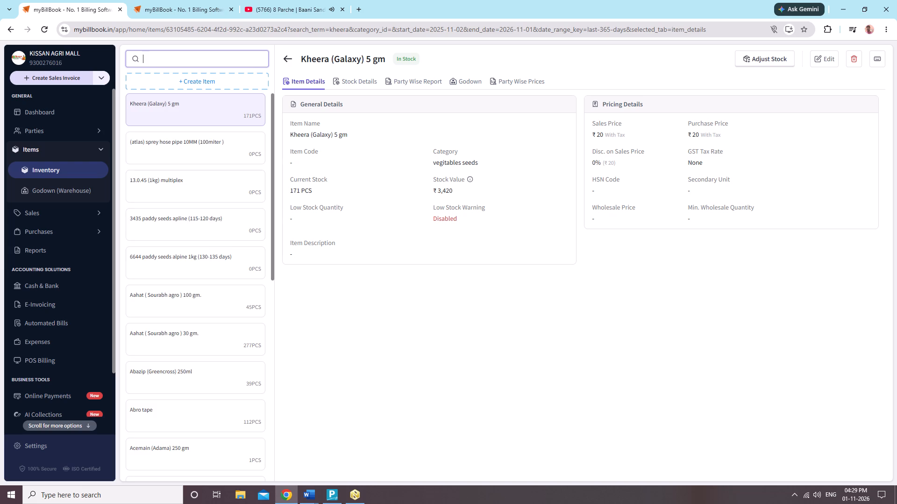
text(lon)
text(g)
key(space)
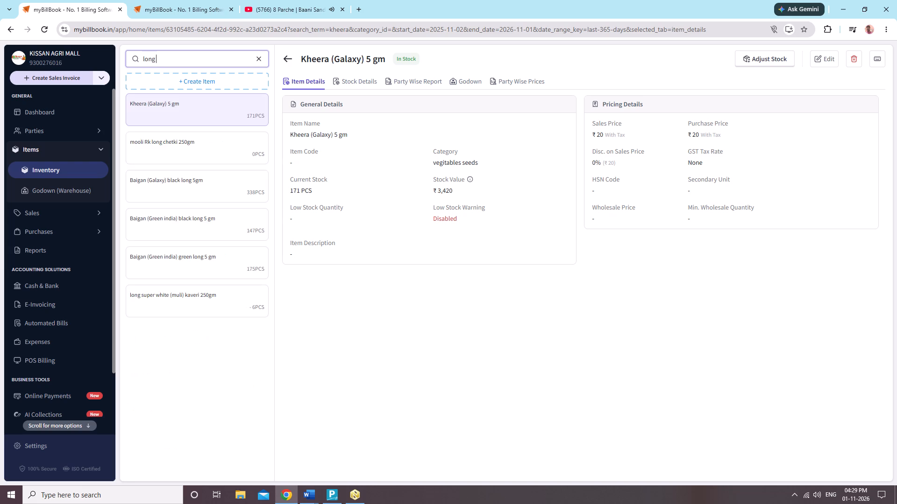
key(s)
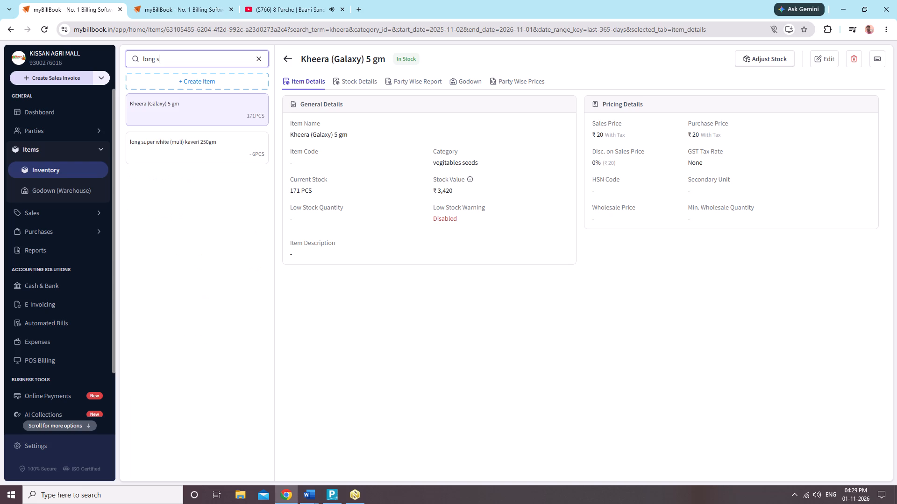
click(216, 138)
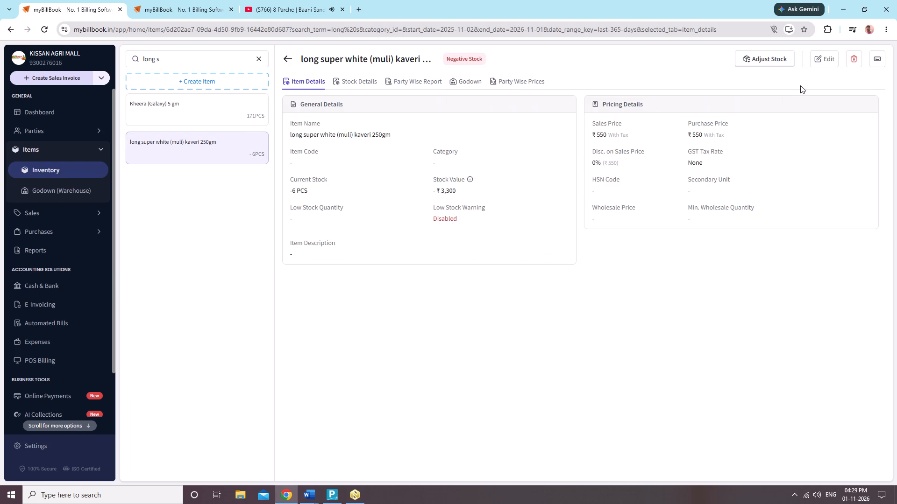
Assign the Hybride vegitables seeds category to long super white (muli) kaveri 250gm, review its stock and pricing details, and save the item.
click(833, 56)
click(535, 192)
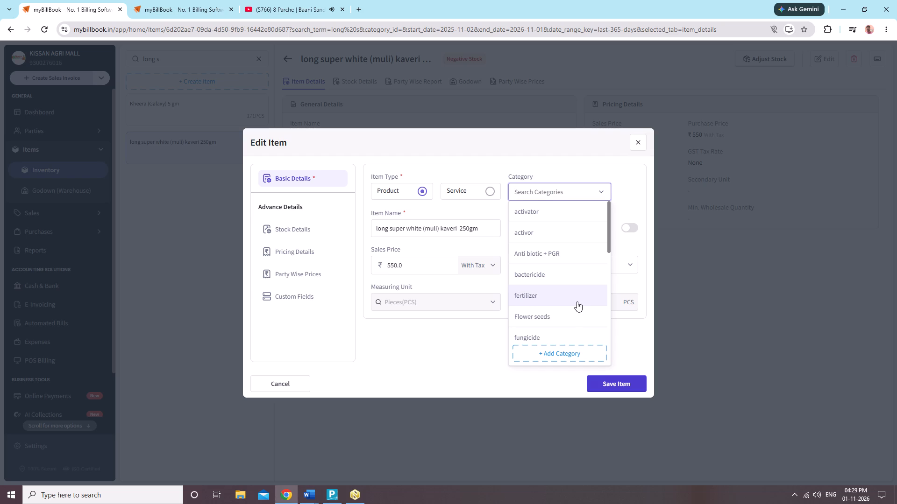
key(v)
click(541, 246)
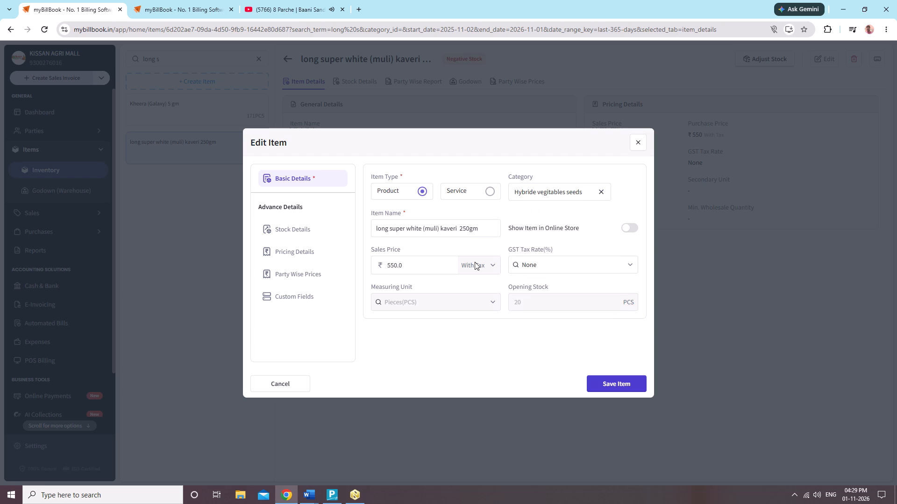
click(284, 235)
click(287, 250)
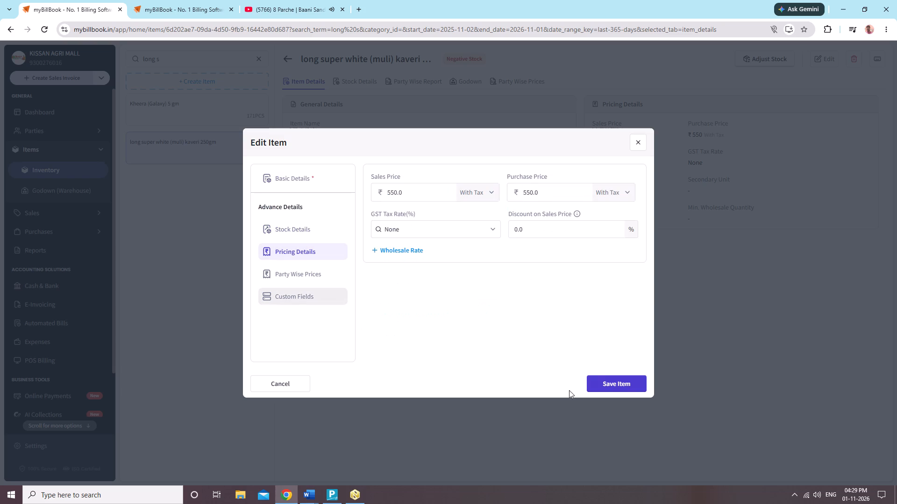
click(613, 384)
click(441, 304)
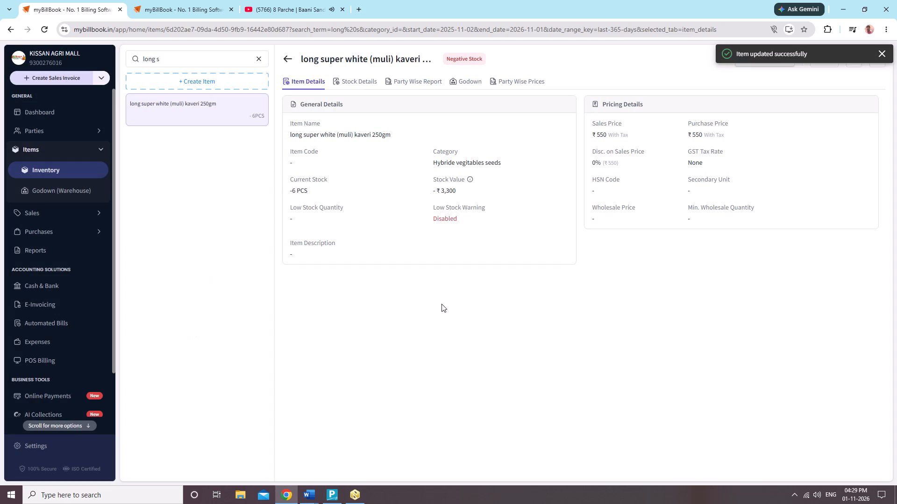
click(648, 55)
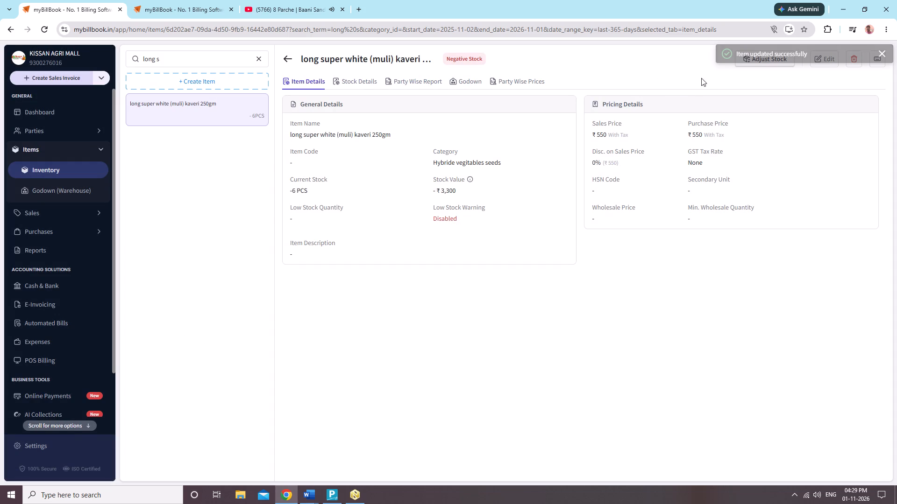
Add 15 PCS to the stock of long super white (muli) kaveri 250gm in the KISSAN AGRI MALL godown and save the adjustment.
click(747, 67)
click(754, 59)
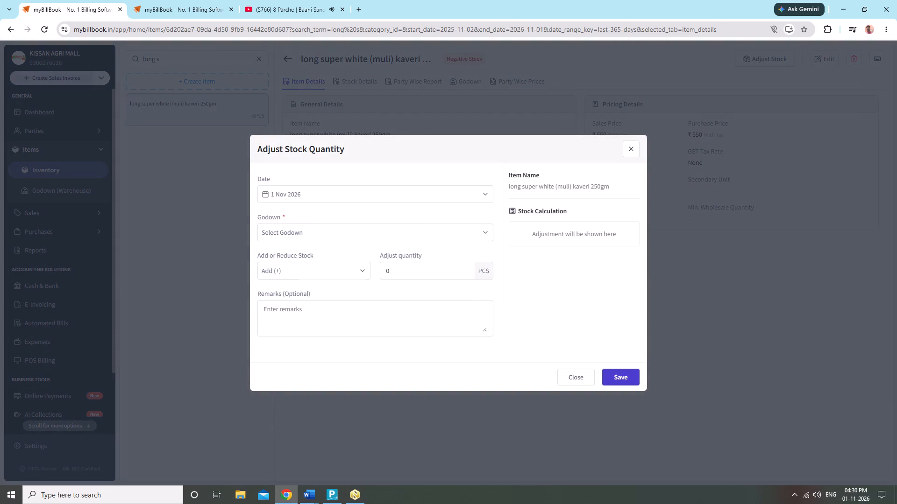
click(360, 225)
click(371, 242)
click(439, 272)
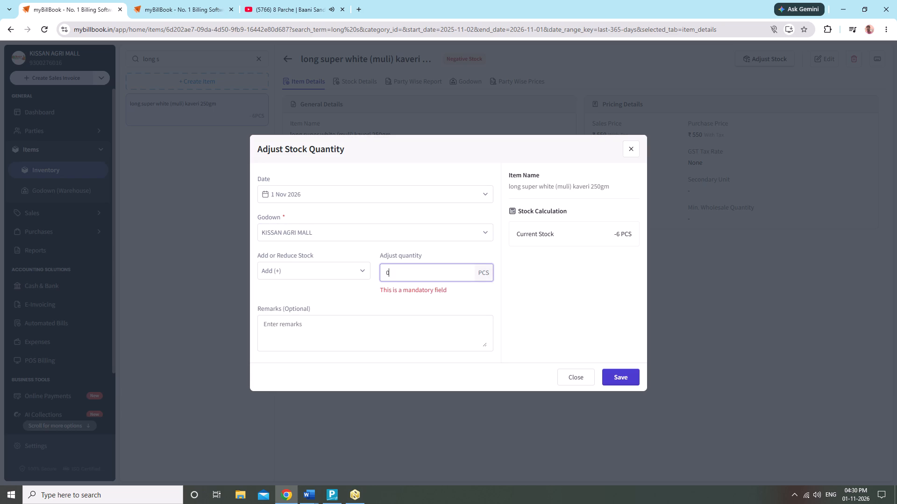
text(15)
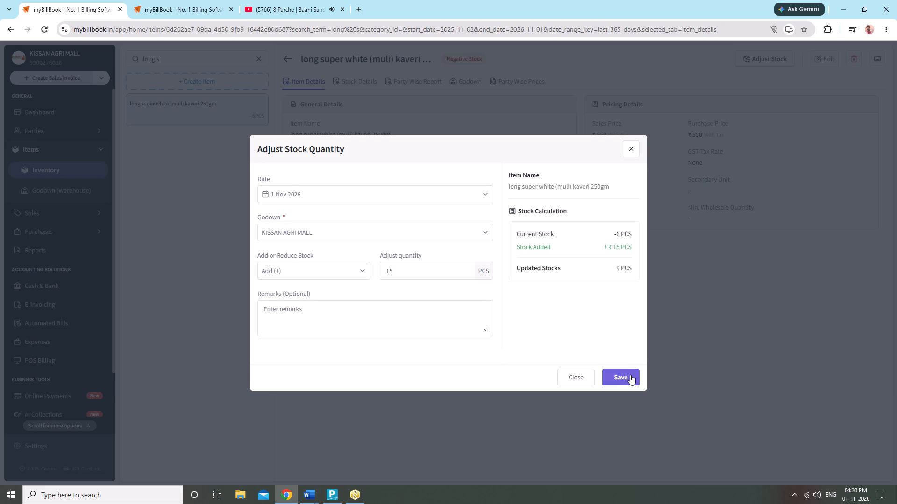
click(630, 375)
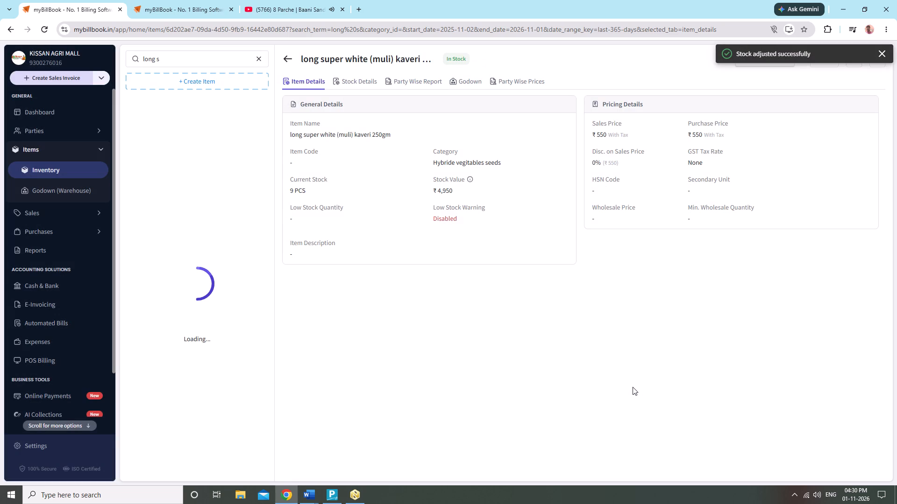
click(633, 387)
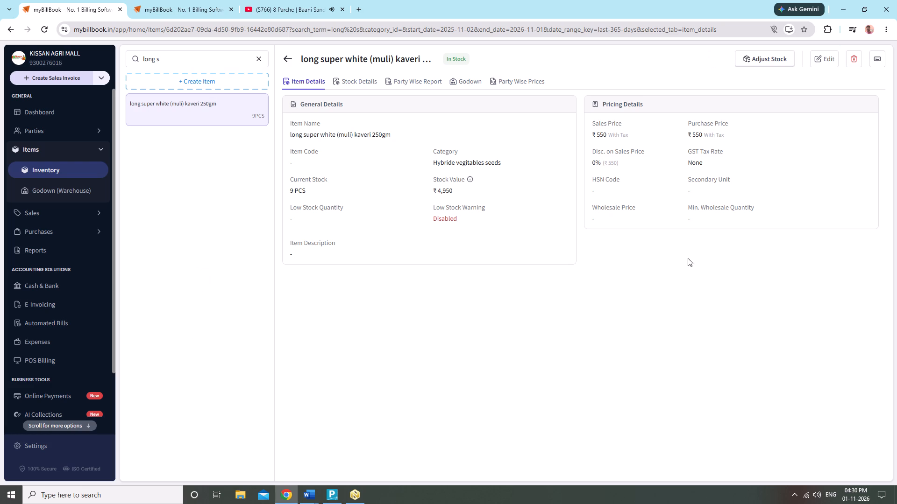
Replace the item search with "carr" and open sardar carrot 250gm.
click(257, 62)
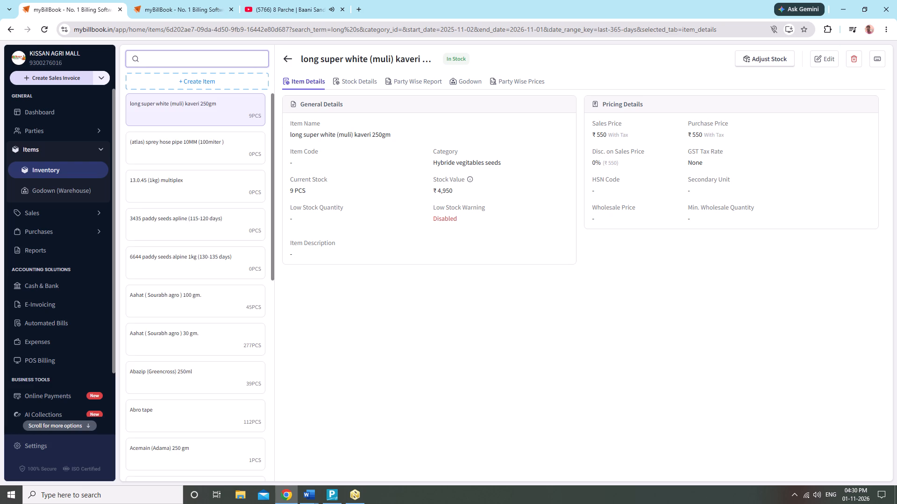
text(sar)
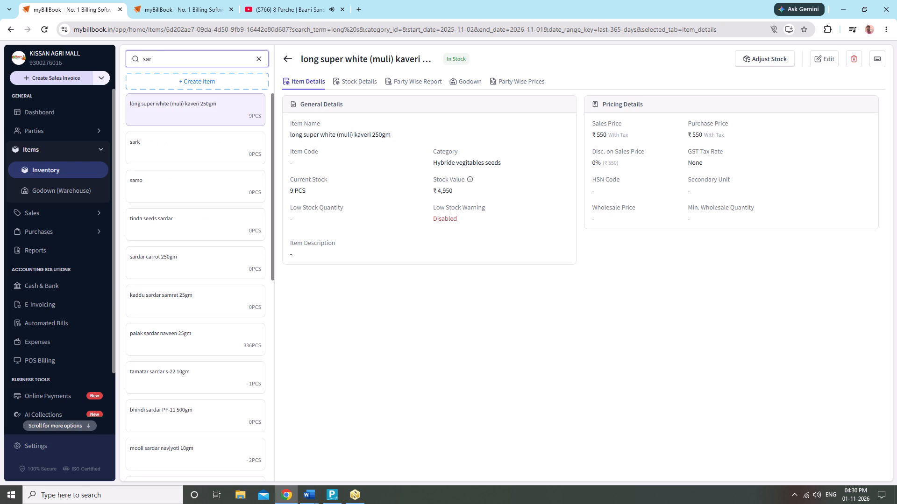
key(BackSpace)
key(BackSpace)
key(BackSpace)
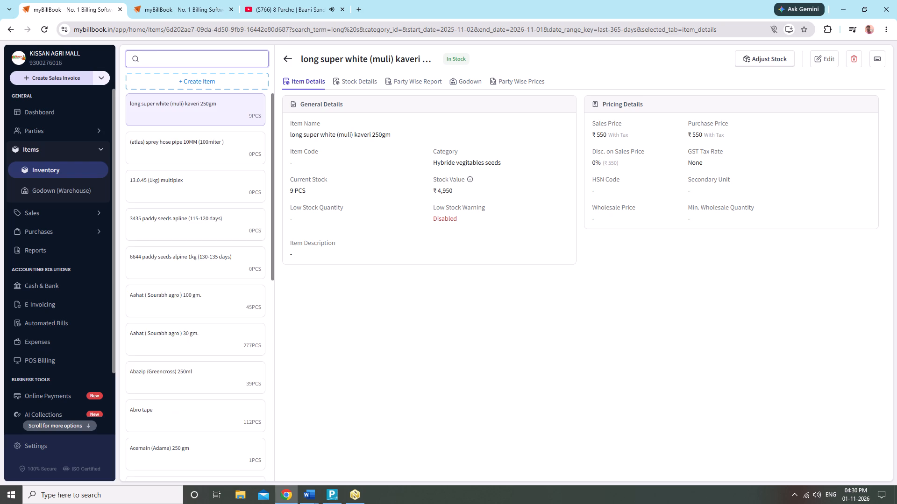
text(carr)
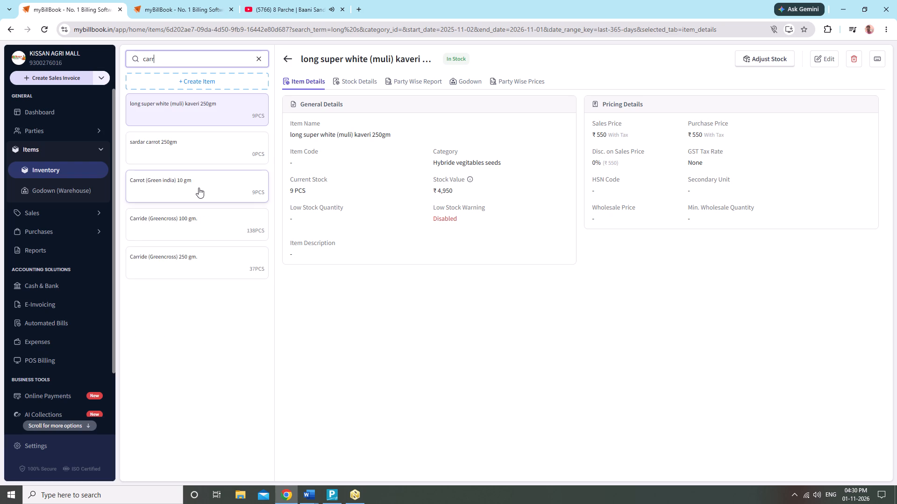
click(203, 129)
click(205, 146)
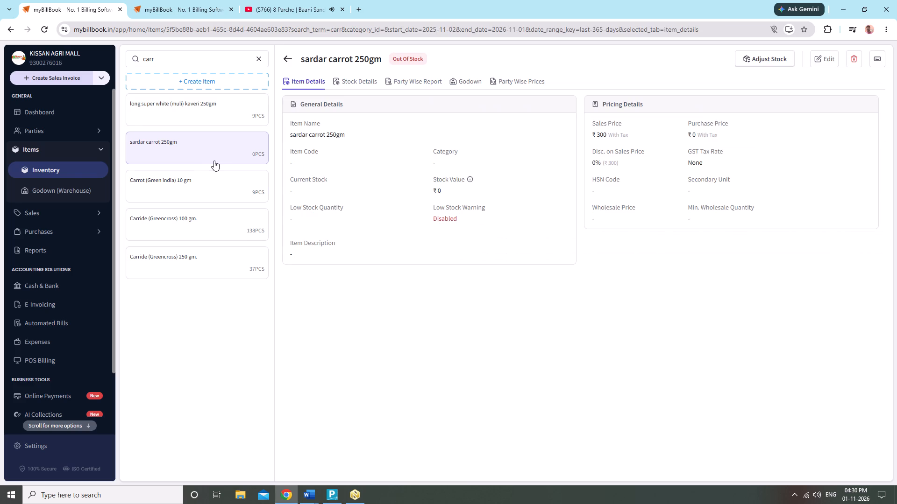
Edit sardar carrot 250gm and assign it the Hybride vegitables seeds category.
click(829, 61)
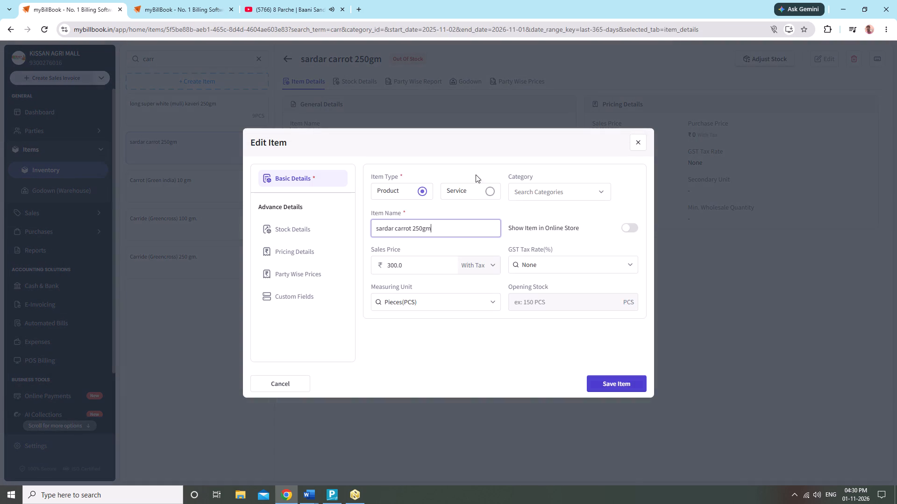
click(517, 195)
key(v)
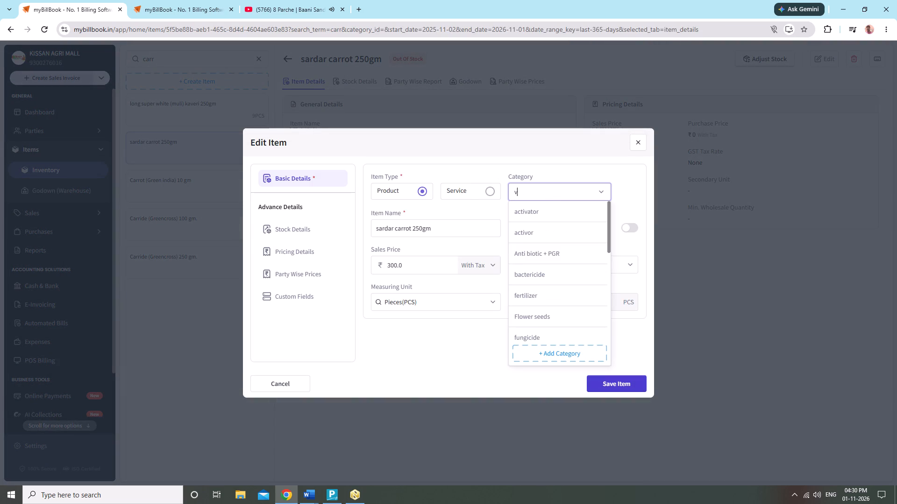
click(543, 251)
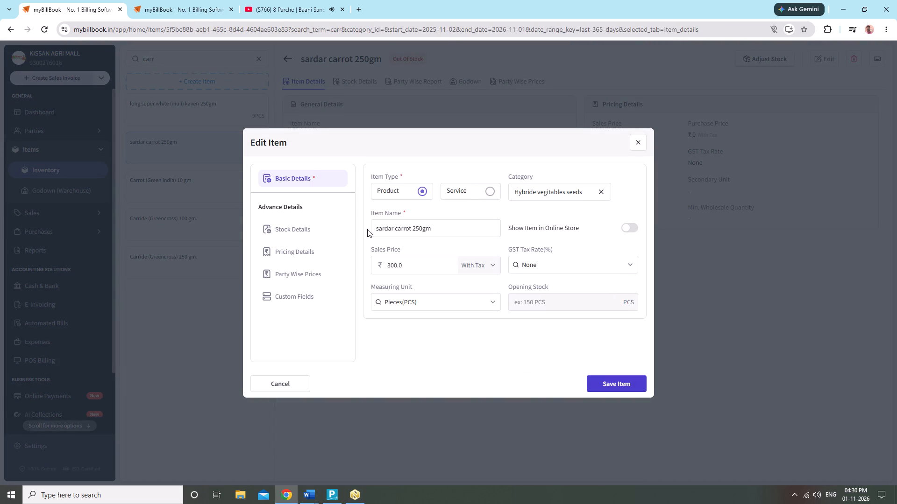
Capitalize the item name as Sardar Carrot 250gm, check its pricing details, and save the item.
click(377, 227)
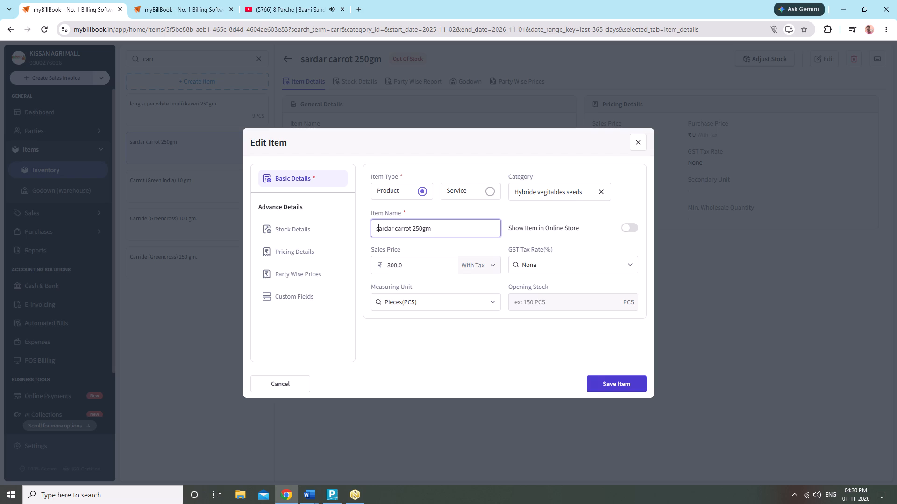
key(BackSpace)
key(shift+s)
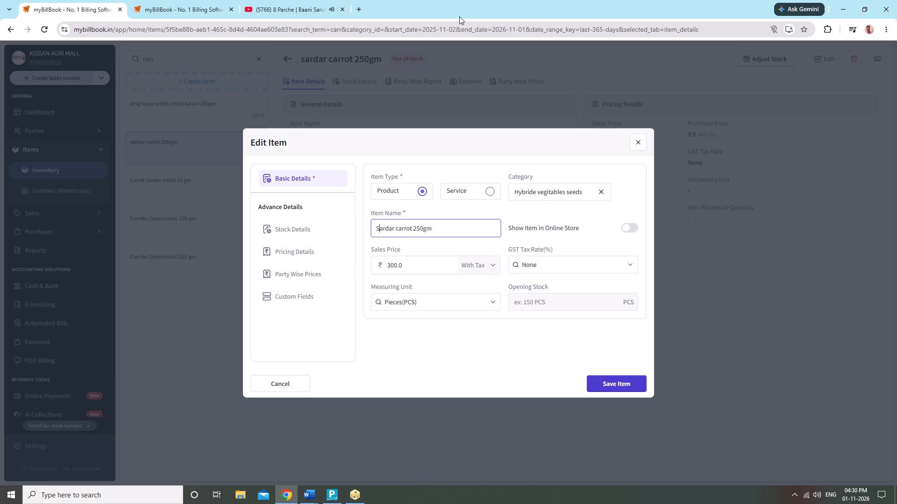
click(400, 228)
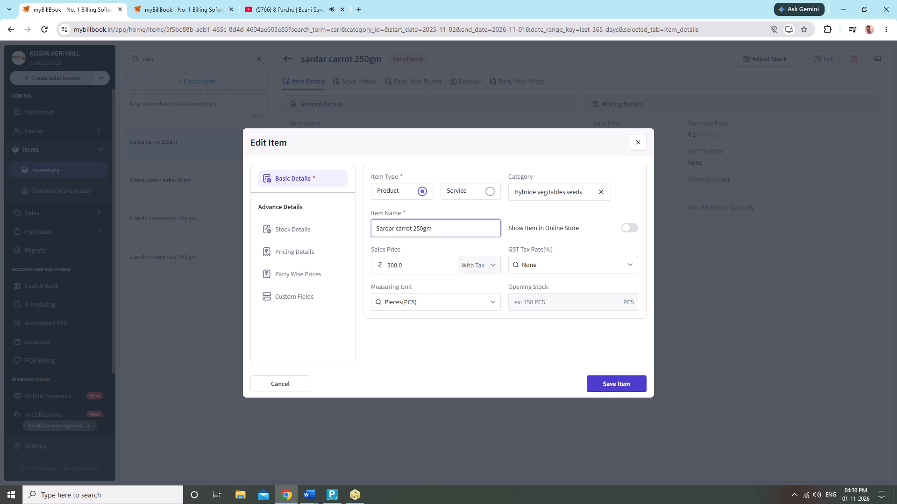
key(BackSpace)
key(shift+c)
click(304, 232)
click(298, 245)
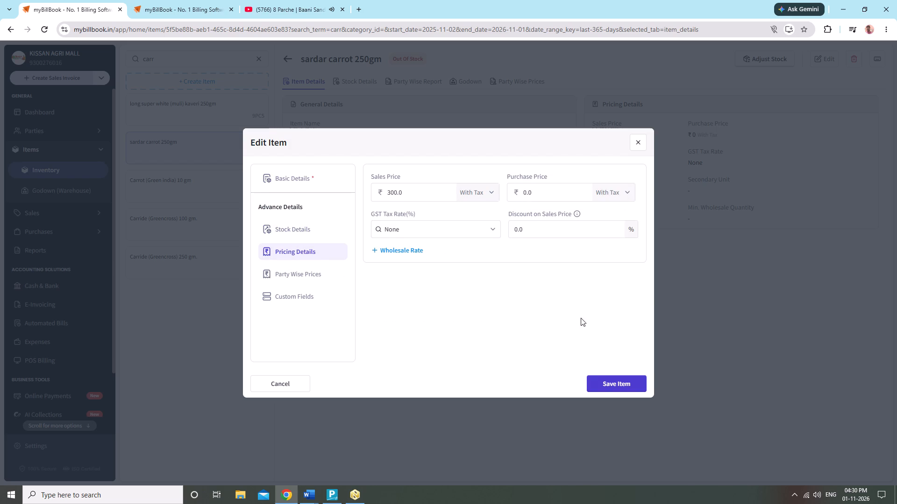
click(617, 385)
click(605, 278)
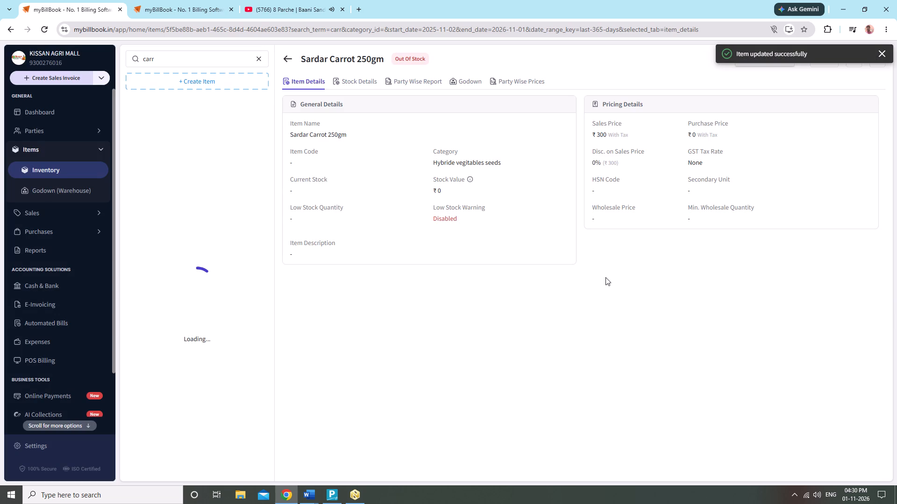
Add 2 PCS to the stock of Sardar Carrot 250gm in the KISSAN AGRI MALL godown and save the adjustment.
click(600, 69)
click(755, 59)
click(390, 224)
click(389, 239)
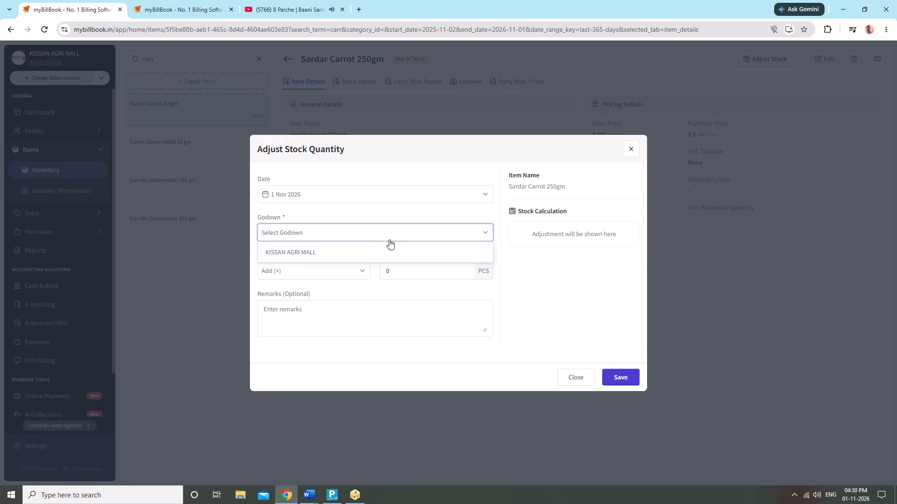
click(444, 267)
click(400, 217)
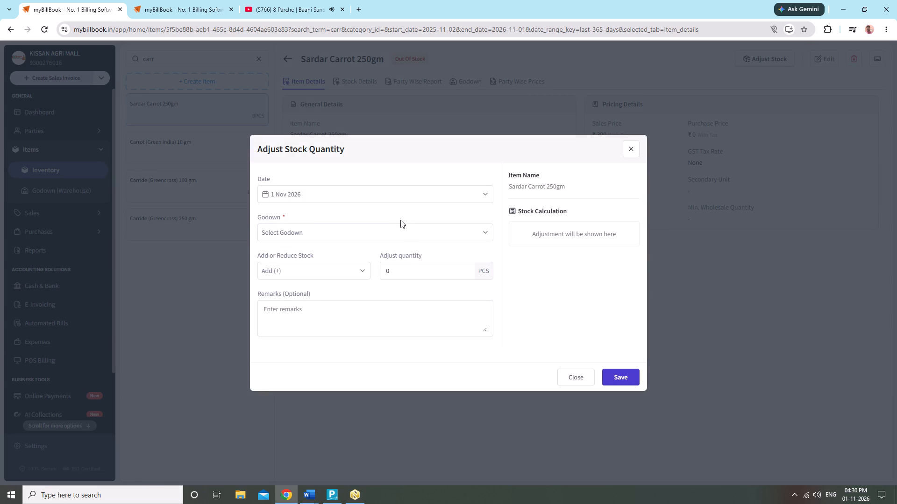
click(404, 225)
click(412, 256)
click(421, 269)
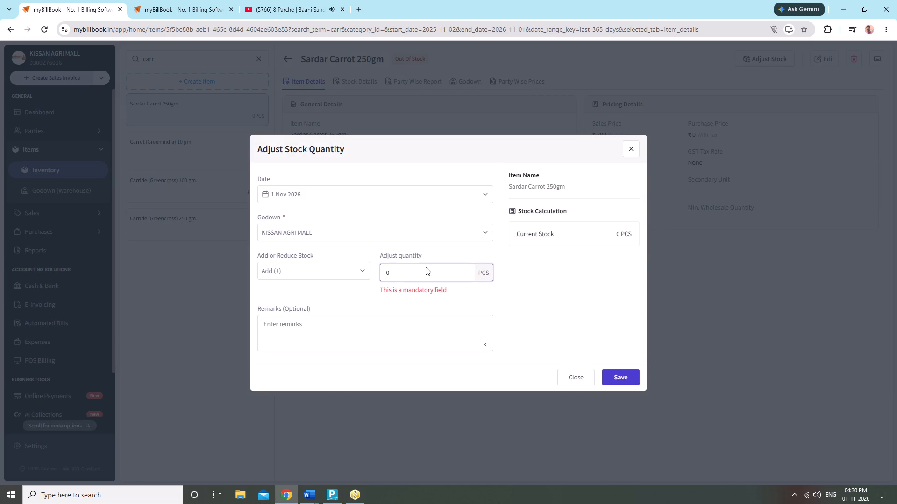
key(2)
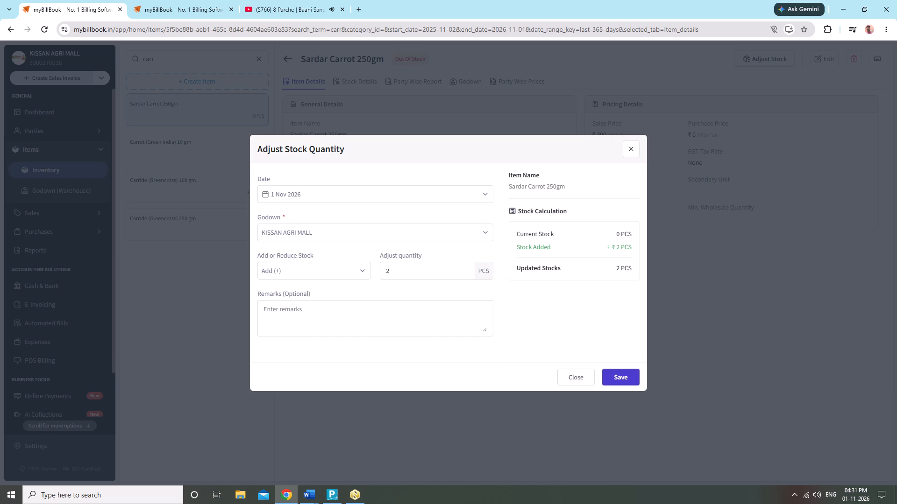
click(605, 375)
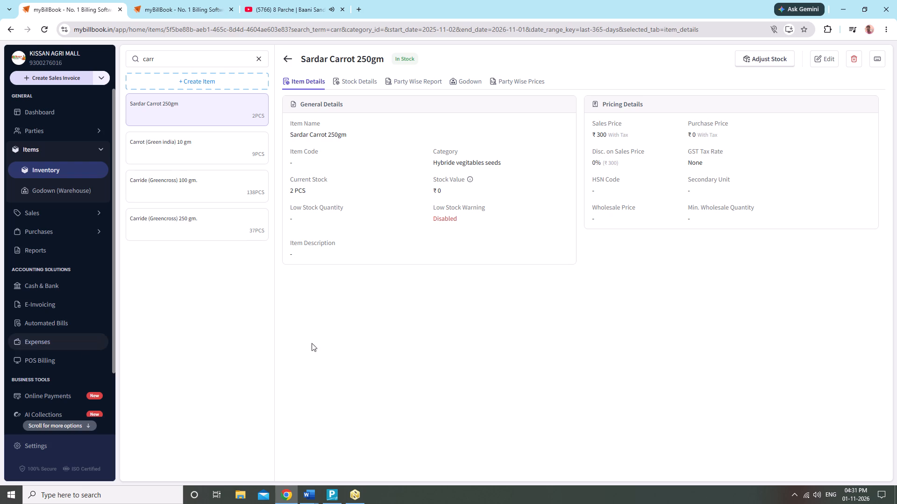
Clear the "carr" item search.
click(255, 56)
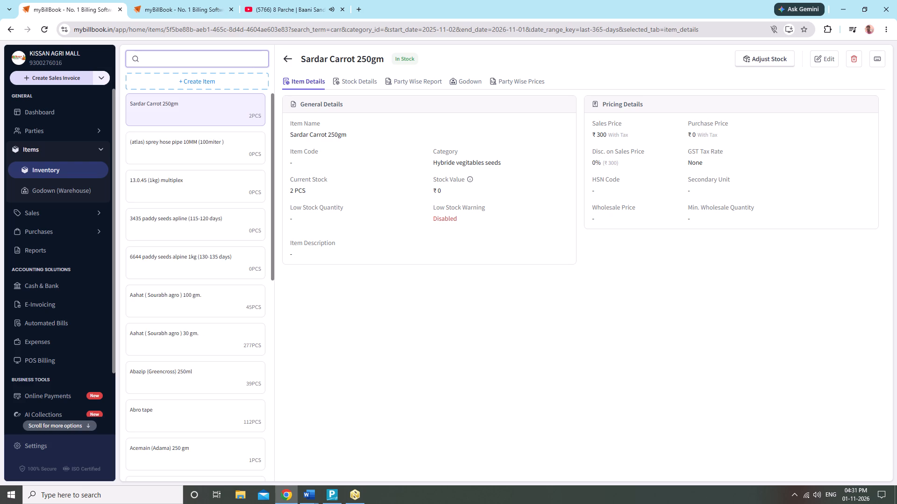
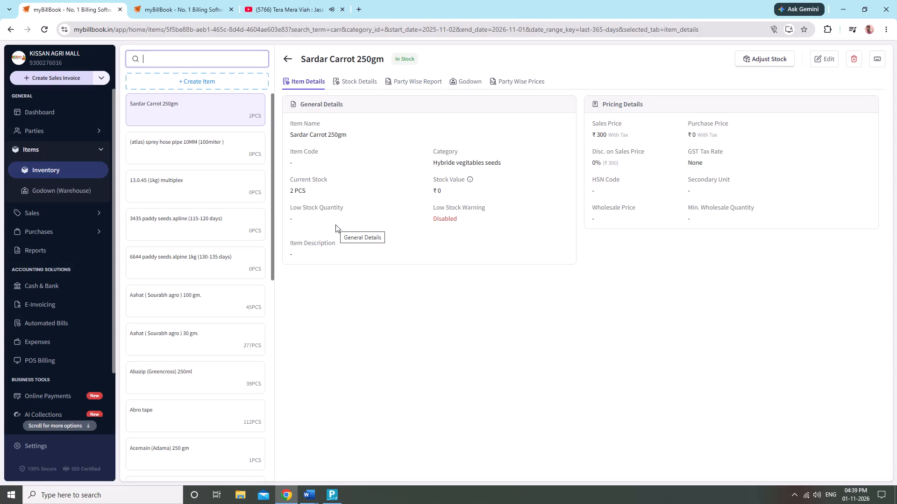
Switch to the YouTube tab and browse the recommended videos beside the playing song.
click(280, 9)
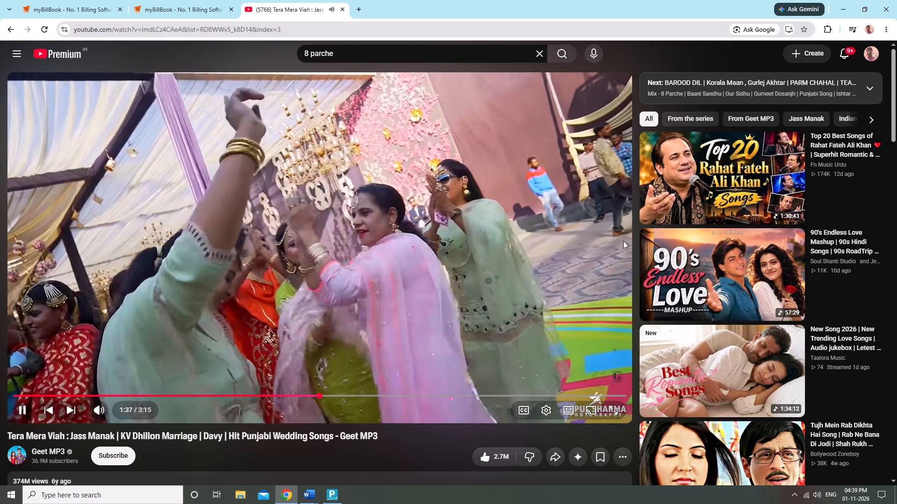
scroll(690, 239, down, 11)
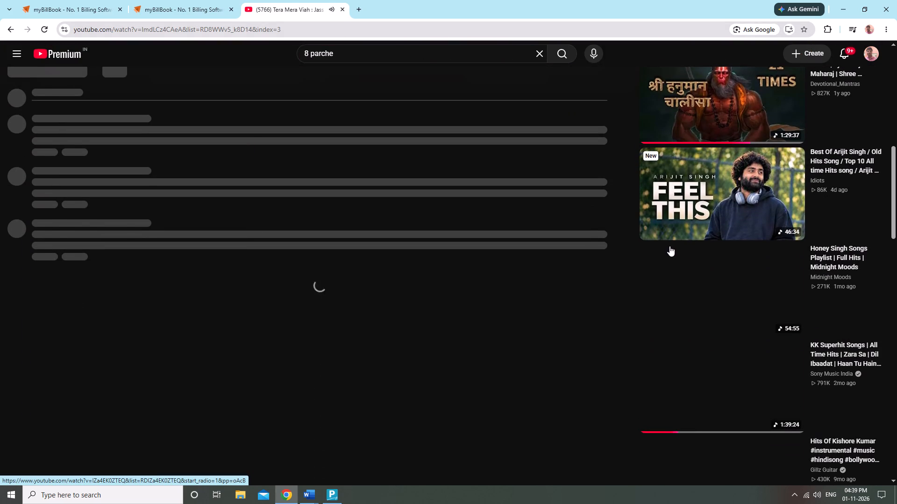
scroll(669, 246, up, 10)
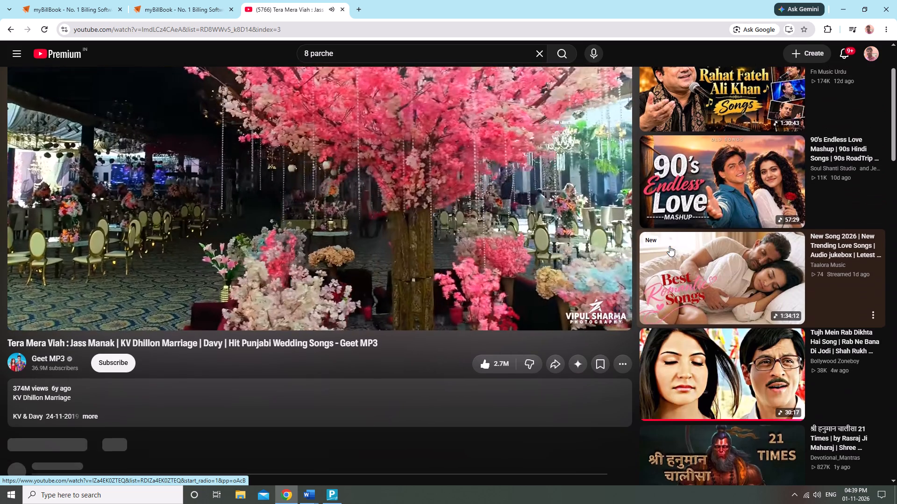
scroll(669, 246, up, 5)
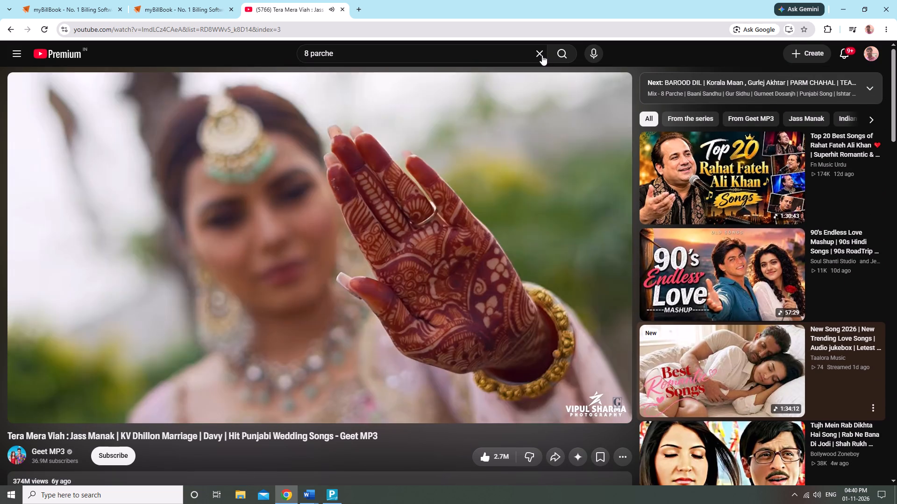
Clear the "8 parche" search text on YouTube.
click(542, 55)
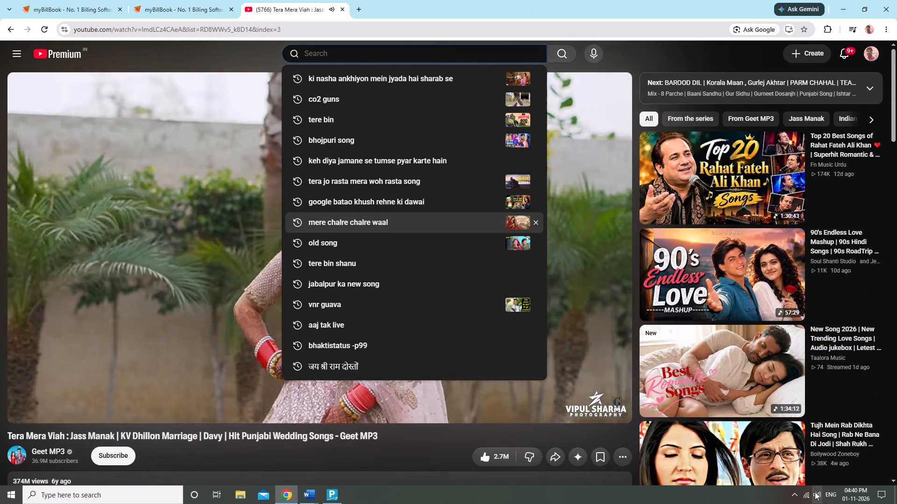
Set the system headphone volume to 56.
click(815, 491)
click(819, 470)
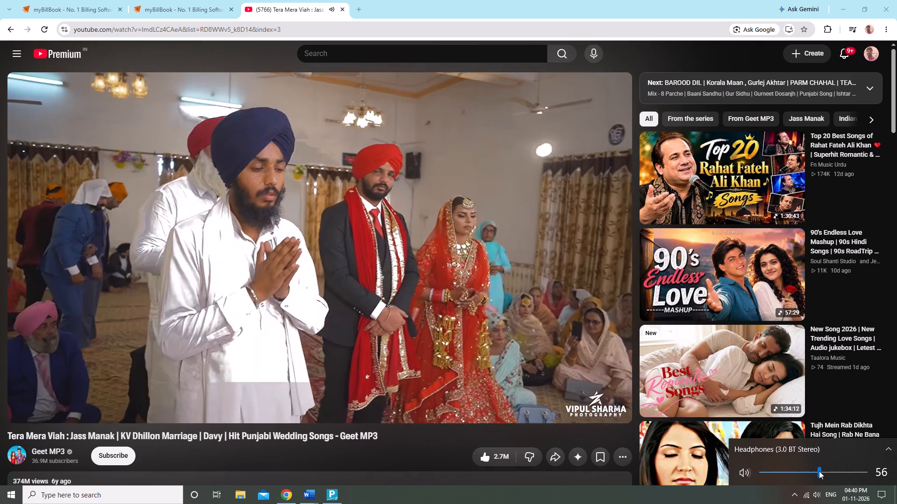
Search YouTube for "neha kakkar new song" using the matching suggestion.
click(432, 51)
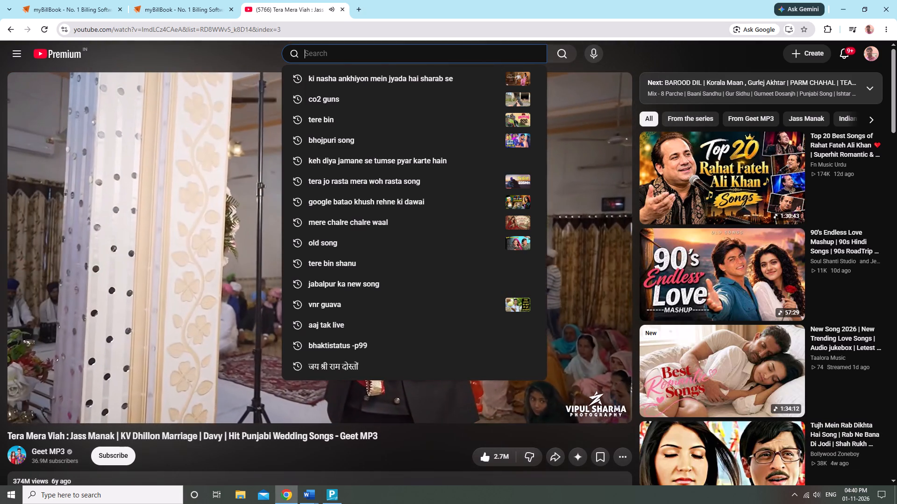
key(n)
key(e)
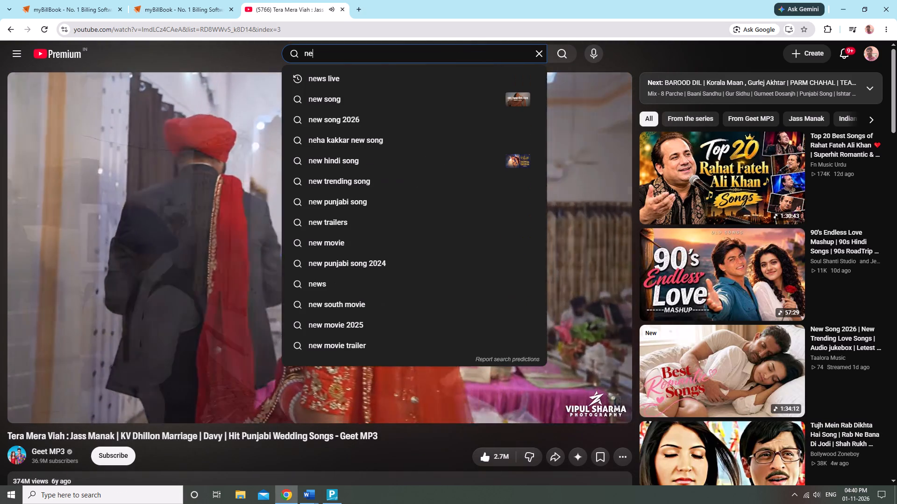
key(h)
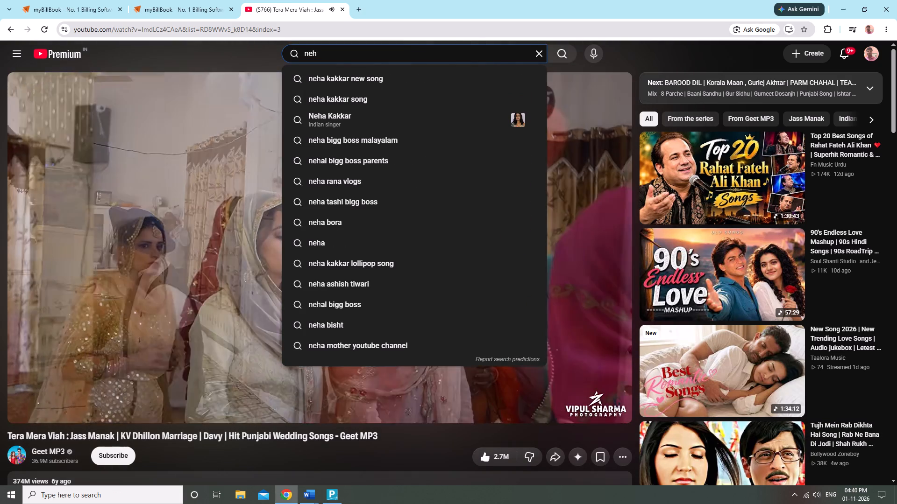
click(343, 80)
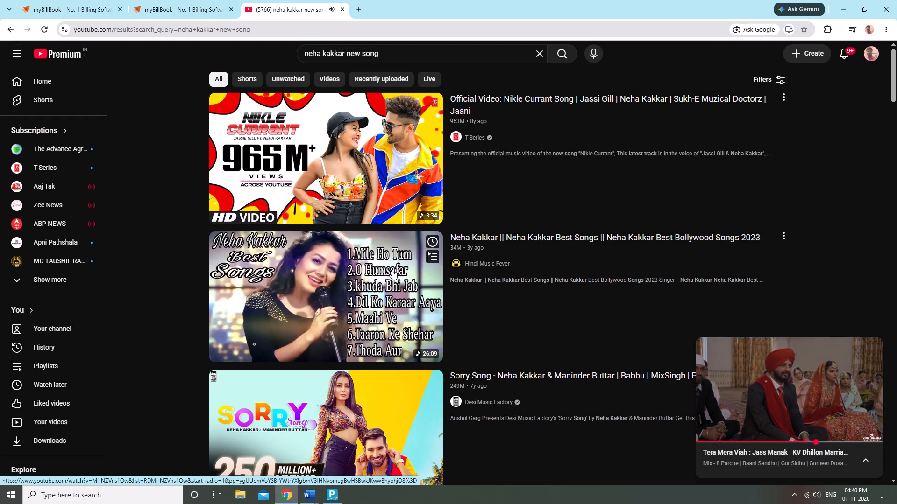
Browse the search results and play the "Aa Chalo Le Chale Tumhe Taaron Ke Shehar Me" full video song.
scroll(371, 279, down, 3)
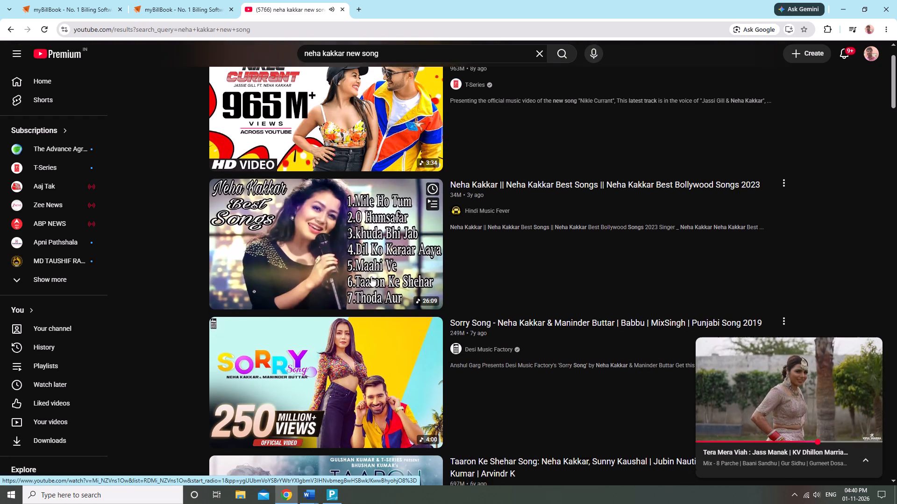
scroll(371, 276, down, 5)
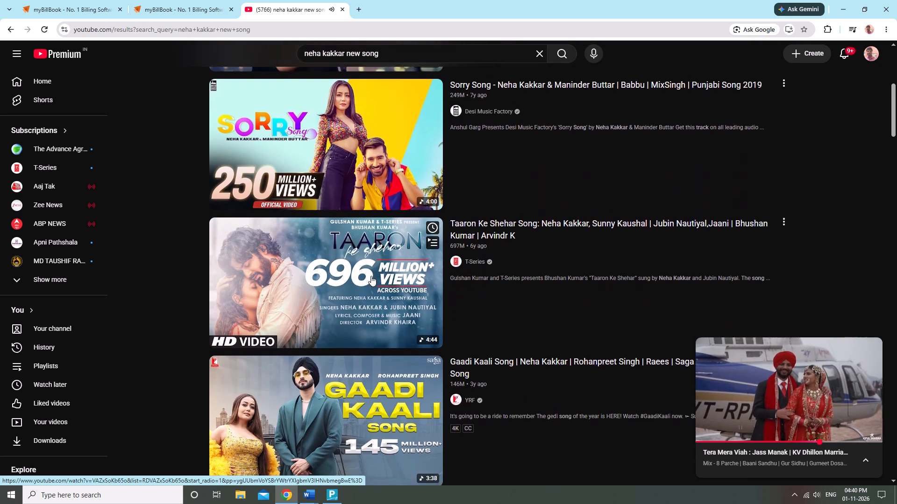
scroll(371, 274, down, 1)
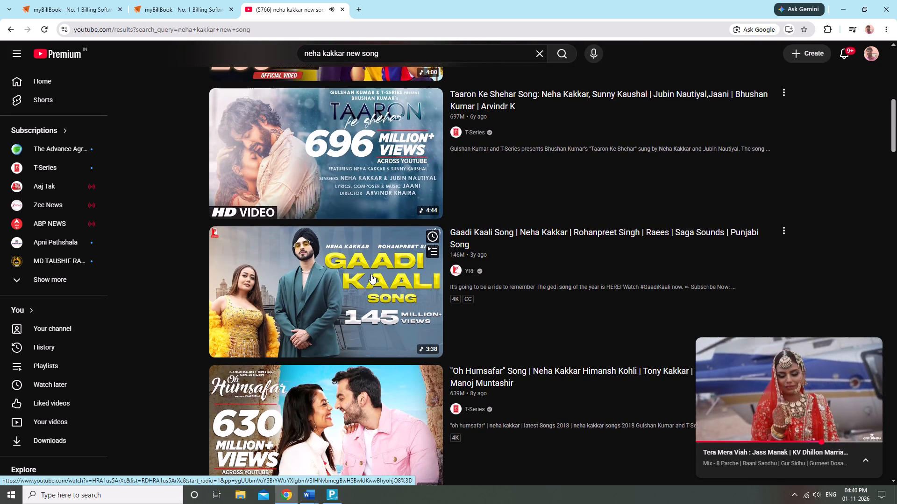
scroll(371, 274, down, 3)
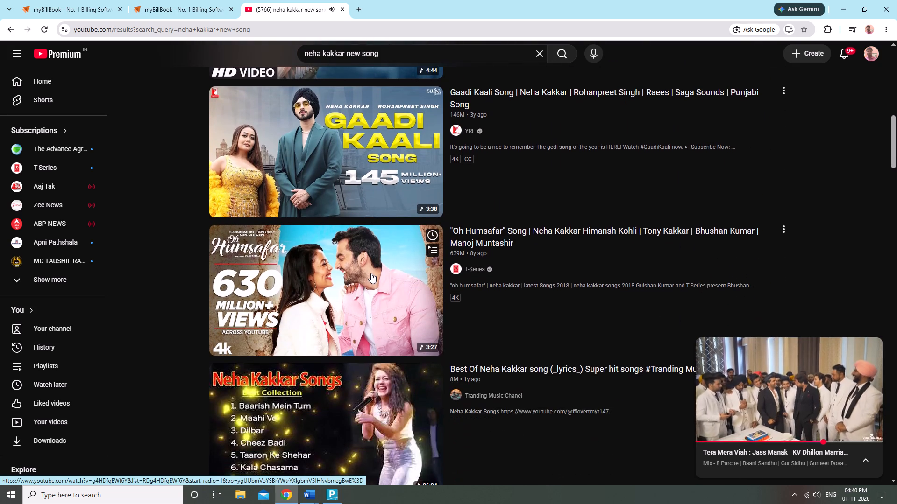
scroll(371, 273, down, 9)
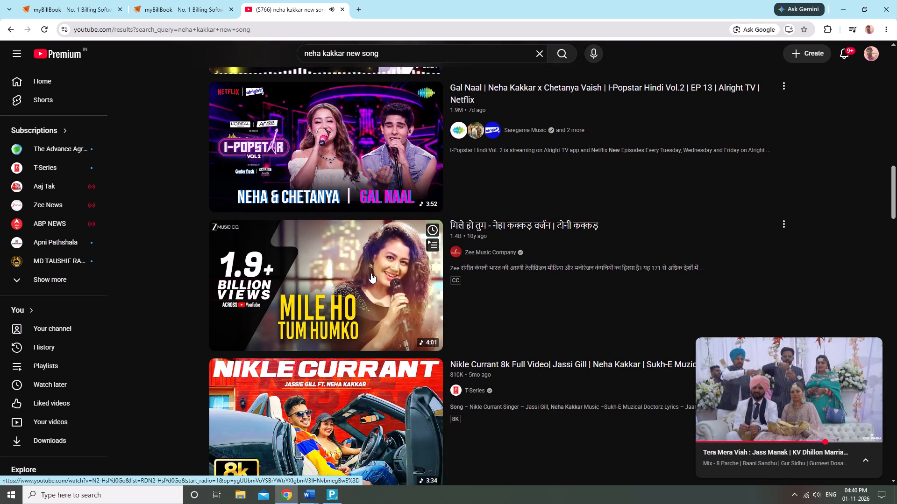
scroll(371, 273, down, 3)
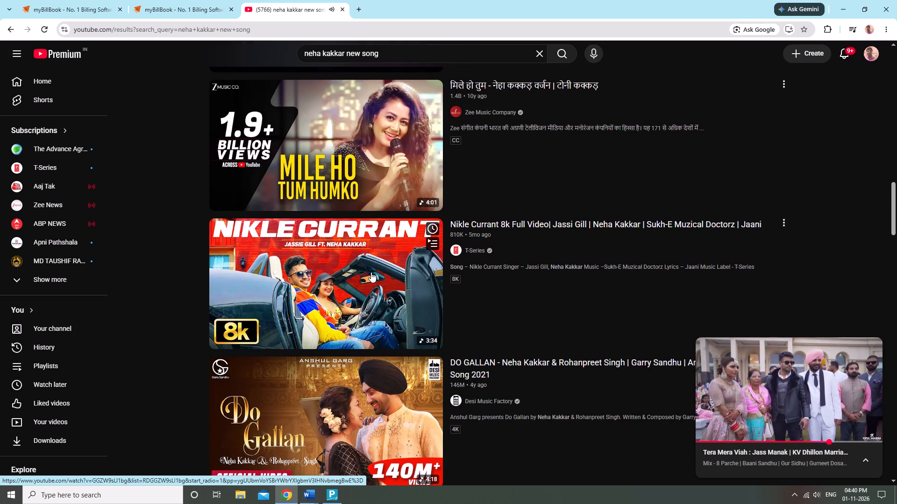
scroll(371, 272, down, 3)
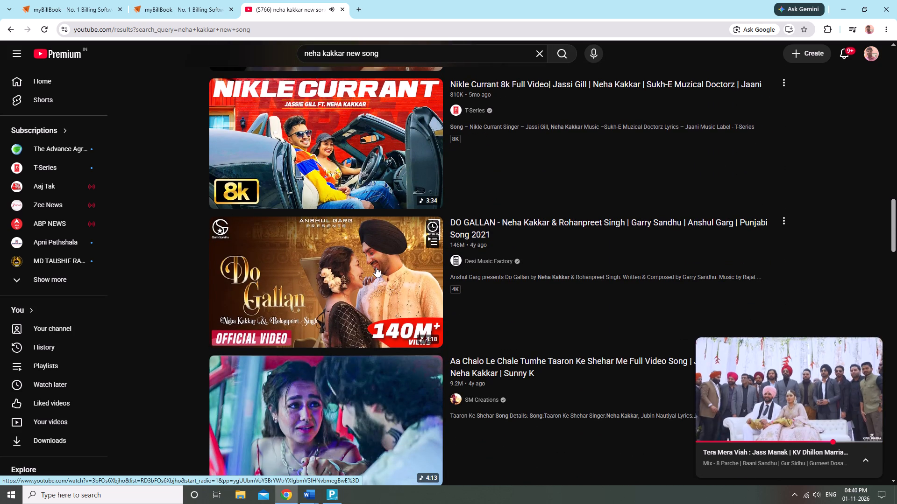
scroll(375, 266, down, 1)
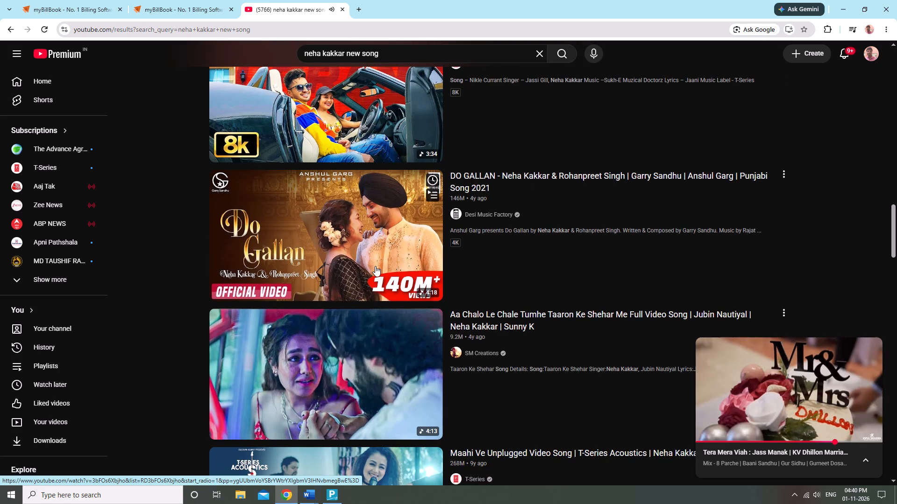
click(376, 341)
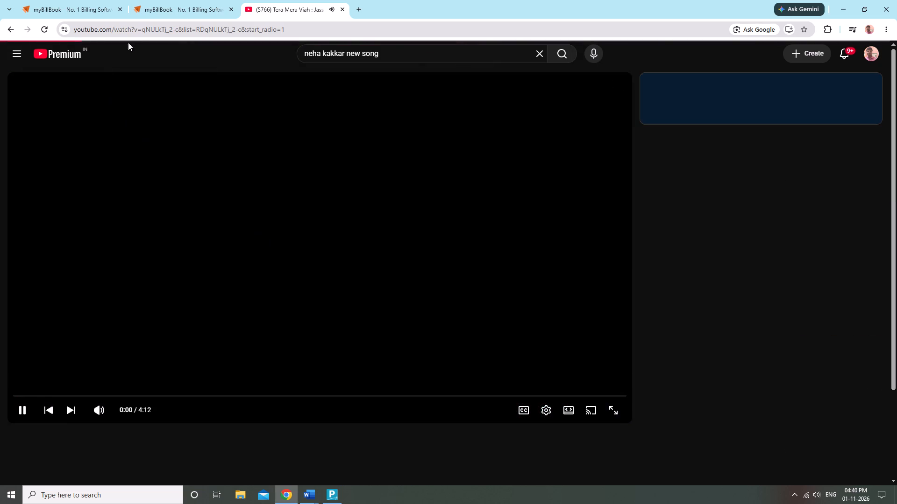
Return to the myBillBook inventory, search the items for "barva", and open sardar barvati seeds 500gm.
click(87, 0)
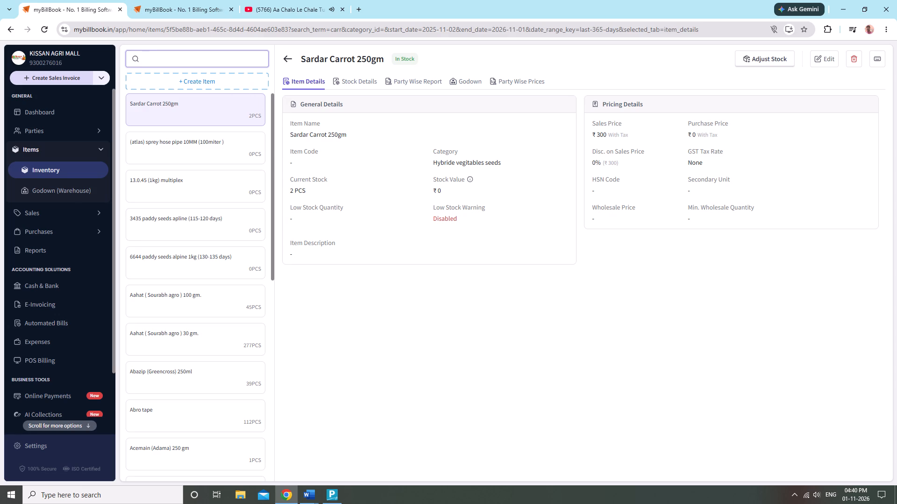
text(bar)
text(va)
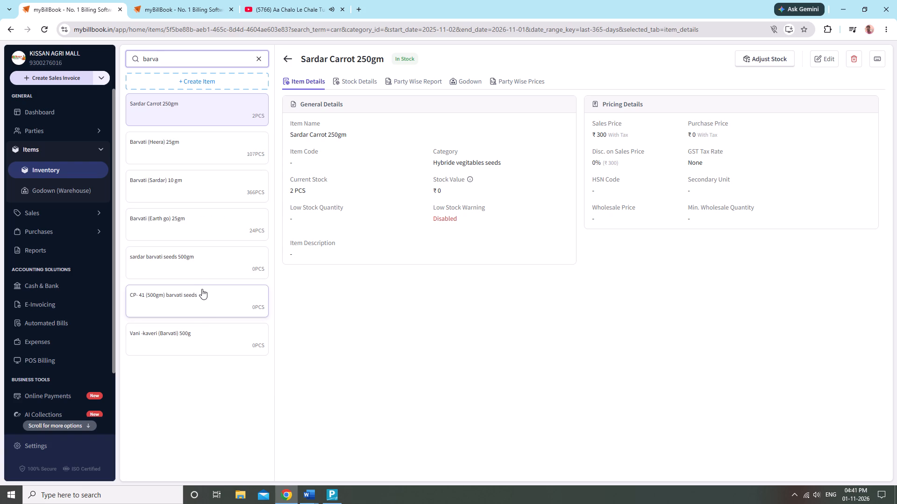
click(200, 264)
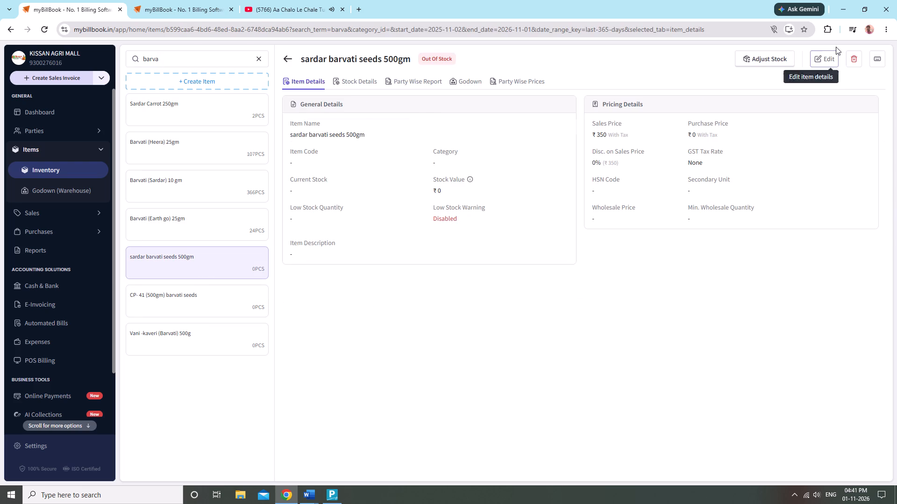
Edit the item and change its name to Barvati seeds 500gm, dropping the leading "sardar" and capitalizing the first letter.
click(825, 56)
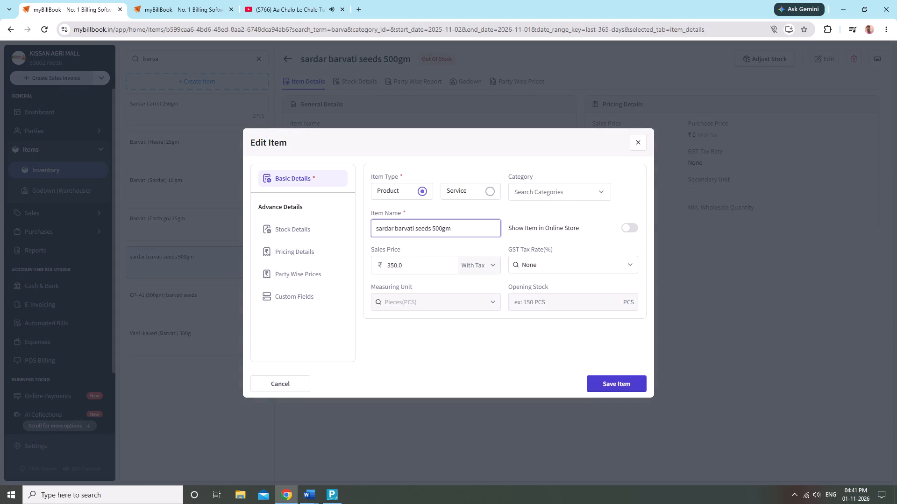
click(396, 228)
key(BackSpace)
key(BackSpace)
key(BackSpace)
key(BackSpace)
key(BackSpace)
key(BackSpace)
key(BackSpace)
key(BackSpace)
key(BackSpace)
key(BackSpace)
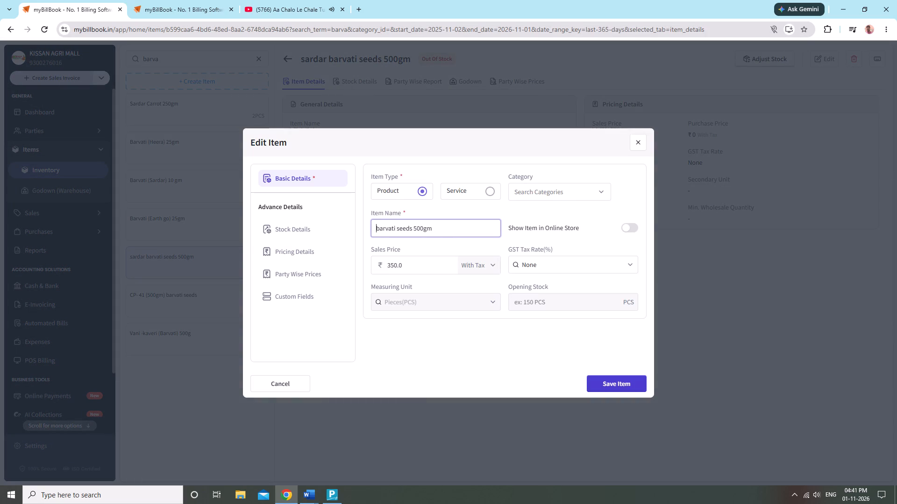
click(382, 230)
click(381, 230)
key(BackSpace)
key(shift+b)
Add the brand (Sardar) after Barvati and remove "seeds" so the item name reads Barvati (Sardar) 500 gm.
click(397, 227)
key(space)
key(shift+parenleft)
key(shift+s)
text(ardar)
text())
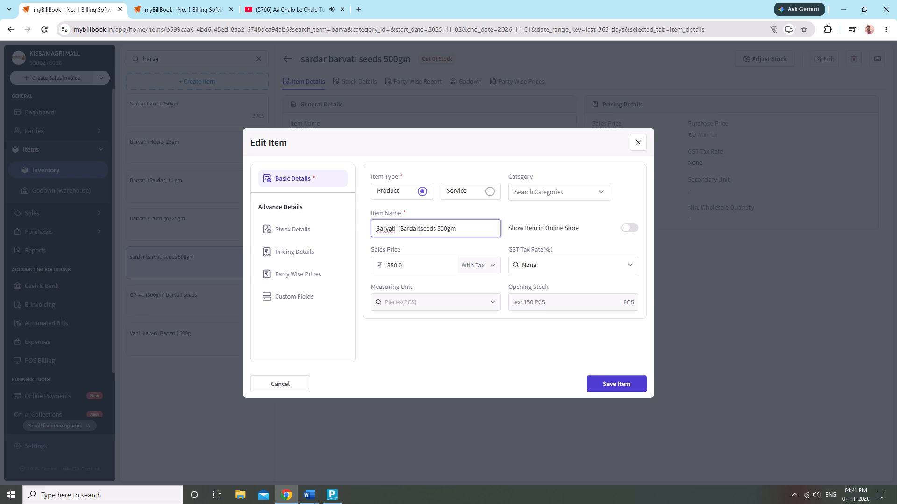
key(space)
click(439, 227)
key(BackSpace)
key(BackSpace)
key(BackSpace)
key(BackSpace)
key(BackSpace)
key(BackSpace)
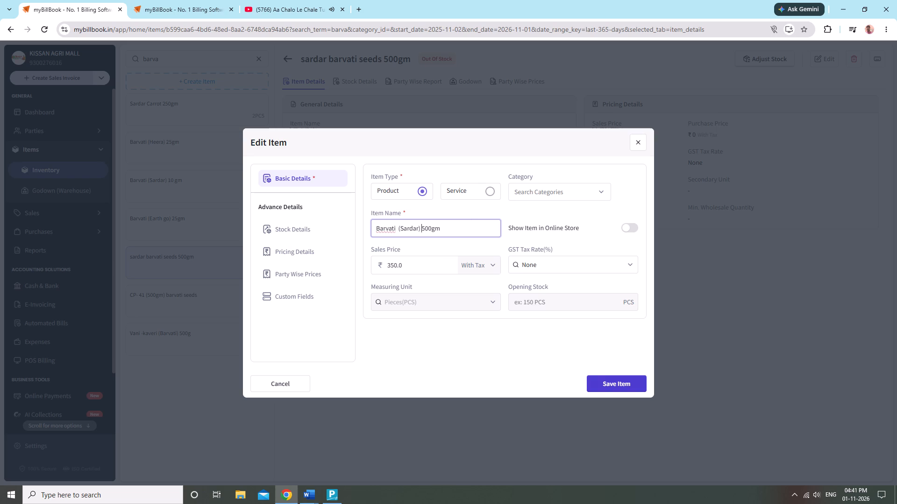
click(431, 232)
key(space)
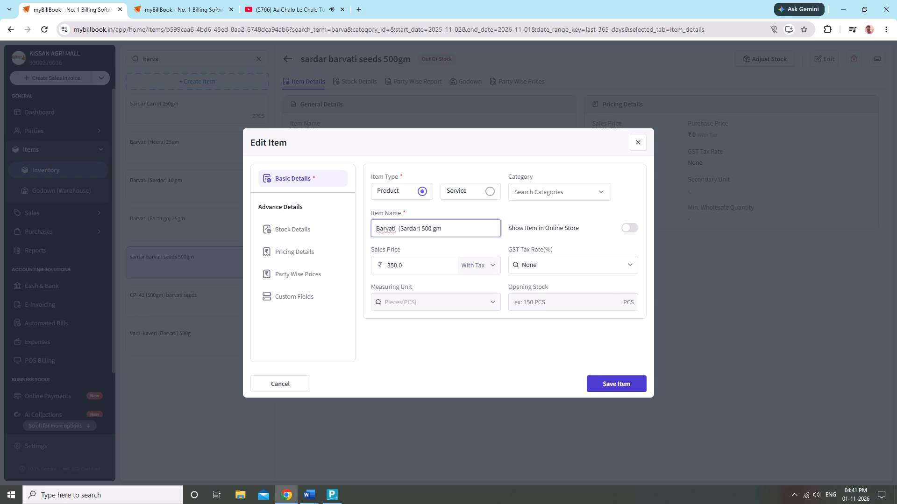
Assign the vegitables seeds category to the Barvati (Sardar) 500 gm item.
click(548, 188)
key(v)
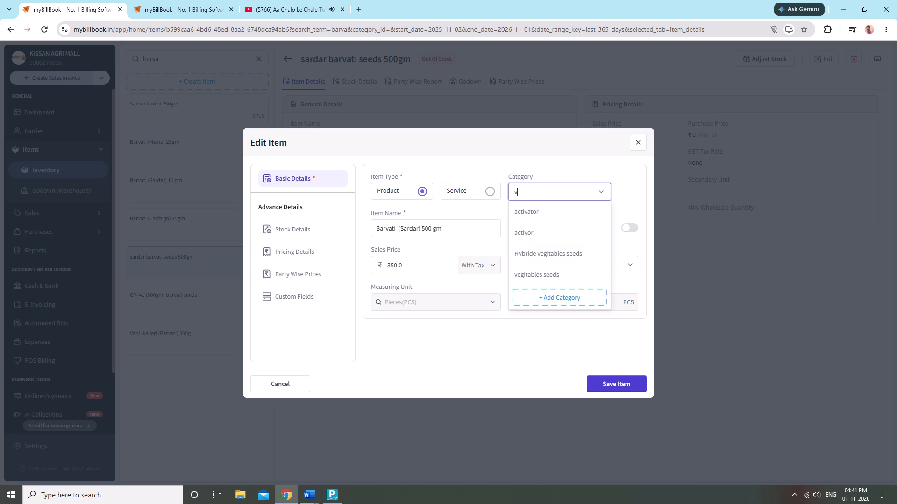
click(547, 274)
Clear the purchase price in the pricing details of Barvati (Sardar) 500 gm and save the item.
click(294, 236)
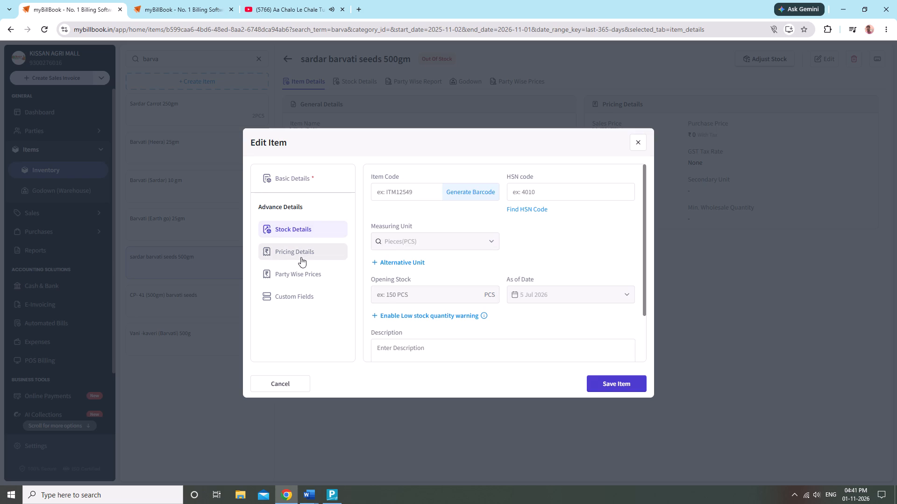
click(301, 257)
click(537, 192)
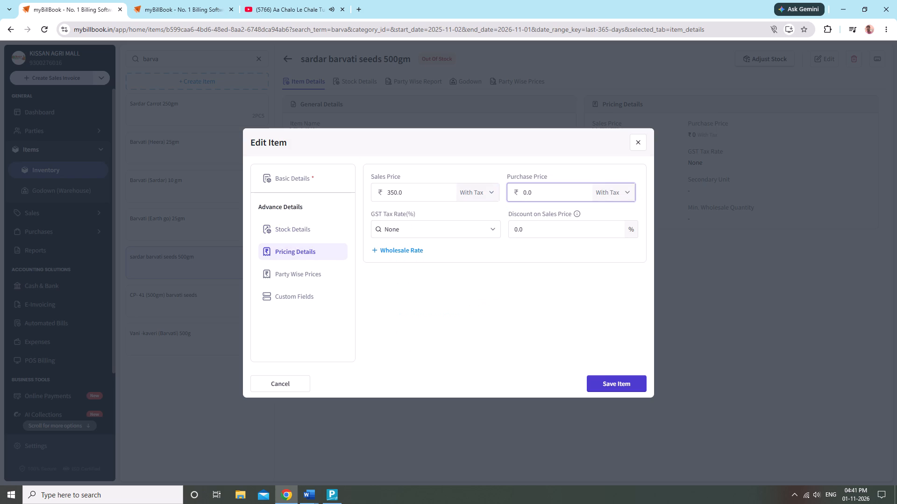
key(BackSpace)
key(BackSpace)
key(BackSpace)
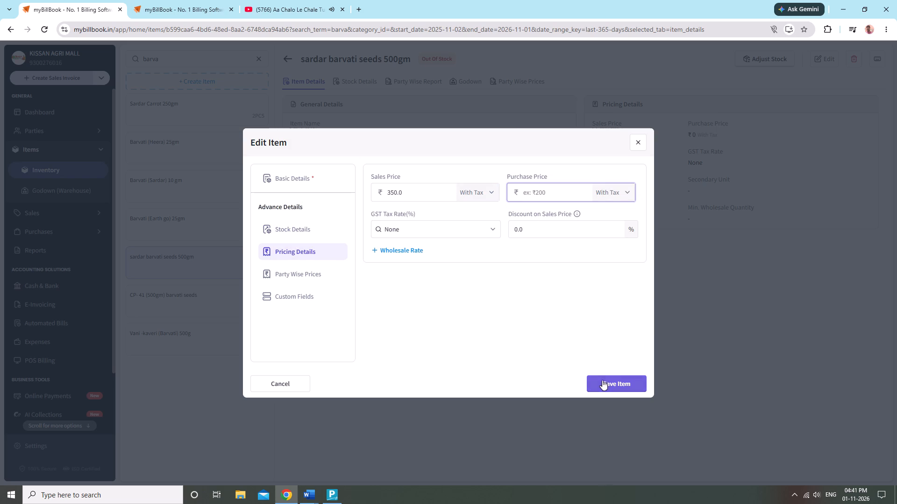
click(603, 379)
click(443, 287)
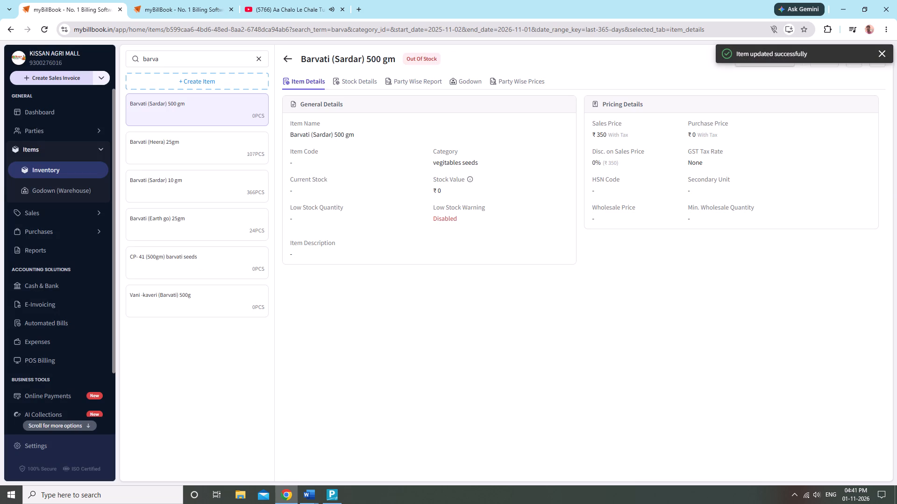
click(660, 61)
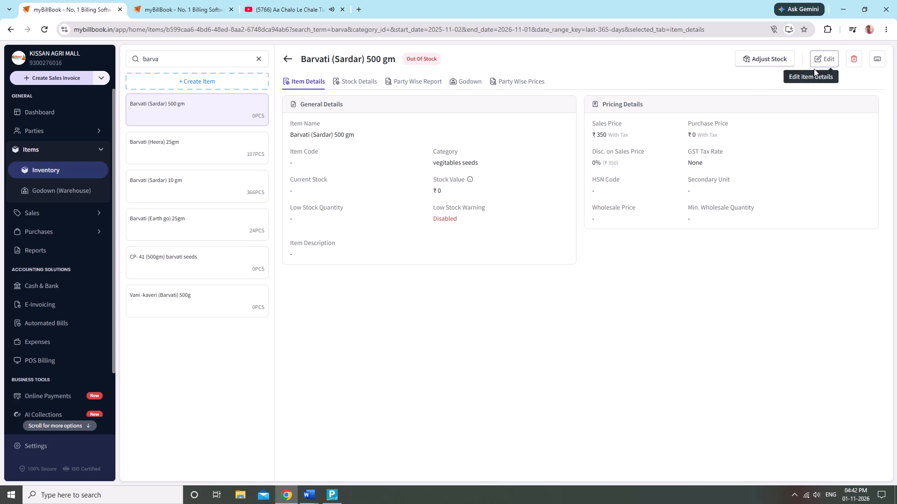
Adjust the stock of Barvati (Sardar) 500 gm by adding 2 PCS in the KISSAN AGRI MALL godown and save.
click(784, 63)
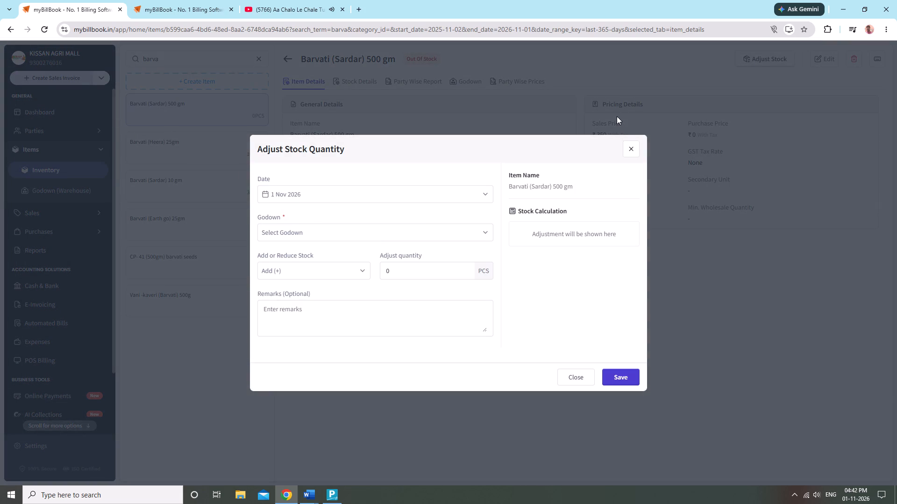
click(465, 233)
click(458, 247)
click(456, 268)
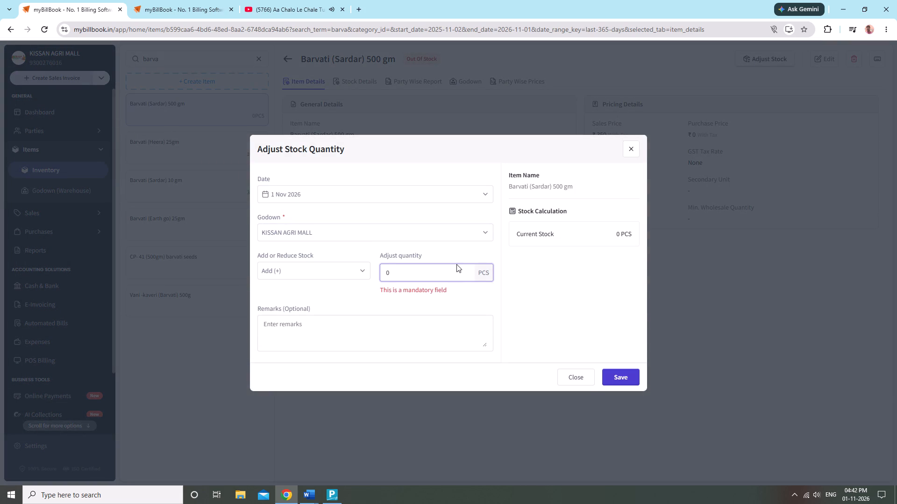
key(2)
click(610, 379)
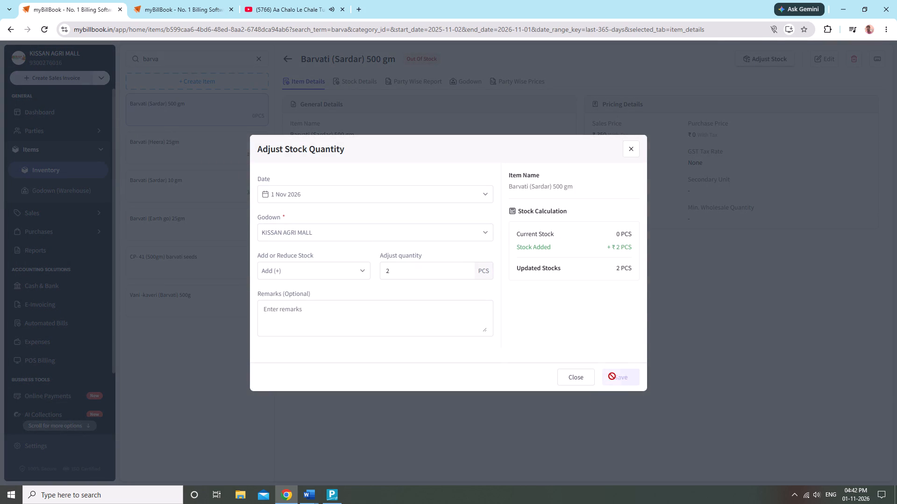
Switch to YouTube, browse the recommended videos and play Lut Gaye (Full Song).
click(267, 5)
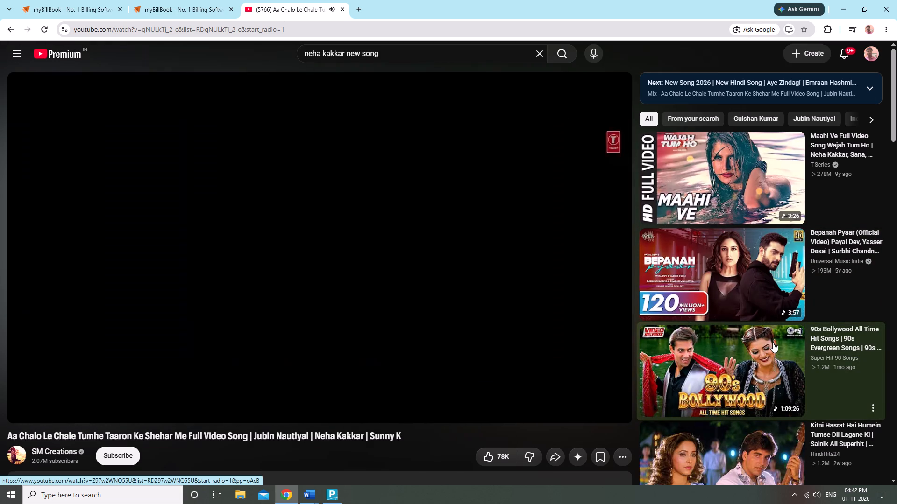
scroll(773, 342, down, 2)
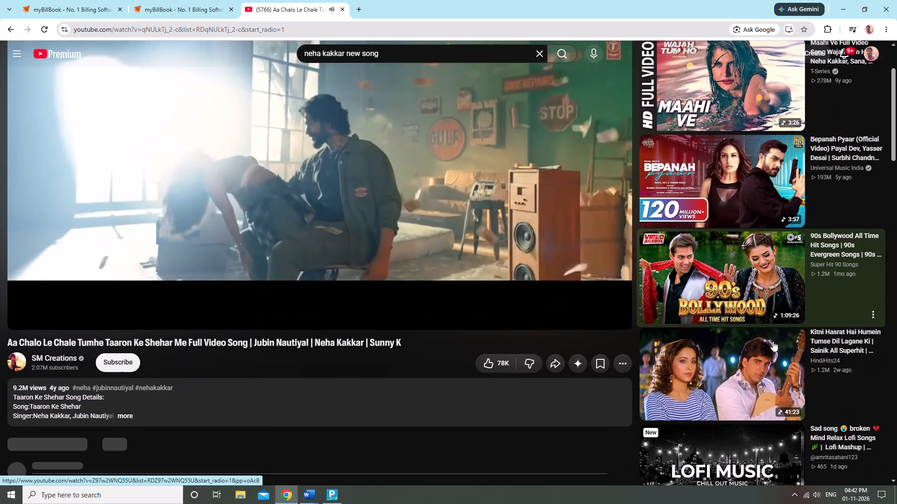
scroll(773, 341, down, 2)
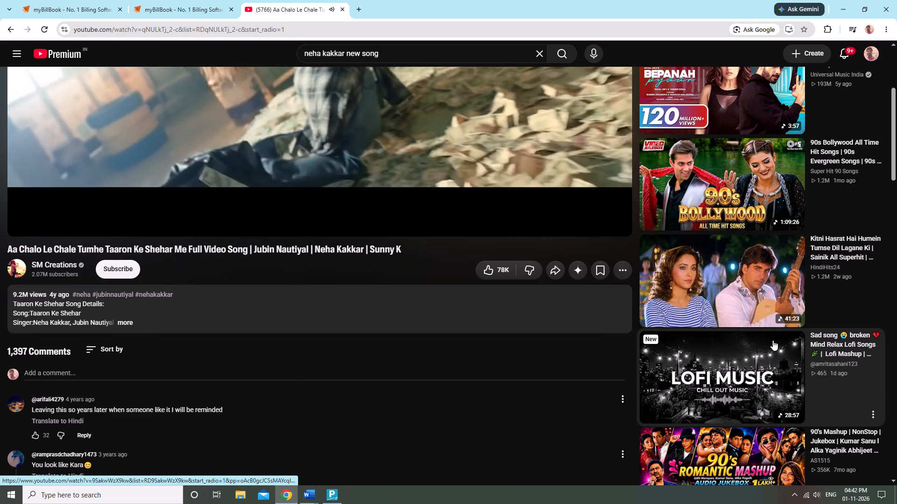
scroll(763, 337, down, 3)
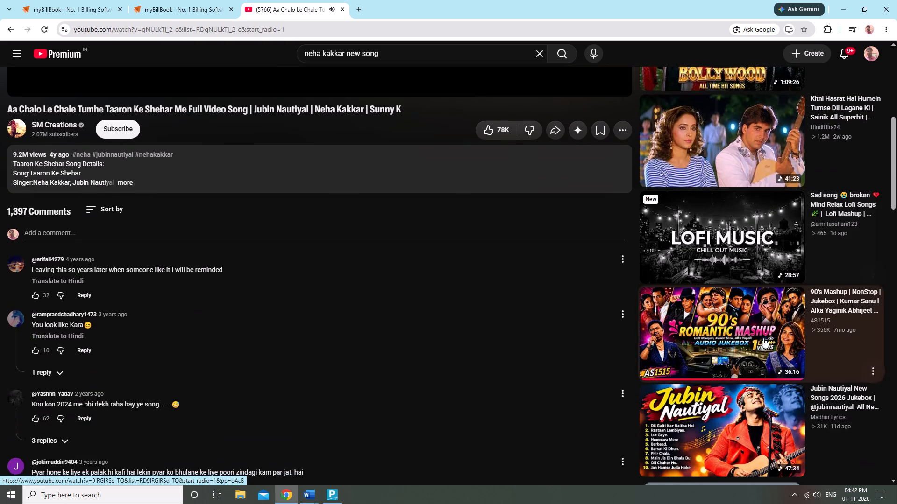
scroll(763, 338, down, 5)
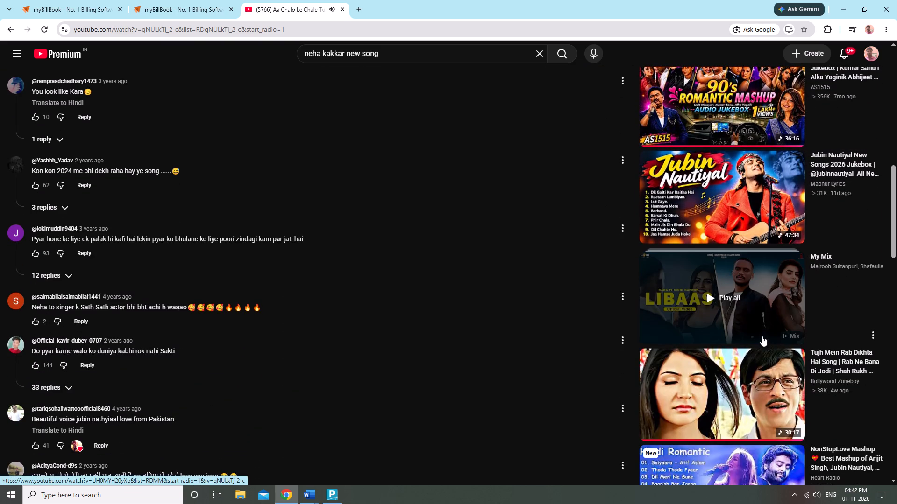
scroll(748, 364, down, 2)
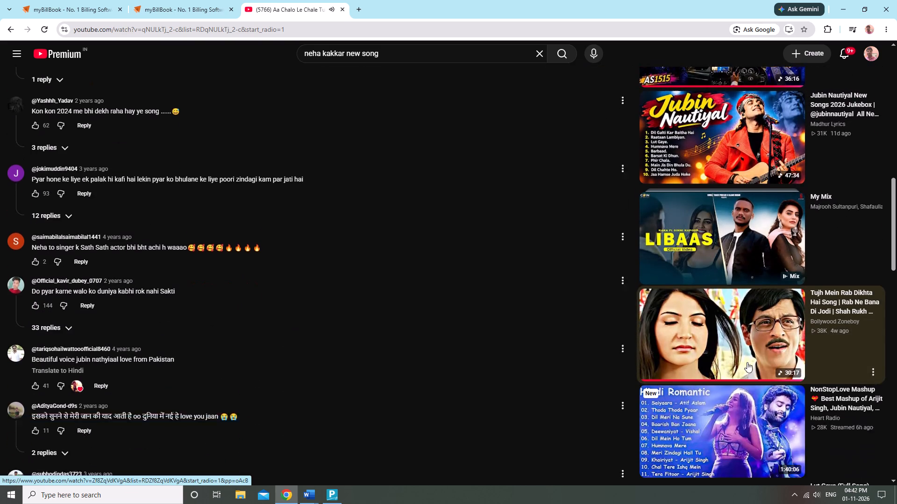
scroll(747, 361, down, 8)
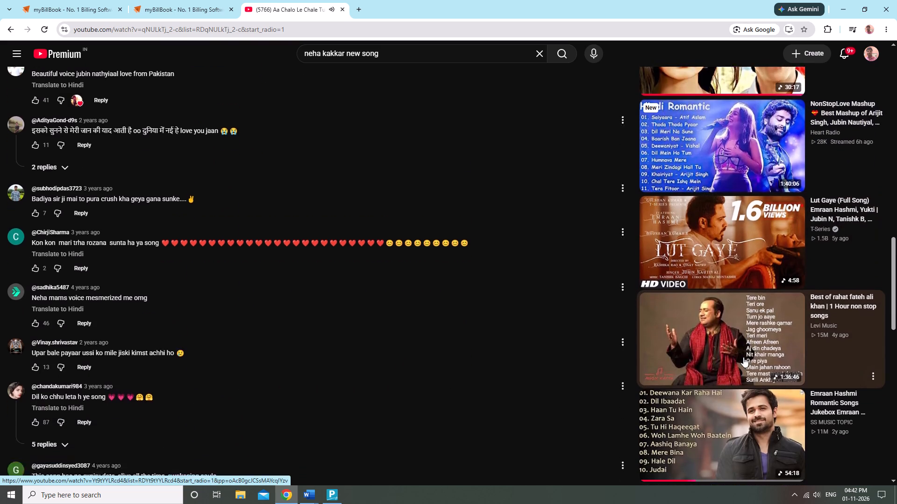
scroll(743, 357, up, 1)
click(690, 152)
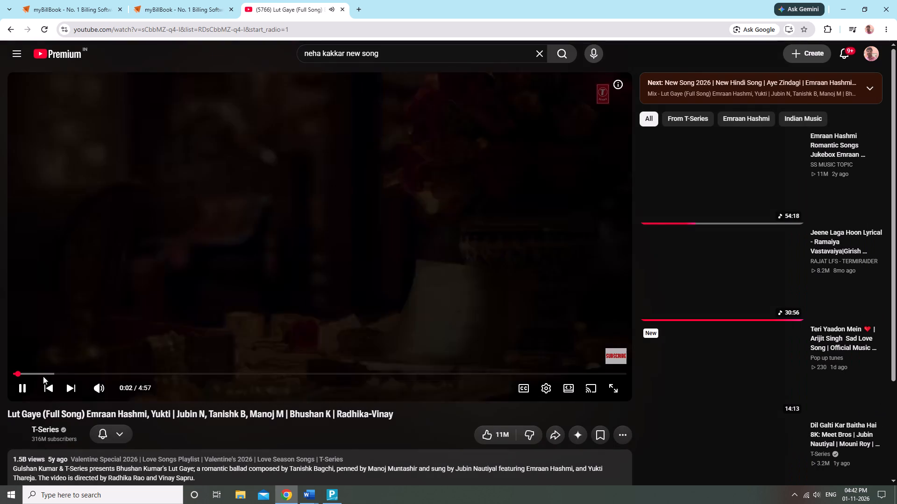
Skip ahead in the Lut Gaye video to about 0:22.
click(42, 373)
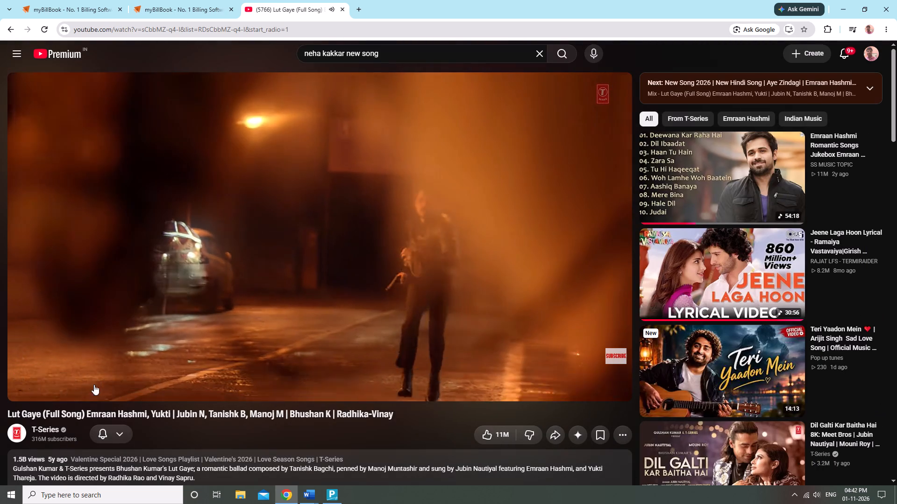
click(60, 373)
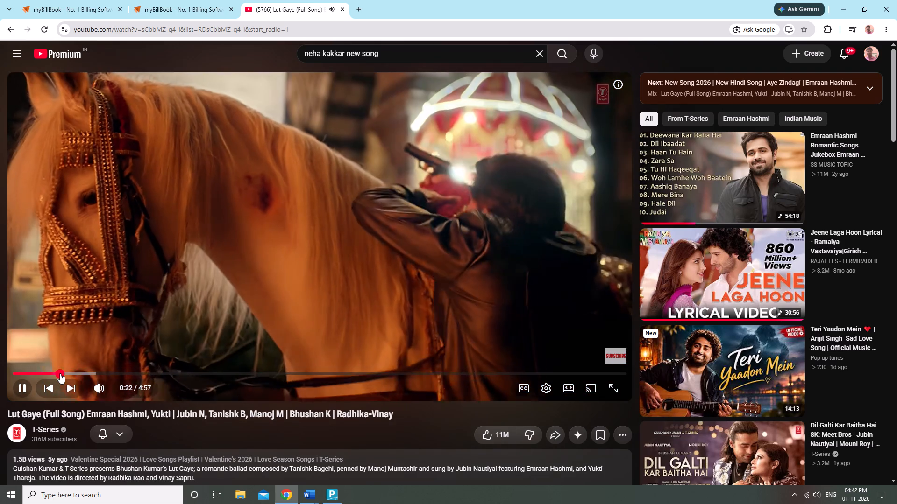
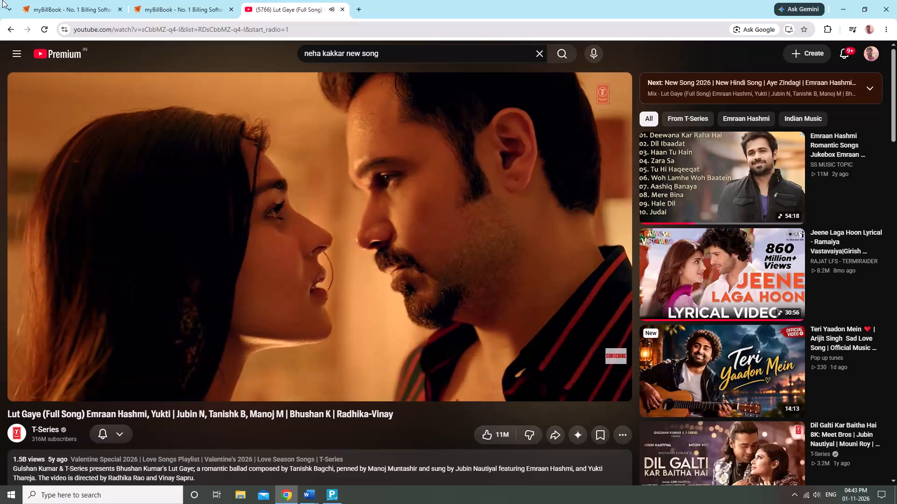
Switch back to myBillBook and search the inventory items for "katr", shortening the search term to "kat".
click(87, 1)
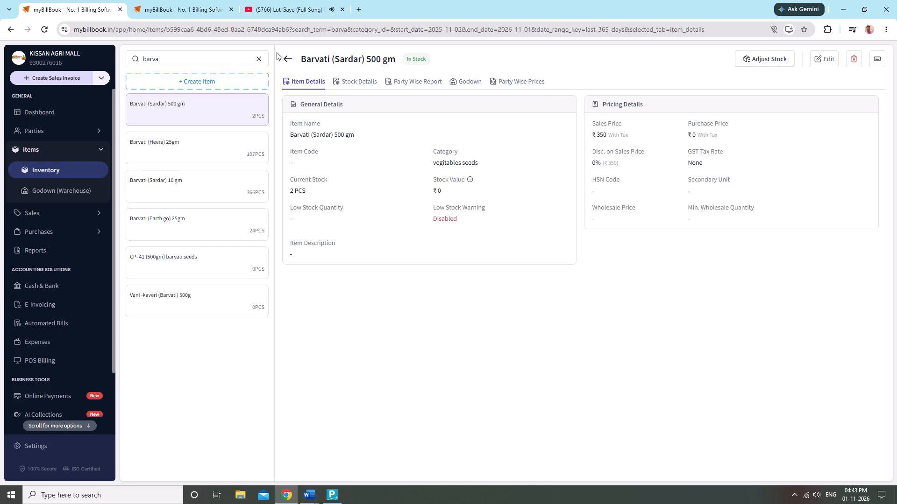
click(259, 60)
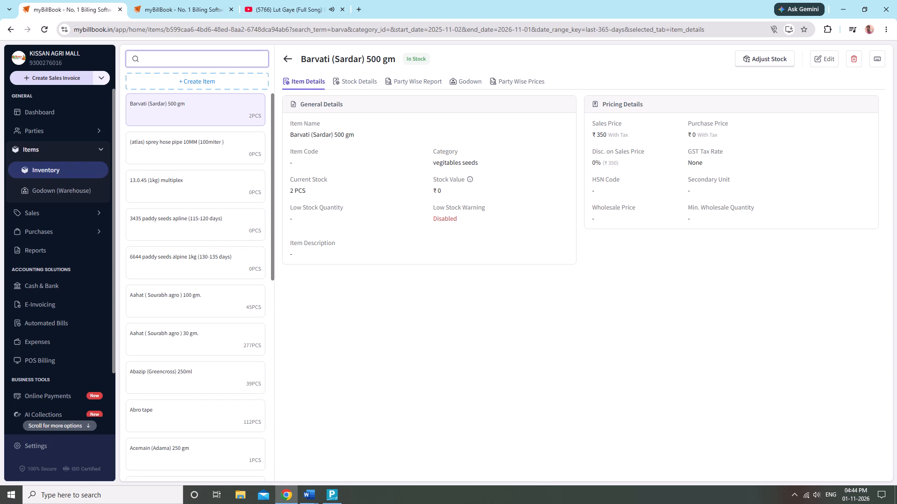
text(kat)
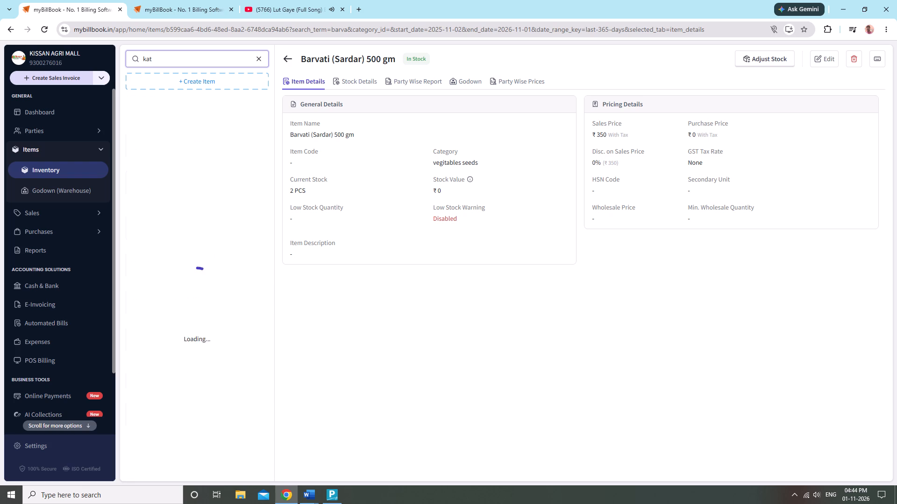
key(r)
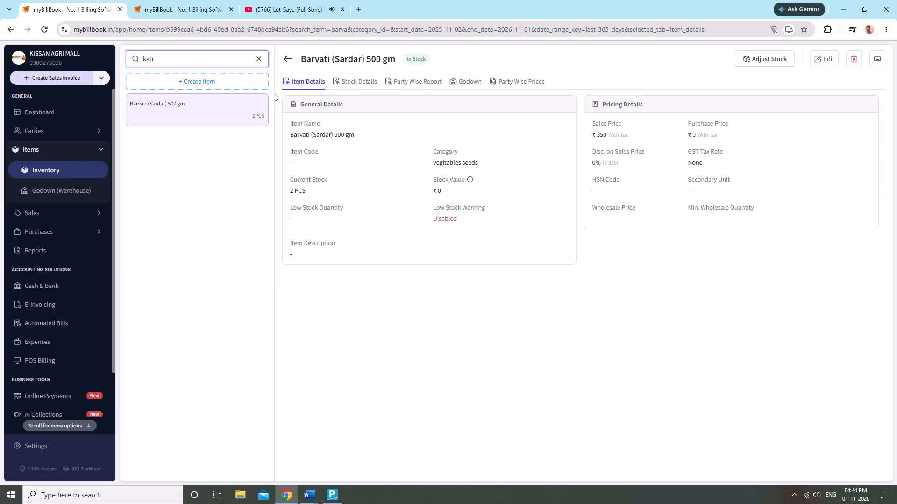
key(BackSpace)
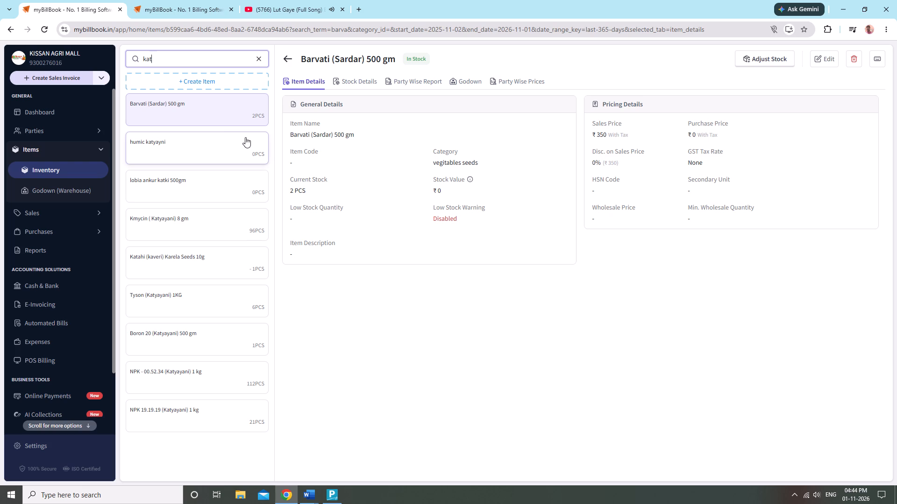
Replace the inventory search term with "phoo" to look for the phool gobhi seed items.
key(BackSpace)
key(BackSpace)
key(BackSpace)
key(BackSpace)
text(pho)
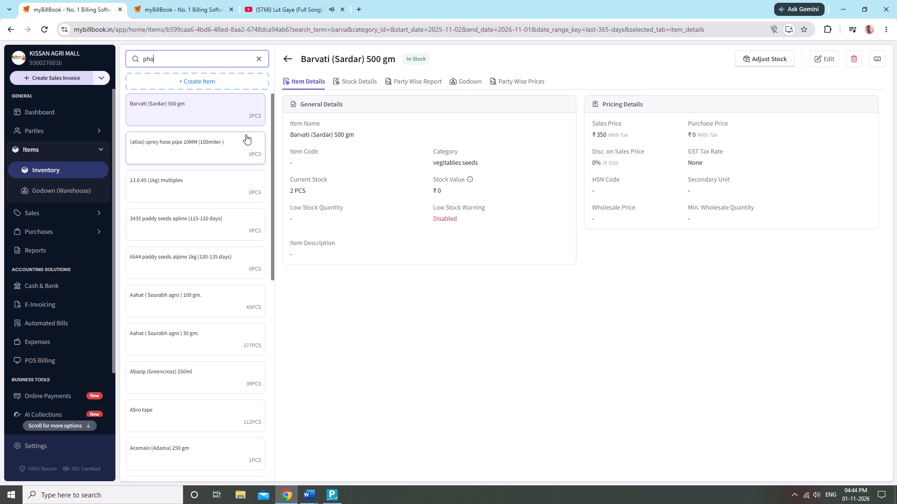
key(l)
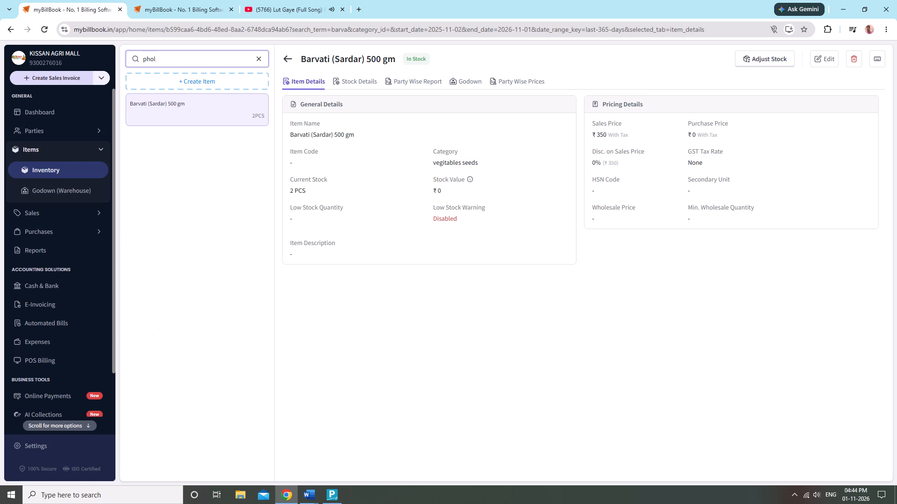
key(BackSpace)
key(o)
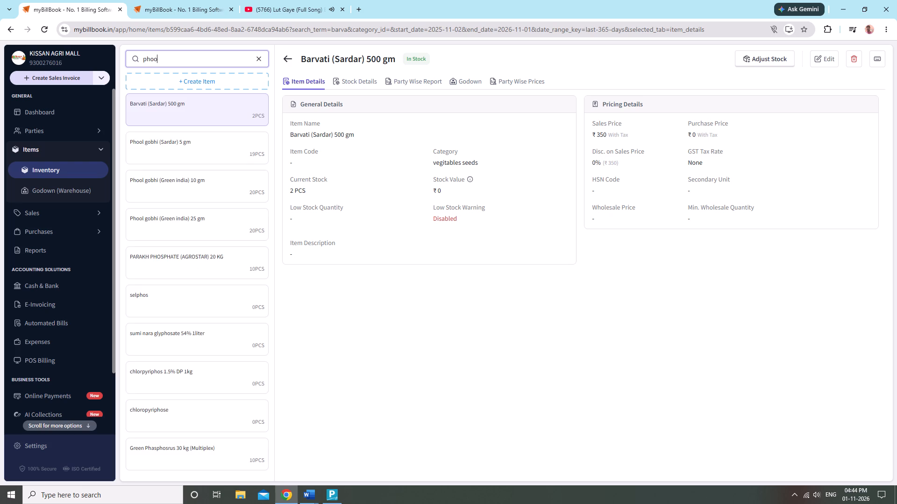
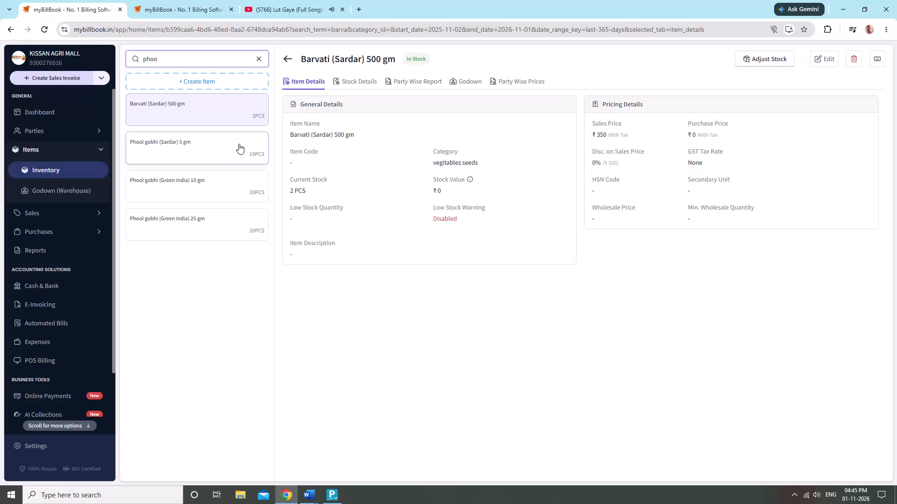
Review the item details of Phool gobhi (Green india) 10 gm and Phool gobhi (Sardar) 5 gm.
click(199, 188)
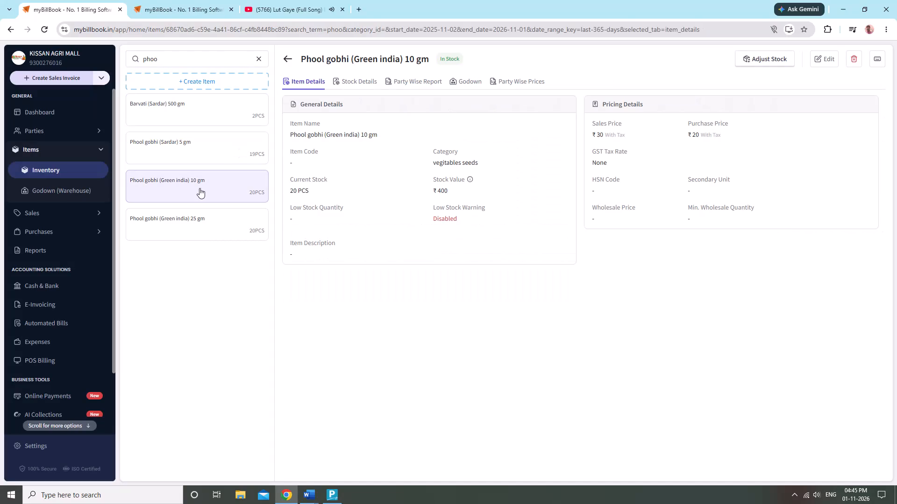
click(206, 157)
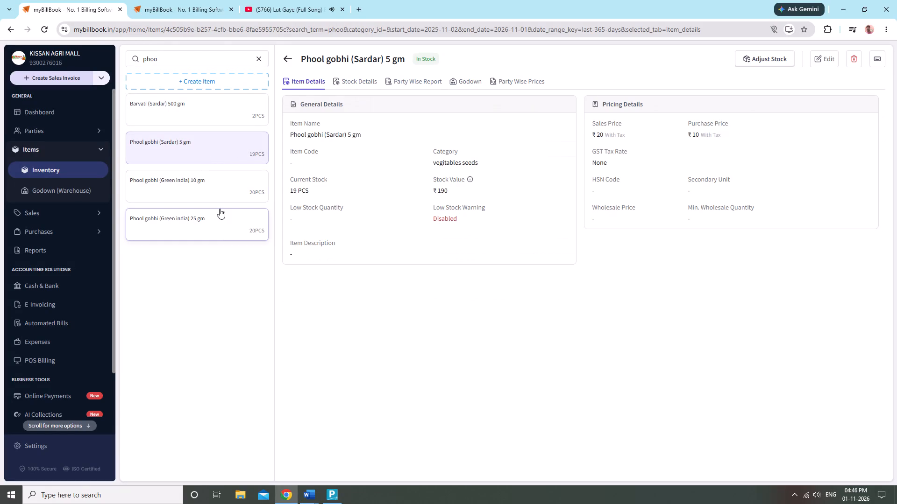
Search the inventory for other cauliflower seed items with the terms "cauli", "fool" and "ana" in turn.
click(256, 58)
text(cau)
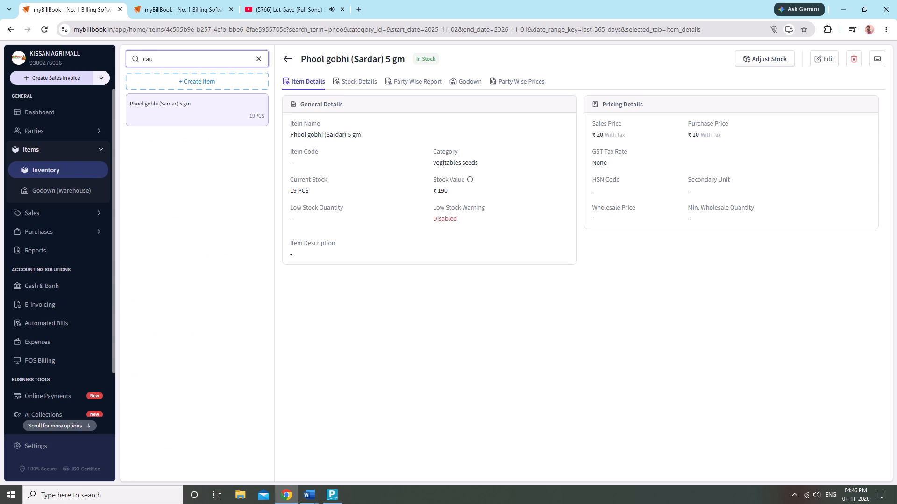
text(li)
key(BackSpace)
key(BackSpace)
key(BackSpace)
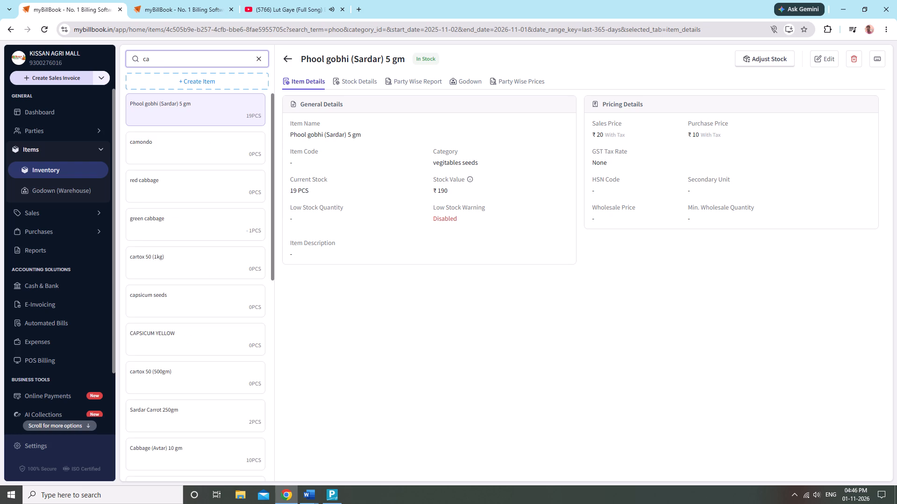
key(BackSpace)
key(BackSpace)
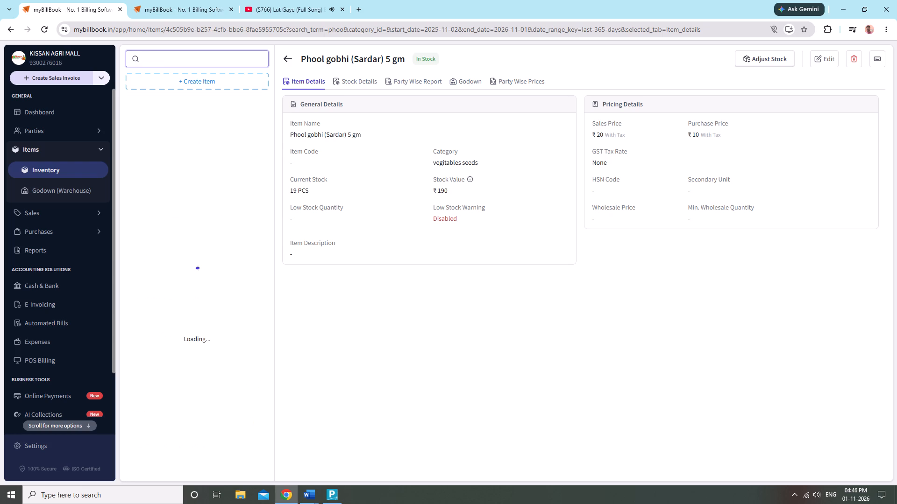
text(fool)
key(BackSpace)
key(BackSpace)
key(BackSpace)
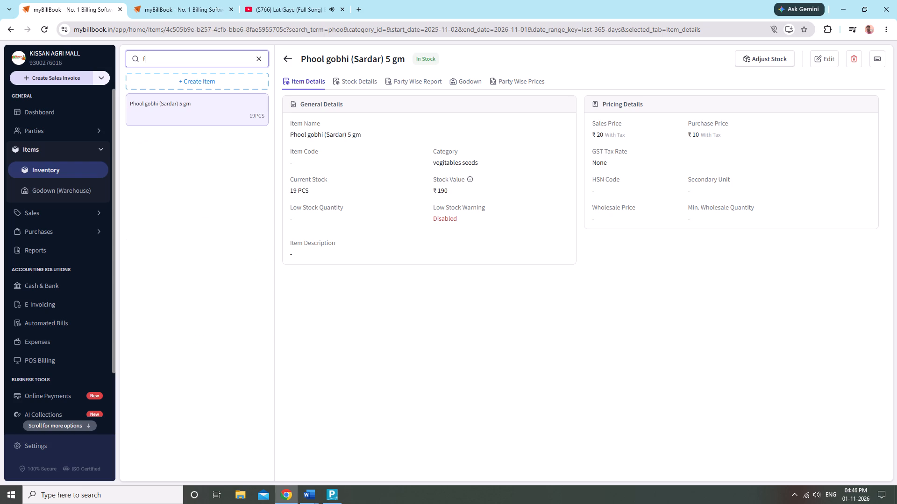
key(BackSpace)
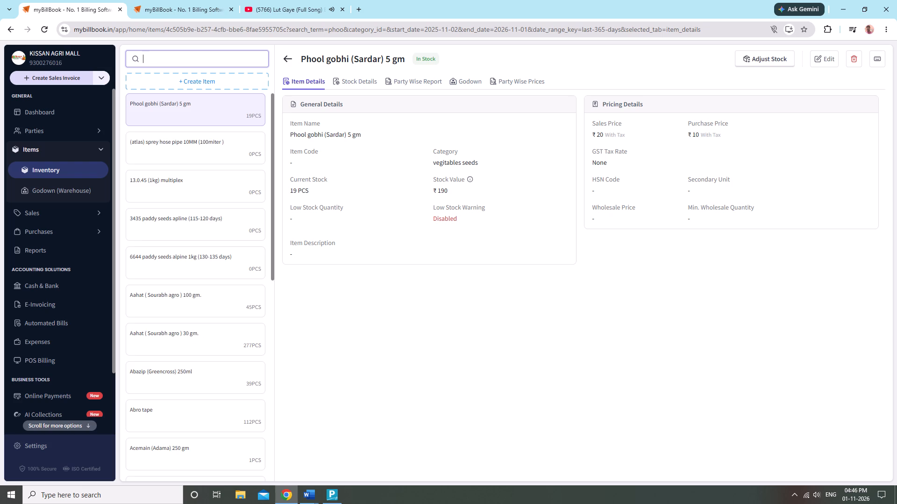
text(an)
key(a)
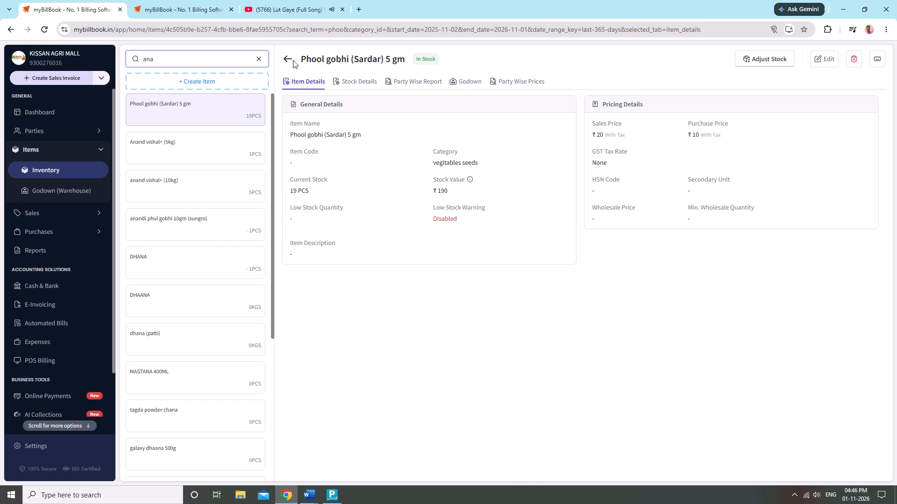
Search the inventory for "phul" and change the ketrina item's name to "ketrina phool gobhi (sungro) 10 gm".
click(257, 60)
text(phul)
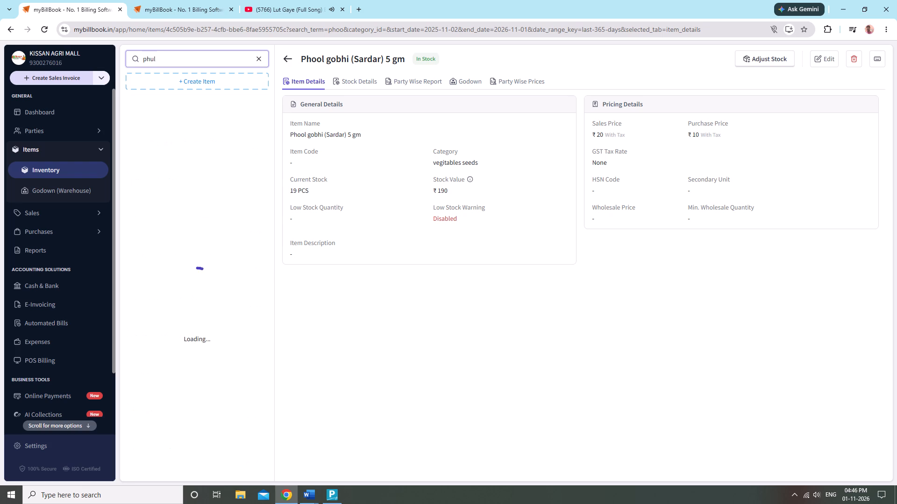
click(217, 186)
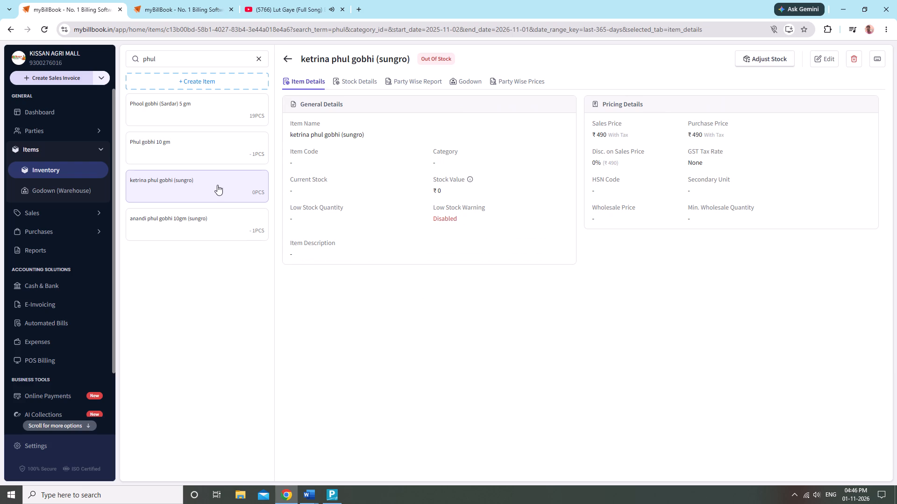
click(833, 60)
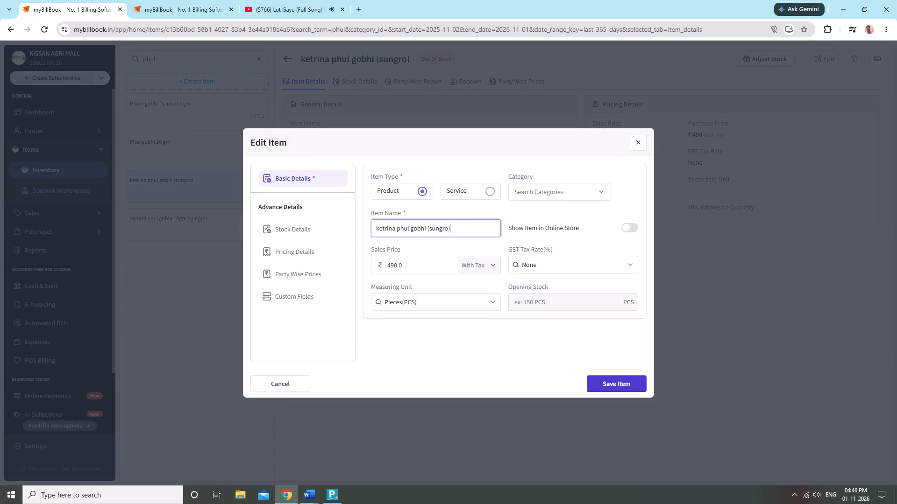
click(401, 227)
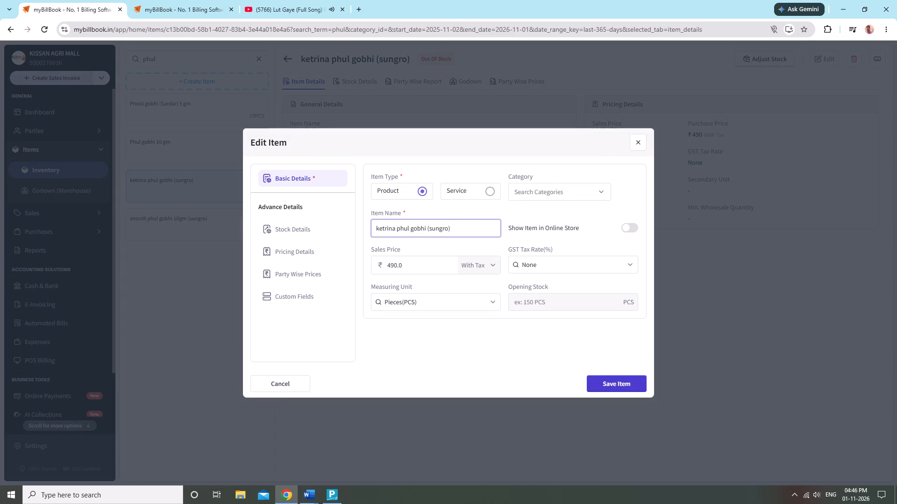
click(406, 229)
click(406, 231)
key(BackSpace)
key(o)
key(o)
click(470, 230)
key(space)
text(10 gm)
Assign the ketrina item to the "Hybride vegitables seeds" category, check its pricing details and save the item.
click(547, 190)
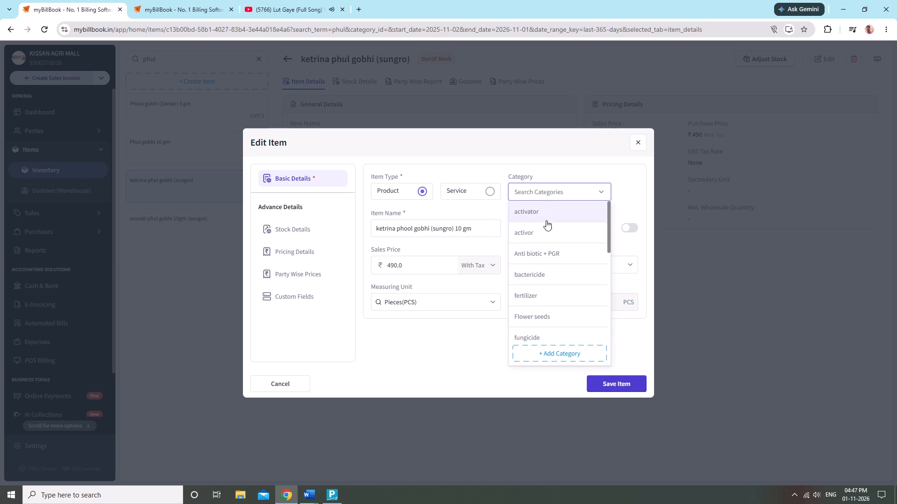
key(v)
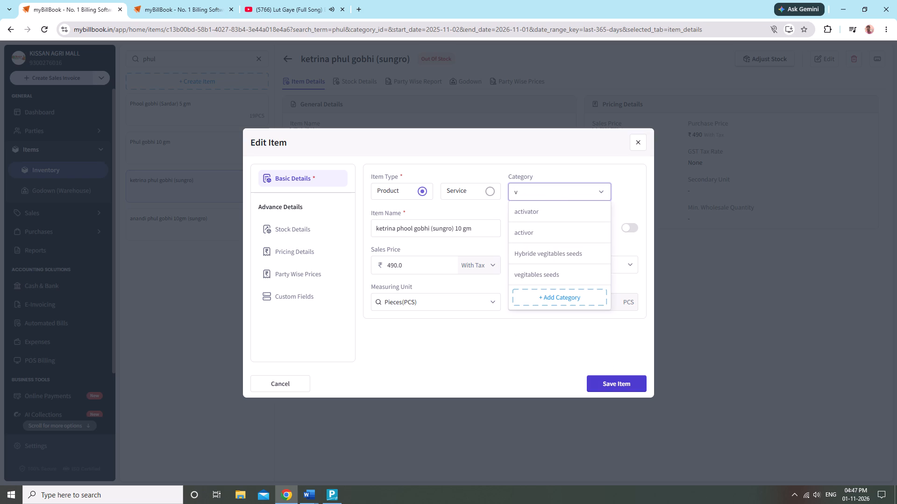
click(592, 250)
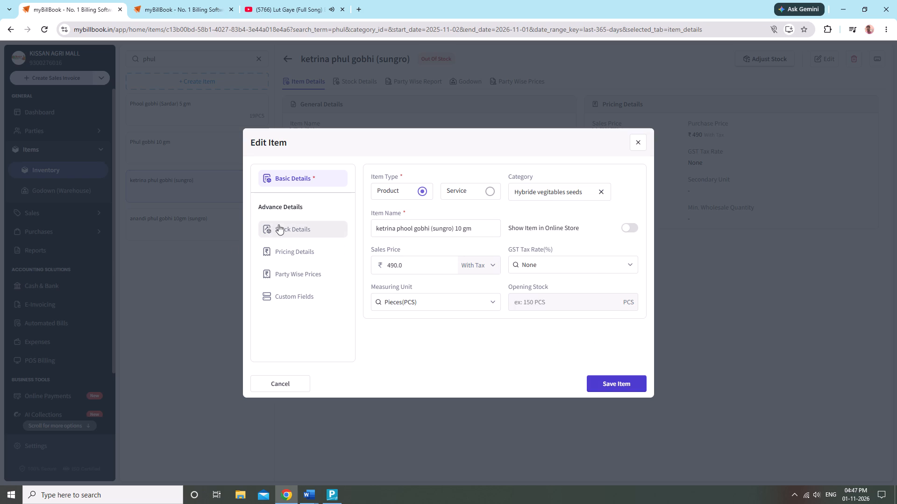
click(282, 227)
click(292, 246)
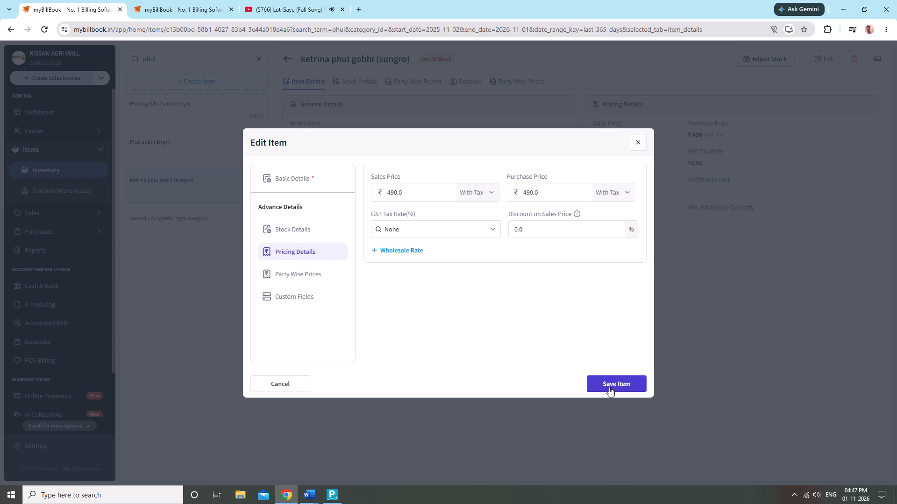
click(598, 384)
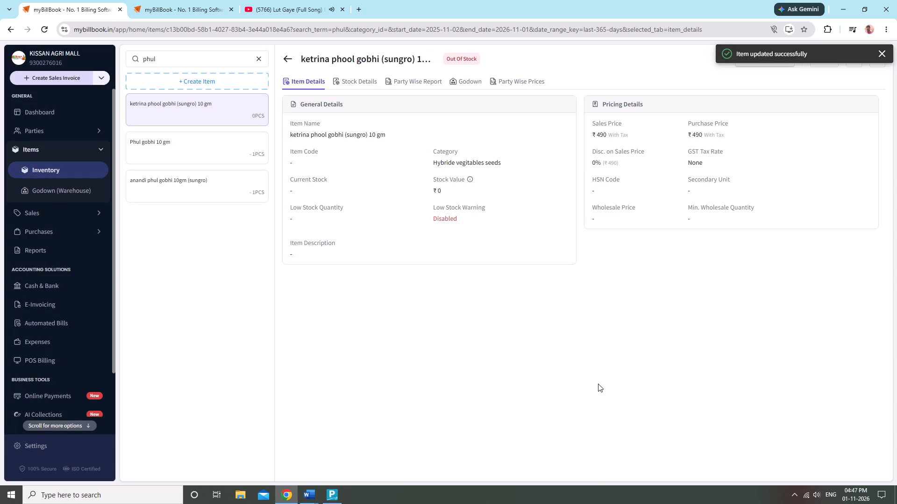
Open the anandi phul gobhi item for editing and change its name to "anandi phool gobhi 10gm (sungro)".
click(185, 189)
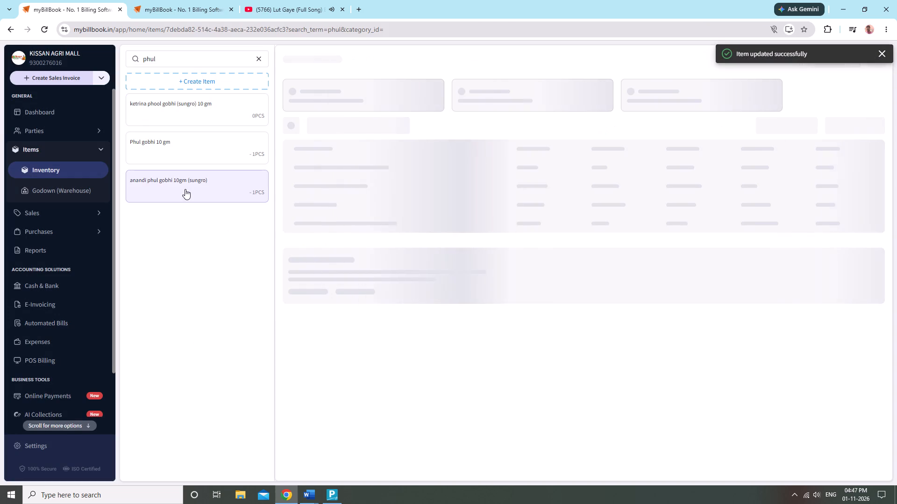
click(533, 322)
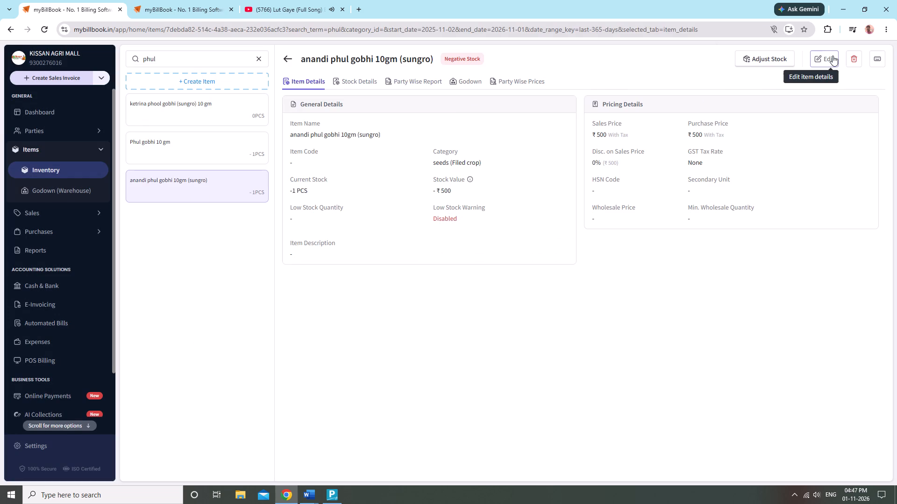
click(832, 57)
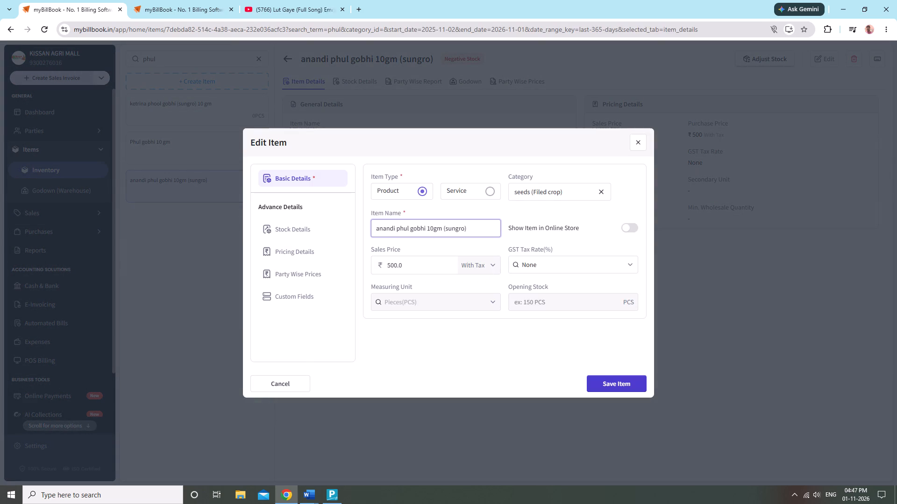
click(406, 229)
key(BackSpace)
key(0)
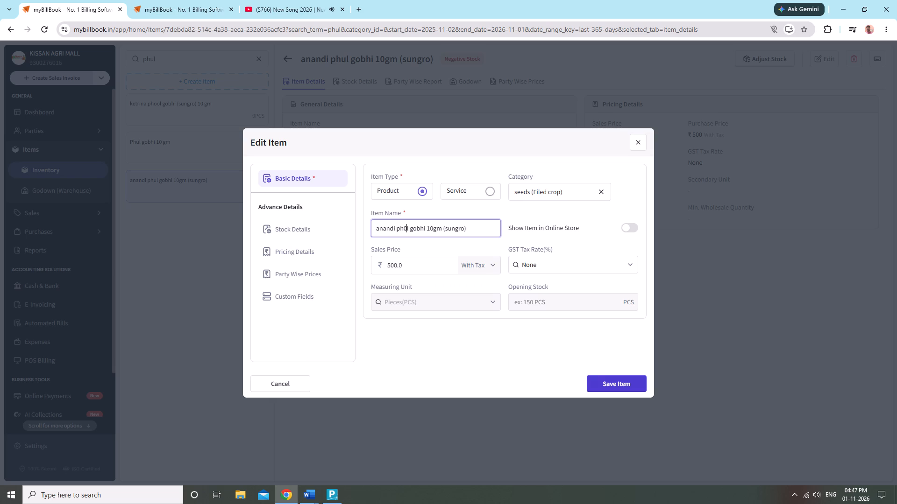
key(0)
key(BackSpace)
key(BackSpace)
text(oo)
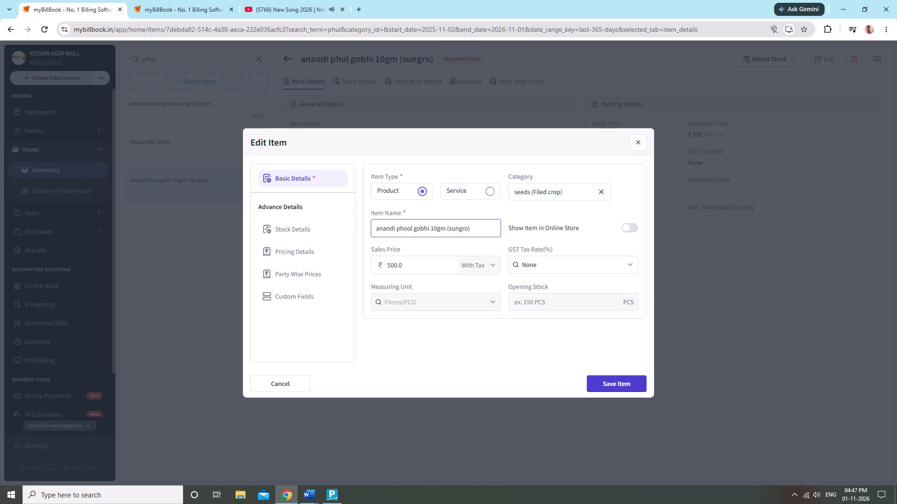
Change the anandi item's category to "Hybride vegitables seeds", check its pricing details and save the item.
click(545, 188)
key(v)
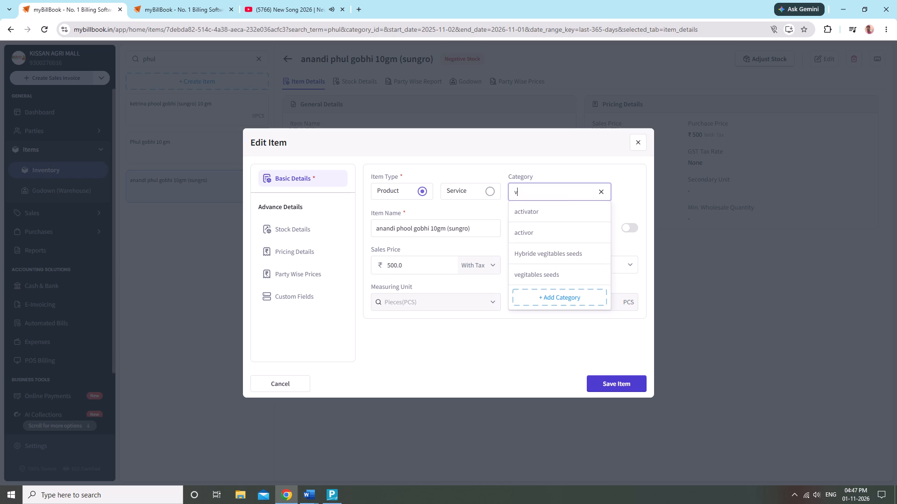
click(571, 253)
click(313, 236)
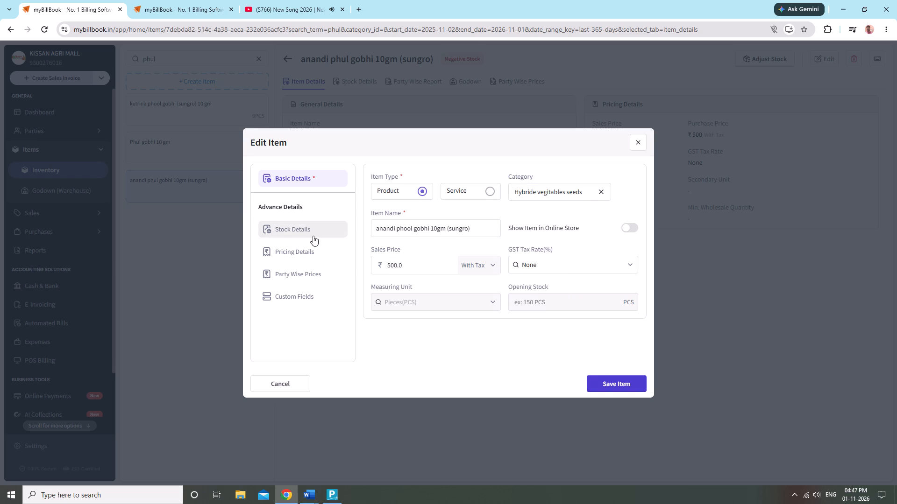
click(312, 245)
click(623, 388)
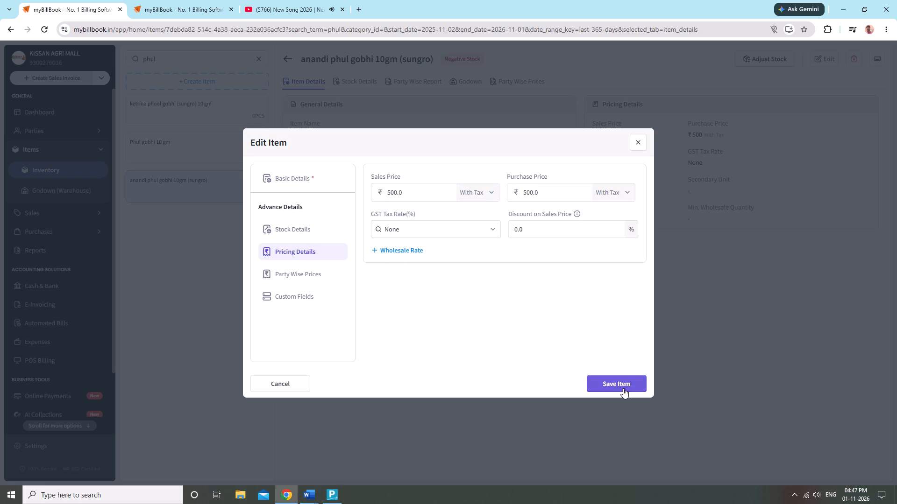
click(537, 359)
click(534, 340)
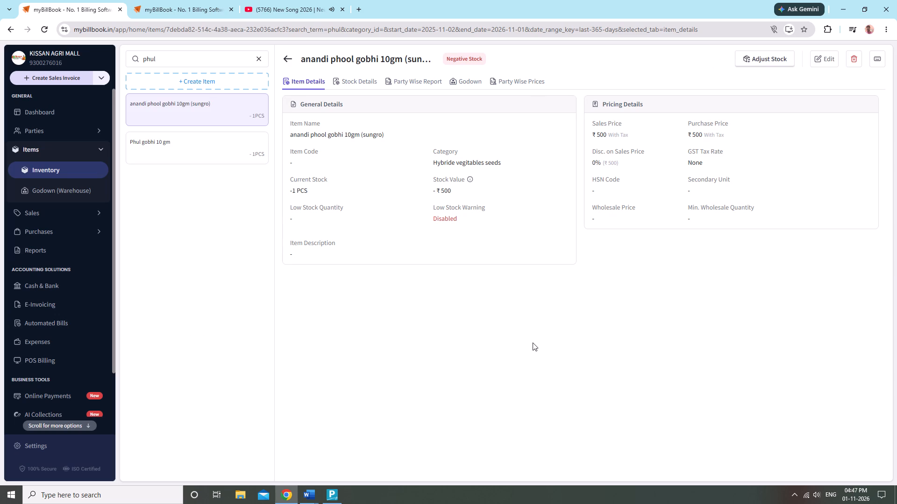
Add 4 PCS to the stock of anandi phool gobhi 10gm (sungro) in the KISSAN AGRI MALL godown and save.
click(767, 66)
click(345, 236)
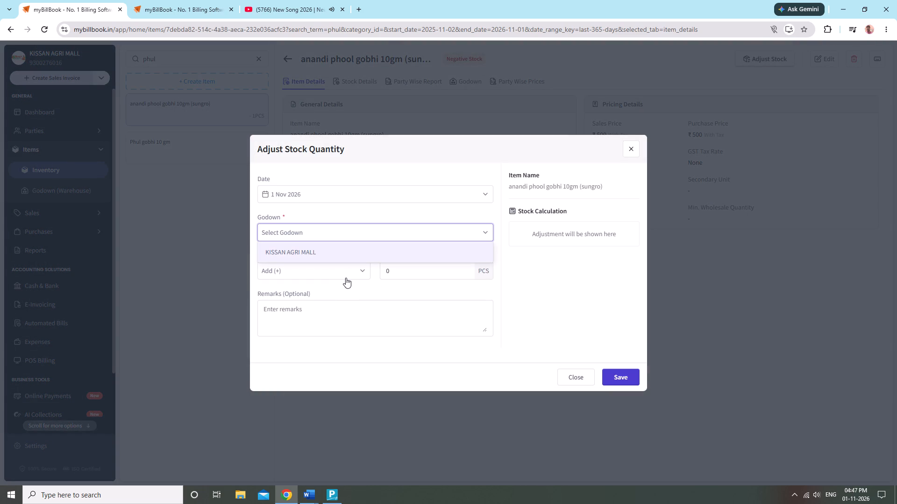
click(350, 251)
click(414, 266)
click(423, 274)
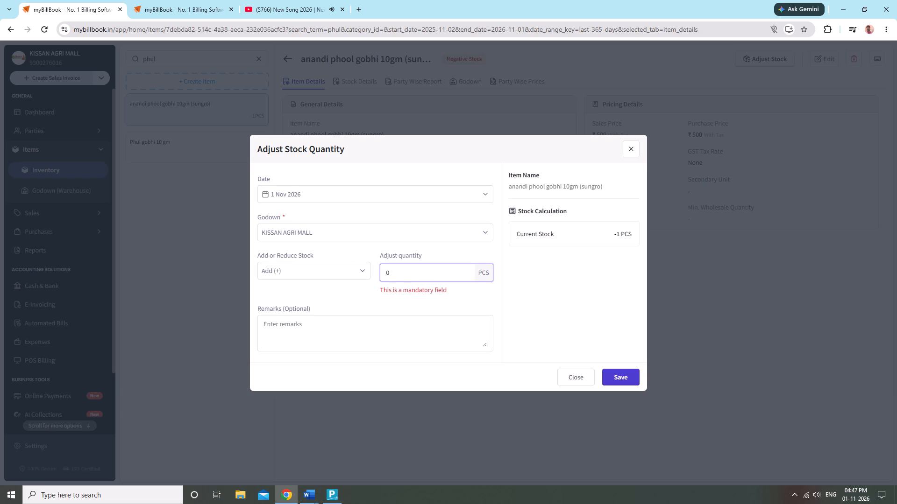
key(3)
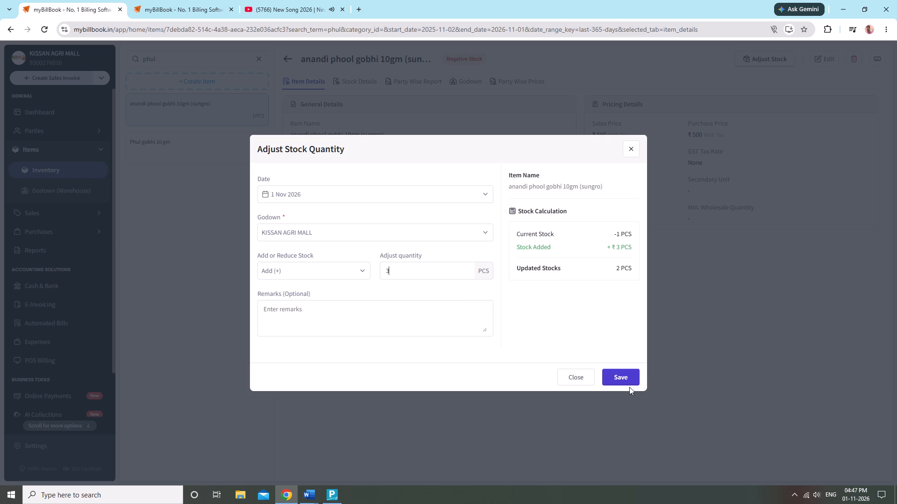
key(BackSpace)
key(4)
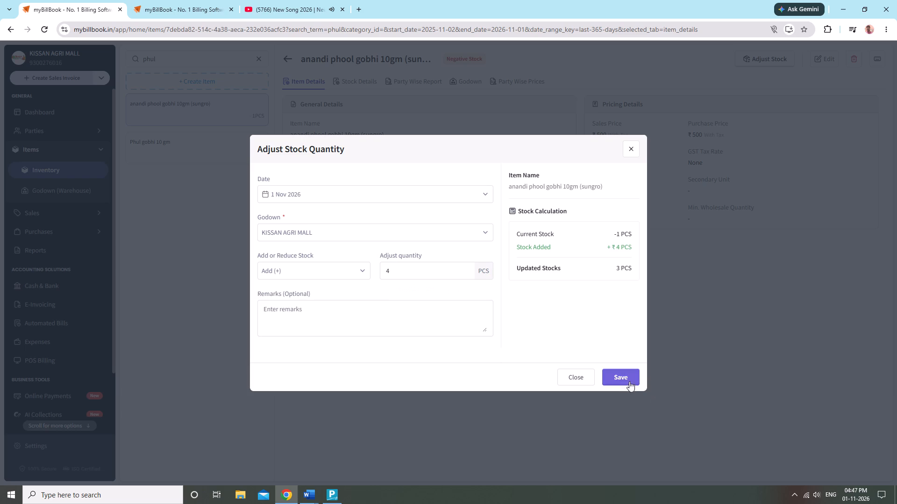
click(623, 377)
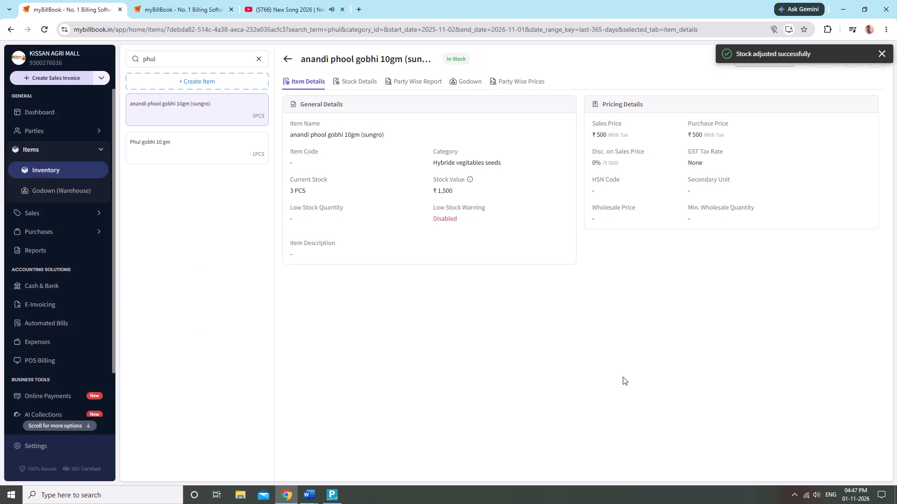